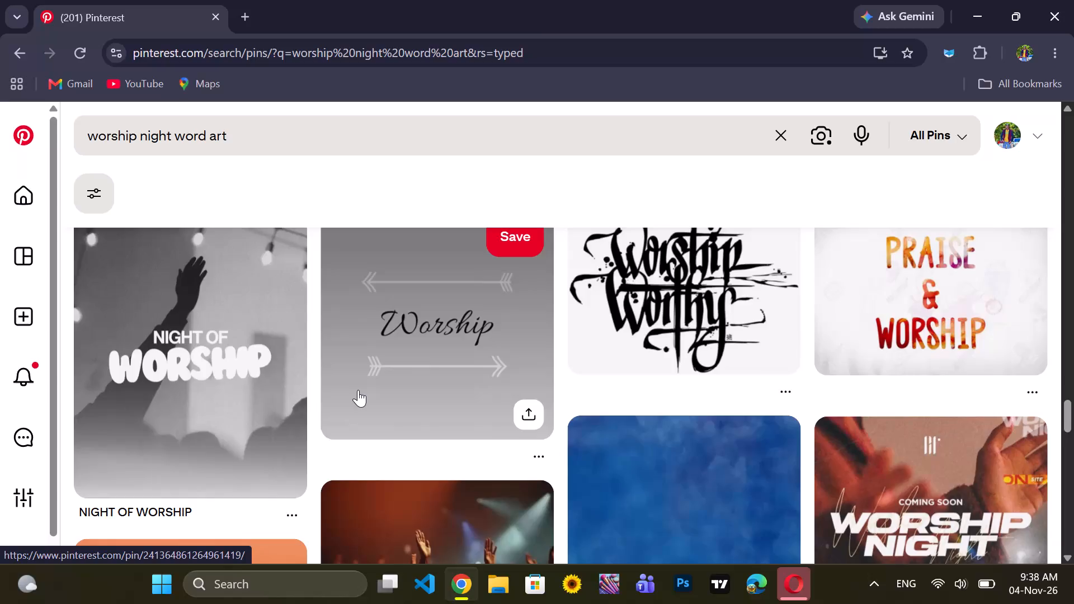
Look through the worship night word art results and open the blue SUMITT SUMMER FEST collage with the cross and crowd.
{"action": "scroll", "coordinate": [358, 390], "scroll_direction": "up", "scroll_amount": 1}
{"action": "scroll", "coordinate": [358, 390], "scroll_direction": "down", "scroll_amount": 5}
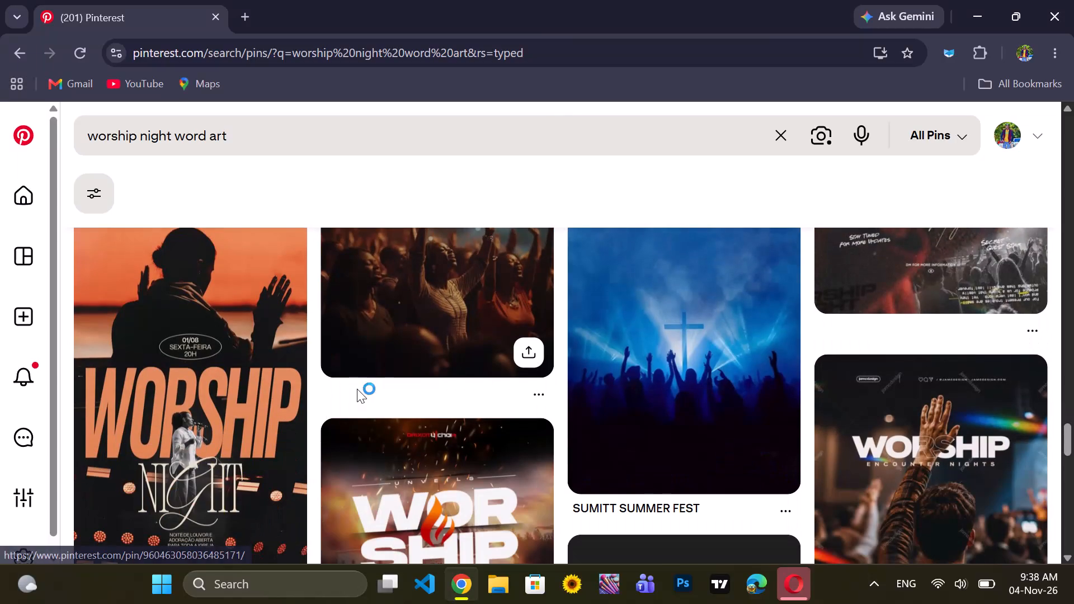
{"action": "left_click", "coordinate": [689, 412]}
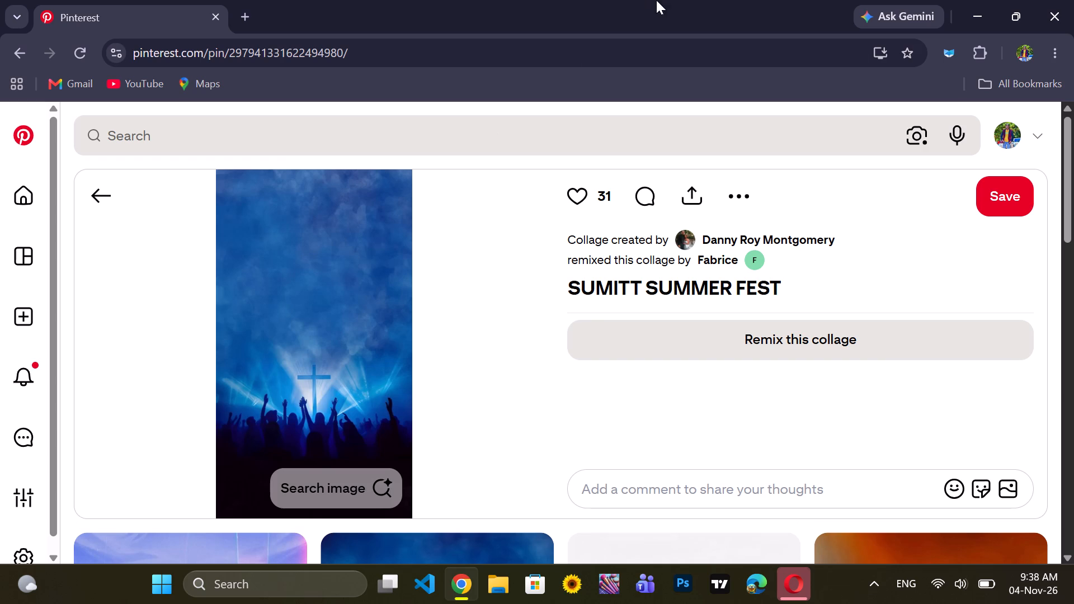
Search Pinterest for "worship night white background".
{"action": "left_click", "coordinate": [274, 130]}
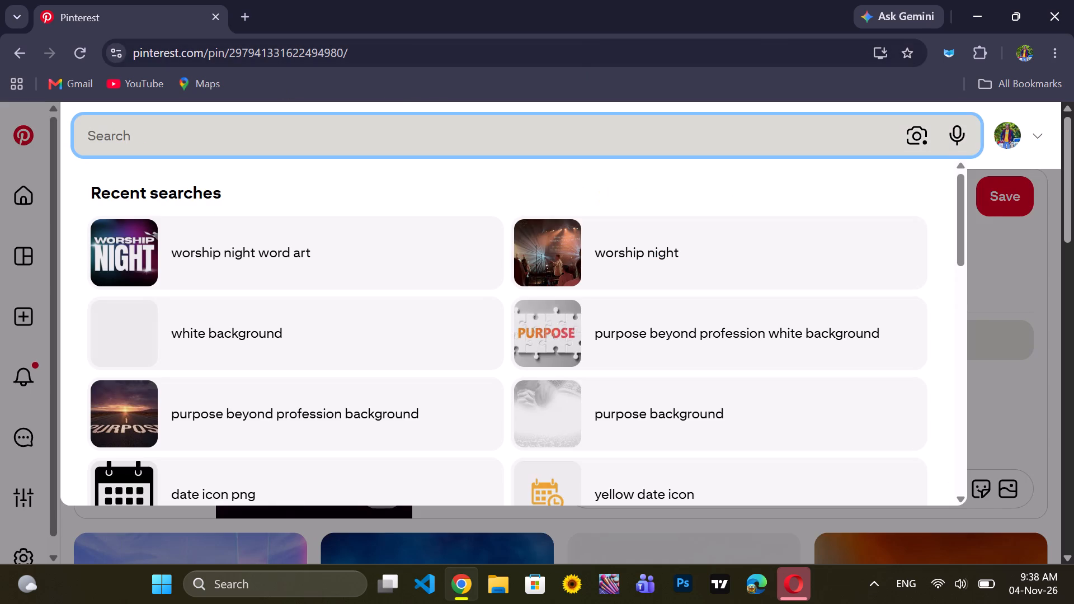
{"action": "type", "text": "worship"}
{"action": "key", "text": "space"}
{"action": "type", "text": "night"}
{"action": "key", "text": "space"}
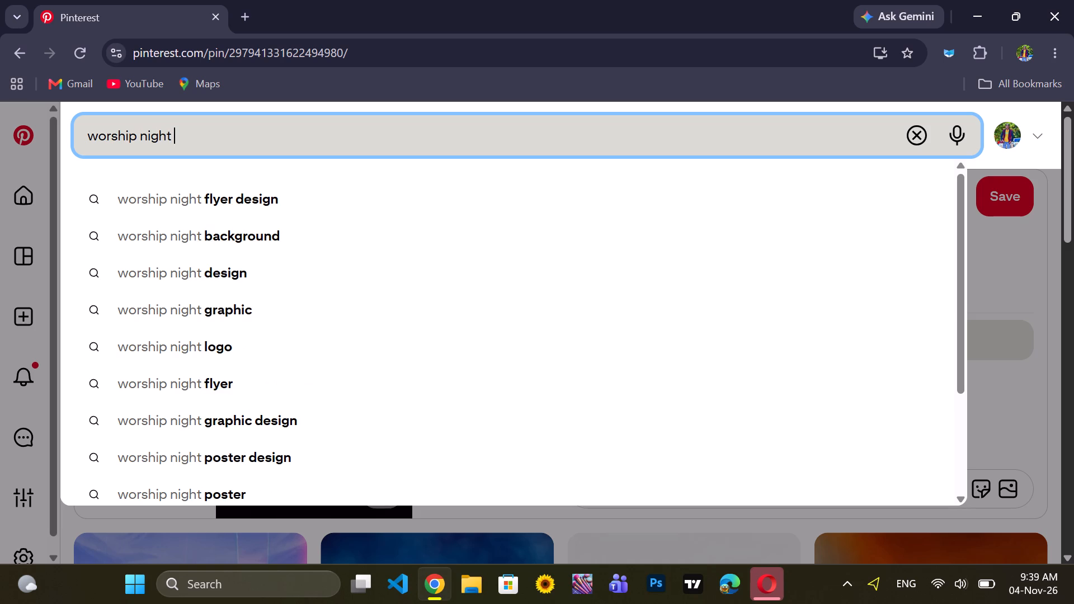
{"action": "type", "text": "wh"}
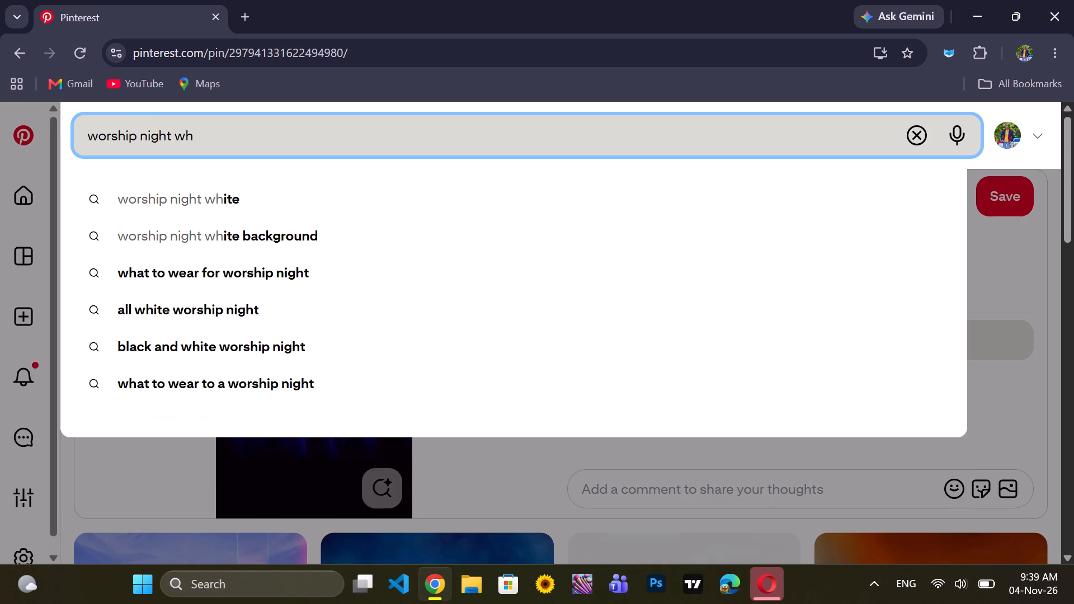
{"action": "type", "text": "ite"}
{"action": "key", "text": "space"}
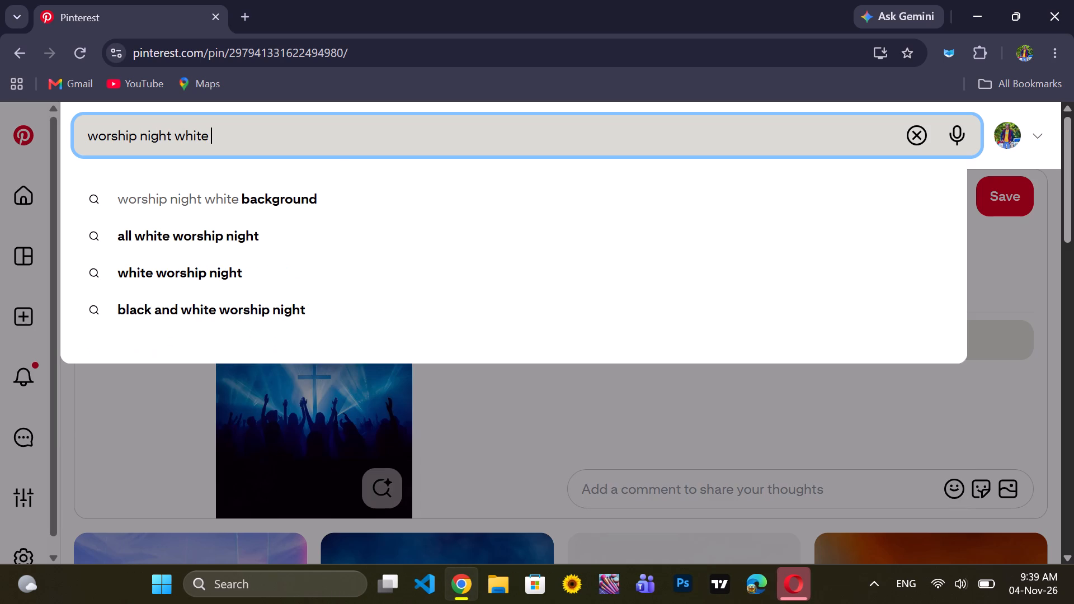
{"action": "left_click", "coordinate": [299, 201]}
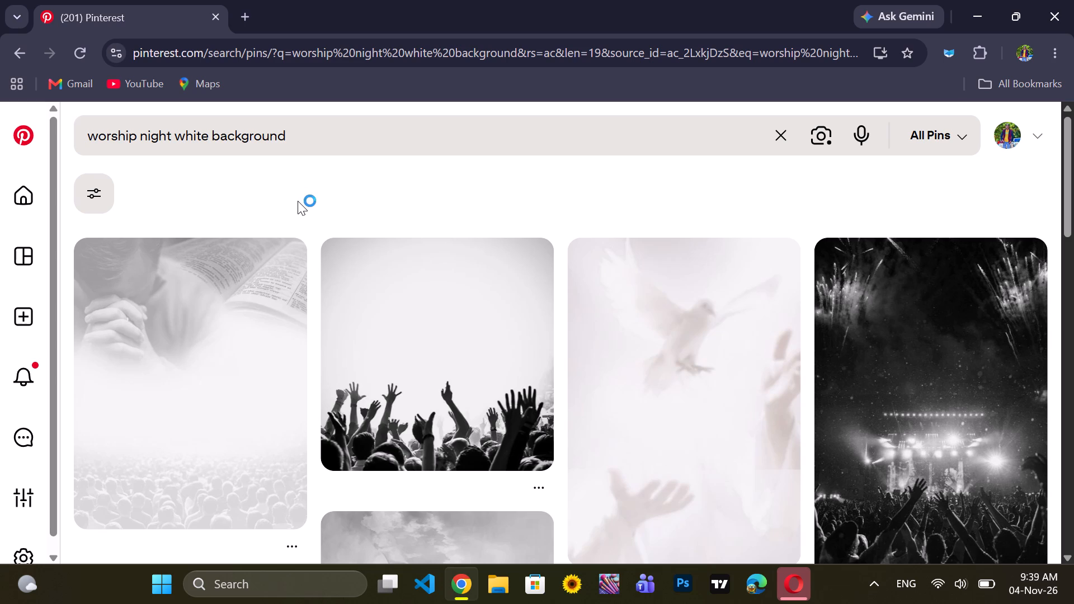
Examine the search results for a light worship image suitable as a design background.
{"action": "scroll", "coordinate": [263, 253], "scroll_direction": "down", "scroll_amount": 7}
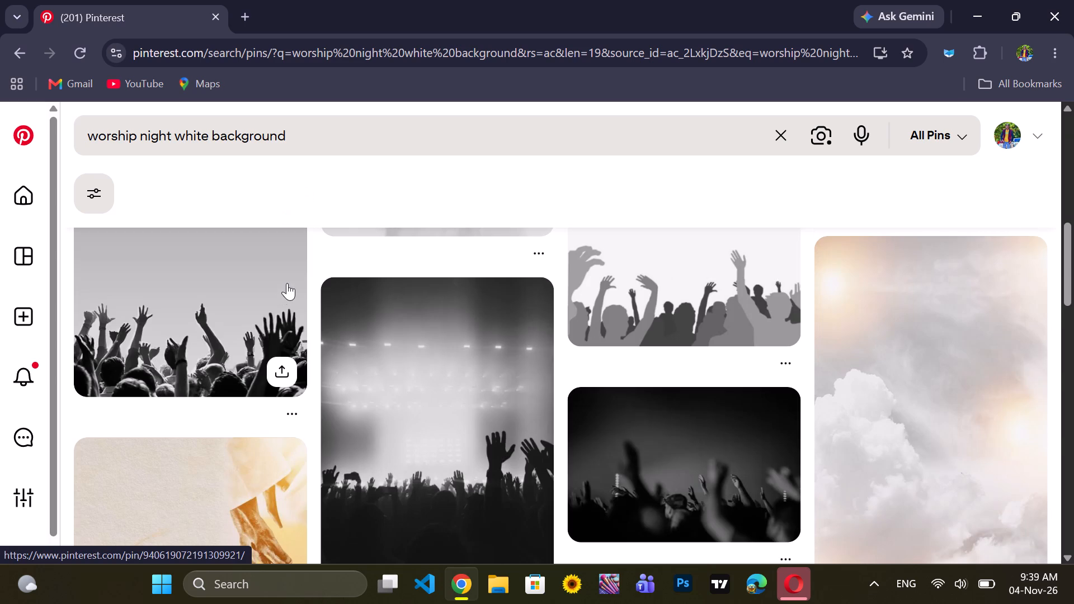
{"action": "scroll", "coordinate": [298, 281], "scroll_direction": "up", "scroll_amount": 2}
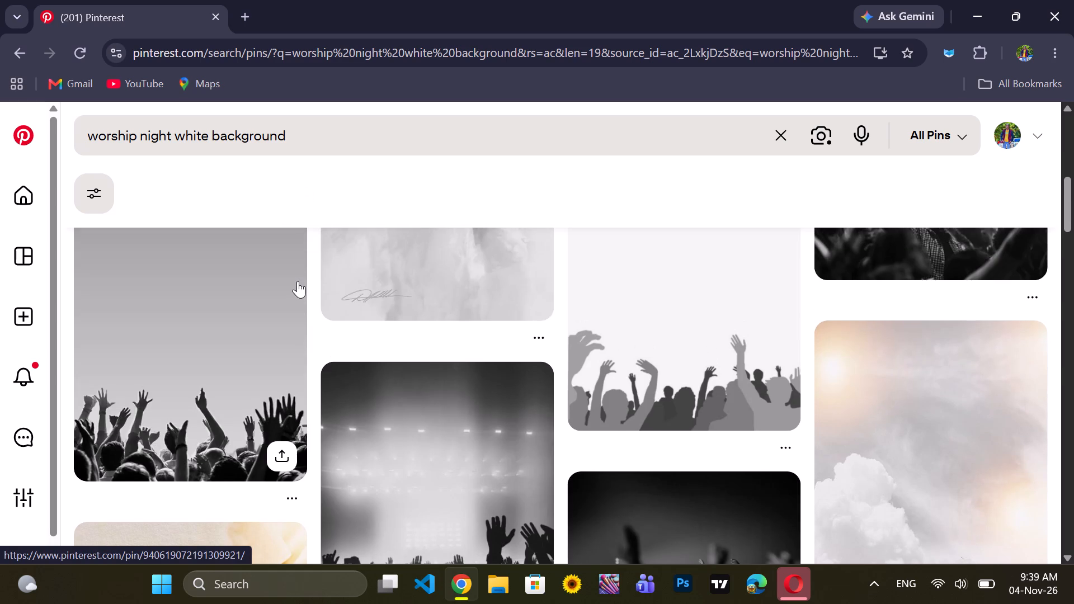
{"action": "scroll", "coordinate": [298, 281], "scroll_direction": "up", "scroll_amount": 3}
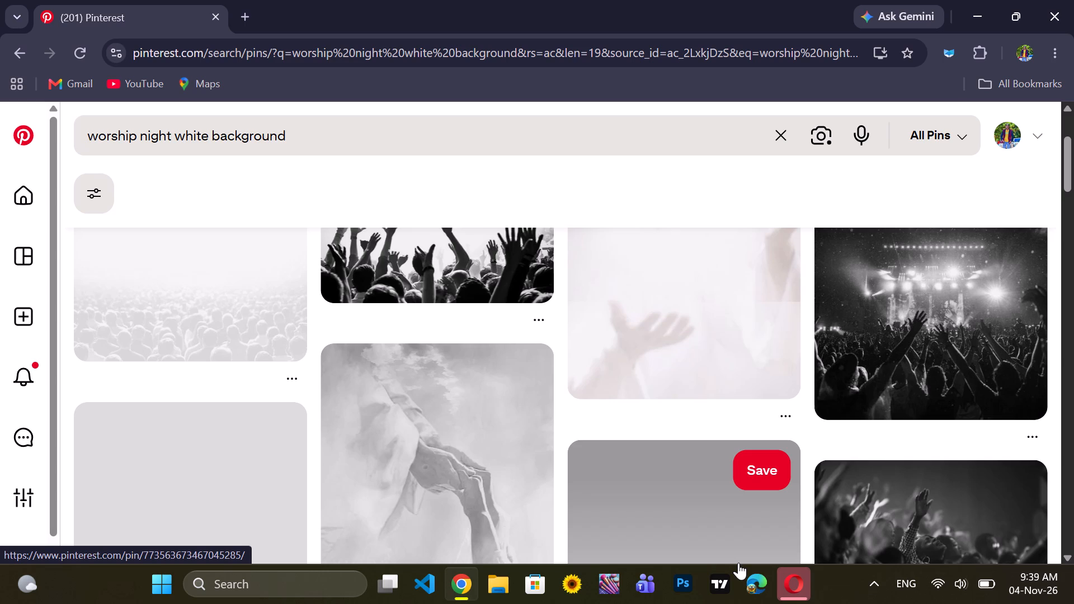
Launch Adobe Photoshop and keep browsing the worship background pins while it loads.
{"action": "left_click", "coordinate": [691, 580]}
{"action": "scroll", "coordinate": [670, 557], "scroll_direction": "down", "scroll_amount": 4}
{"action": "scroll", "coordinate": [598, 479], "scroll_direction": "down", "scroll_amount": 3}
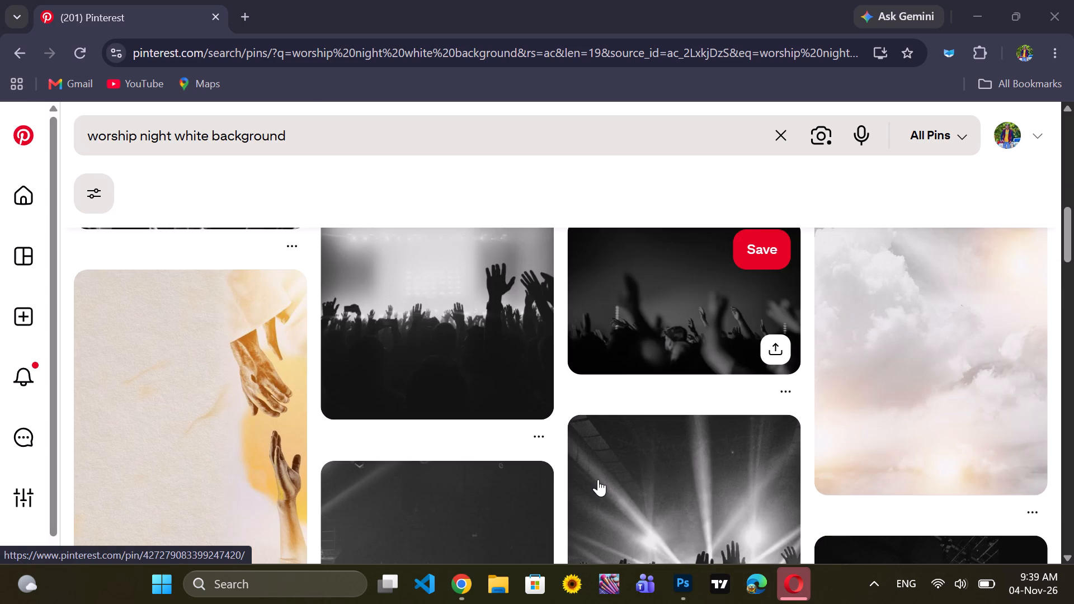
{"action": "scroll", "coordinate": [598, 479], "scroll_direction": "down", "scroll_amount": 6}
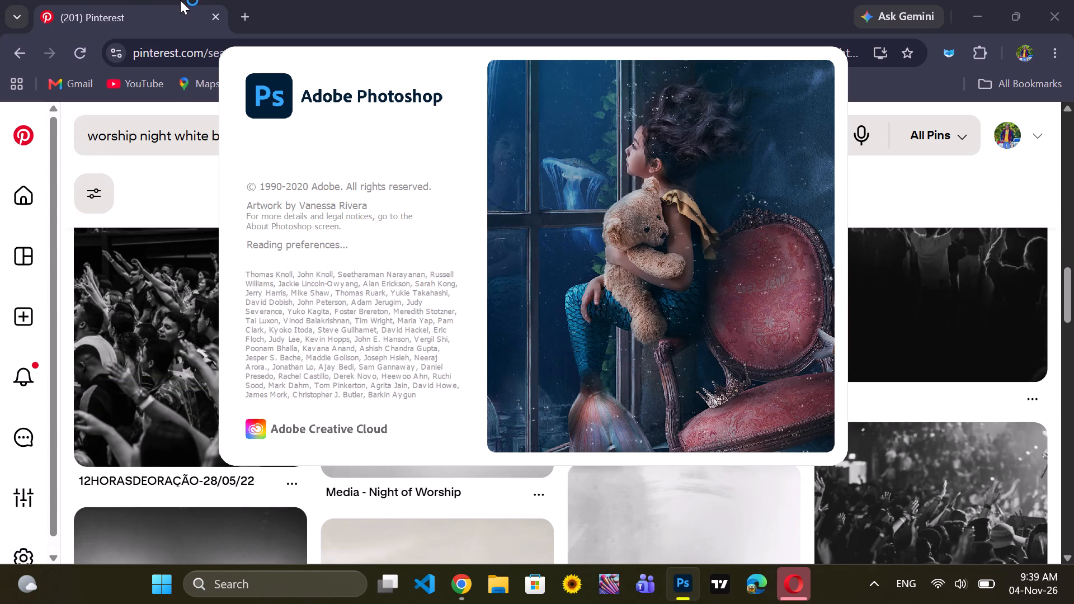
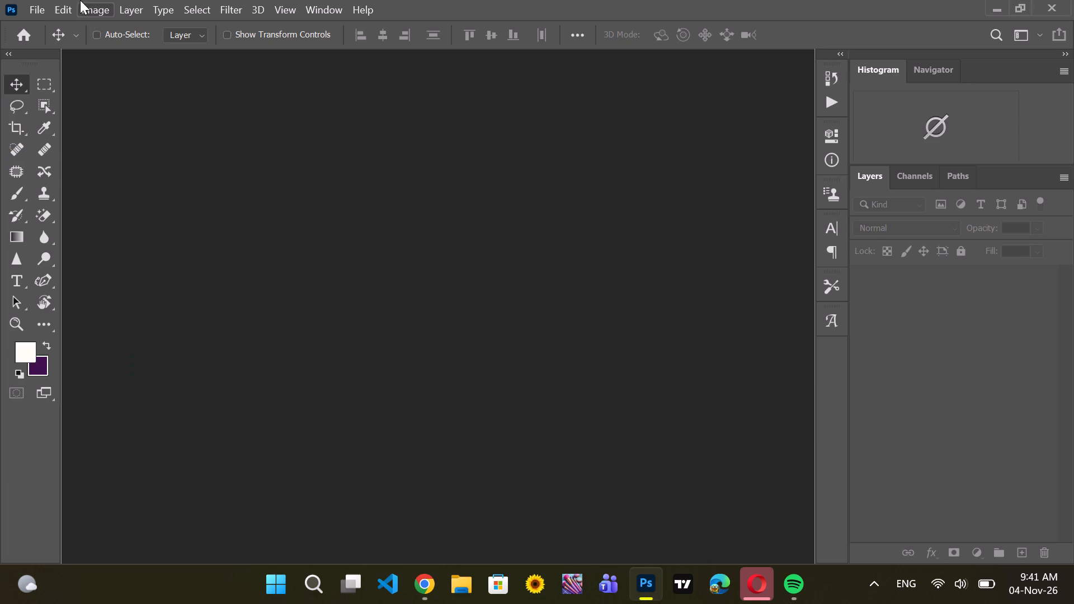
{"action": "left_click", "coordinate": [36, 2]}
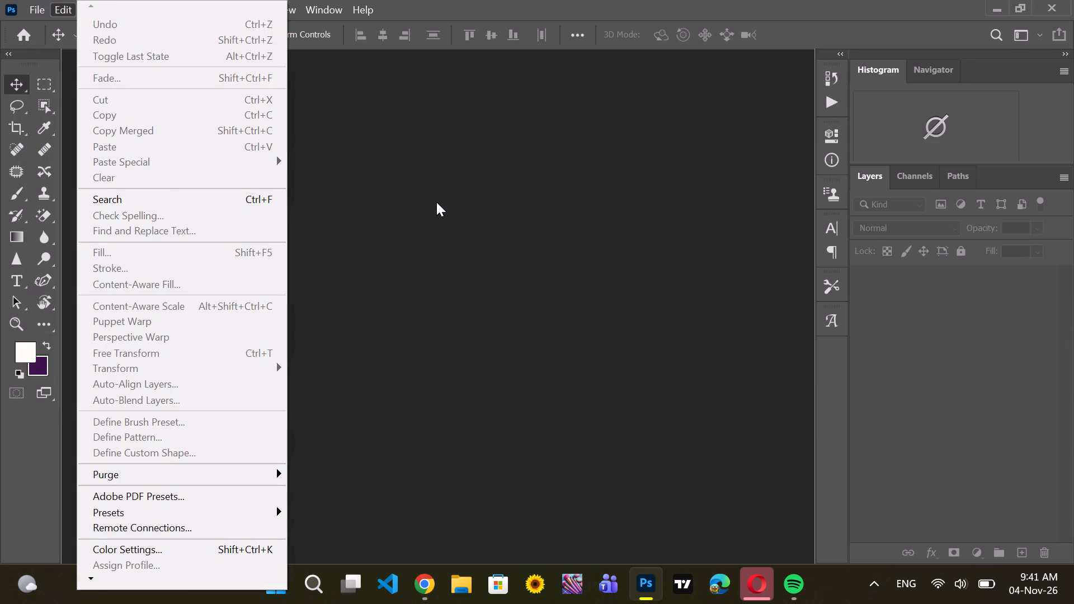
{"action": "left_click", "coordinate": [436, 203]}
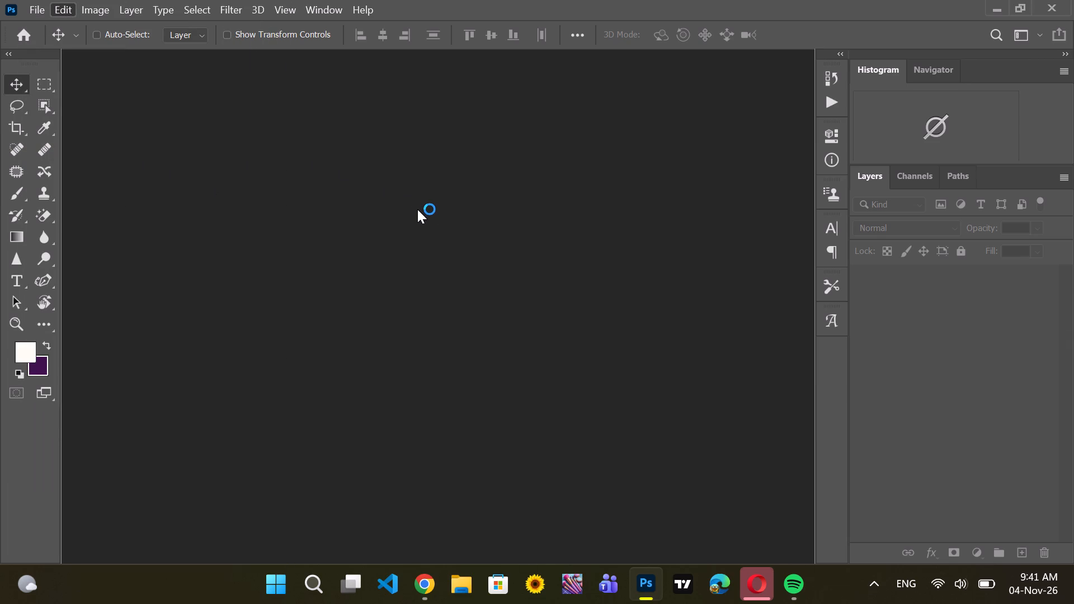
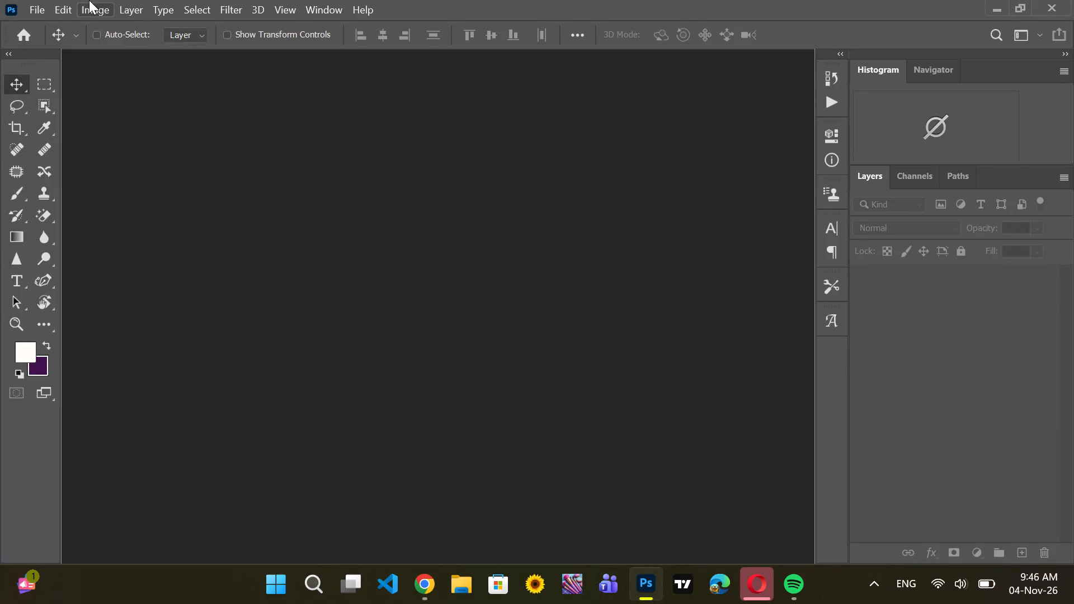
Start a new document for the worship night design.
{"action": "left_click", "coordinate": [33, 3]}
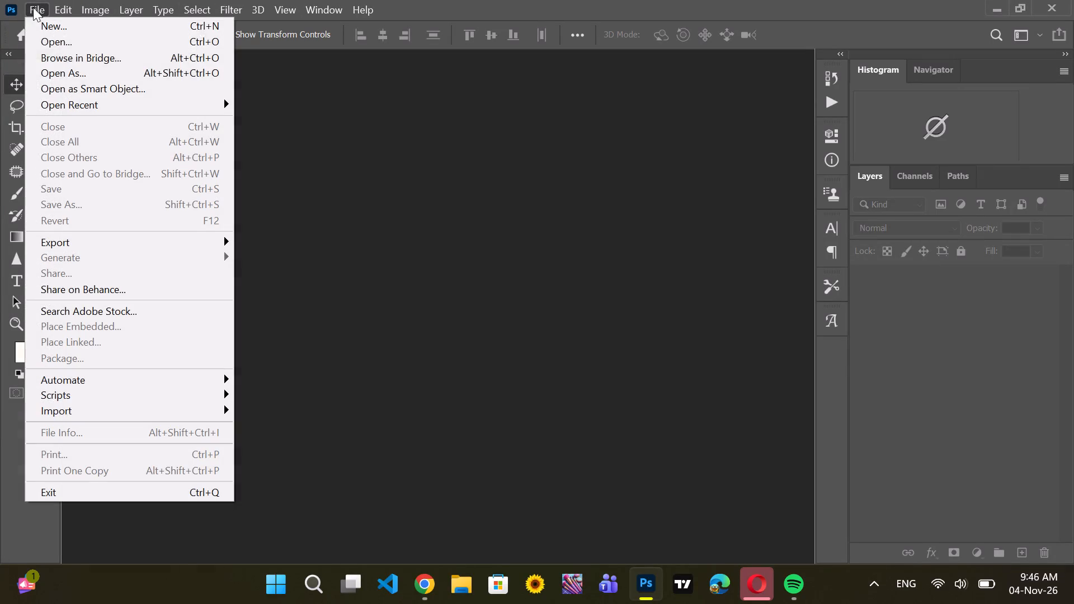
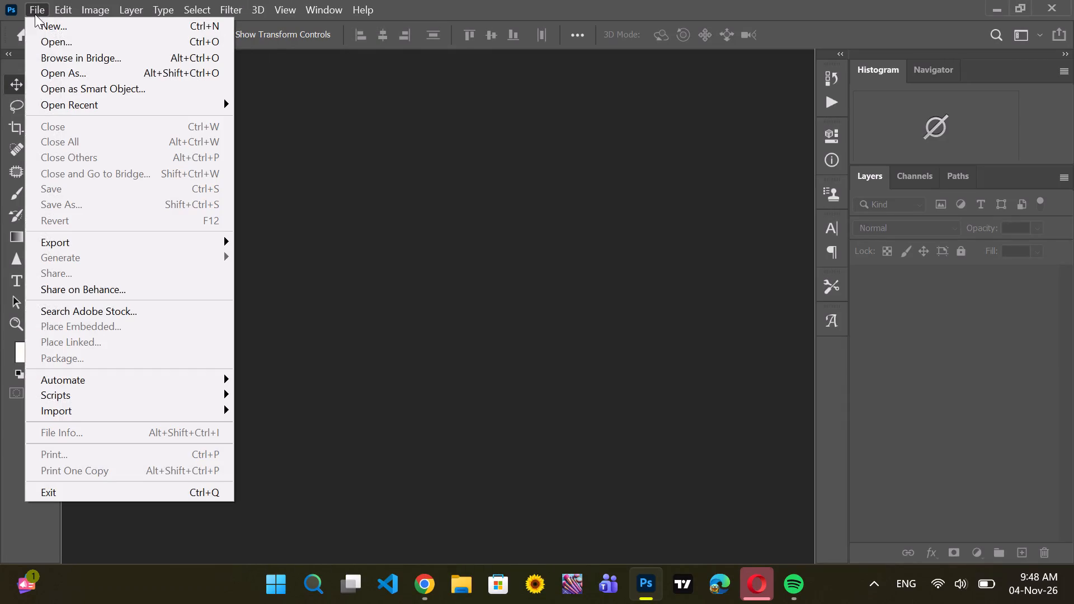
Create a new 1400 x 1900 pixel portrait document at 4000 pixels/inch in RGB Color with a white background.
{"action": "left_click", "coordinate": [44, 32]}
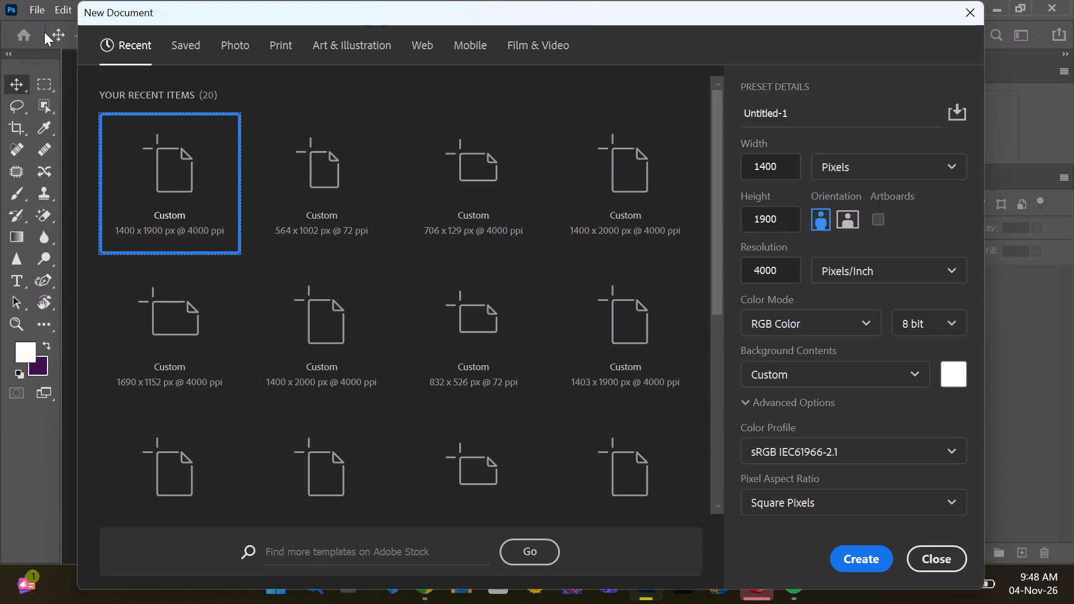
{"action": "left_click", "coordinate": [849, 560]}
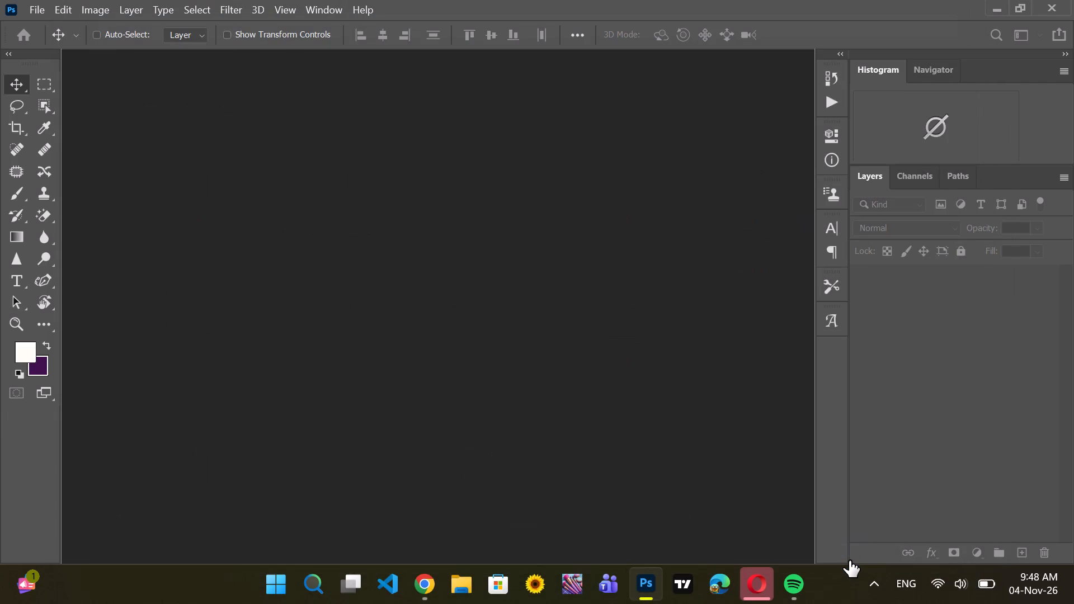
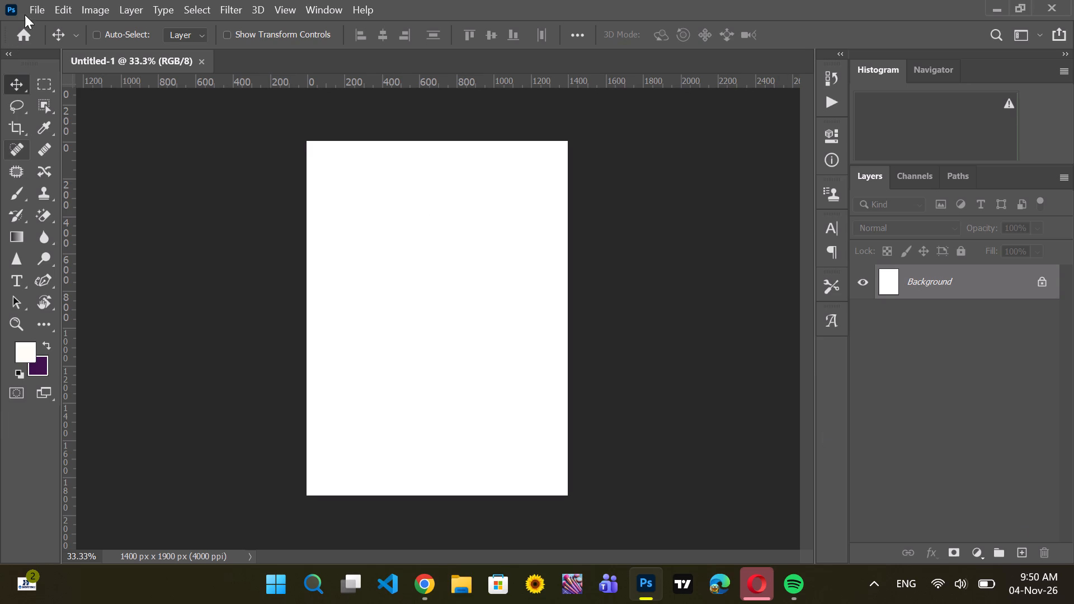
Switch to Chrome, search Google for "great vibes font" and open the Great Vibes page on Google Fonts.
{"action": "left_click_drag", "start_coordinate": [425, 577], "coordinate": [426, 582]}
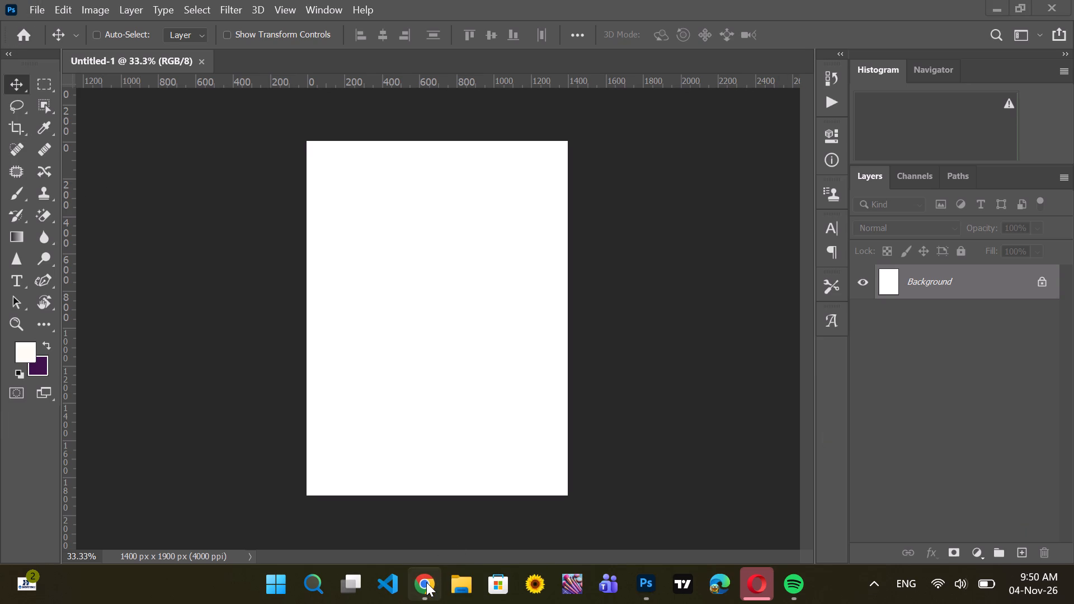
{"action": "left_click", "coordinate": [426, 582]}
{"action": "left_click", "coordinate": [252, 16]}
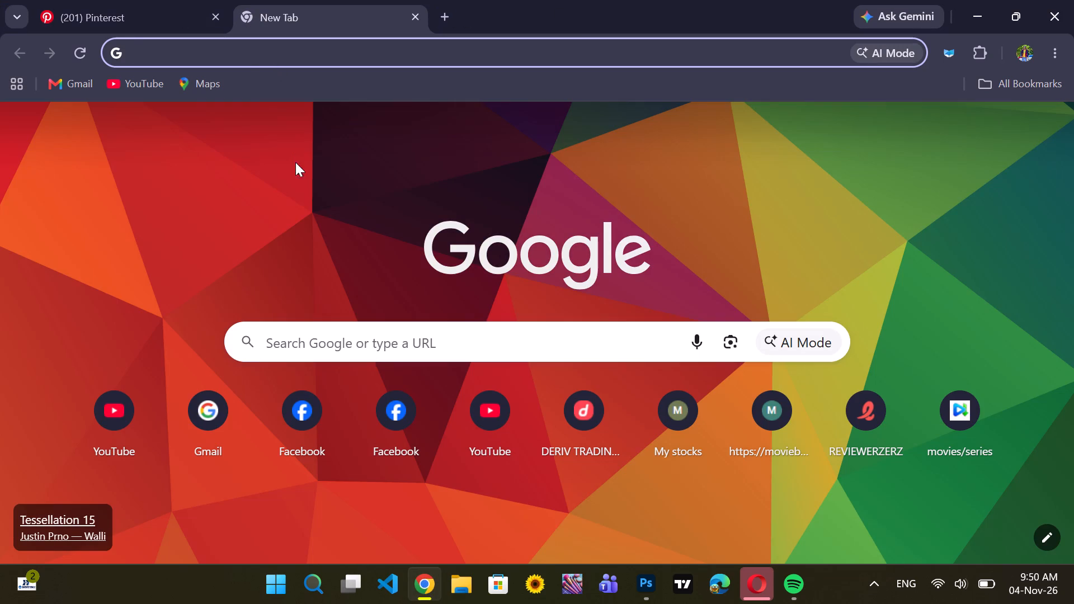
{"action": "left_click", "coordinate": [329, 344]}
{"action": "type", "text": "great"}
{"action": "key", "text": "space"}
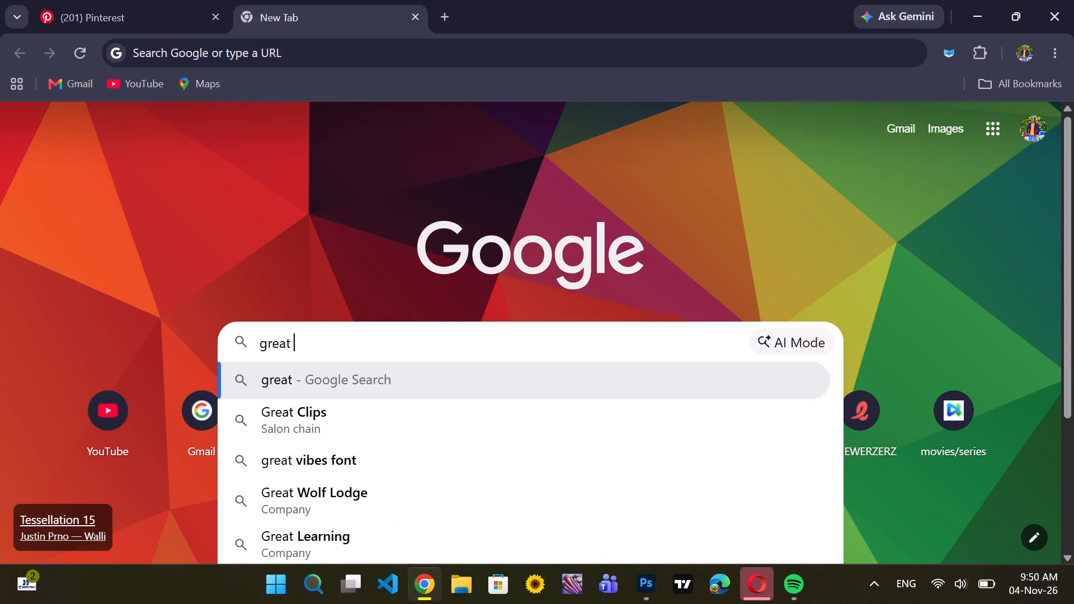
{"action": "left_click", "coordinate": [376, 456]}
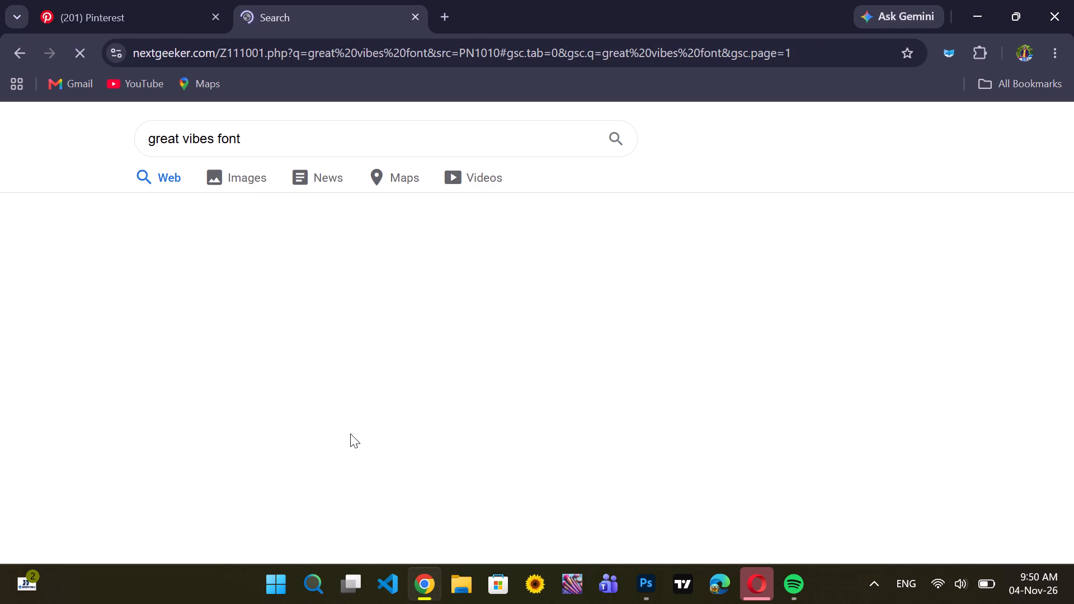
{"action": "left_click", "coordinate": [235, 175]}
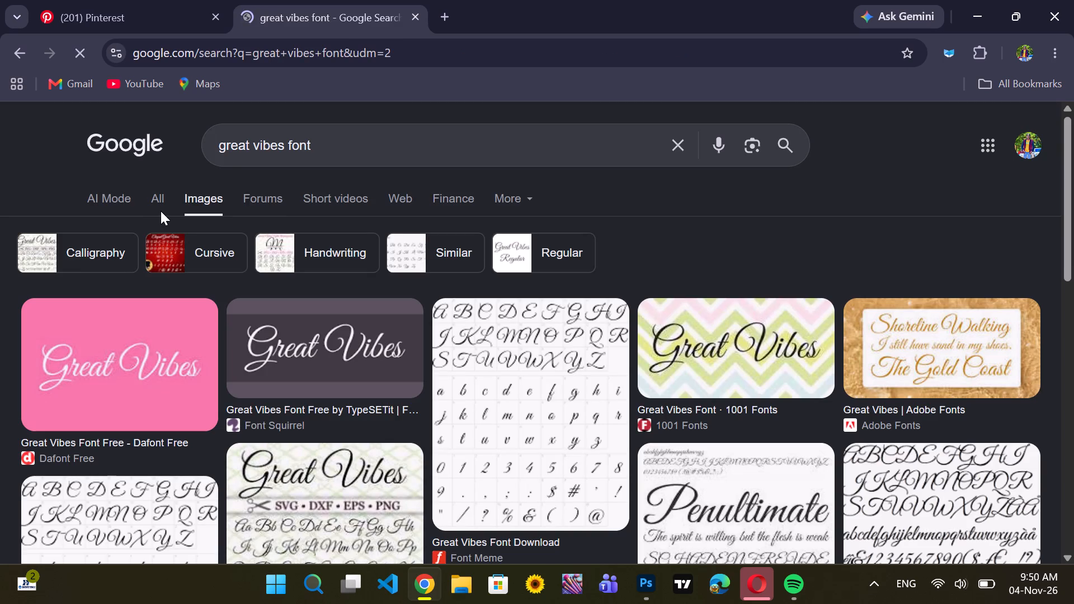
{"action": "left_click", "coordinate": [159, 211]}
{"action": "left_click", "coordinate": [163, 202]}
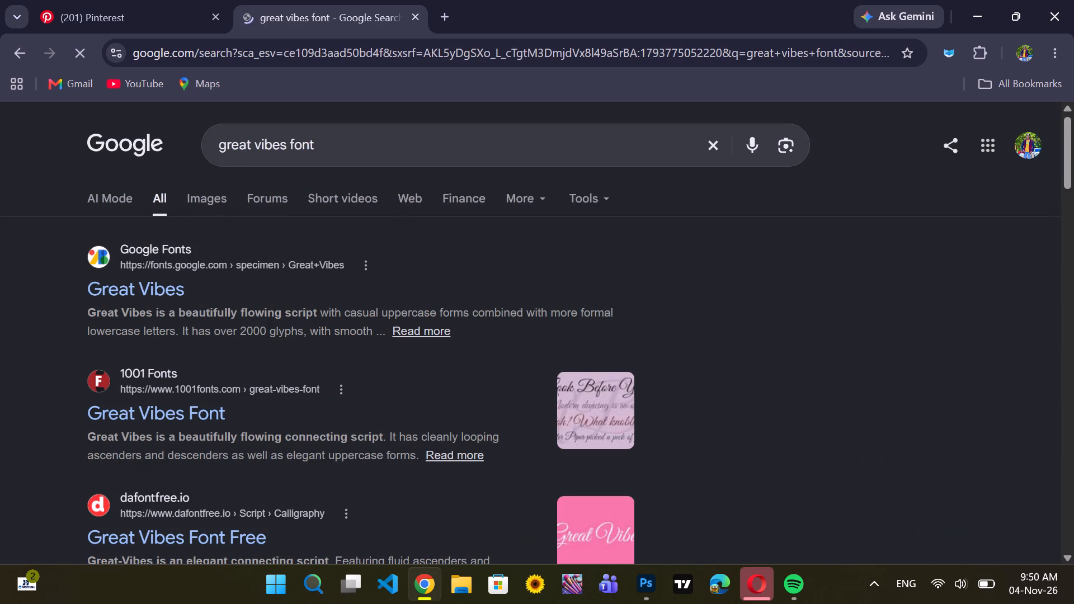
{"action": "left_click", "coordinate": [159, 292]}
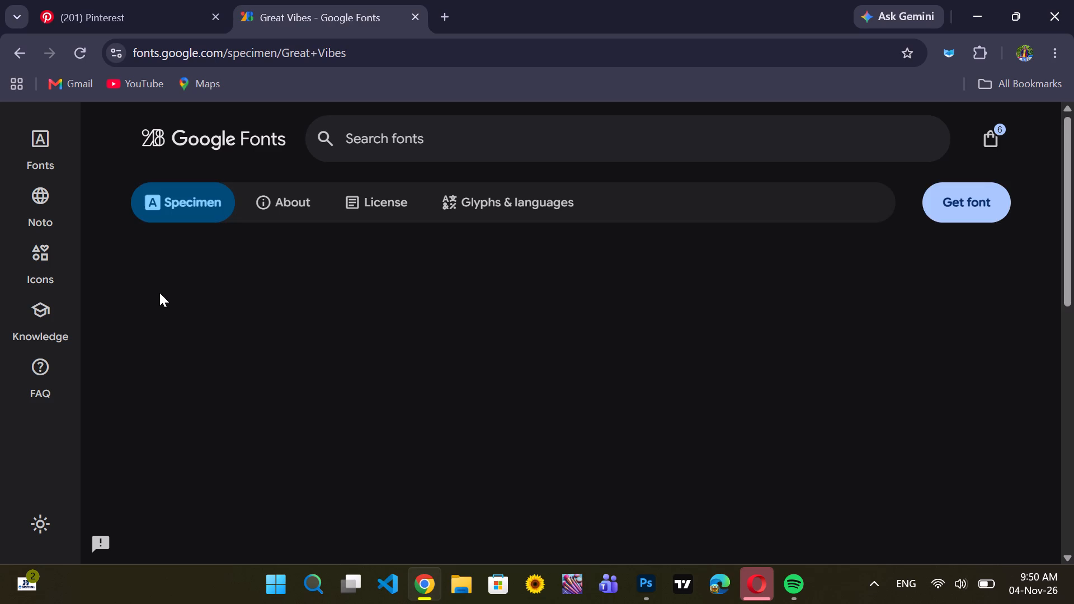
Add Great Vibes to the Google Fonts selection and download all selected font families as a zip.
{"action": "left_click", "coordinate": [977, 195]}
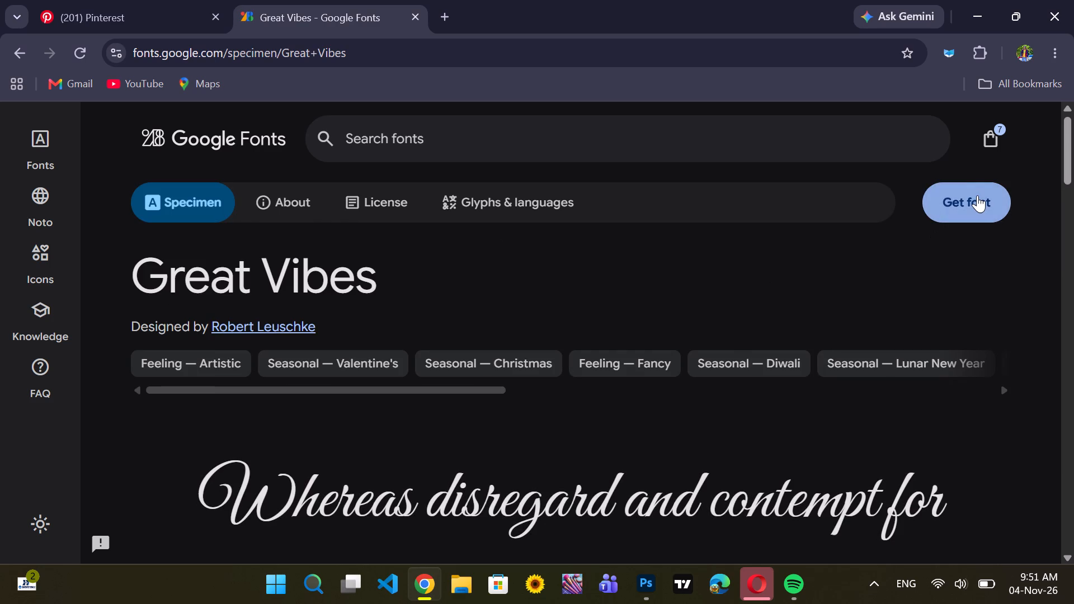
{"action": "left_click", "coordinate": [856, 378]}
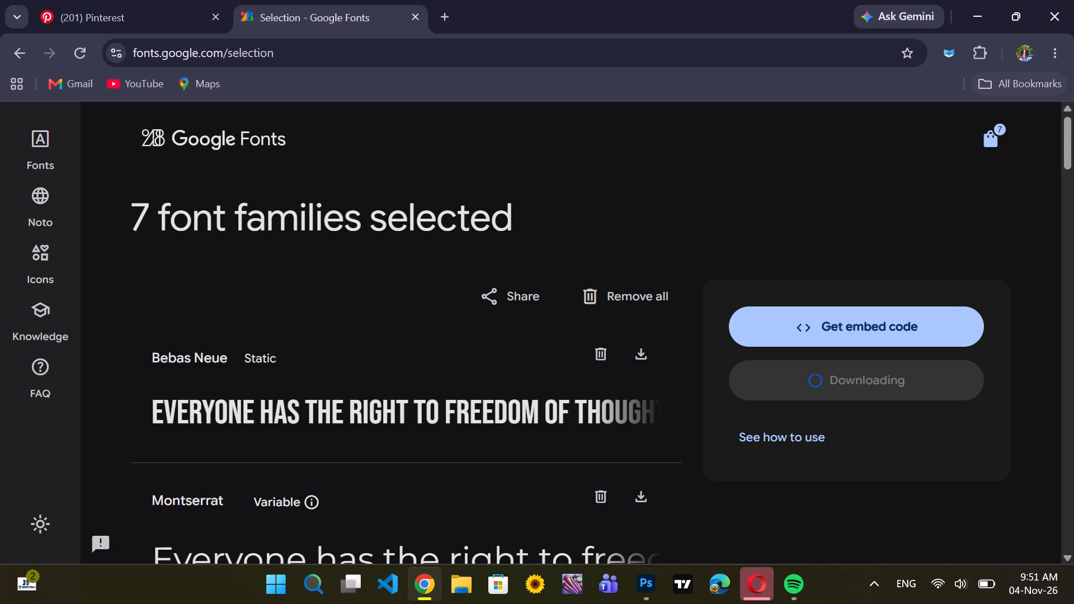
{"action": "left_click", "coordinate": [983, 55]}
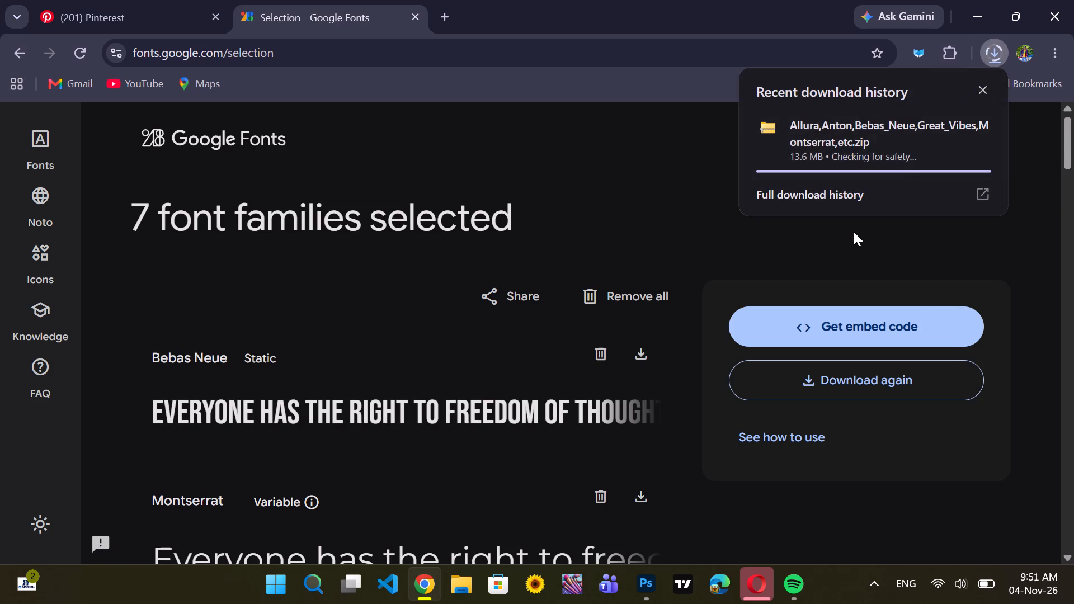
{"action": "left_click", "coordinate": [935, 212]}
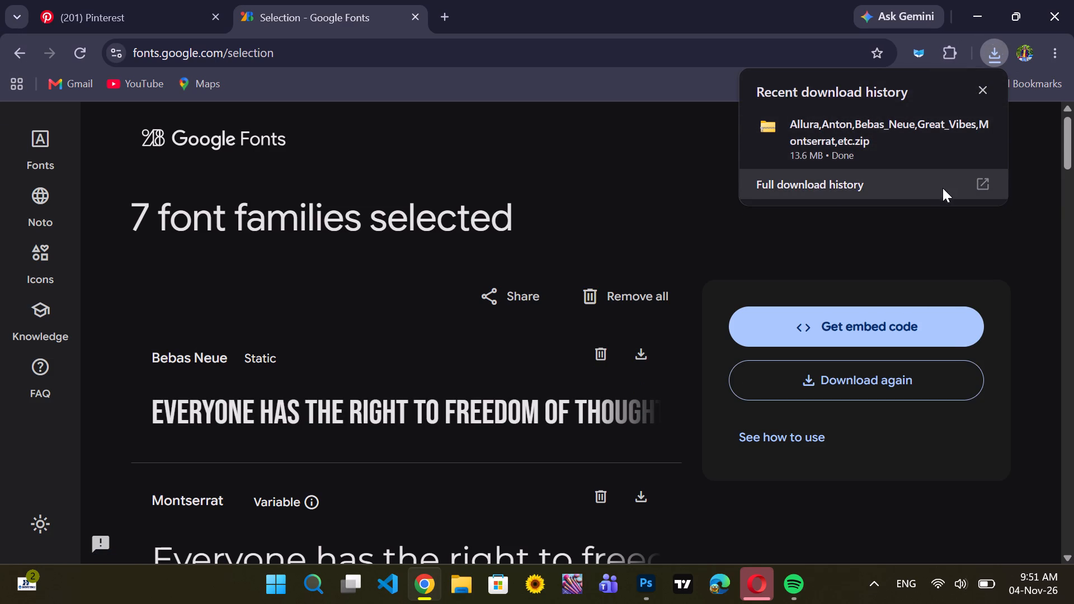
Open the downloaded fonts zip in File Explorer and install GreatVibes-Regular from its Great_Vibes folder.
{"action": "left_click", "coordinate": [949, 126]}
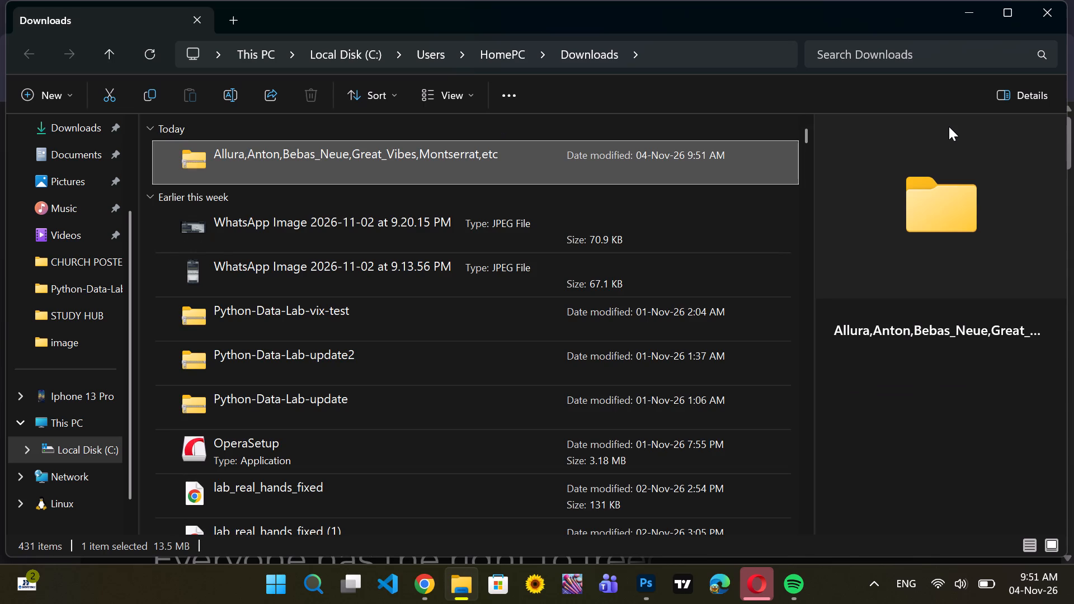
{"action": "double_click", "coordinate": [451, 159]}
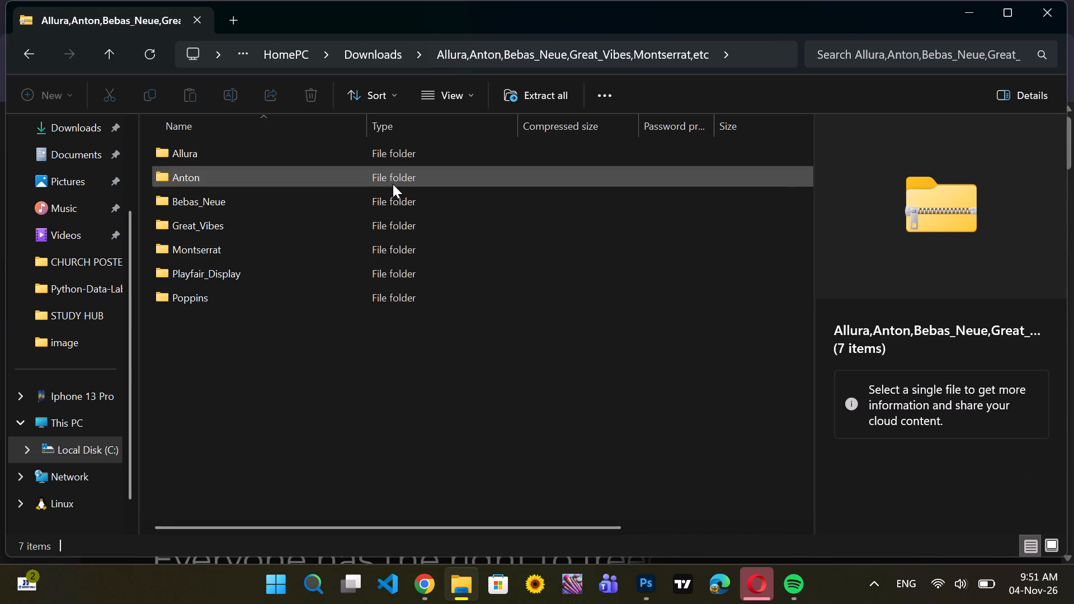
{"action": "left_click", "coordinate": [310, 229]}
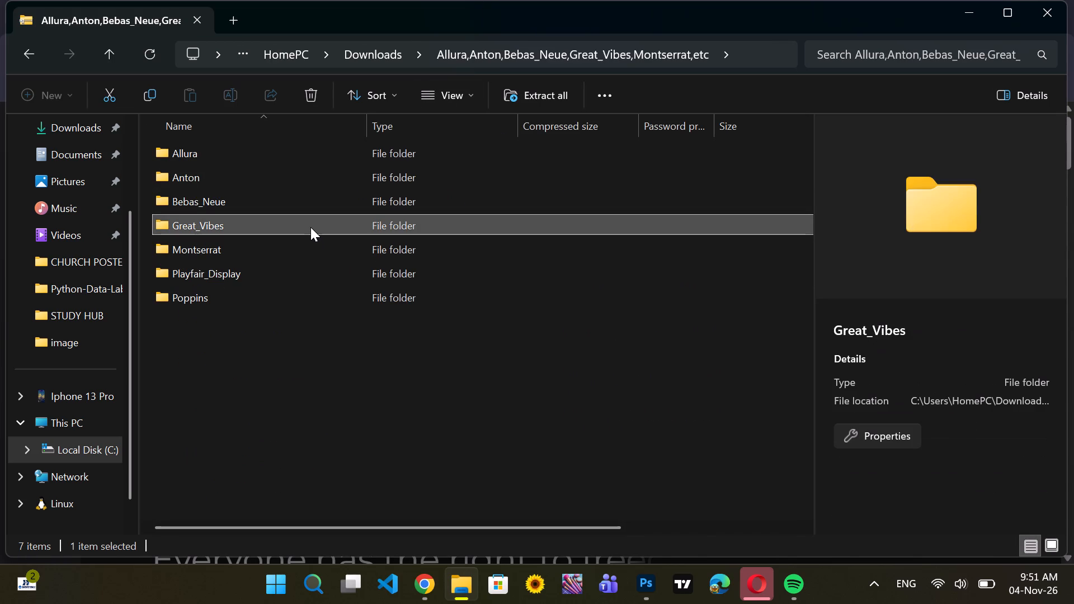
{"action": "double_click", "coordinate": [310, 227]}
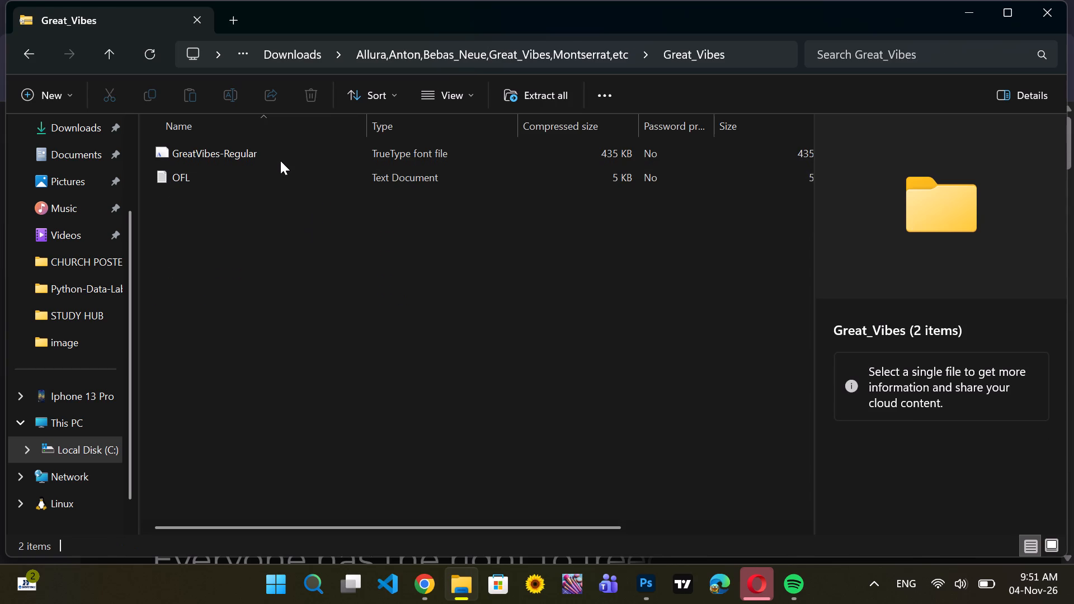
{"action": "double_click", "coordinate": [280, 157]}
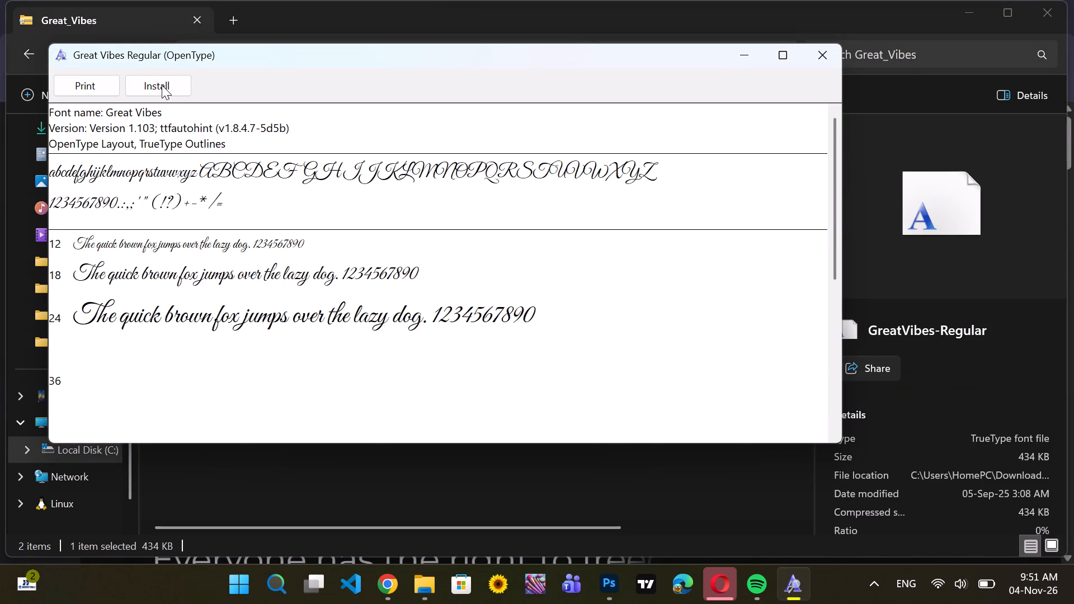
{"action": "left_click", "coordinate": [162, 86]}
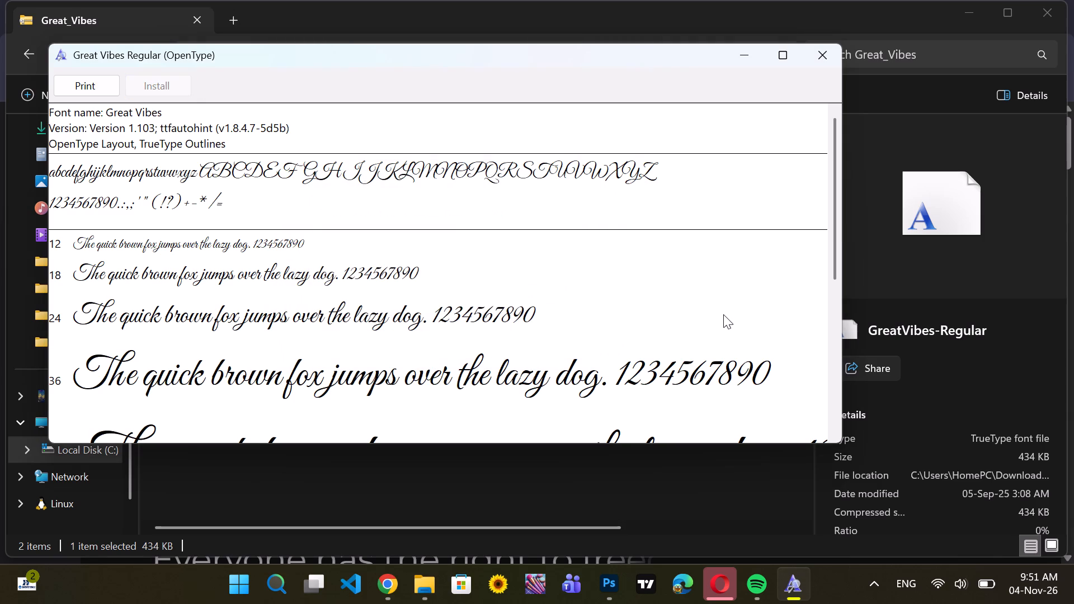
{"action": "left_click", "coordinate": [951, 102]}
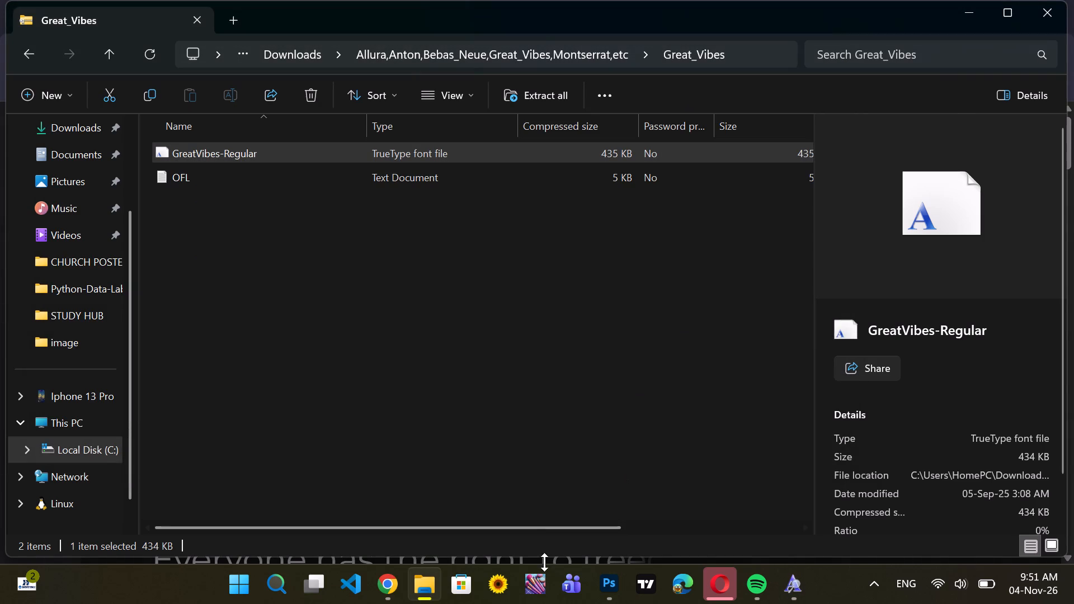
Return to Chrome, search Google for "bukhari script font" and look over its DaFont page.
{"action": "left_click", "coordinate": [379, 580]}
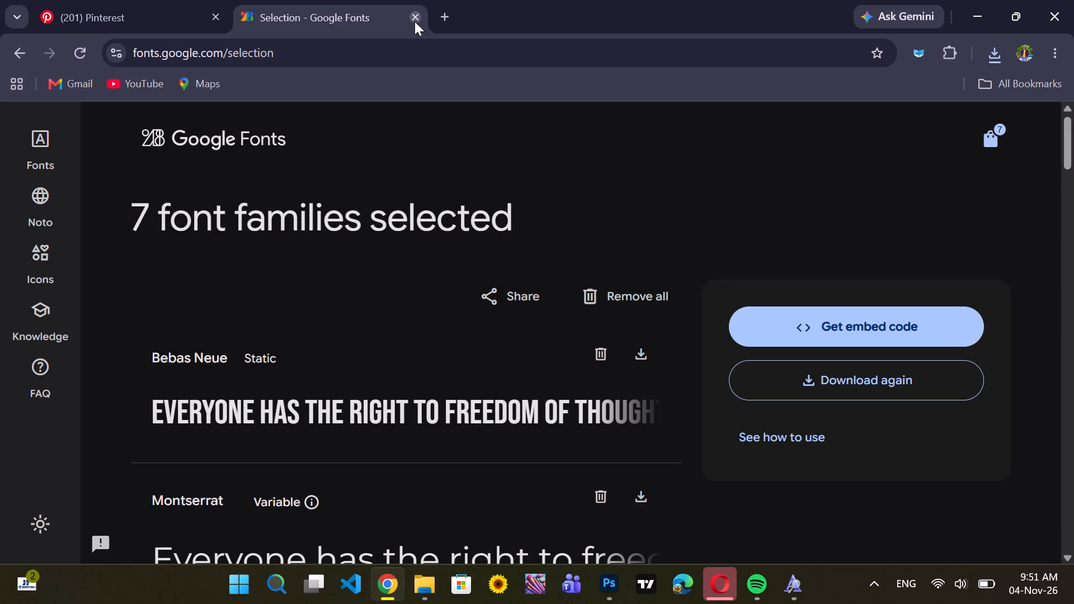
{"action": "left_click", "coordinate": [1, 57]}
{"action": "left_click", "coordinate": [1, 56]}
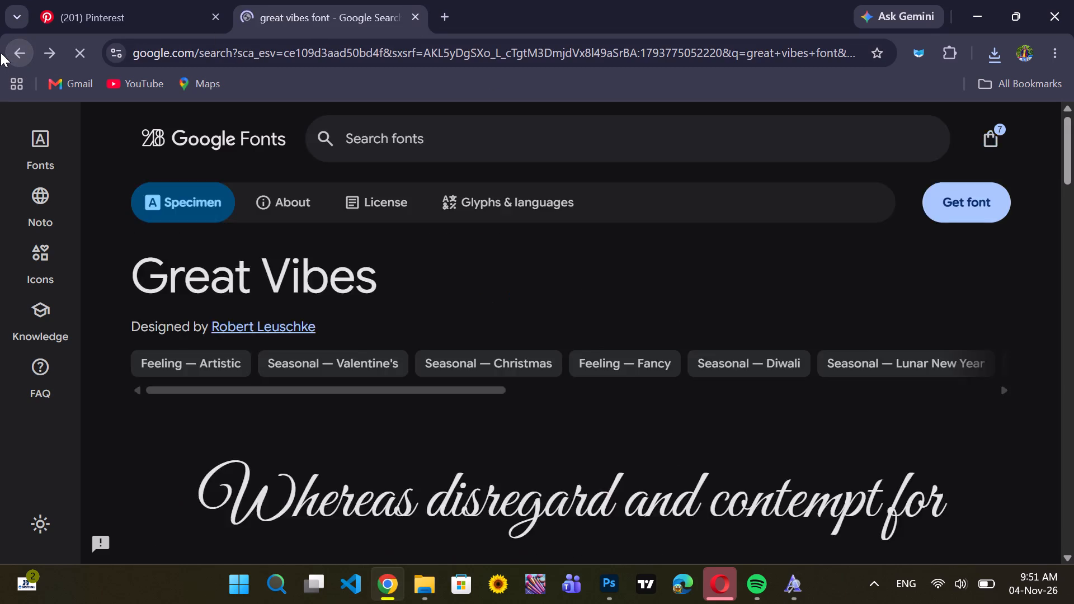
{"action": "left_click", "coordinate": [717, 150]}
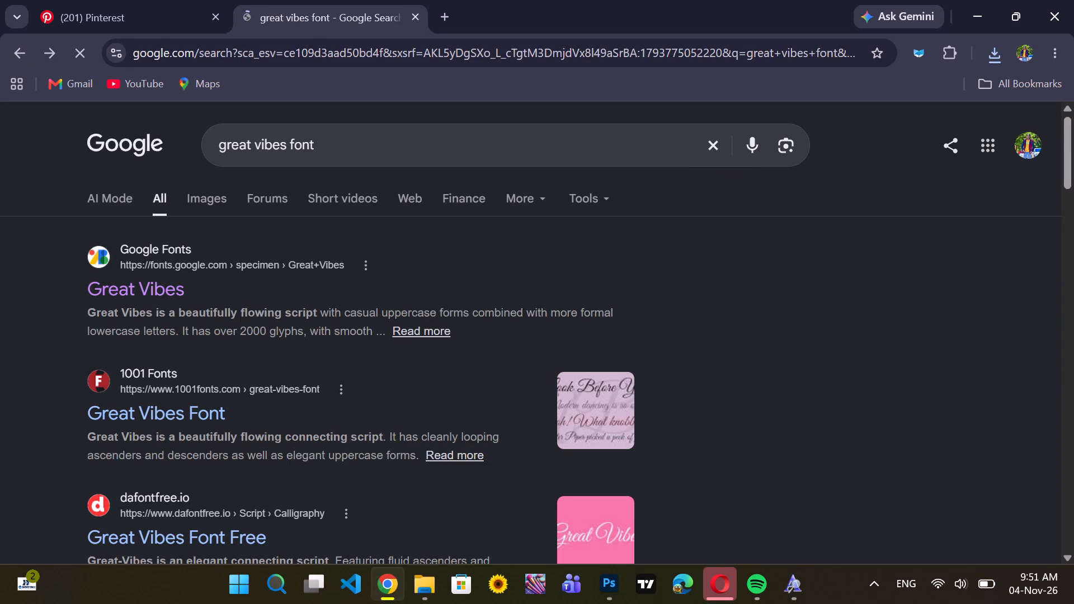
{"action": "key", "text": "b"}
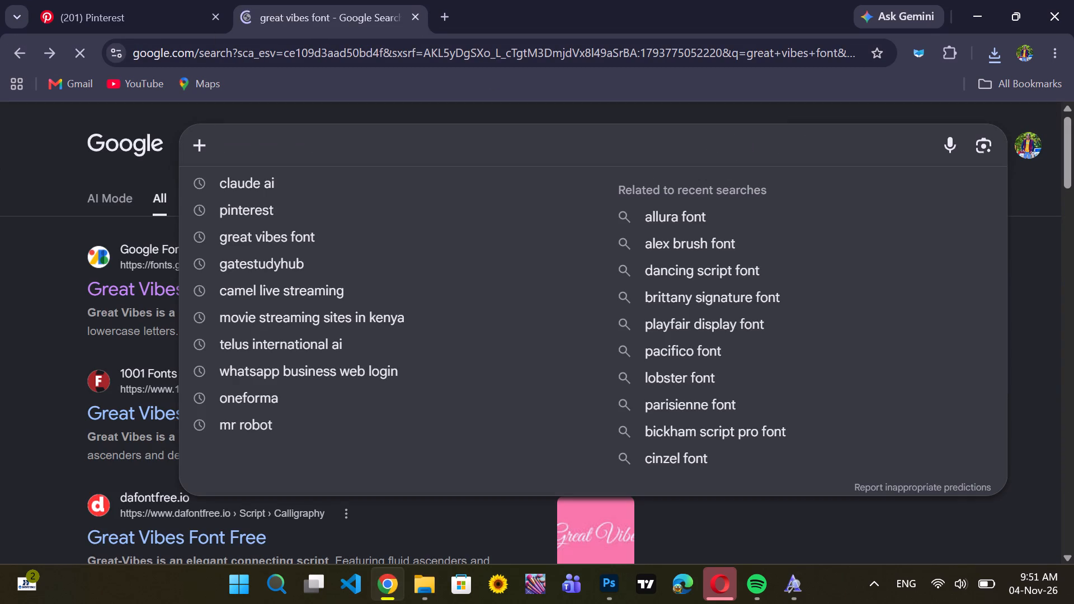
{"action": "type", "text": "ukhar"}
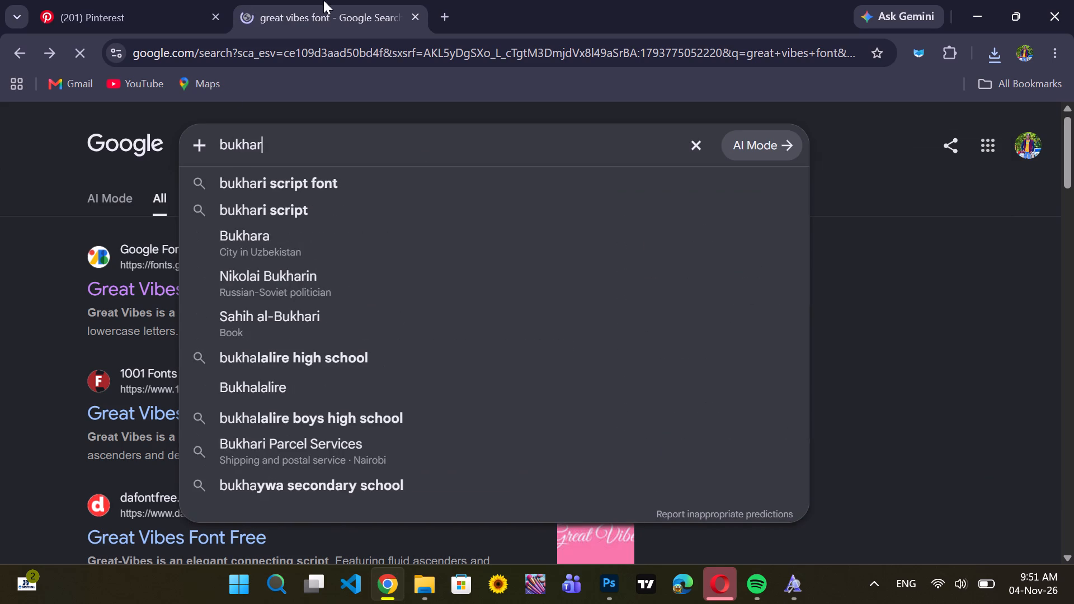
{"action": "left_click", "coordinate": [291, 184]}
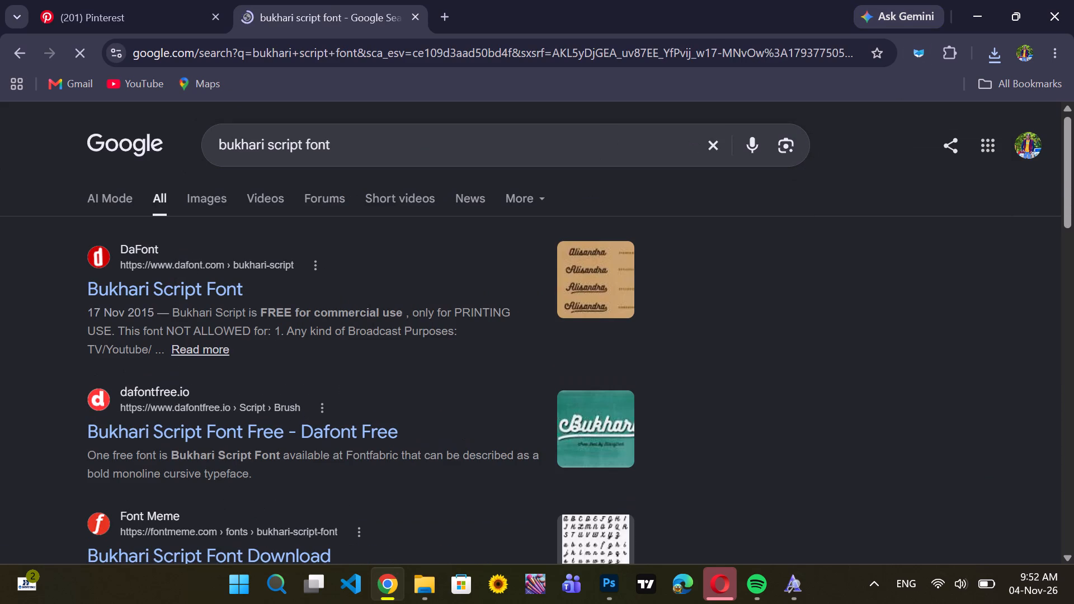
{"action": "left_click", "coordinate": [190, 281]}
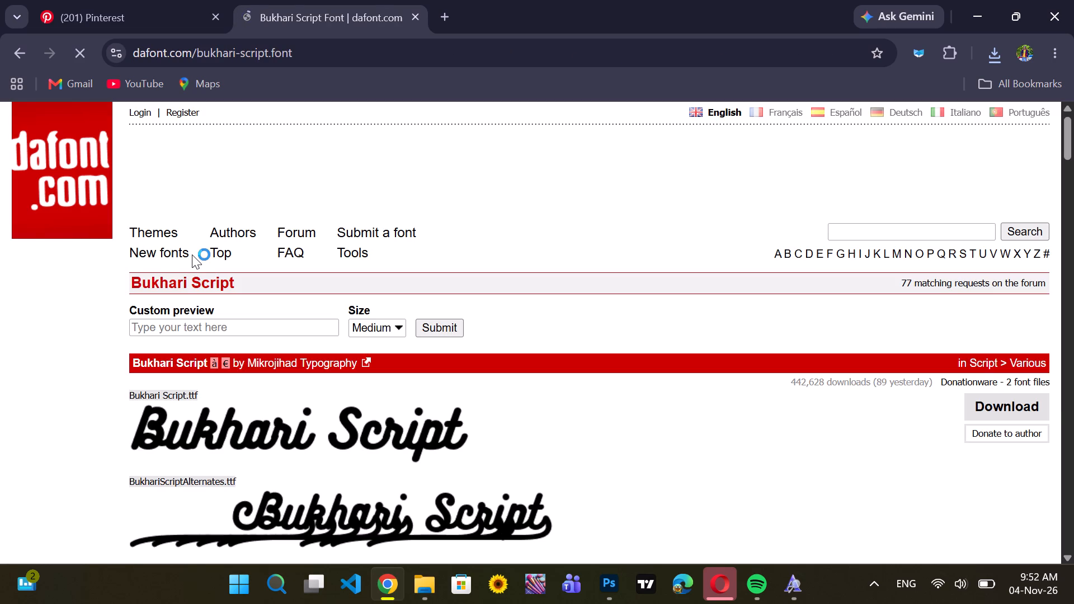
{"action": "scroll", "coordinate": [380, 223], "scroll_direction": "down", "scroll_amount": 2}
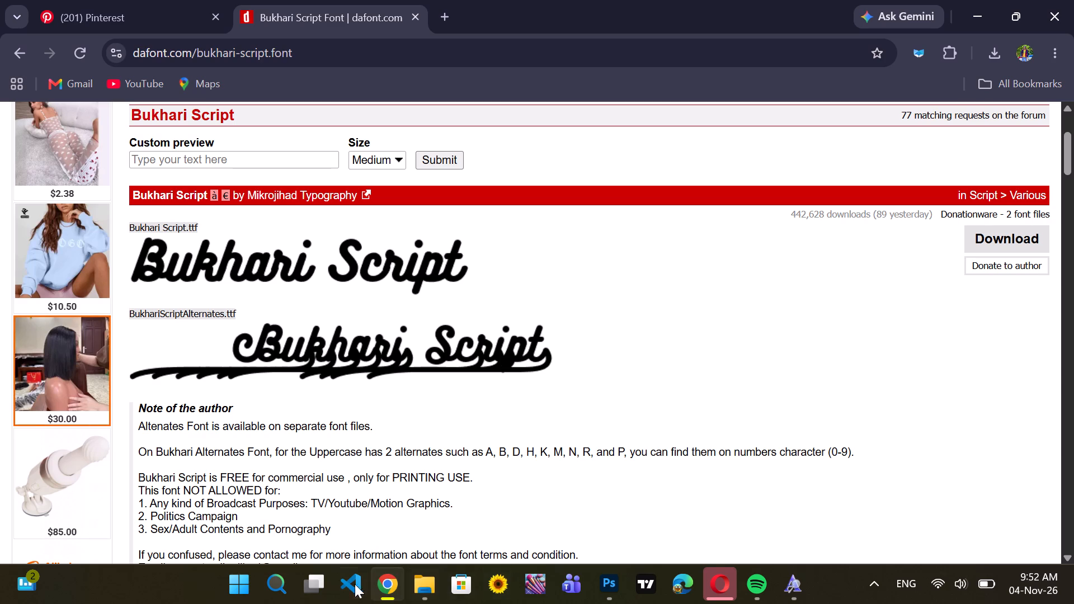
Switch to Photoshop and start a horizontal text layer in the page's upper left area, set to Great Vibes Regular at 6 pt.
{"action": "left_click", "coordinate": [615, 591]}
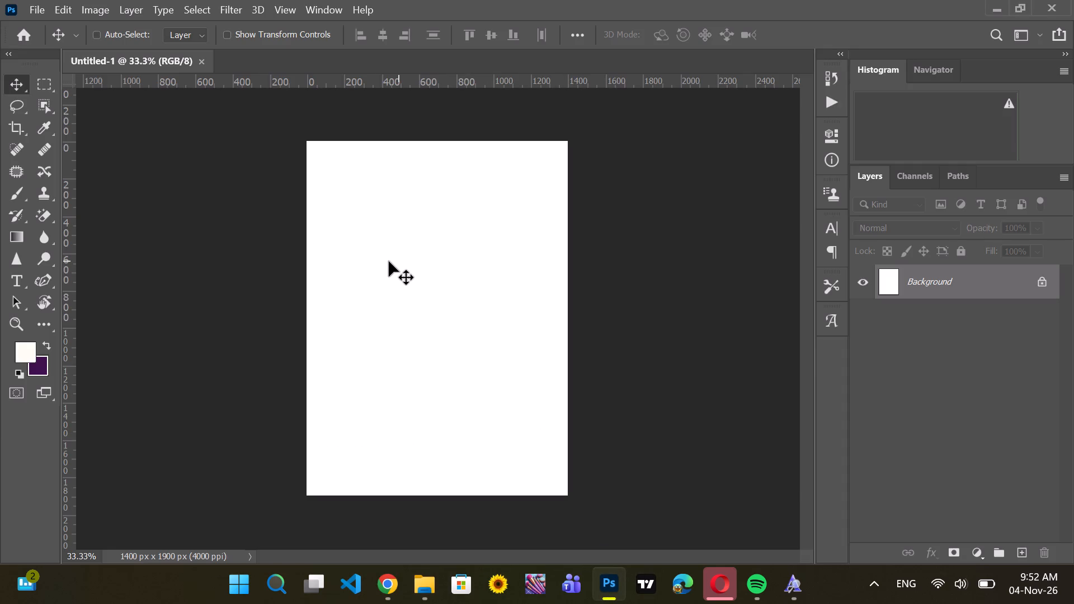
{"action": "left_click", "coordinate": [25, 282]}
{"action": "left_click", "coordinate": [346, 257]}
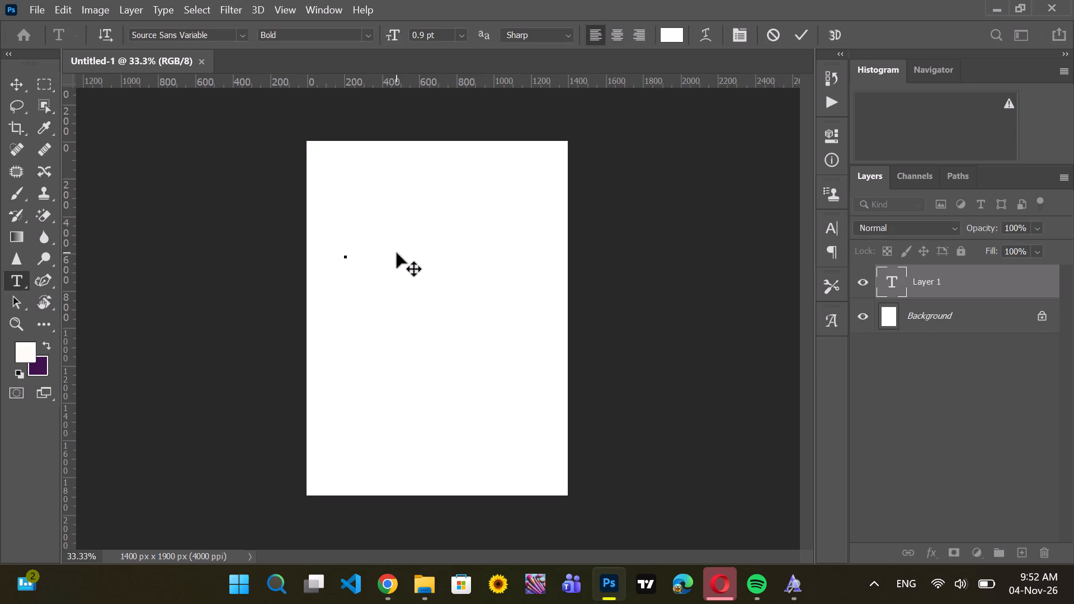
{"action": "left_click", "coordinate": [458, 39]}
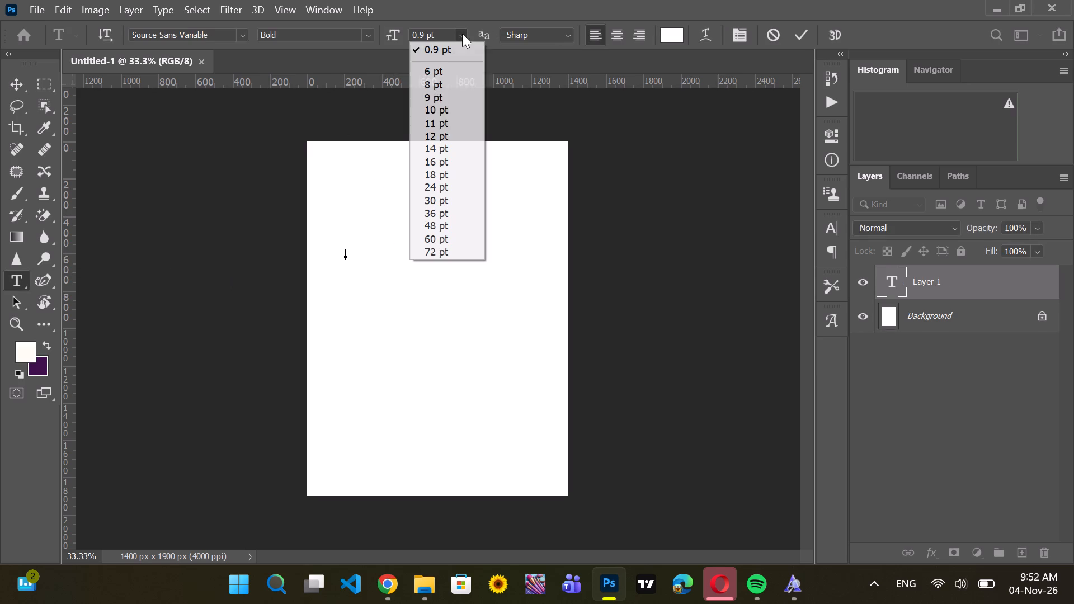
{"action": "left_click", "coordinate": [445, 77]}
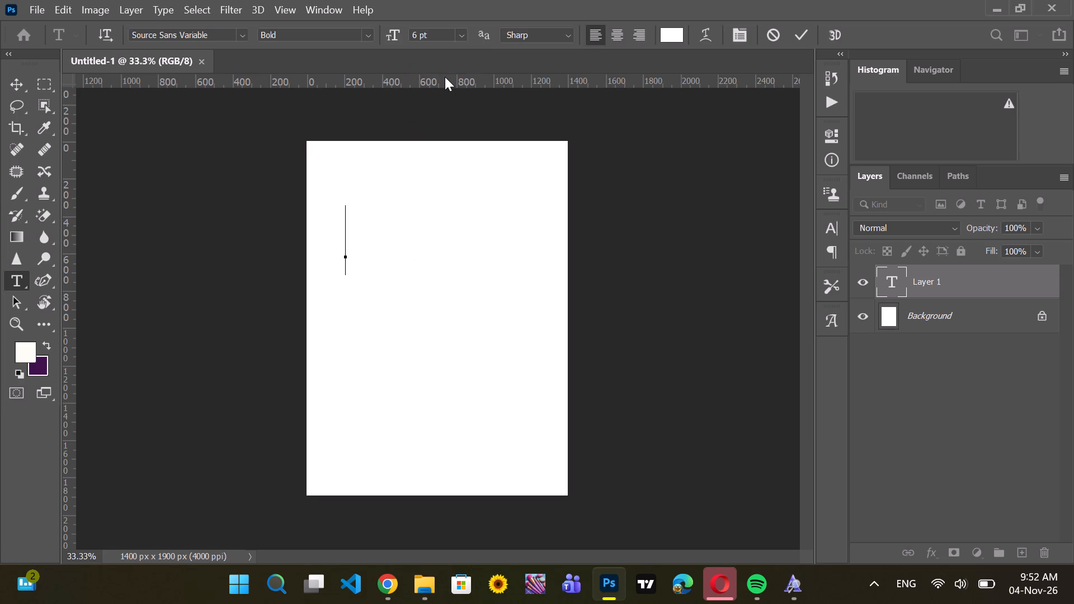
{"action": "left_click", "coordinate": [219, 30]}
{"action": "key", "text": "BackSpace"}
{"action": "type", "text": "gr"}
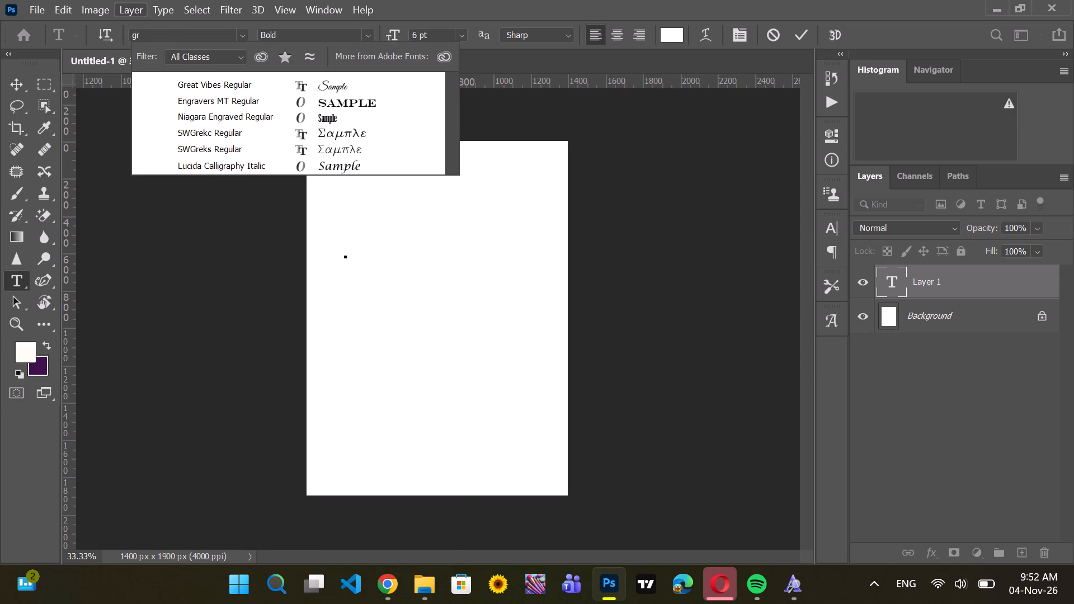
{"action": "left_click", "coordinate": [215, 87]}
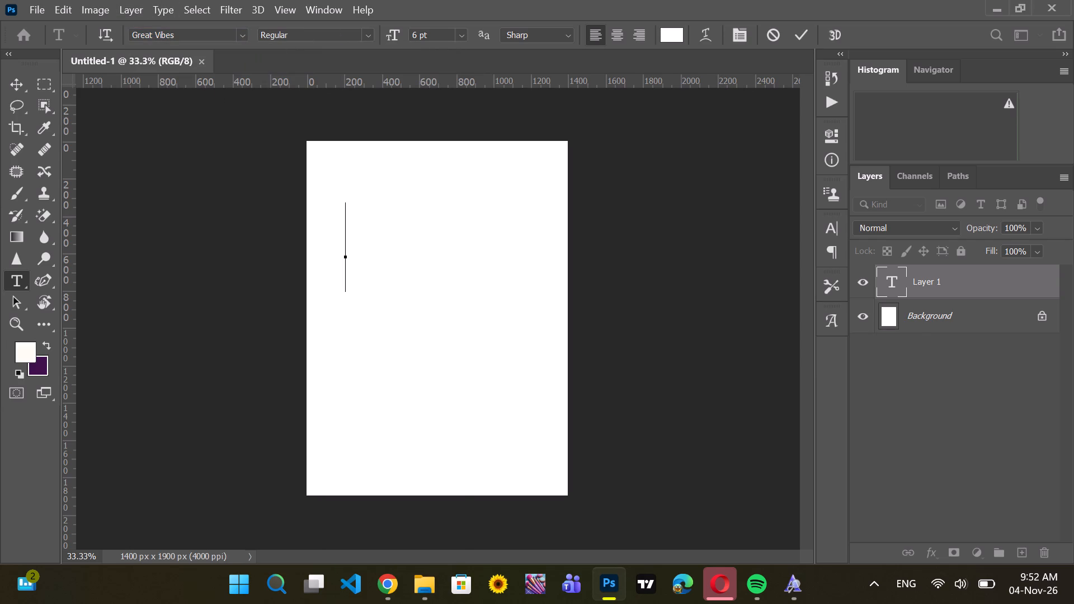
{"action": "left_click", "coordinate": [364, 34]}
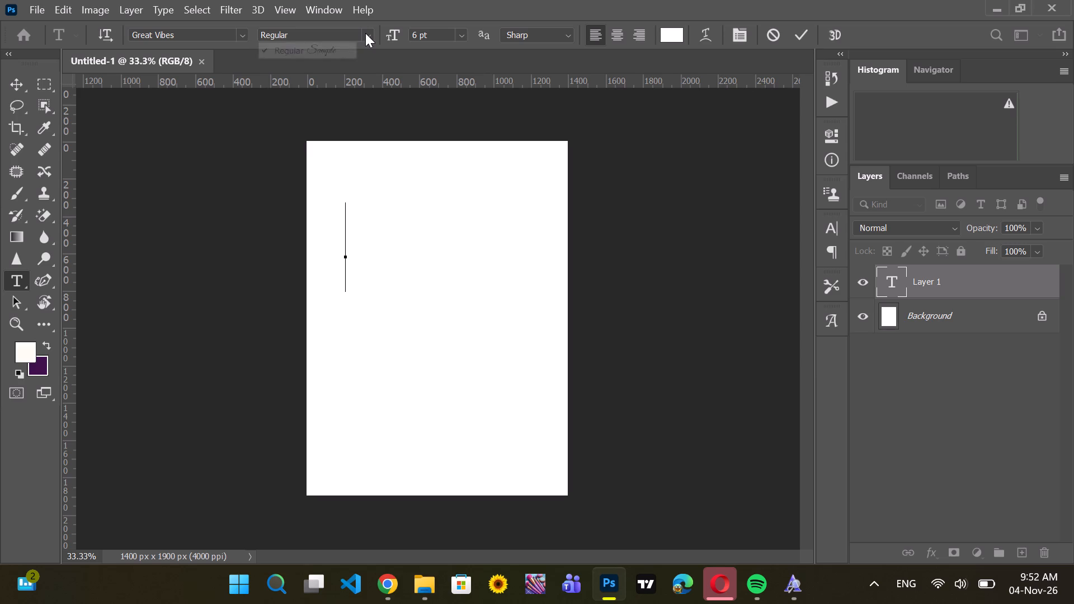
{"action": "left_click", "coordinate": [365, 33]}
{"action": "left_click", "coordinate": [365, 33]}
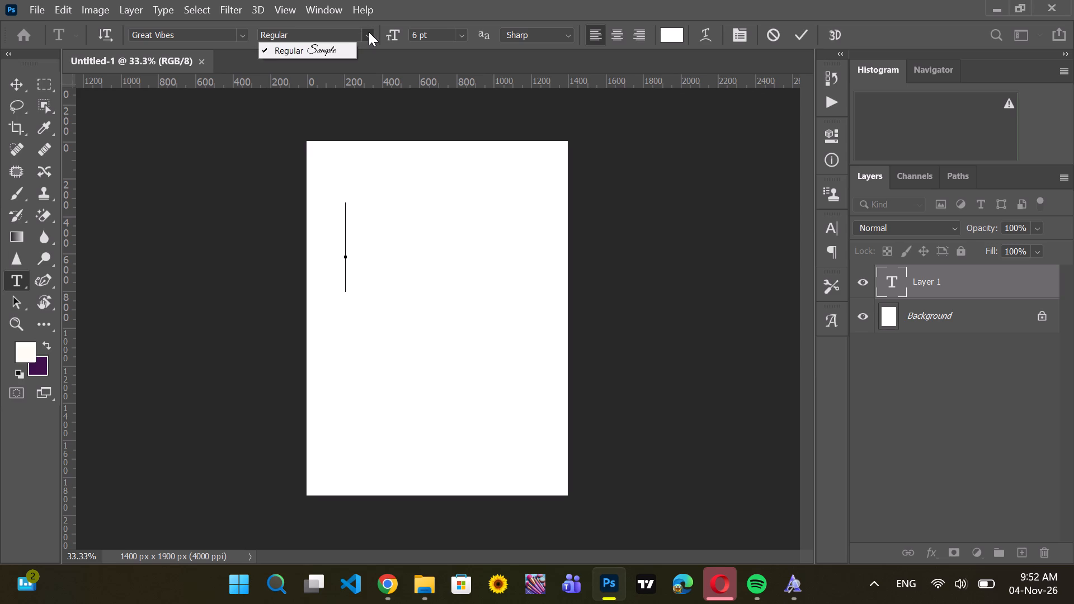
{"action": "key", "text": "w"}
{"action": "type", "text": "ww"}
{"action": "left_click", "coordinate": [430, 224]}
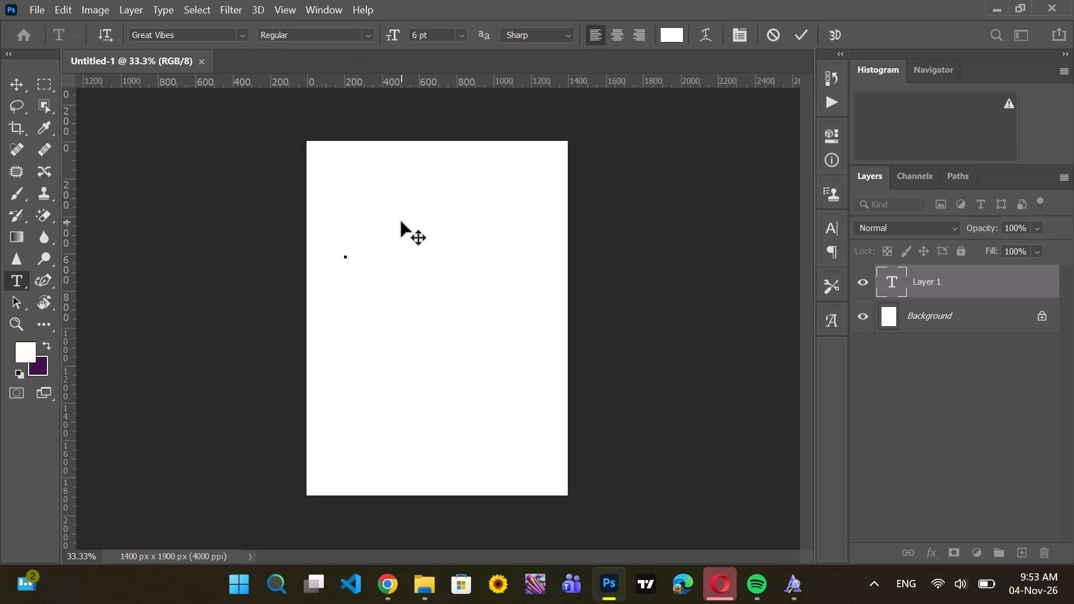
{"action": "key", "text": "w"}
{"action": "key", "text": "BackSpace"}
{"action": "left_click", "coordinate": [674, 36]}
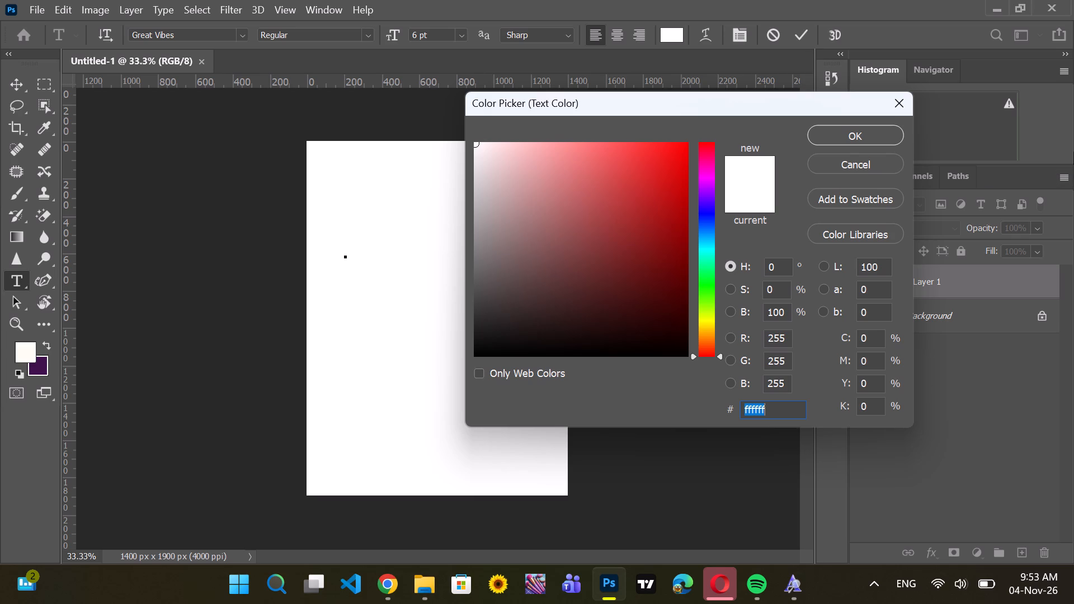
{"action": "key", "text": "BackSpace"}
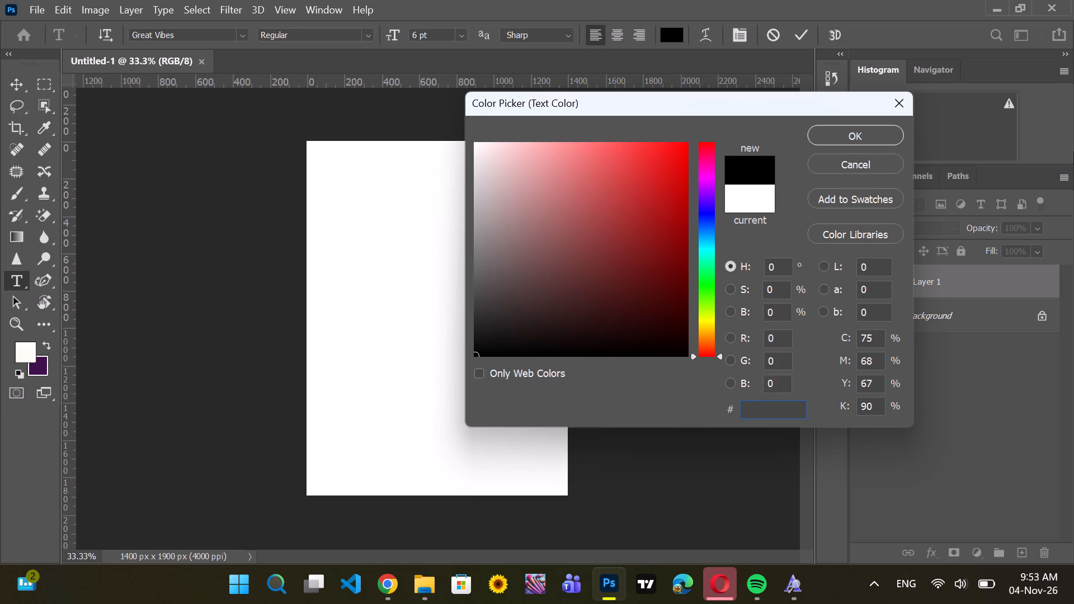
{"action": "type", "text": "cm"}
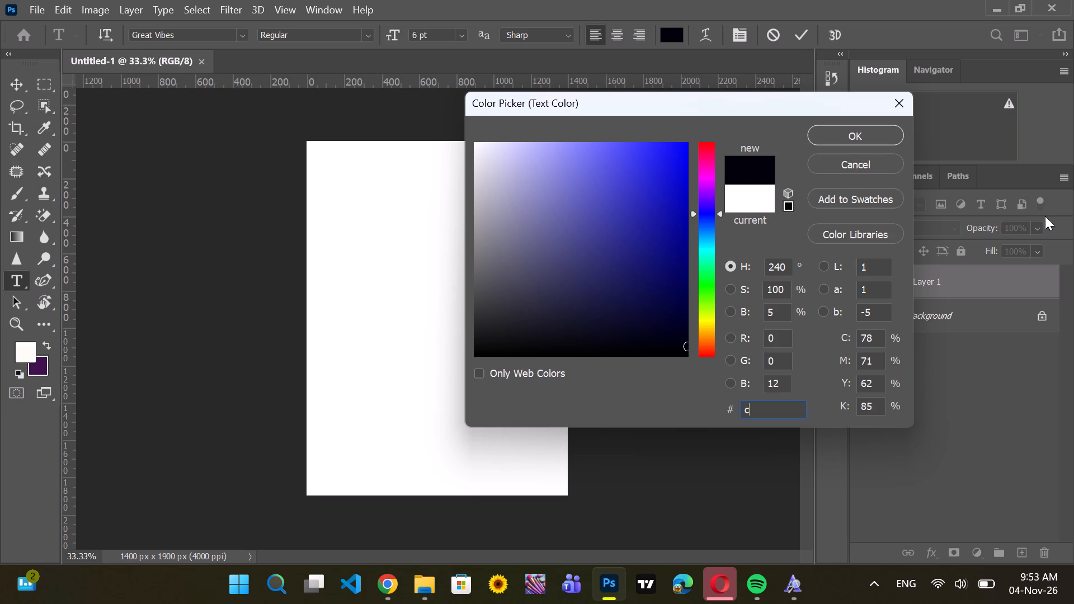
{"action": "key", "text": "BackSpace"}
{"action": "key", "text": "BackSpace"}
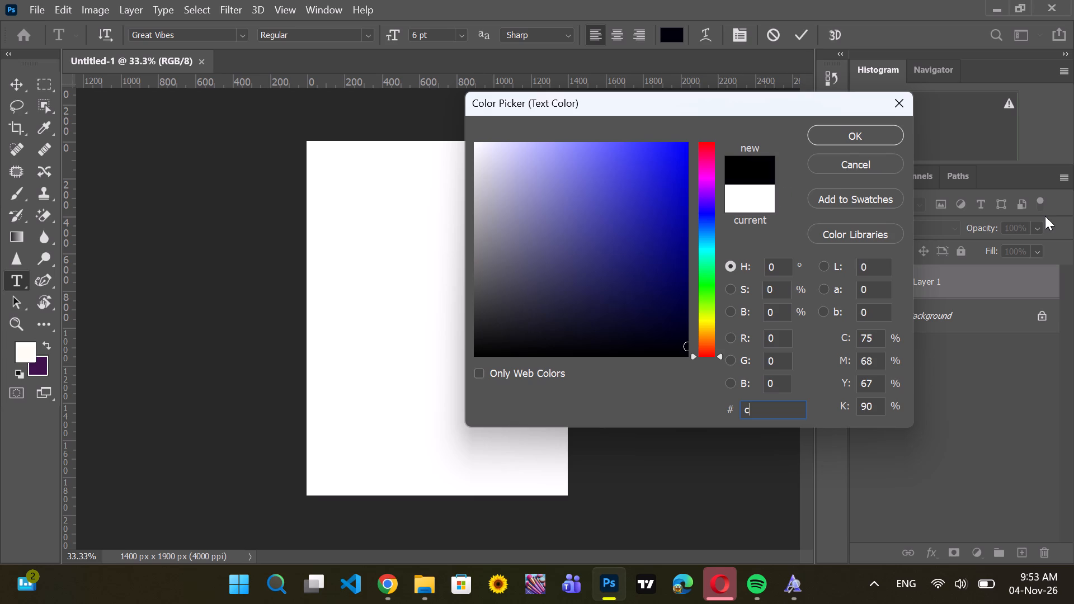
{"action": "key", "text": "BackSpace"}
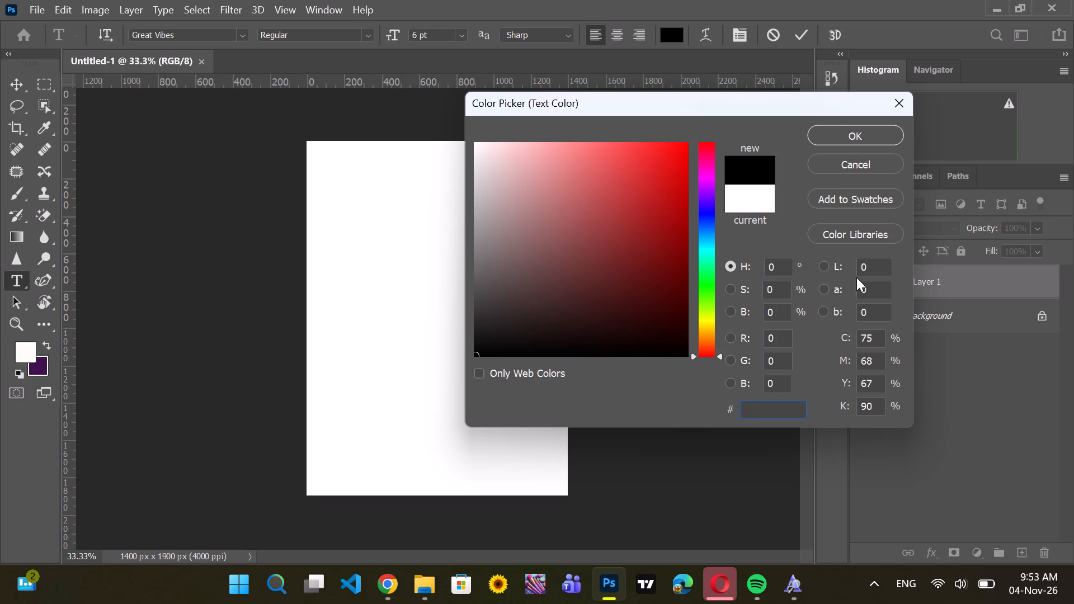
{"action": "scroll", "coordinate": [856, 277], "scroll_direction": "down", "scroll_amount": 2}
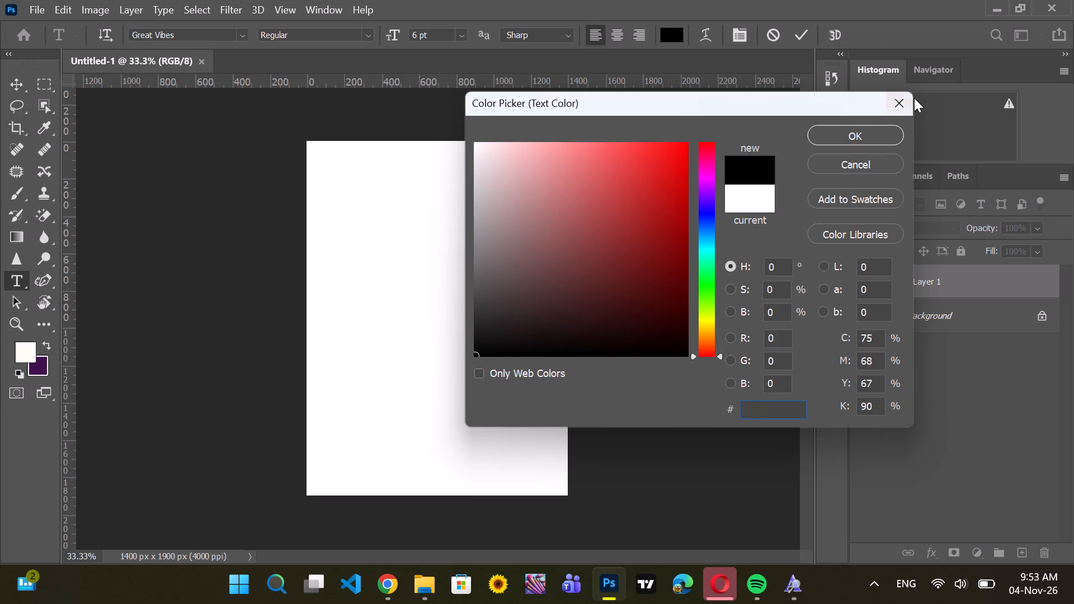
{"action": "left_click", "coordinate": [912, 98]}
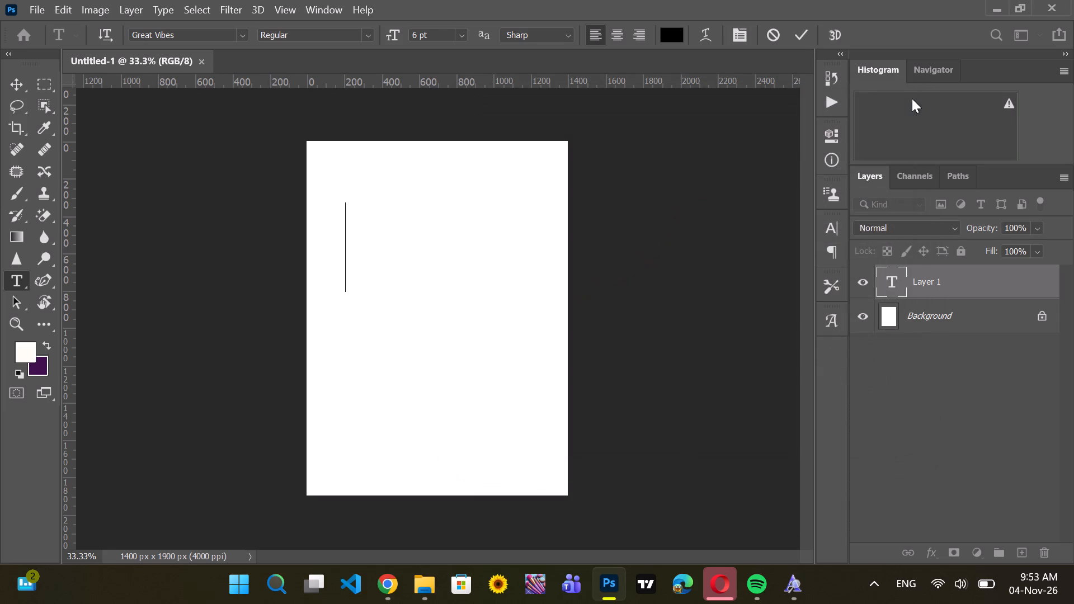
Check the purple background colour's hex code and set the text colour to the same value, #3f114e.
{"action": "left_click", "coordinate": [39, 370]}
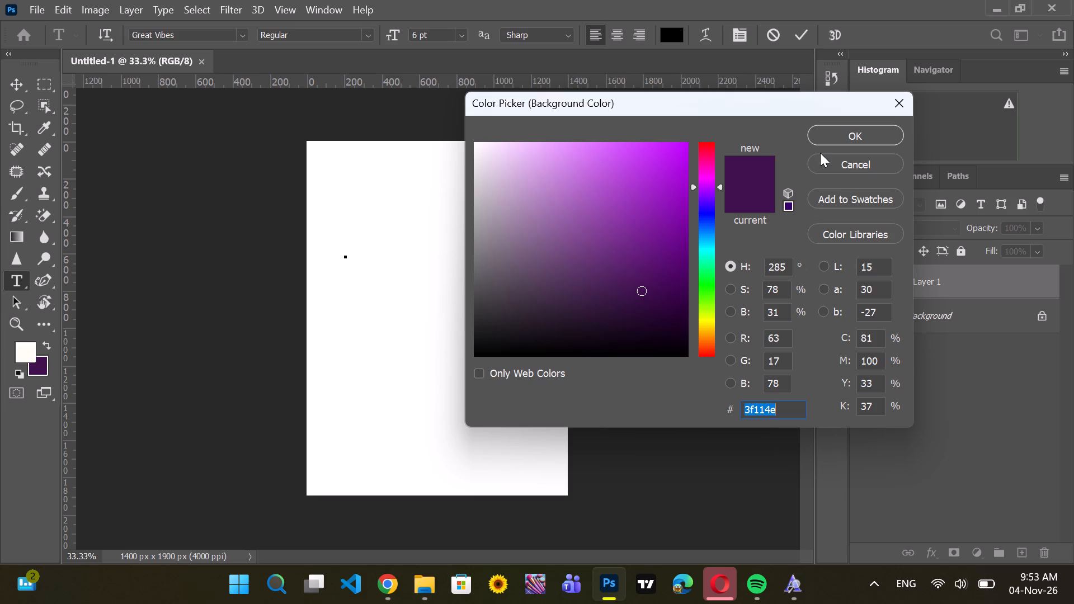
{"action": "left_click", "coordinate": [841, 130]}
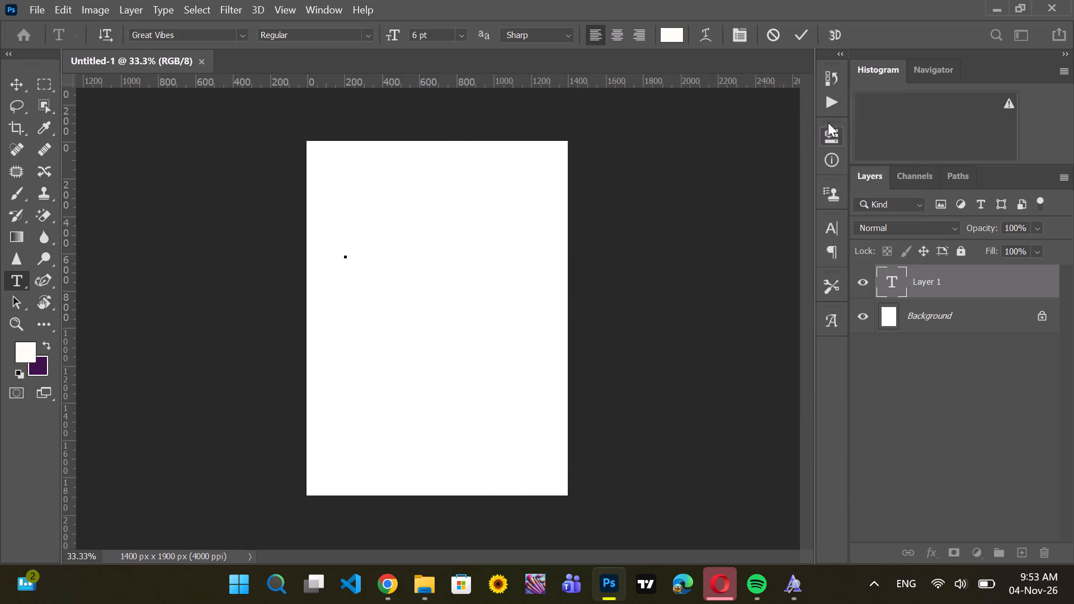
{"action": "left_click", "coordinate": [679, 27]}
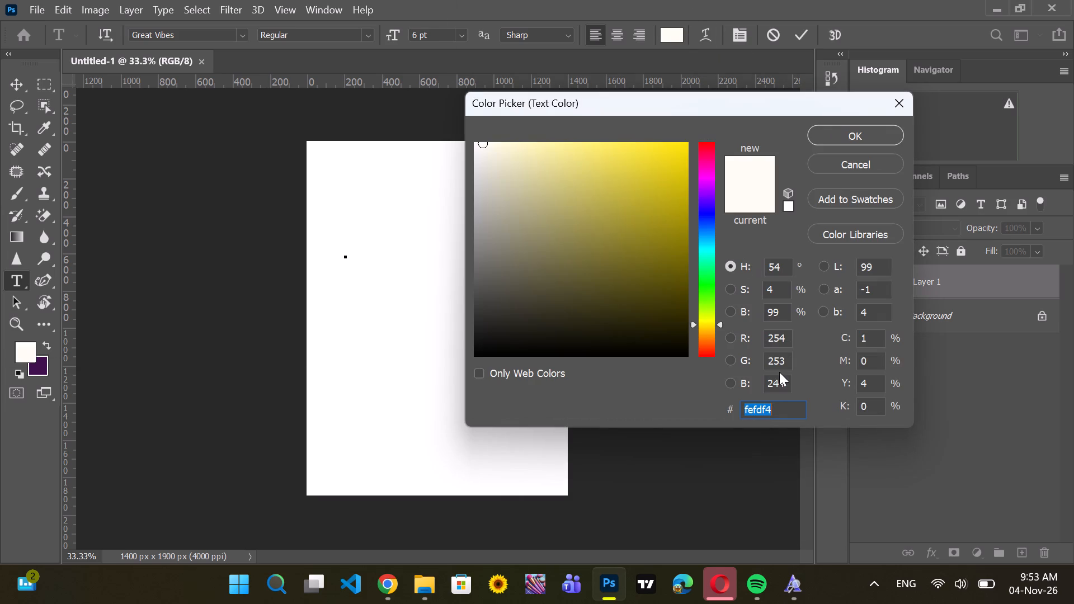
{"action": "key", "text": "BackSpace"}
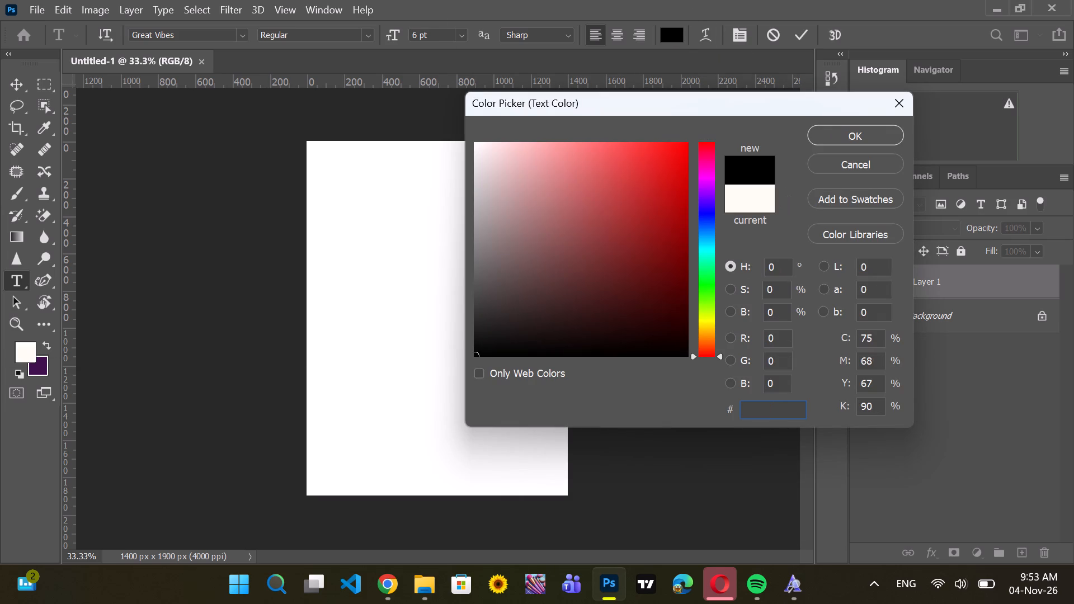
{"action": "key", "text": "3"}
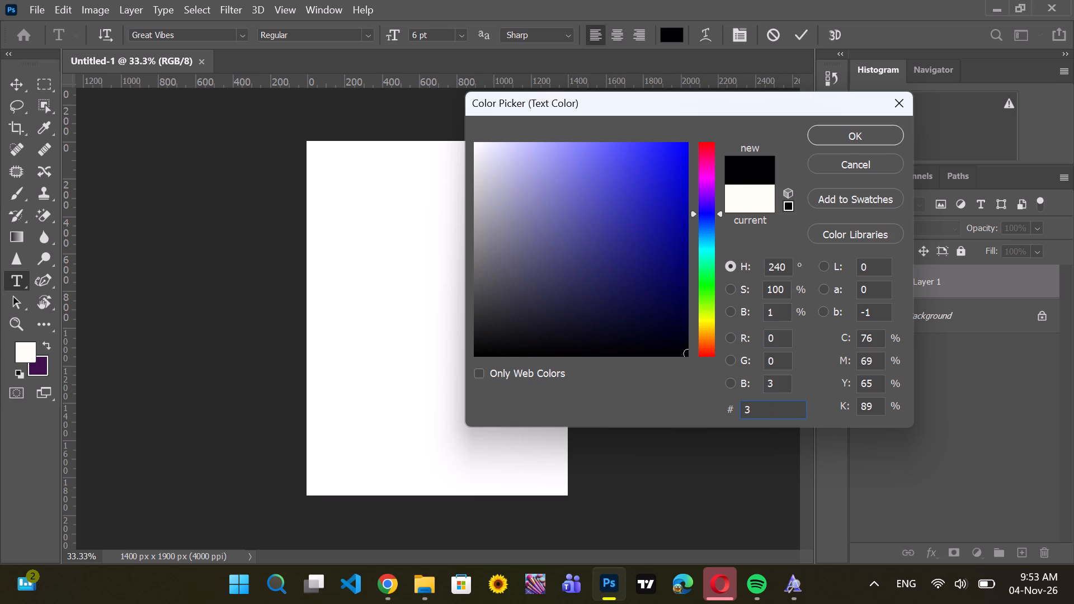
{"action": "key", "text": "f"}
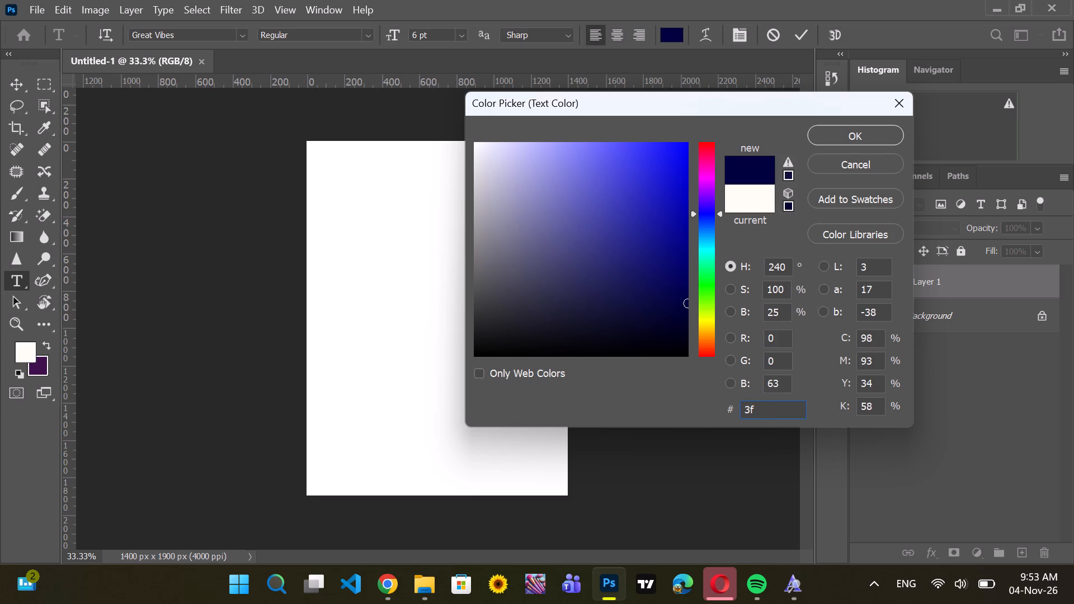
{"action": "type", "text": "11"}
{"action": "key", "text": "1"}
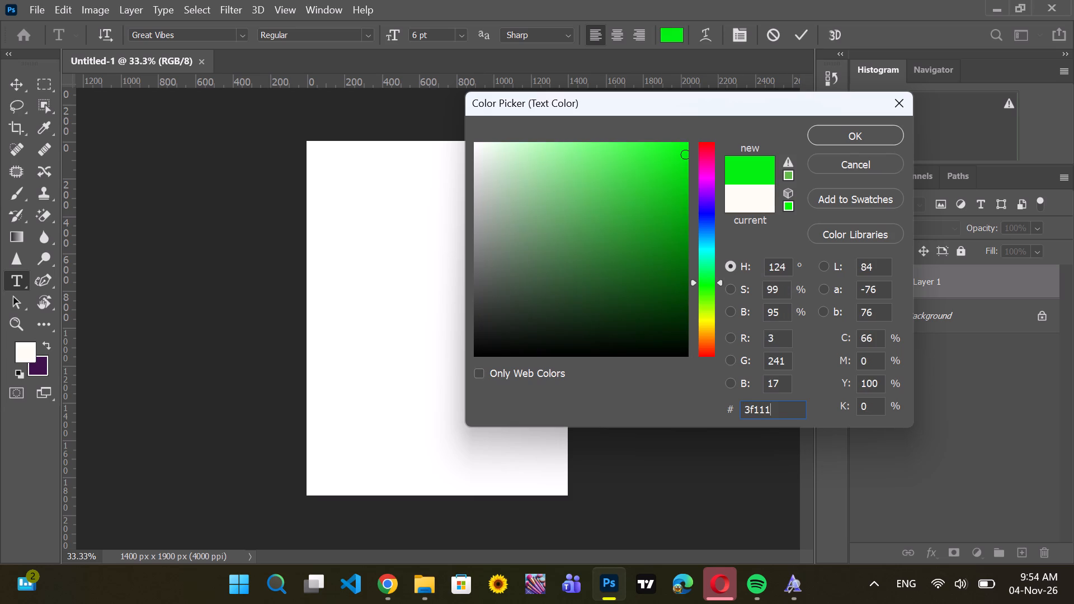
{"action": "key", "text": "4"}
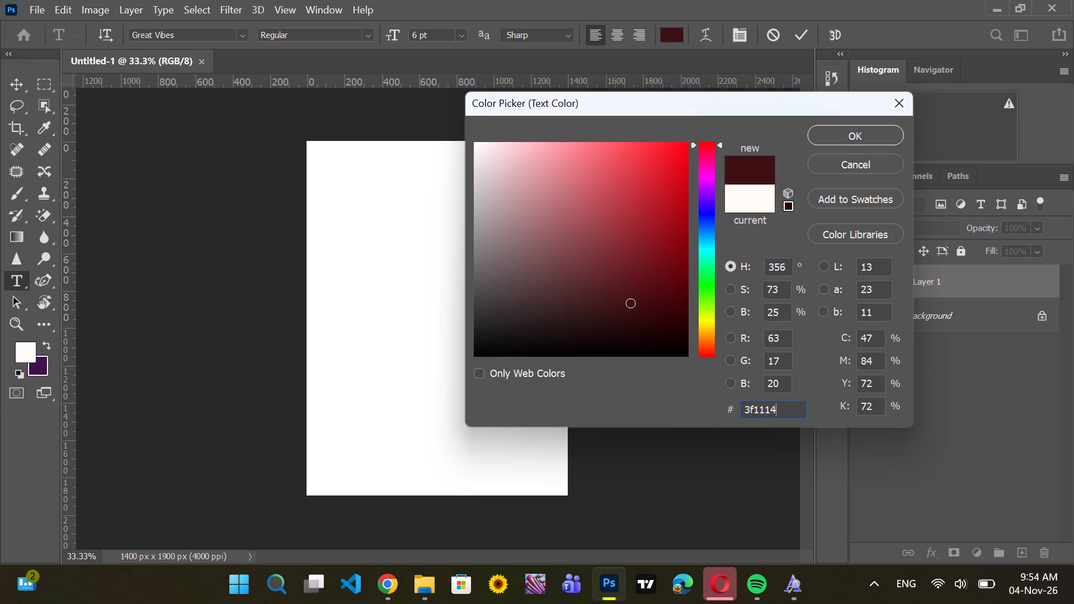
{"action": "key", "text": "e"}
{"action": "left_click", "coordinate": [766, 402]}
{"action": "left_click", "coordinate": [586, 240]}
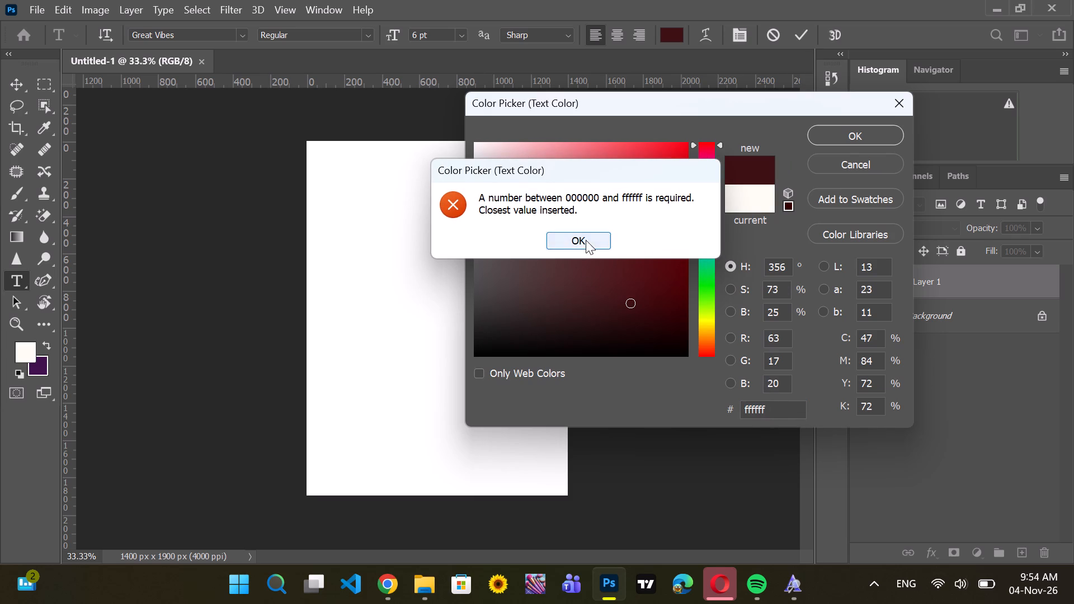
{"action": "key", "text": "BackSpace"}
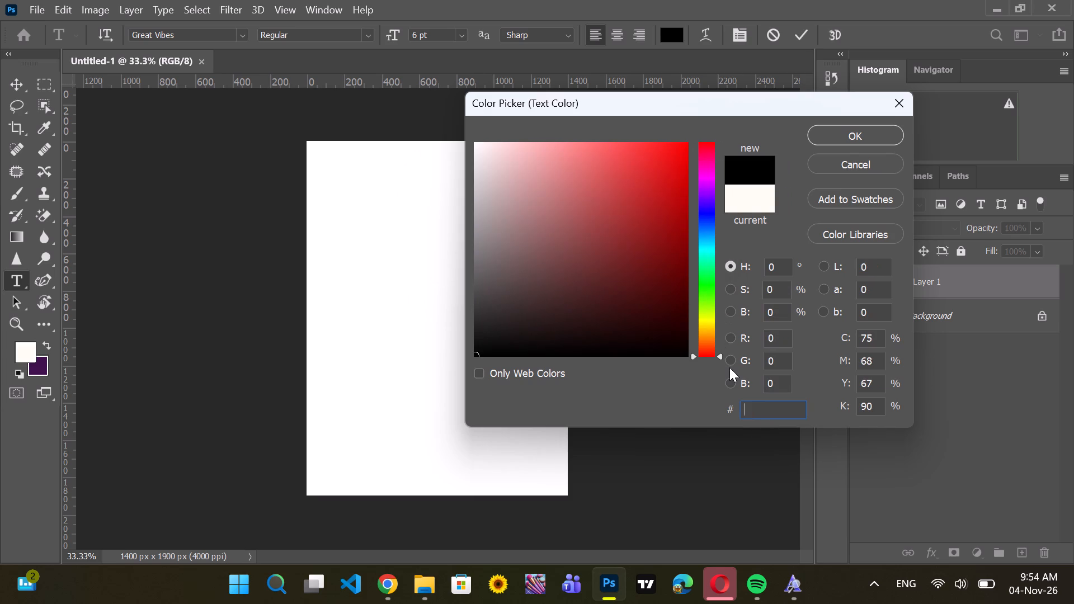
{"action": "type", "text": "3f"}
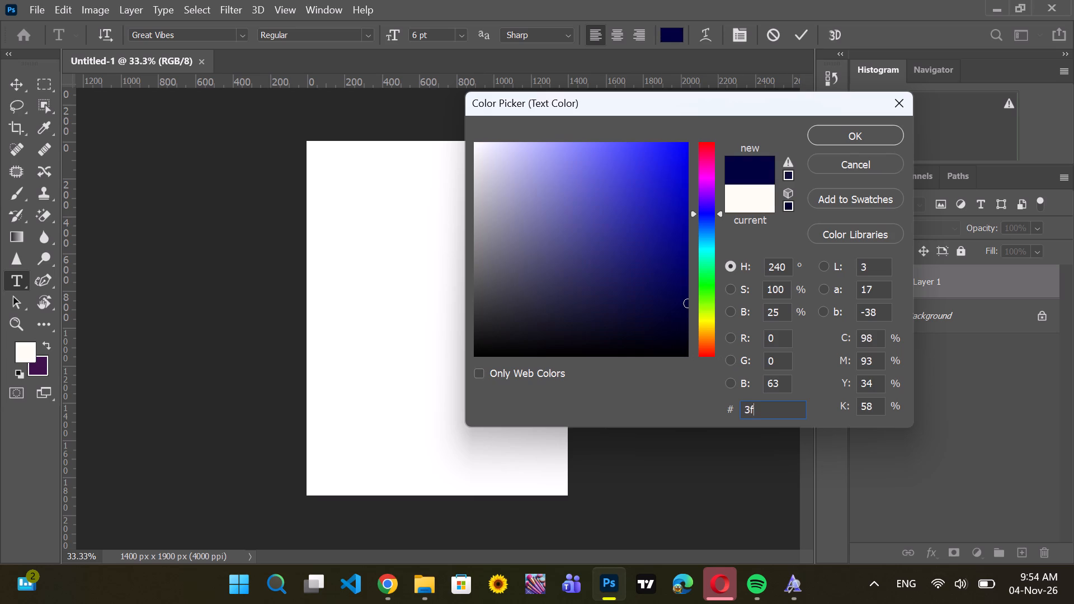
{"action": "type", "text": "11"}
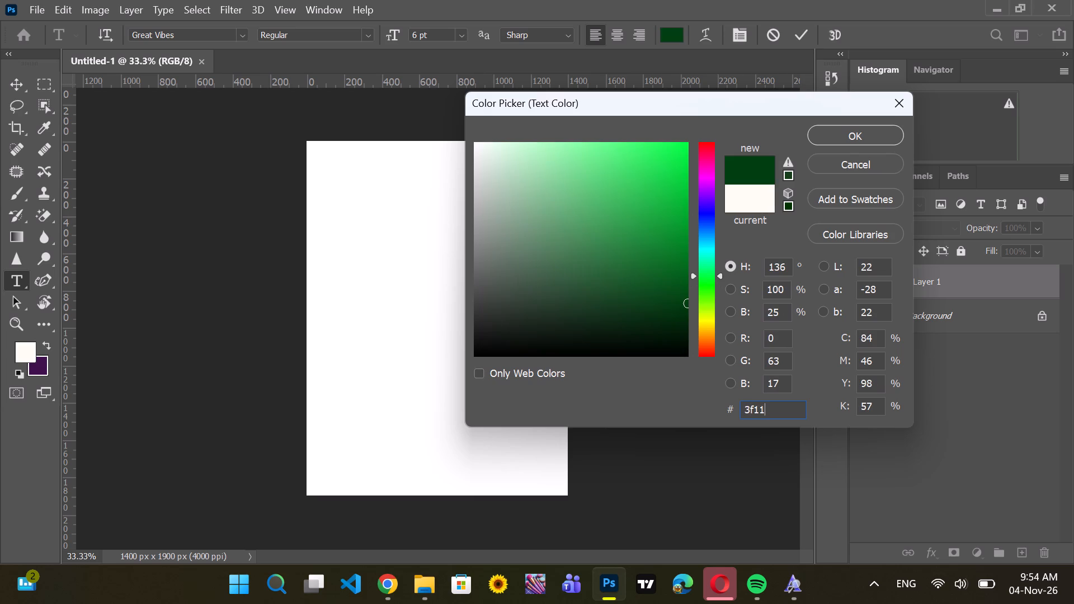
{"action": "type", "text": "4e"}
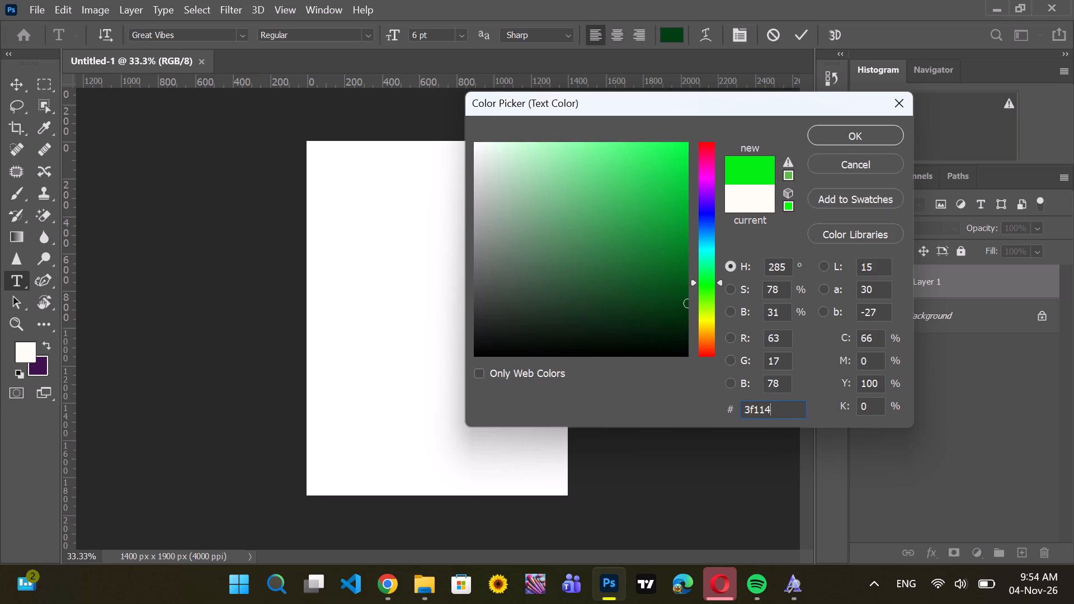
{"action": "left_click", "coordinate": [854, 132]}
Enter the word "Worship" in the started text layer and commit the text.
{"action": "key", "text": "w"}
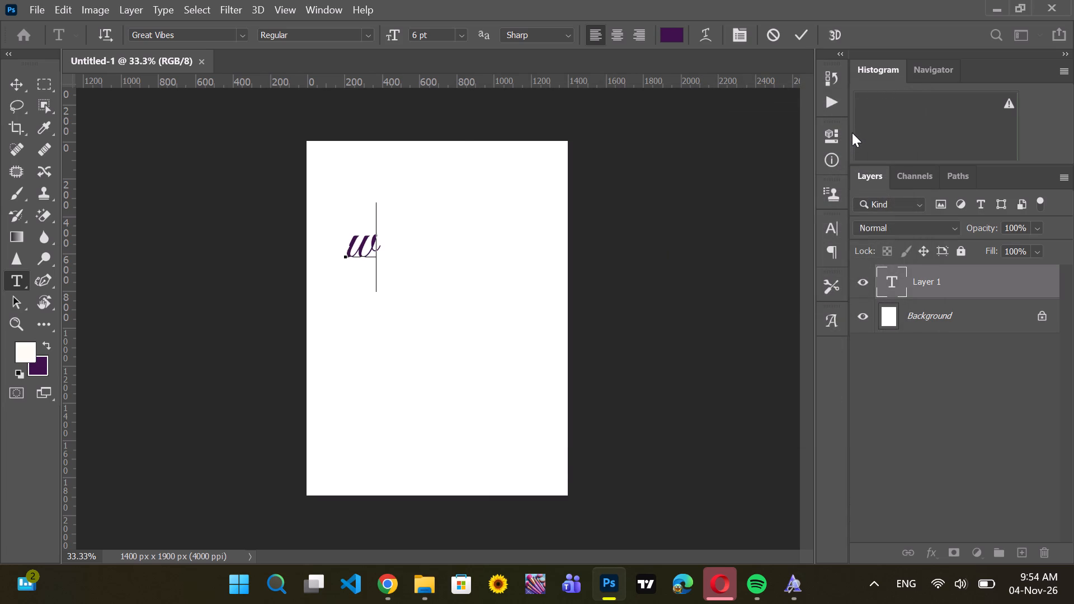
{"action": "key", "text": "BackSpace"}
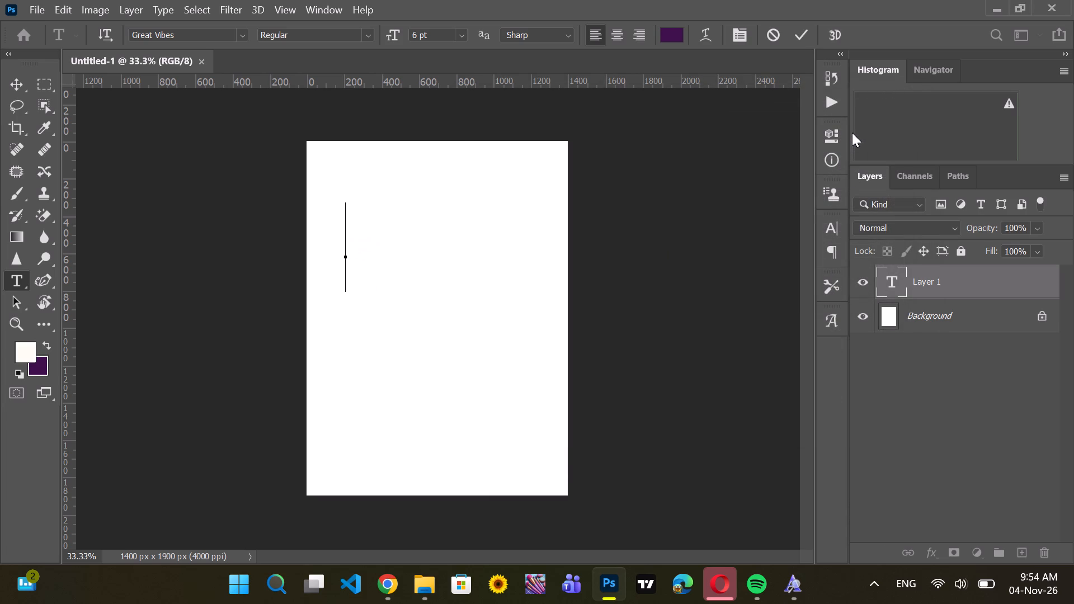
{"action": "key", "text": "shift+w"}
{"action": "key", "text": "o"}
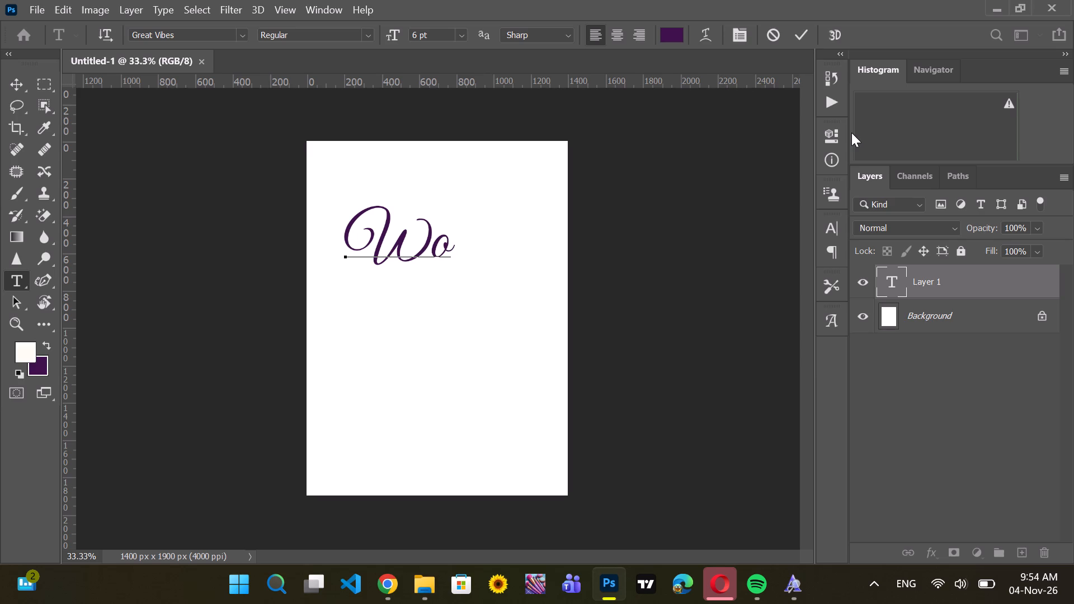
{"action": "type", "text": "rsh"}
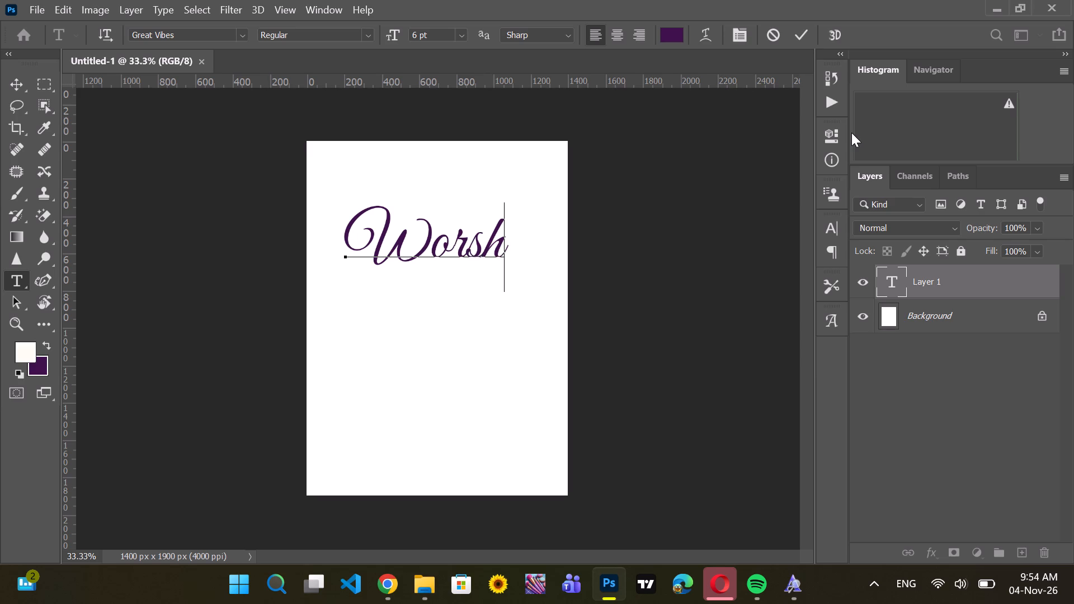
{"action": "key", "text": "i"}
{"action": "key", "text": "p"}
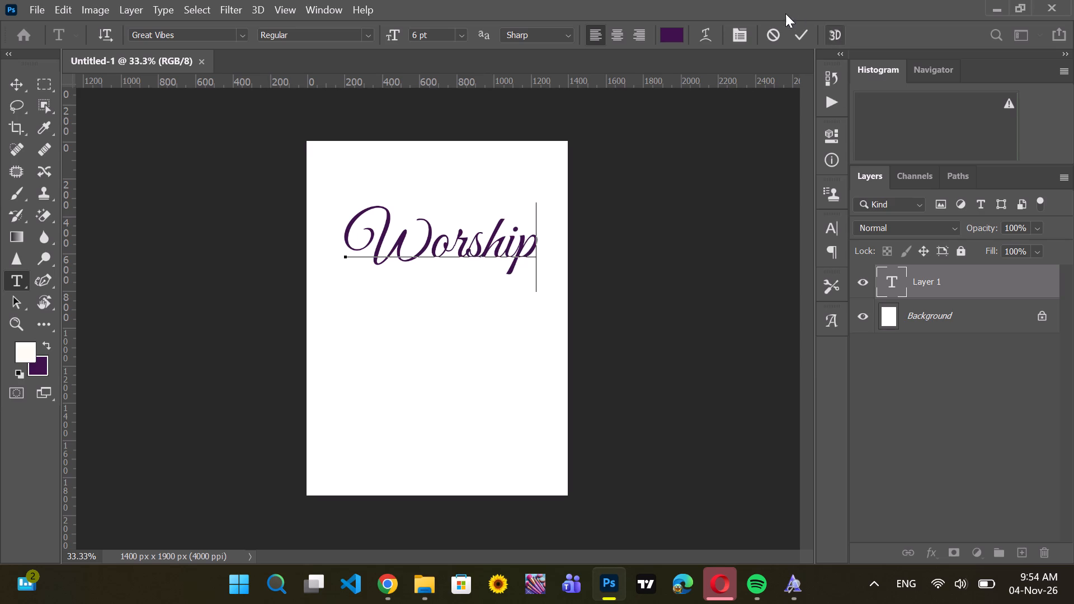
{"action": "left_click", "coordinate": [805, 36]}
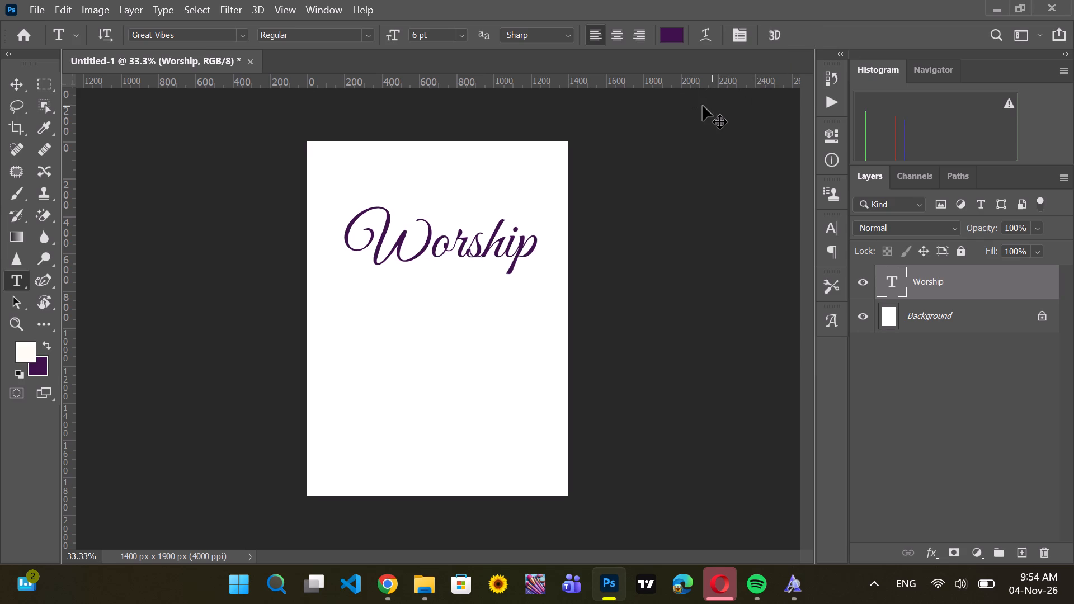
Scale the "Worship" text layer down proportionally to about 60%, keeping its upper-left corner fixed, and apply the transform.
{"action": "key", "text": "ctrl+t"}
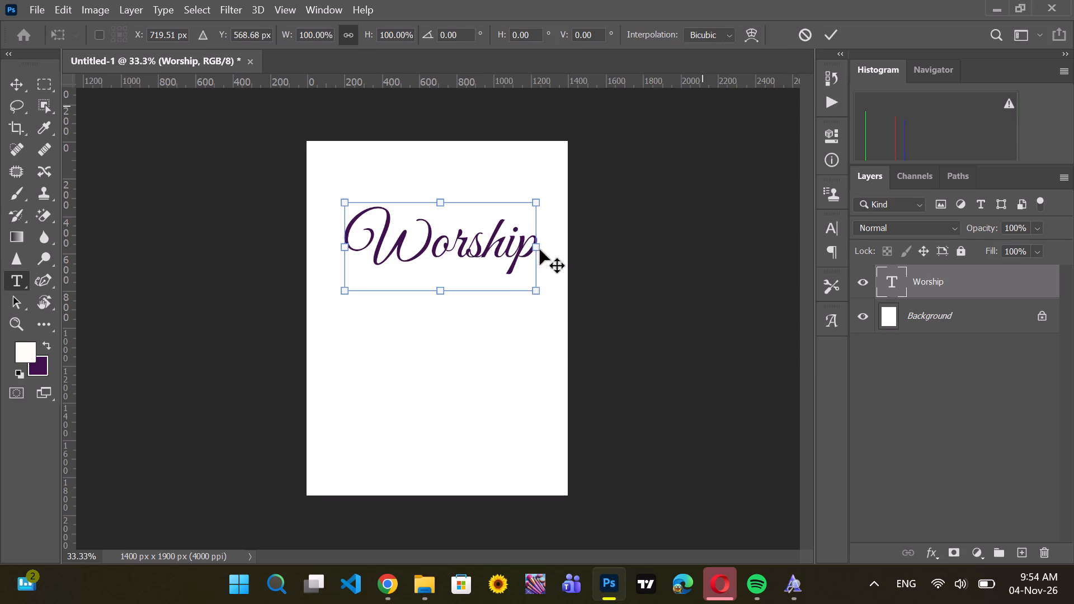
{"action": "left_click_drag", "start_coordinate": [537, 286], "coordinate": [461, 234]}
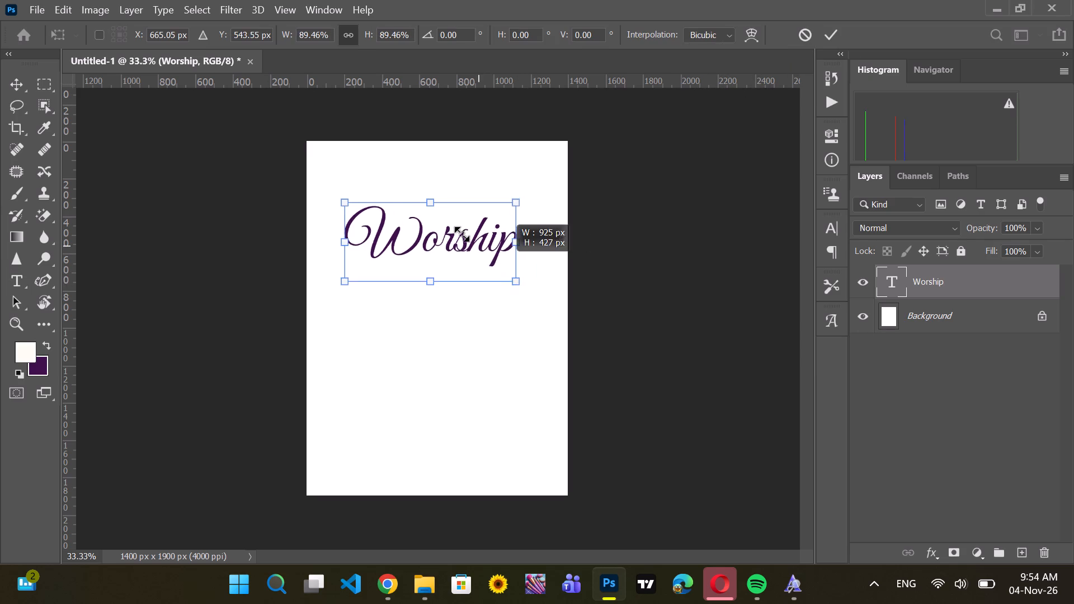
{"action": "left_click_drag", "start_coordinate": [461, 234], "coordinate": [466, 237]}
{"action": "left_click", "coordinate": [501, 305]}
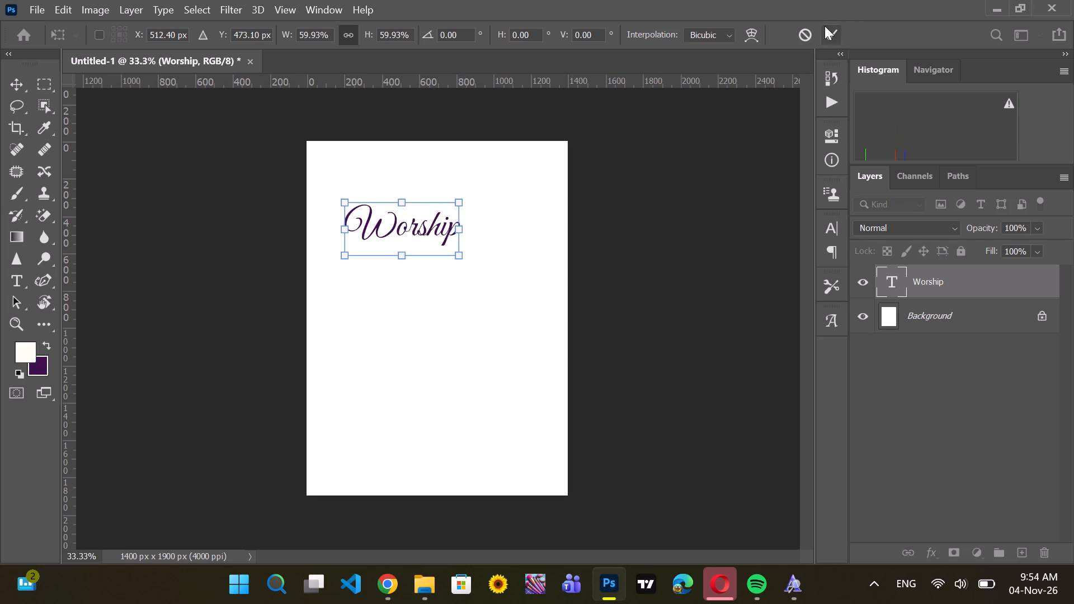
{"action": "left_click", "coordinate": [825, 26]}
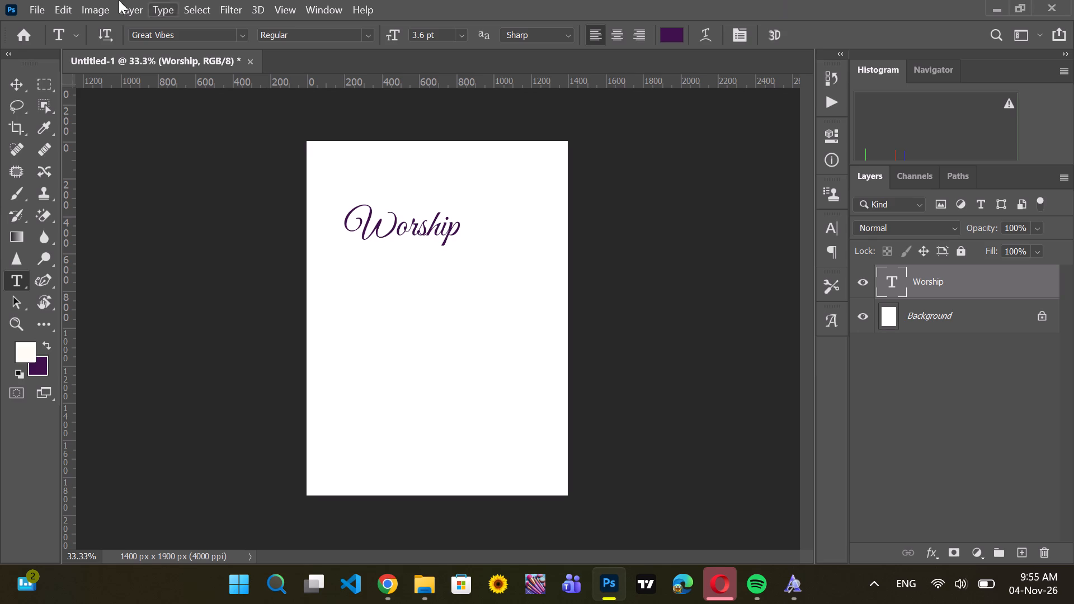
Switch to Chrome, review the Bukhari Script page on DaFont, and return to the Google results to look through them.
{"action": "left_click", "coordinate": [392, 590]}
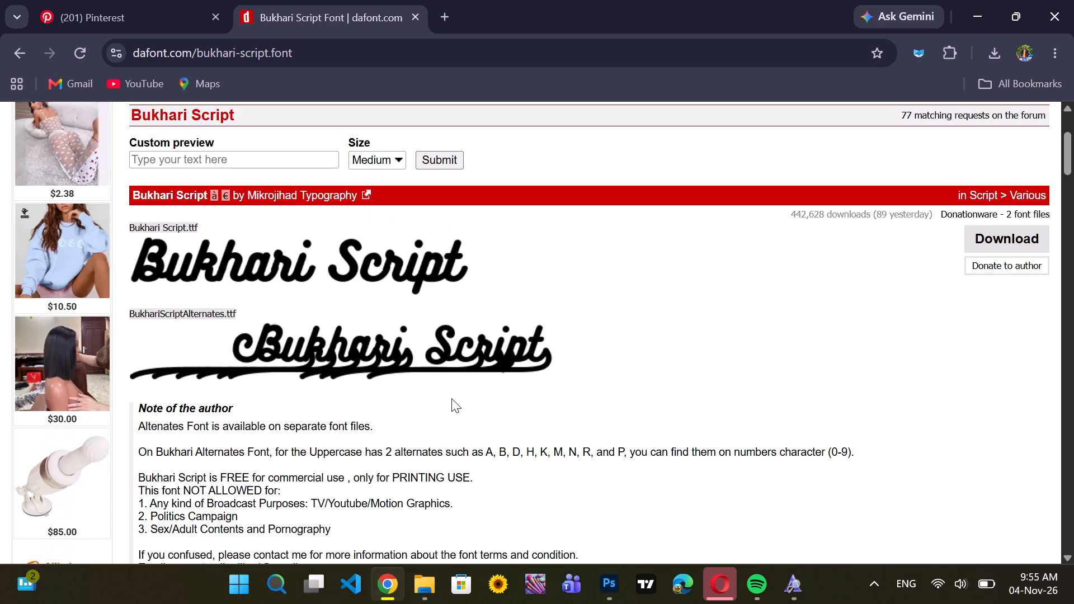
{"action": "scroll", "coordinate": [453, 393], "scroll_direction": "up", "scroll_amount": 1}
{"action": "scroll", "coordinate": [990, 337], "scroll_direction": "up", "scroll_amount": 2}
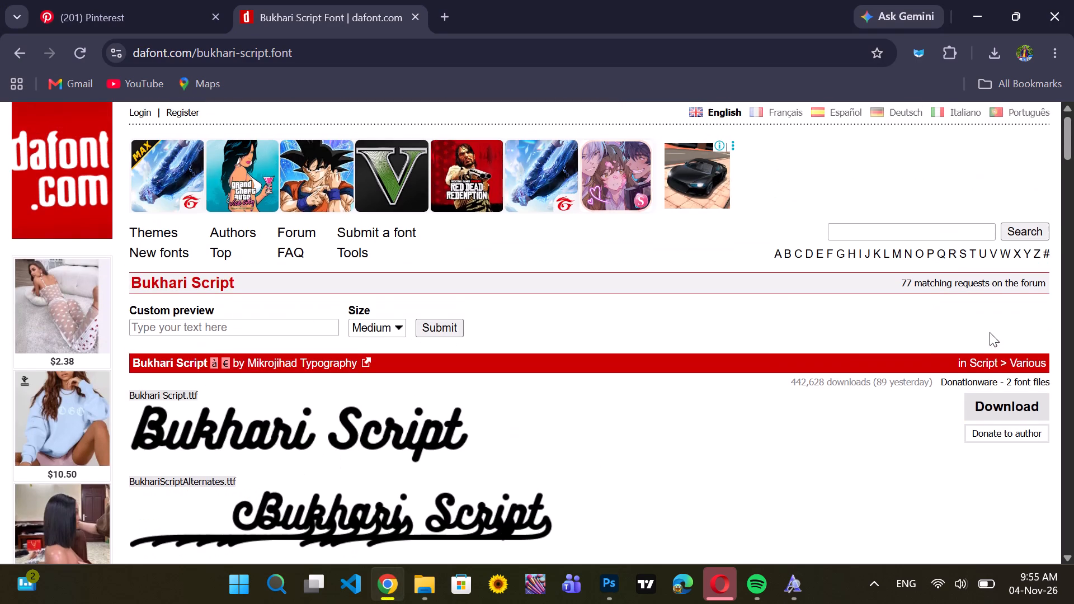
{"action": "scroll", "coordinate": [990, 332], "scroll_direction": "up", "scroll_amount": 4}
{"action": "scroll", "coordinate": [992, 327], "scroll_direction": "down", "scroll_amount": 5}
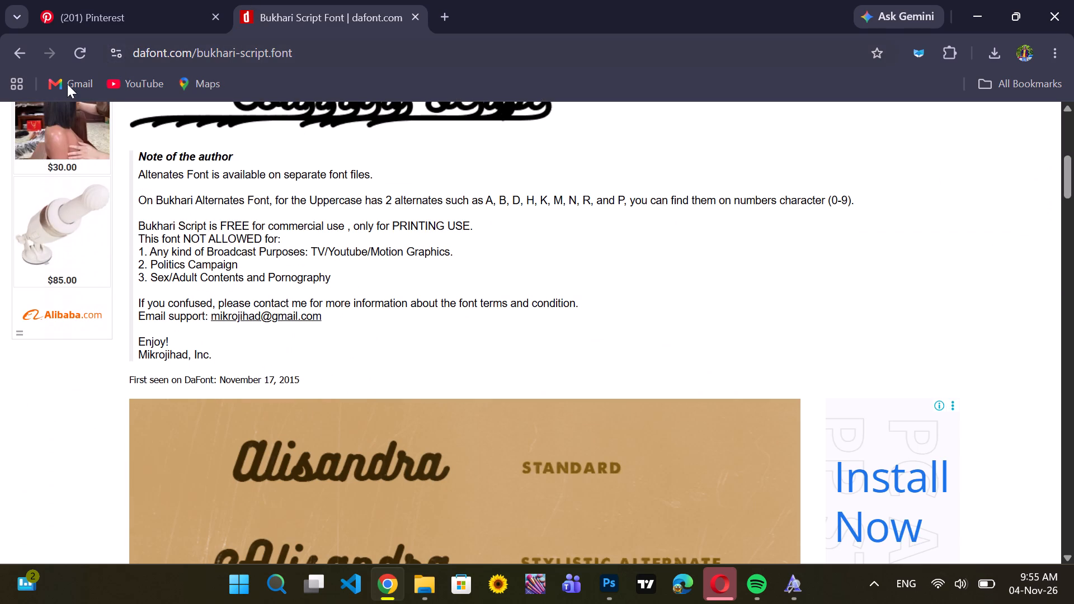
{"action": "left_click", "coordinate": [35, 53]}
{"action": "left_click", "coordinate": [27, 48]}
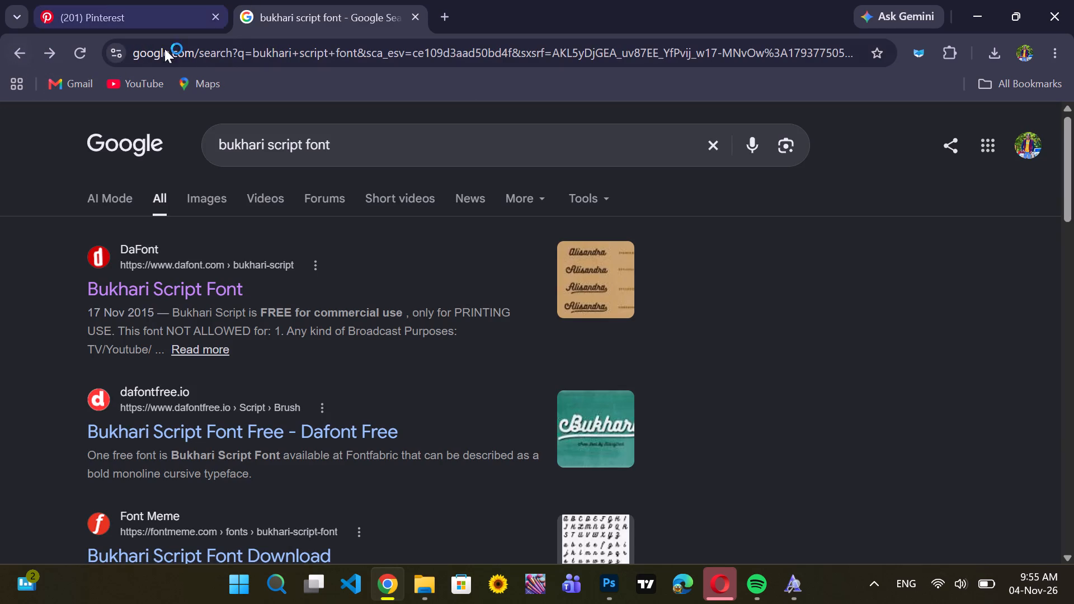
{"action": "scroll", "coordinate": [302, 211], "scroll_direction": "down", "scroll_amount": 5}
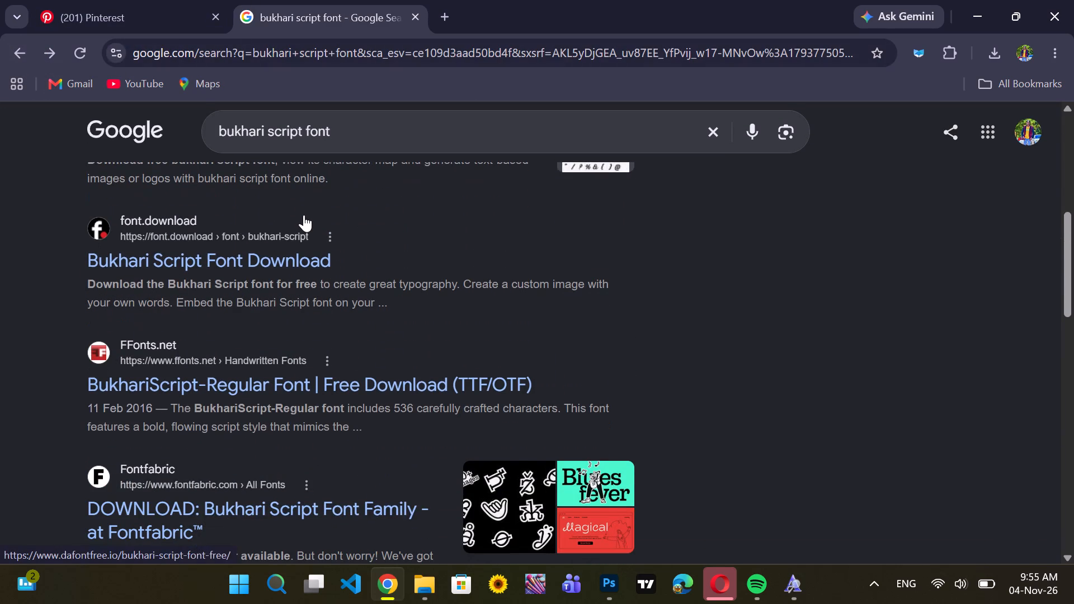
{"action": "scroll", "coordinate": [304, 215], "scroll_direction": "up", "scroll_amount": 5}
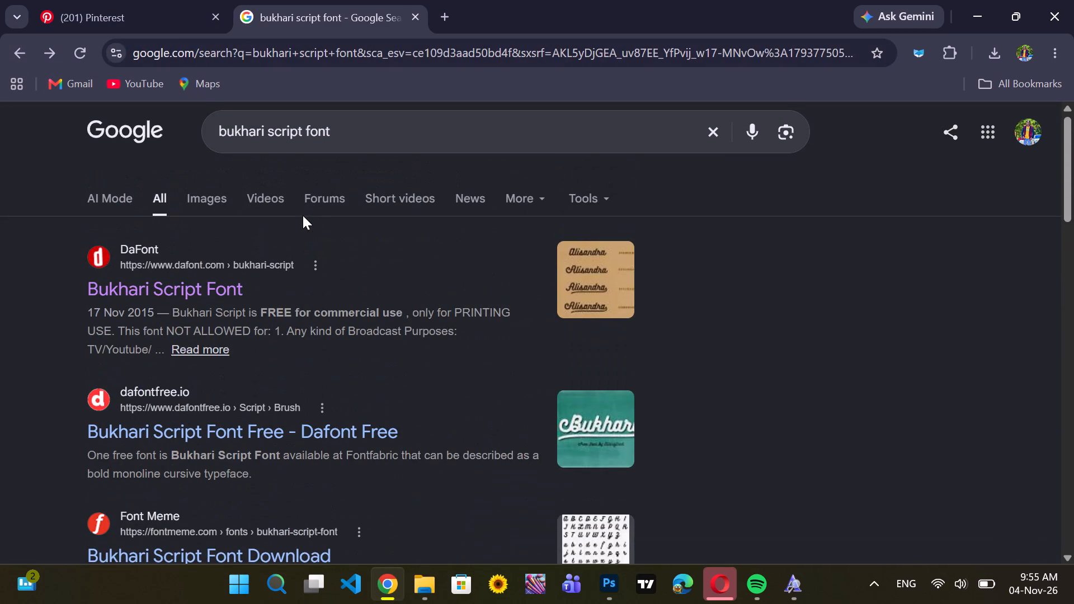
{"action": "scroll", "coordinate": [303, 214], "scroll_direction": "up", "scroll_amount": 1}
Replace the Google query with a search for "great vibes font bold".
{"action": "left_click", "coordinate": [546, 158]}
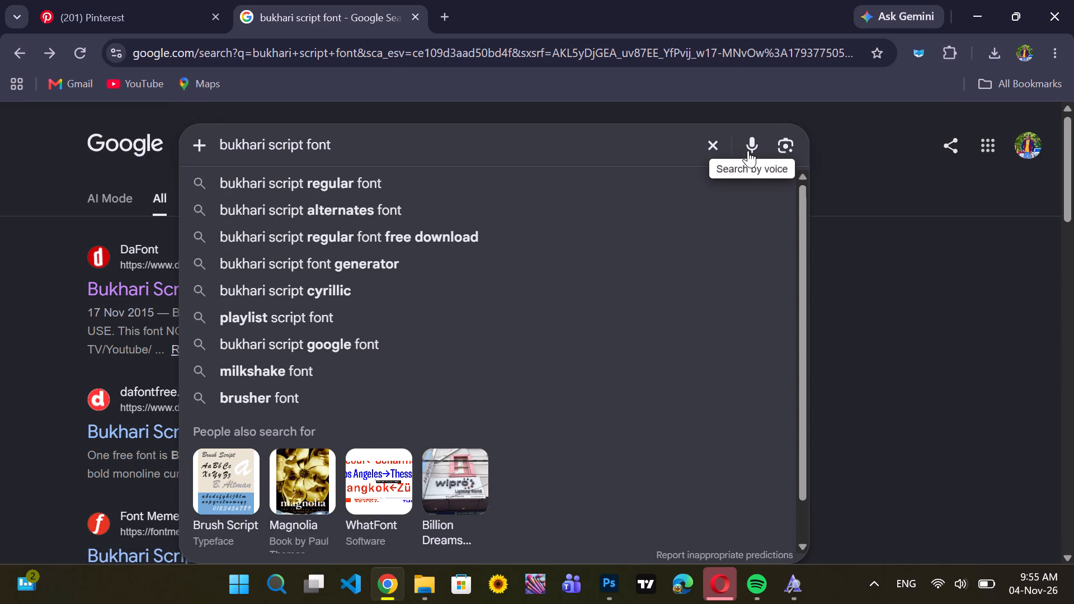
{"action": "left_click", "coordinate": [748, 150]}
{"action": "left_click", "coordinate": [713, 153]}
{"action": "left_click", "coordinate": [713, 148]}
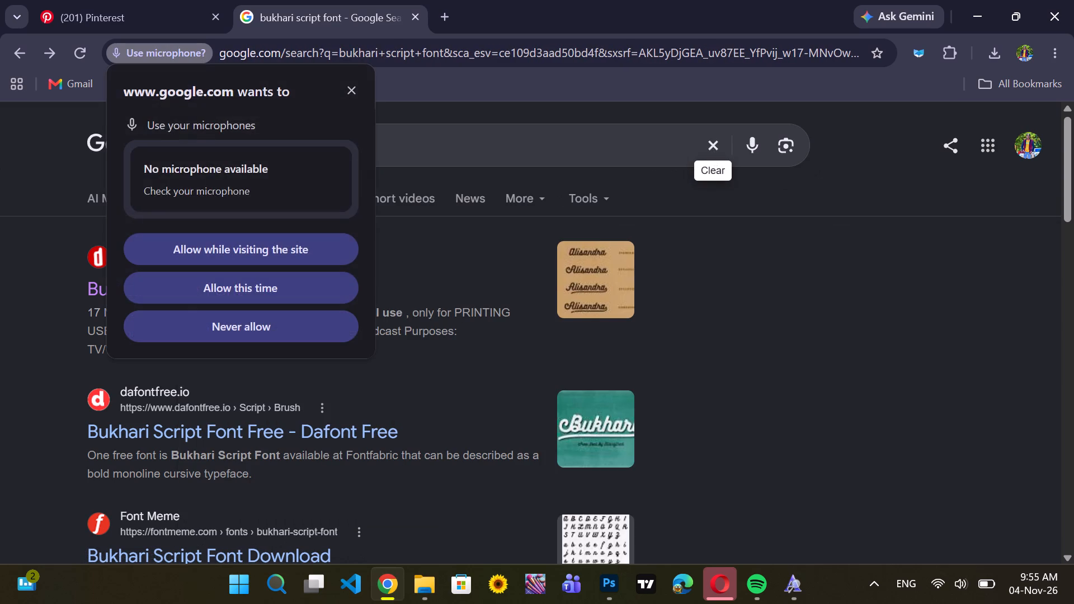
{"action": "left_click", "coordinate": [357, 88]}
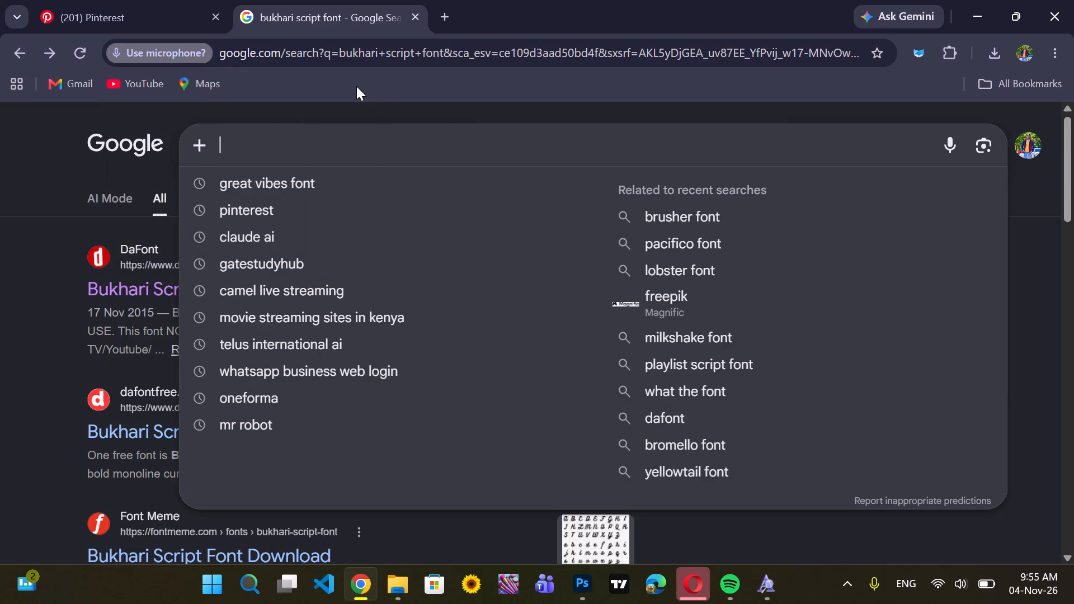
{"action": "left_click", "coordinate": [331, 182]}
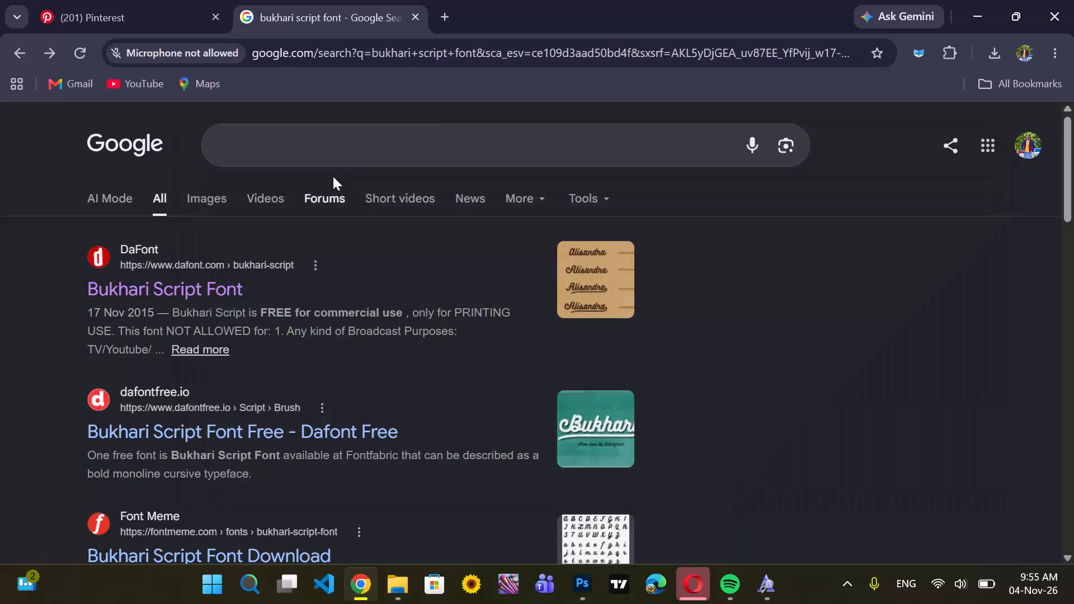
{"action": "left_click", "coordinate": [347, 149]}
{"action": "key", "text": "space"}
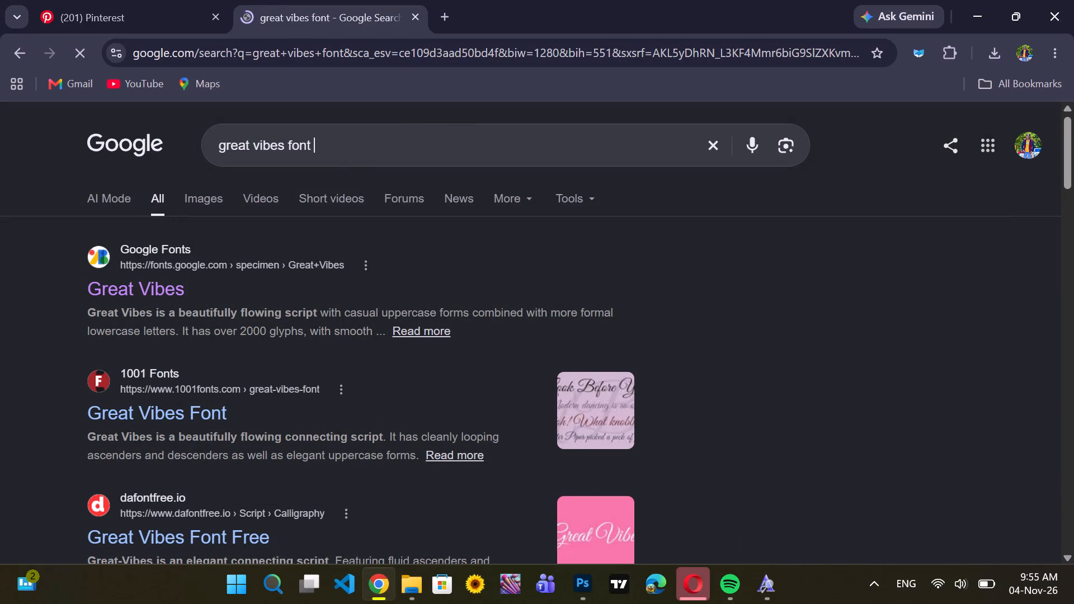
{"action": "type", "text": "bol"}
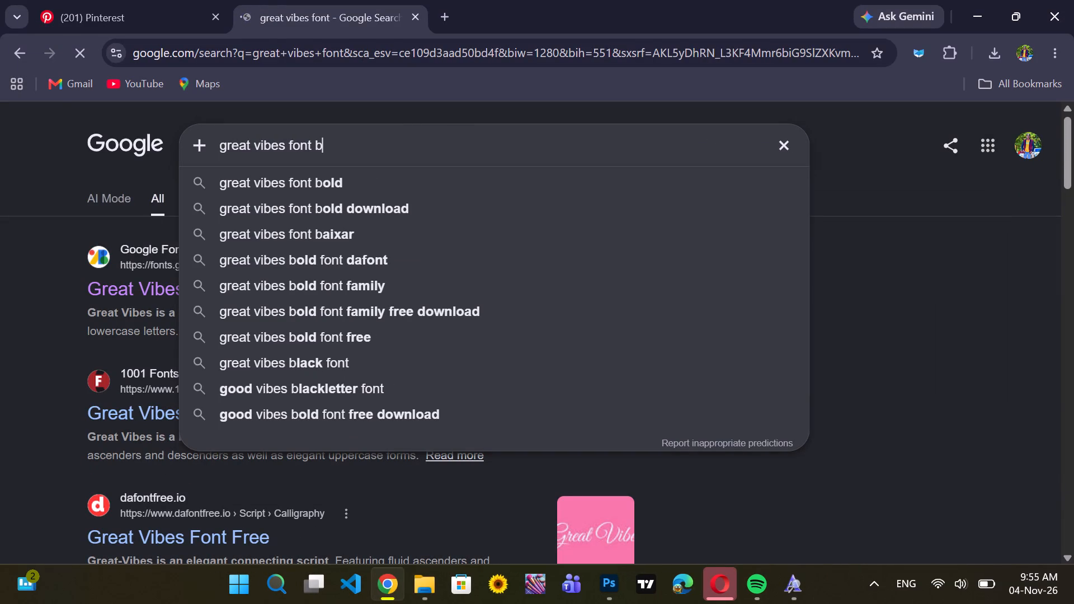
{"action": "left_click", "coordinate": [368, 182]}
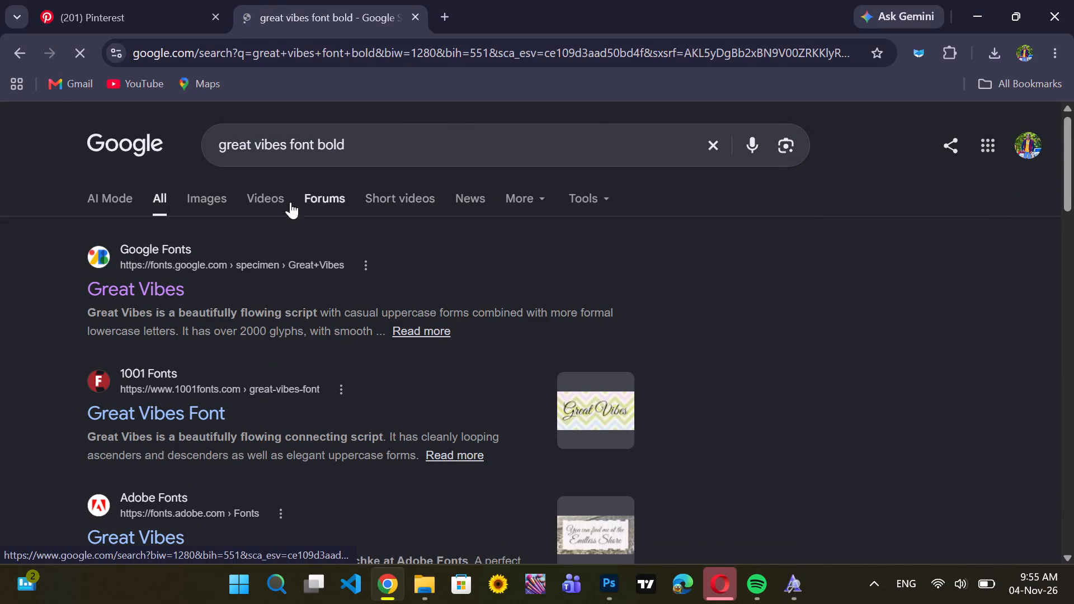
Open the 1001 Fonts result for Great Vibes Font and download the font.
{"action": "scroll", "coordinate": [250, 305], "scroll_direction": "down", "scroll_amount": 2}
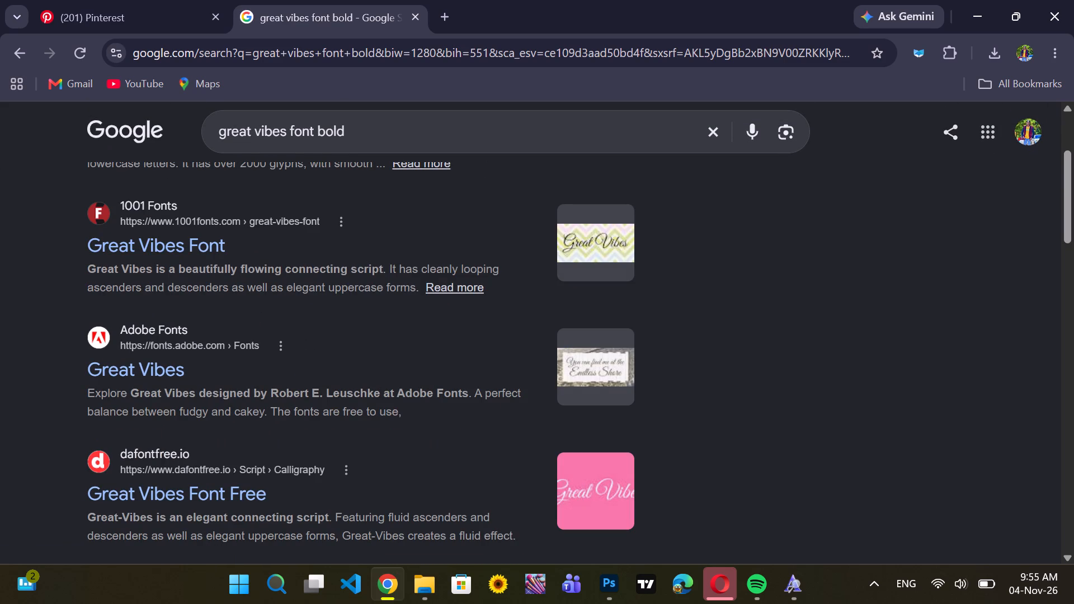
{"action": "left_click", "coordinate": [178, 247]}
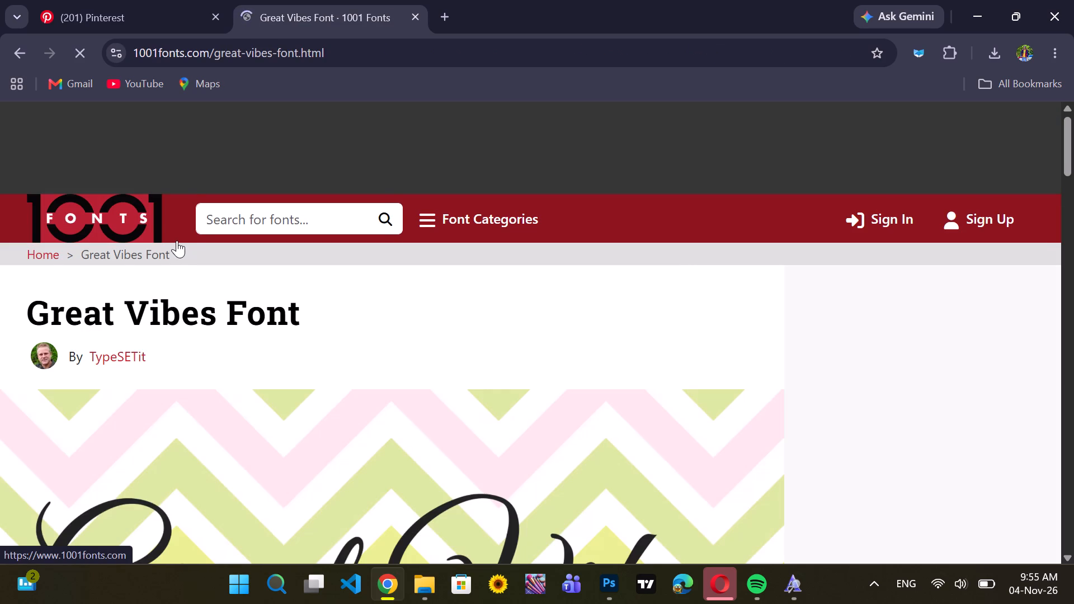
{"action": "scroll", "coordinate": [191, 230], "scroll_direction": "down", "scroll_amount": 5}
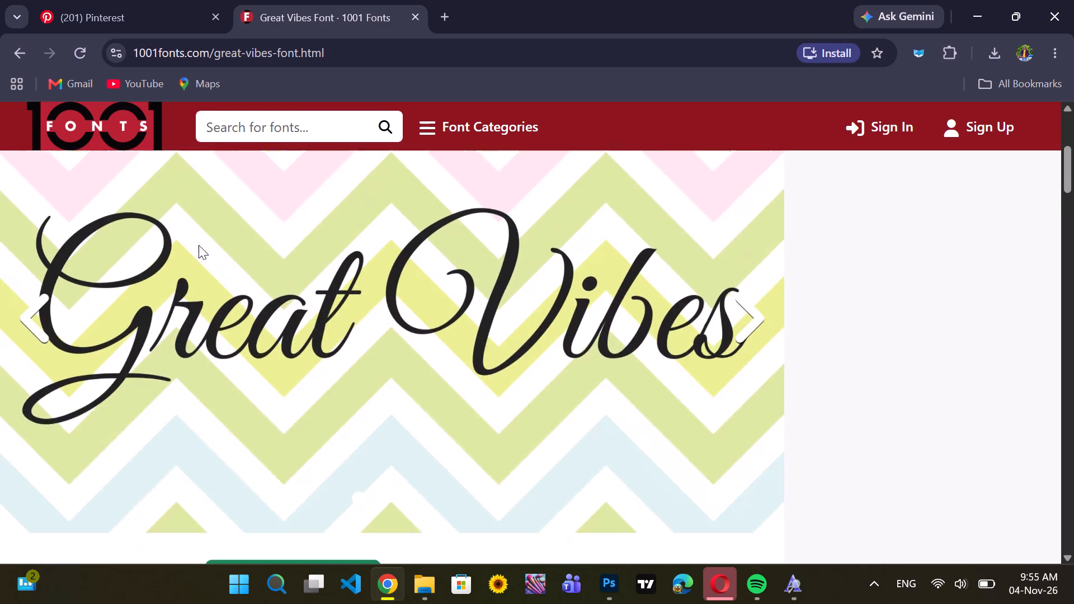
{"action": "scroll", "coordinate": [199, 245], "scroll_direction": "down", "scroll_amount": 1}
{"action": "left_click", "coordinate": [241, 352]}
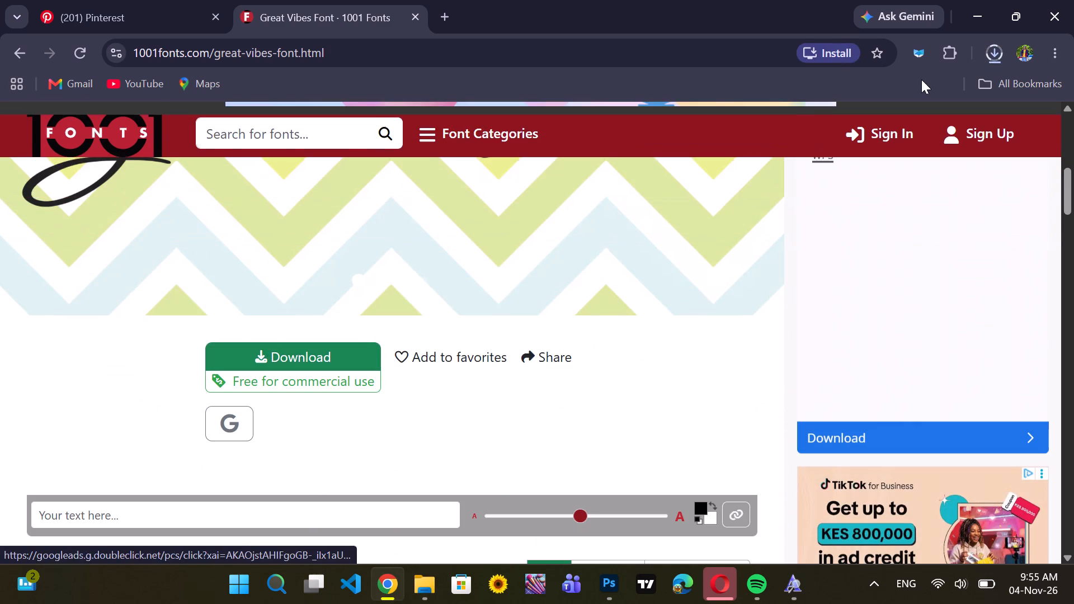
Show the downloaded great-vibes zip in its folder and open it to check which font files it contains.
{"action": "left_click", "coordinate": [993, 47]}
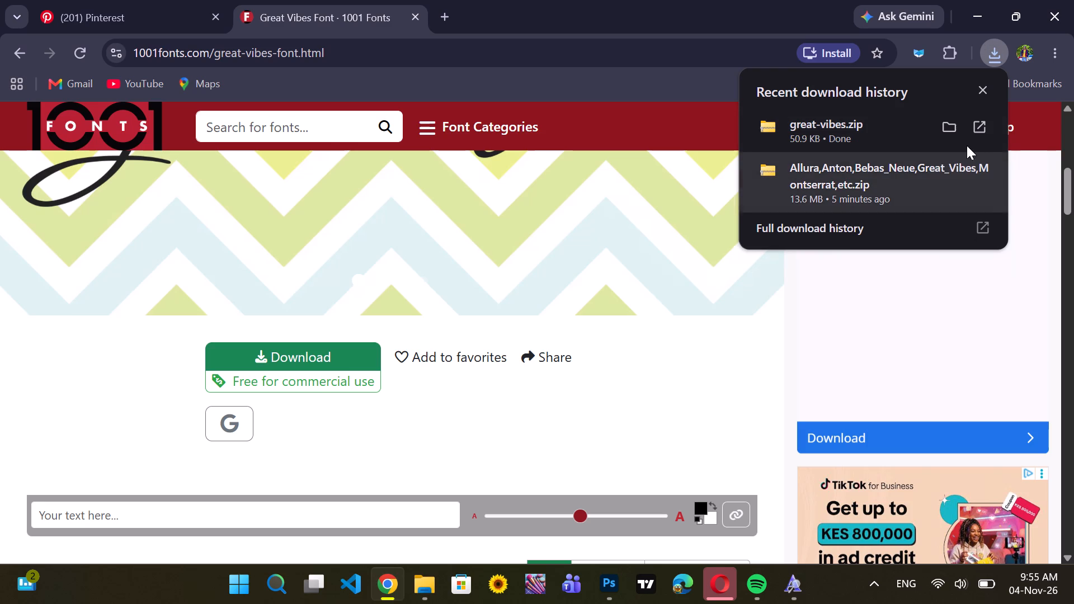
{"action": "left_click", "coordinate": [948, 129]}
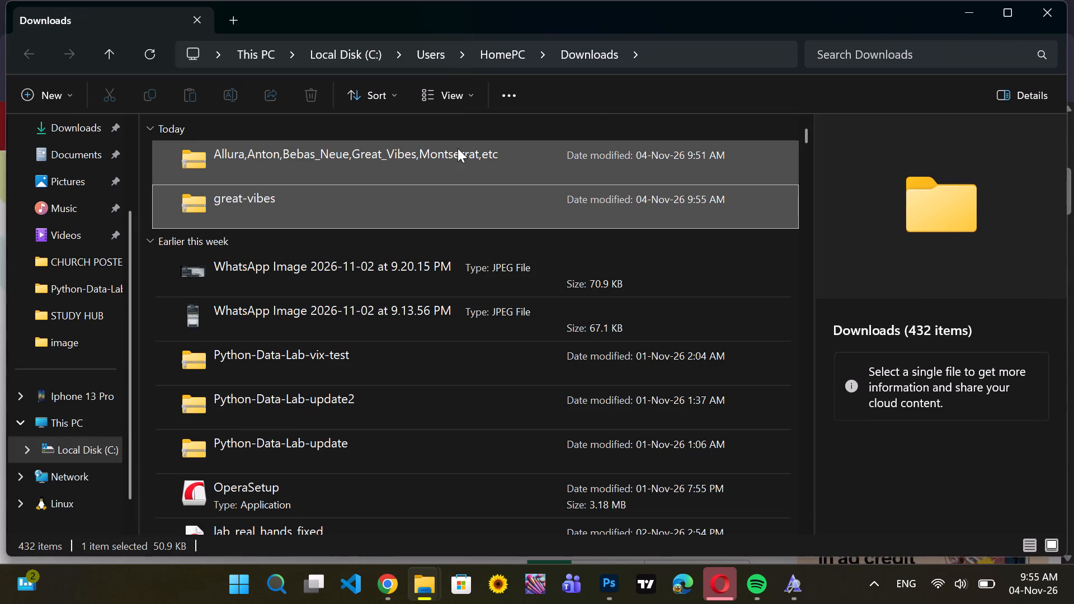
{"action": "double_click", "coordinate": [375, 202]}
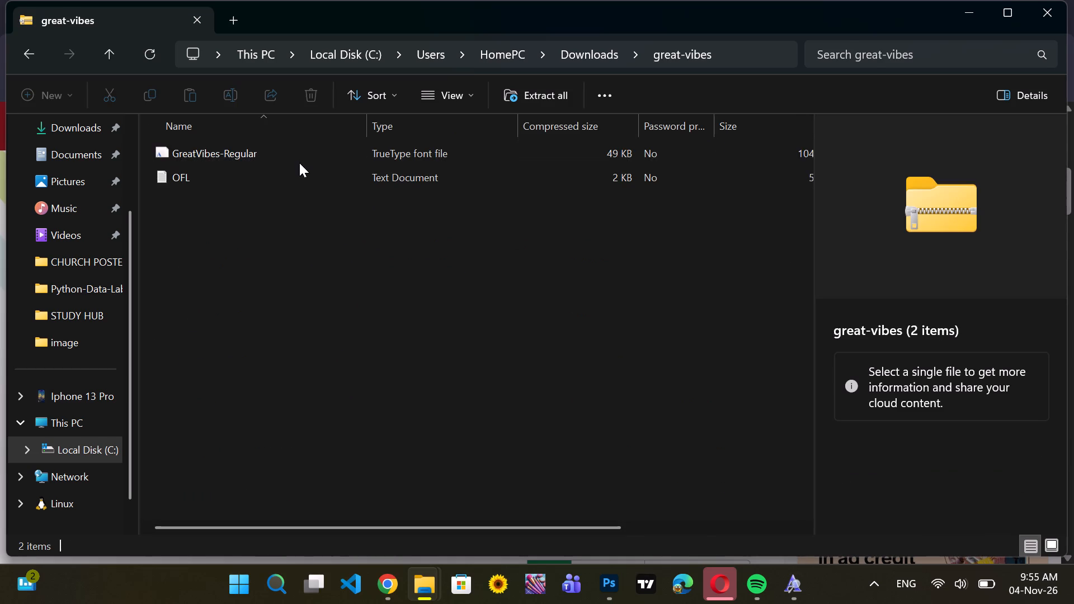
{"action": "left_click", "coordinate": [299, 154]}
{"action": "left_click", "coordinate": [307, 173]}
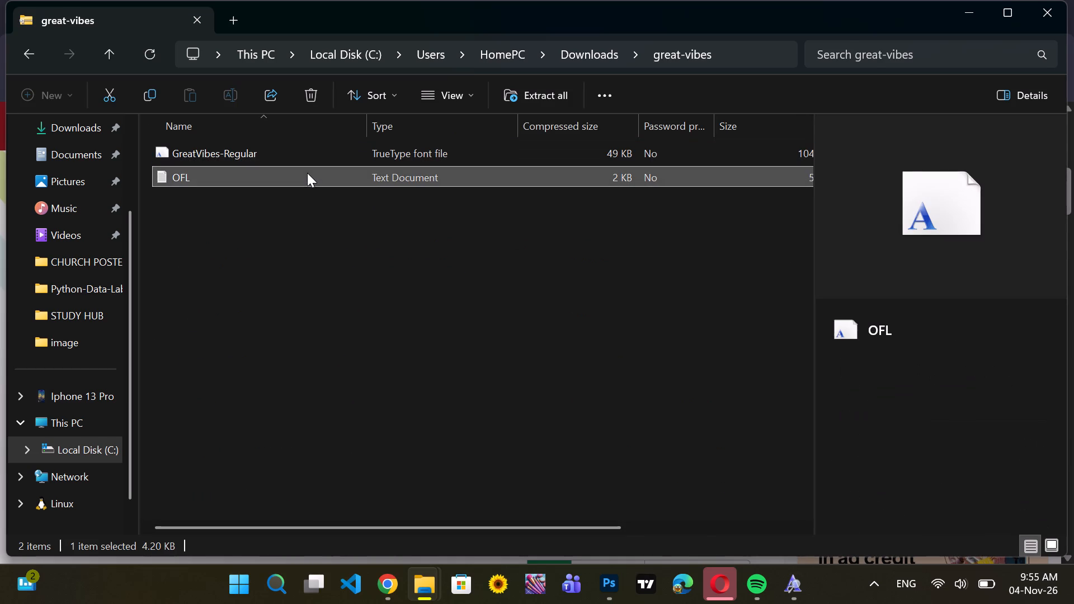
Return to Chrome's search results, open FontMirror's Great Vibes page and download the font ZIP, closing the advert.
{"action": "left_click", "coordinate": [398, 576]}
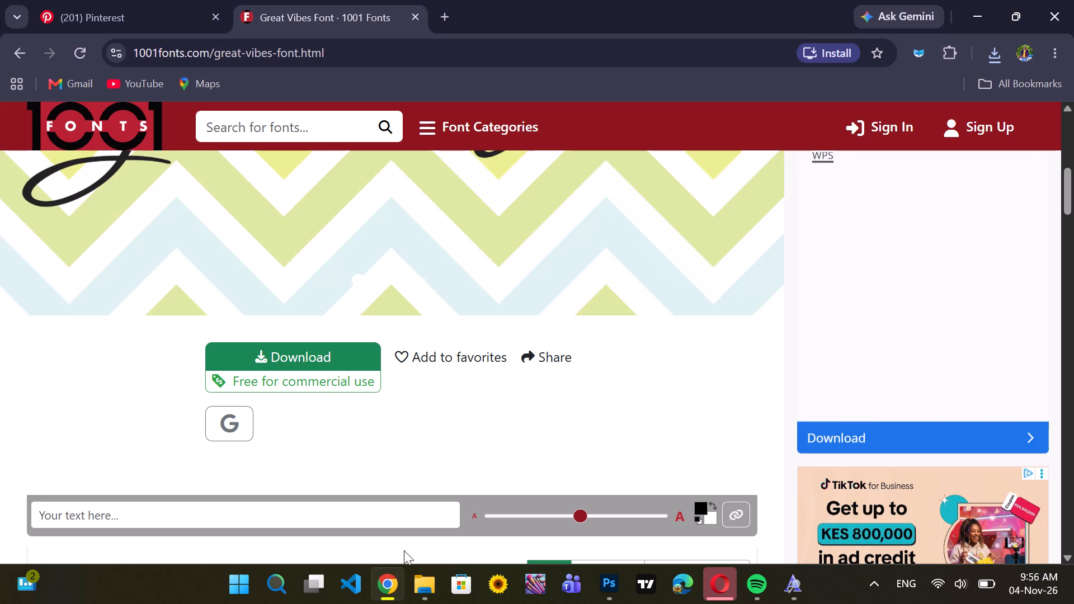
{"action": "scroll", "coordinate": [354, 338], "scroll_direction": "up", "scroll_amount": 3}
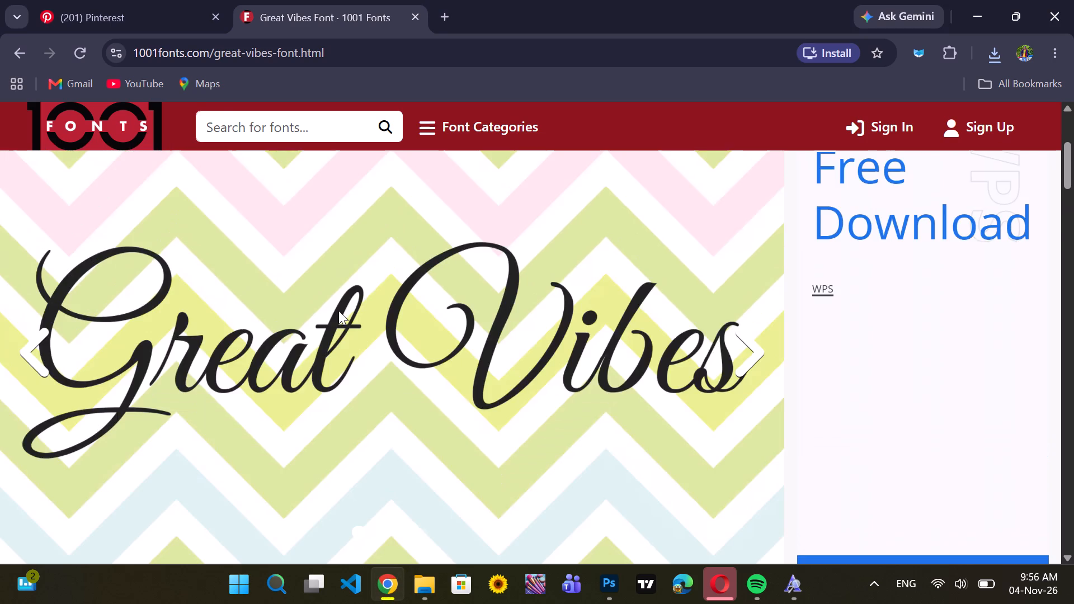
{"action": "scroll", "coordinate": [338, 310], "scroll_direction": "up", "scroll_amount": 3}
{"action": "left_click", "coordinate": [22, 55]}
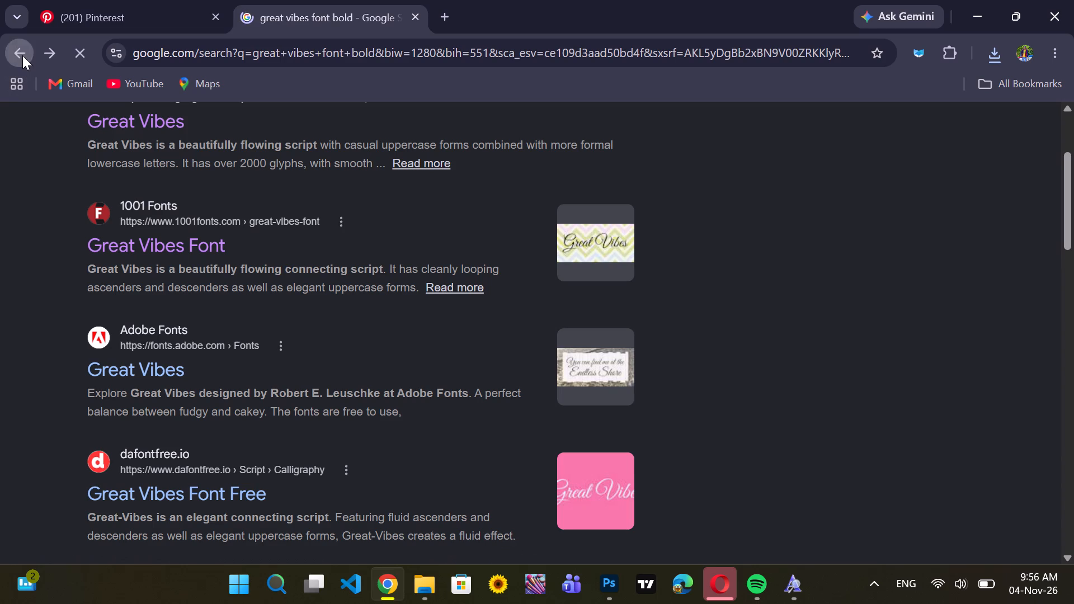
{"action": "scroll", "coordinate": [260, 351], "scroll_direction": "down", "scroll_amount": 3}
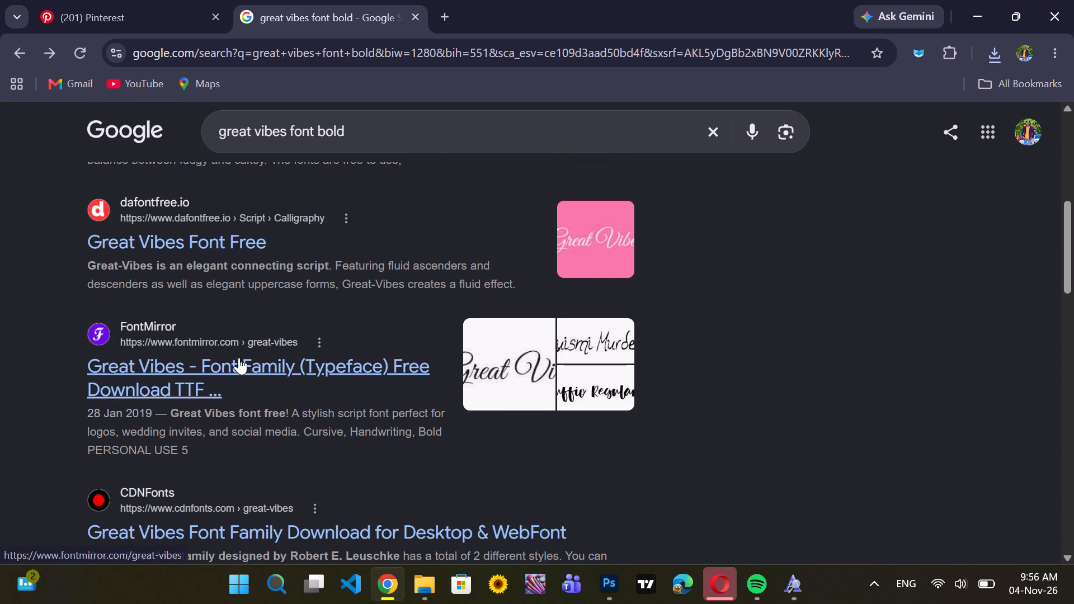
{"action": "left_click", "coordinate": [241, 356]}
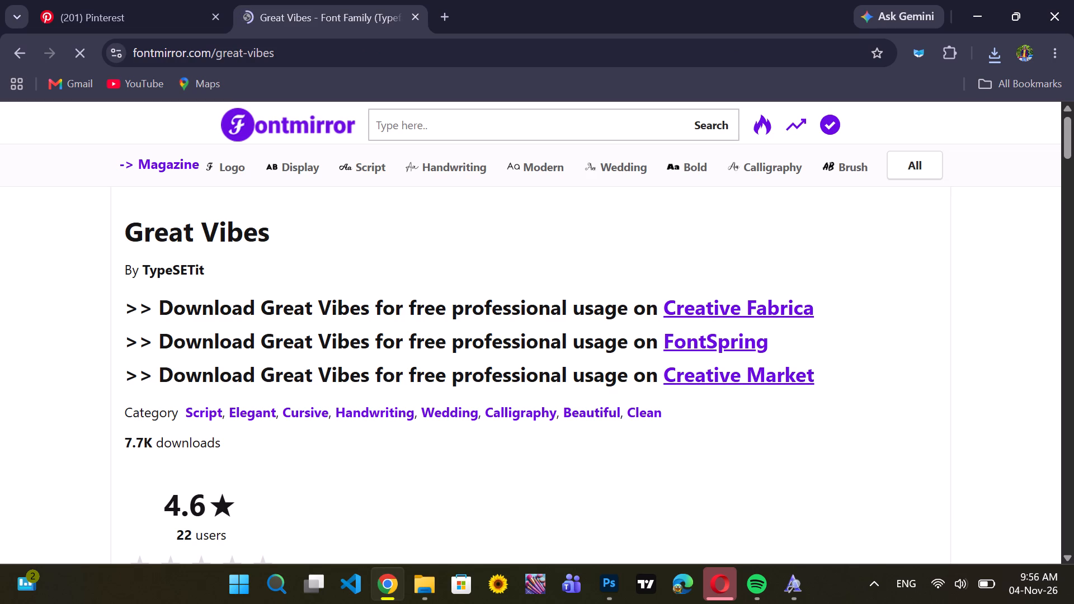
{"action": "scroll", "coordinate": [560, 338], "scroll_direction": "down", "scroll_amount": 7}
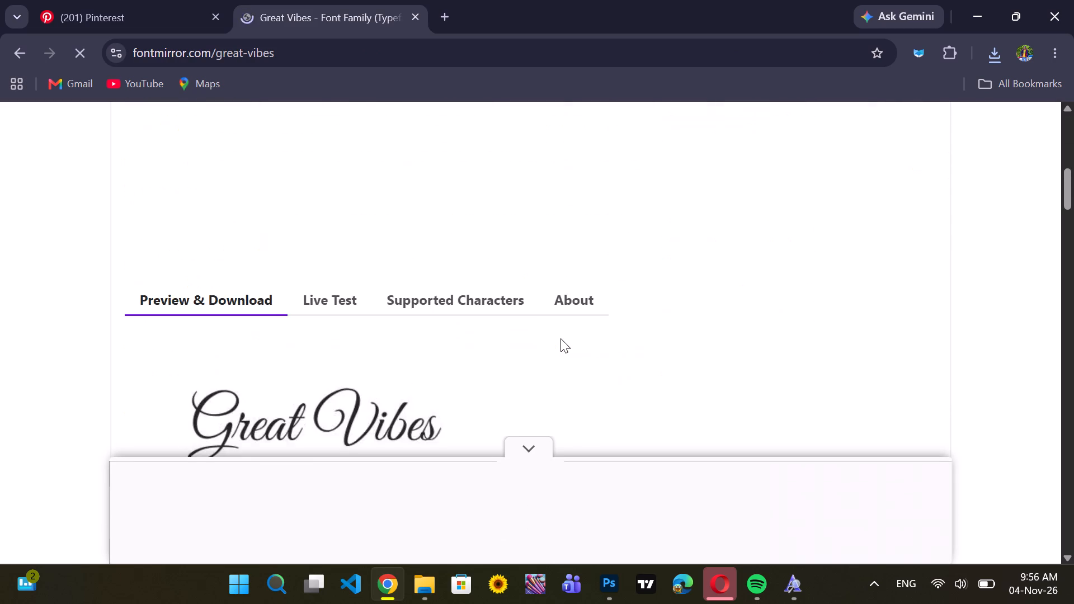
{"action": "scroll", "coordinate": [560, 338], "scroll_direction": "down", "scroll_amount": 5}
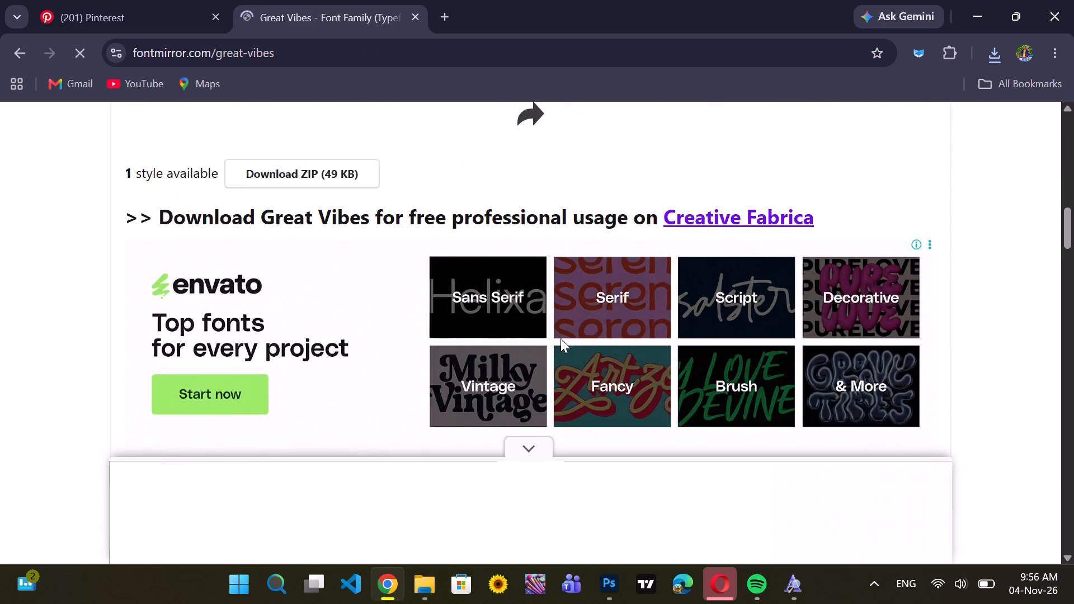
{"action": "left_click", "coordinate": [327, 178]}
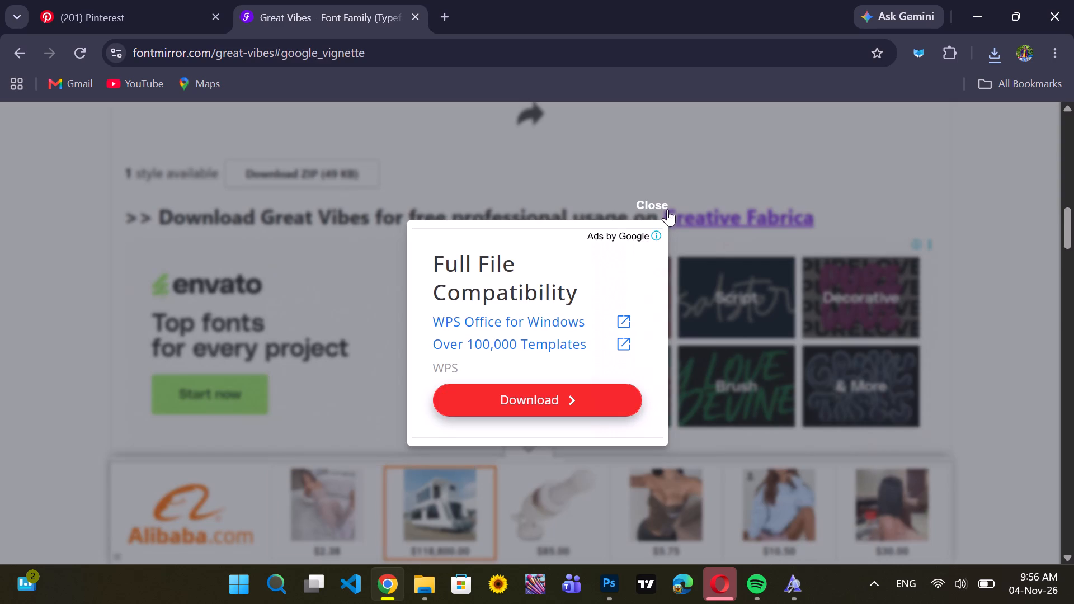
{"action": "left_click", "coordinate": [665, 201]}
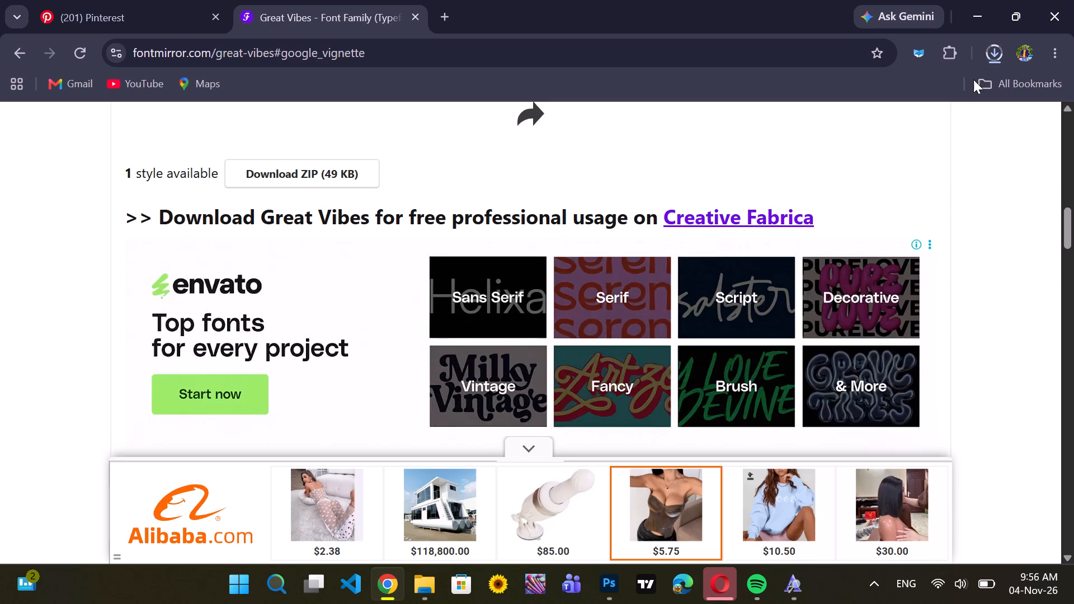
Open the downloaded Great_Vibes_Font_Family_(Fontmirror) zip, install the Great Vibes 400 font from it, and return to Chrome.
{"action": "left_click", "coordinate": [1003, 51]}
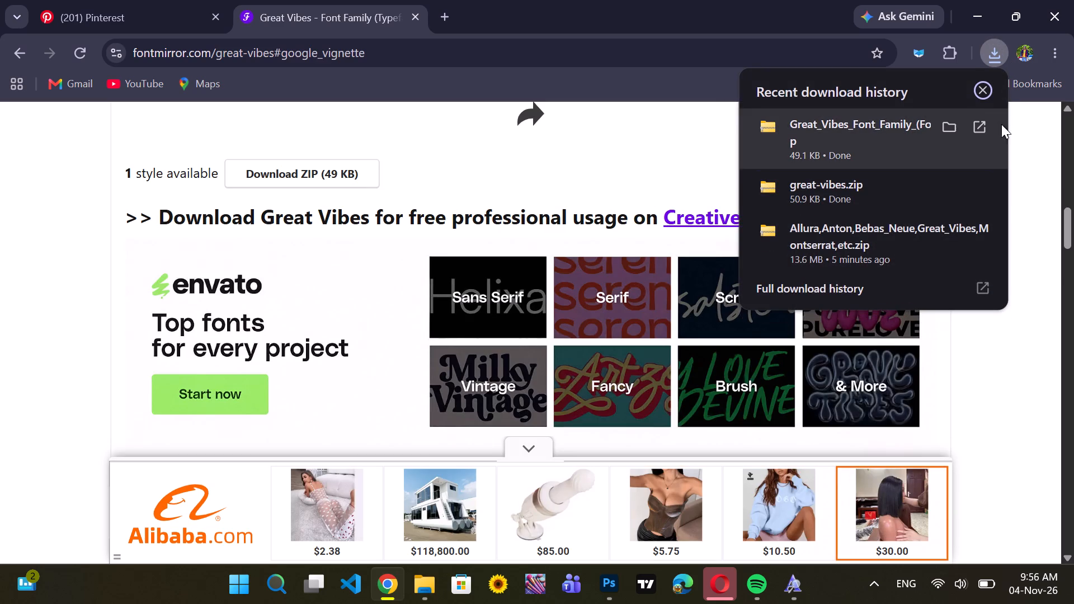
{"action": "left_click", "coordinate": [976, 127]}
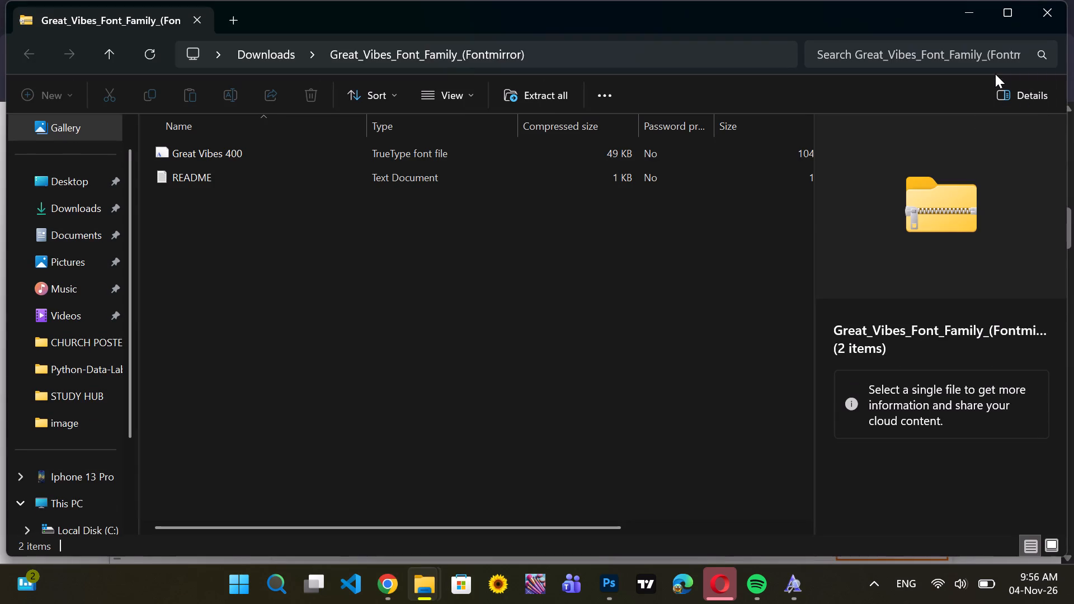
{"action": "left_click", "coordinate": [489, 152]}
{"action": "double_click", "coordinate": [489, 152]}
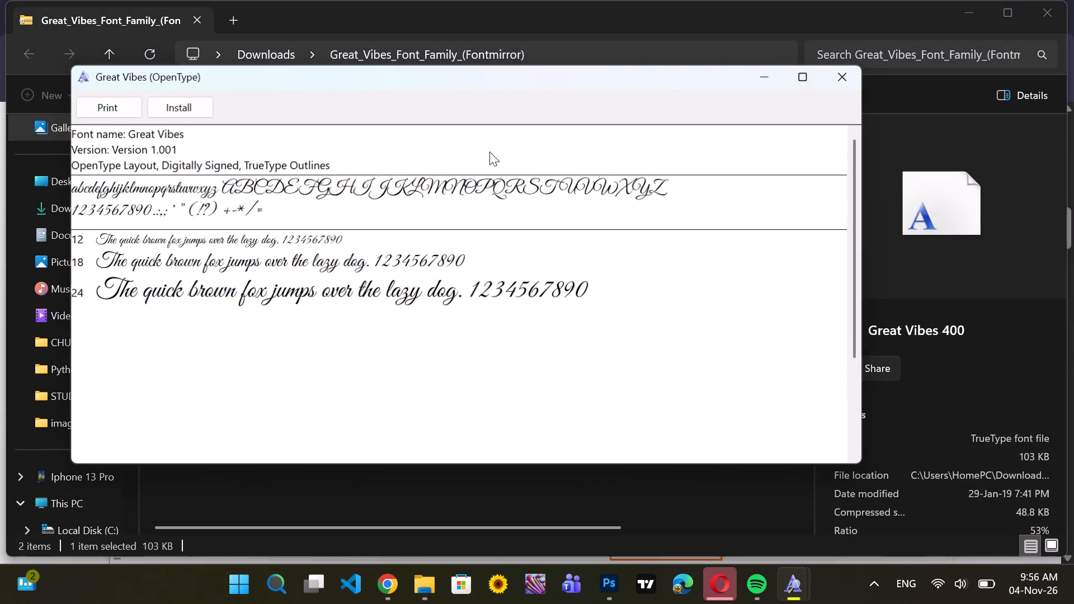
{"action": "scroll", "coordinate": [498, 184], "scroll_direction": "down", "scroll_amount": 2}
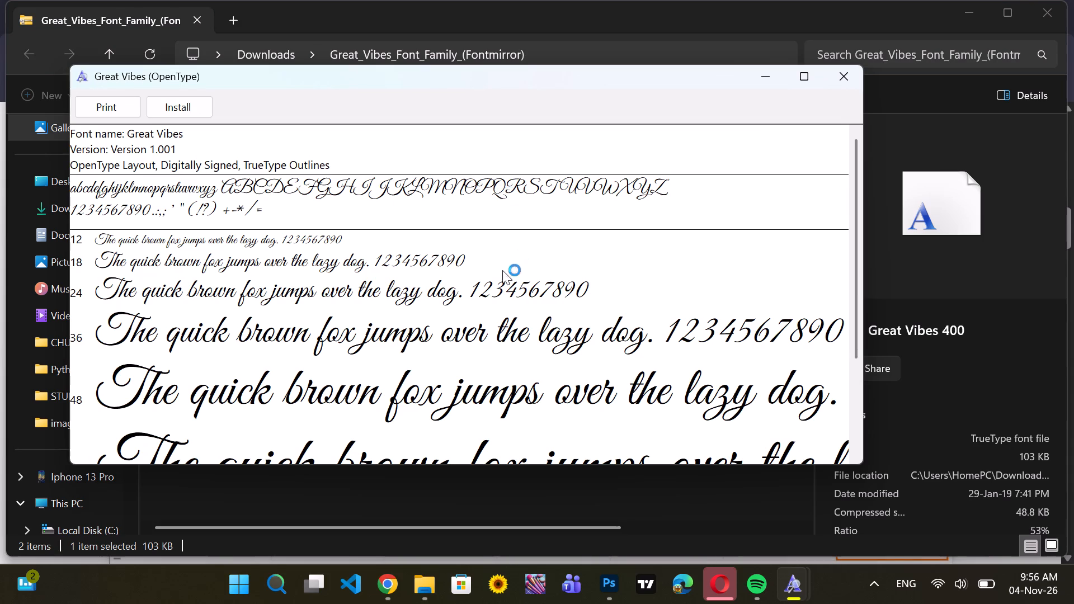
{"action": "left_click", "coordinate": [165, 103]}
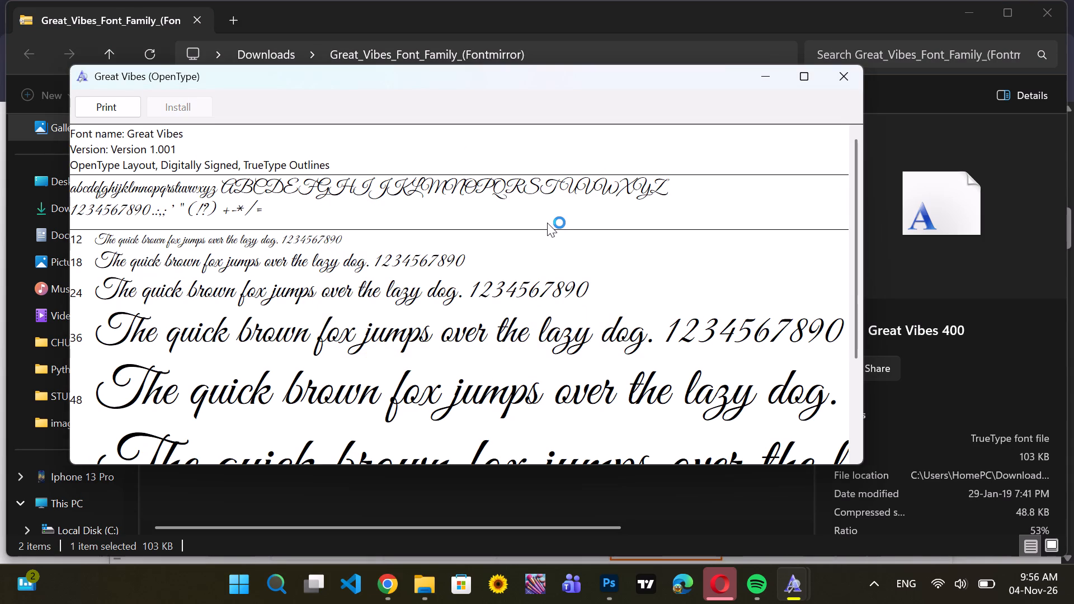
{"action": "left_click", "coordinate": [907, 77]}
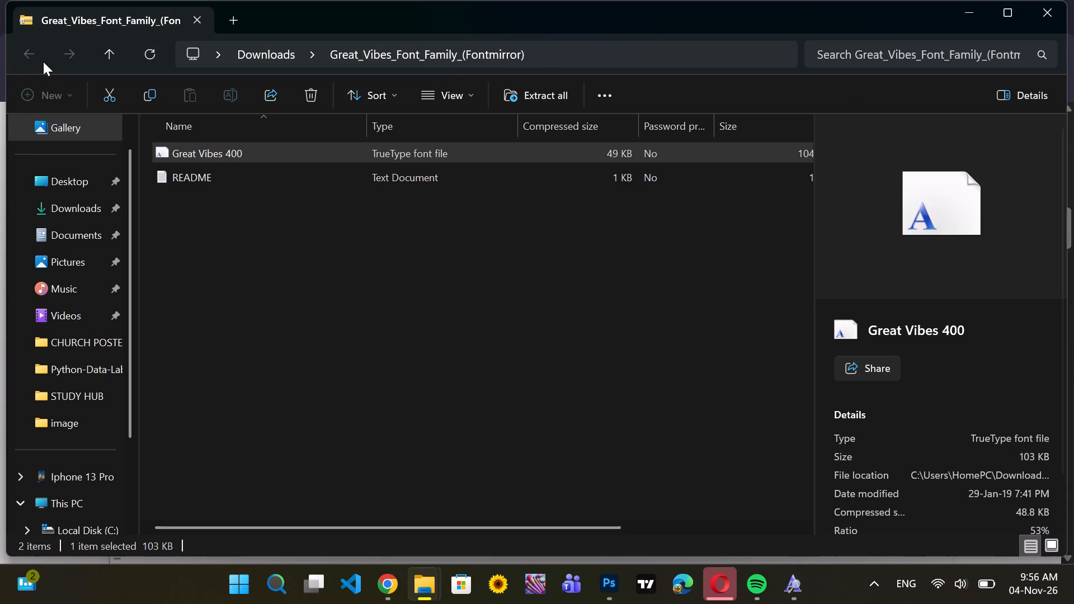
{"action": "left_click", "coordinate": [1043, 15]}
{"action": "scroll", "coordinate": [394, 271], "scroll_direction": "down", "scroll_amount": 3}
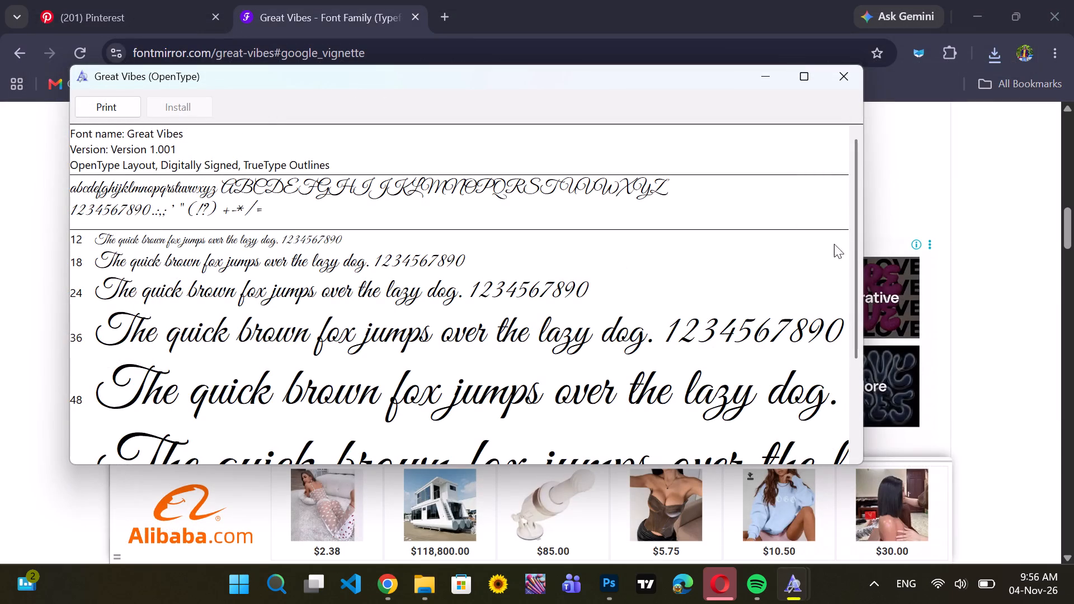
{"action": "left_click", "coordinate": [912, 179]}
Look through the other fonts listed on FontMirror's Great Vibes page for bolder script alternatives.
{"action": "scroll", "coordinate": [125, 139], "scroll_direction": "down", "scroll_amount": 4}
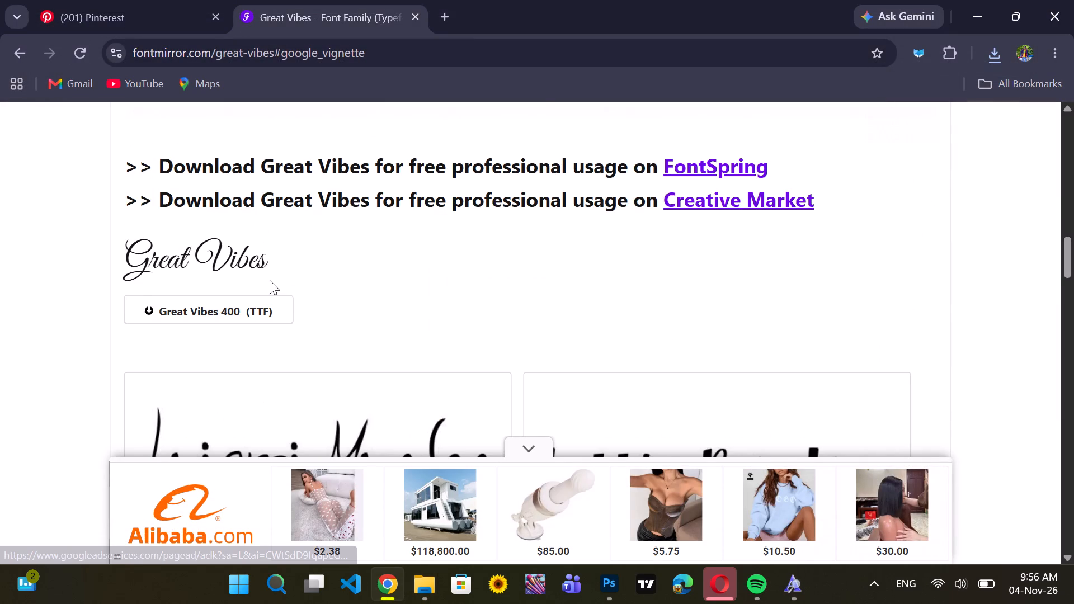
{"action": "scroll", "coordinate": [270, 280], "scroll_direction": "down", "scroll_amount": 3}
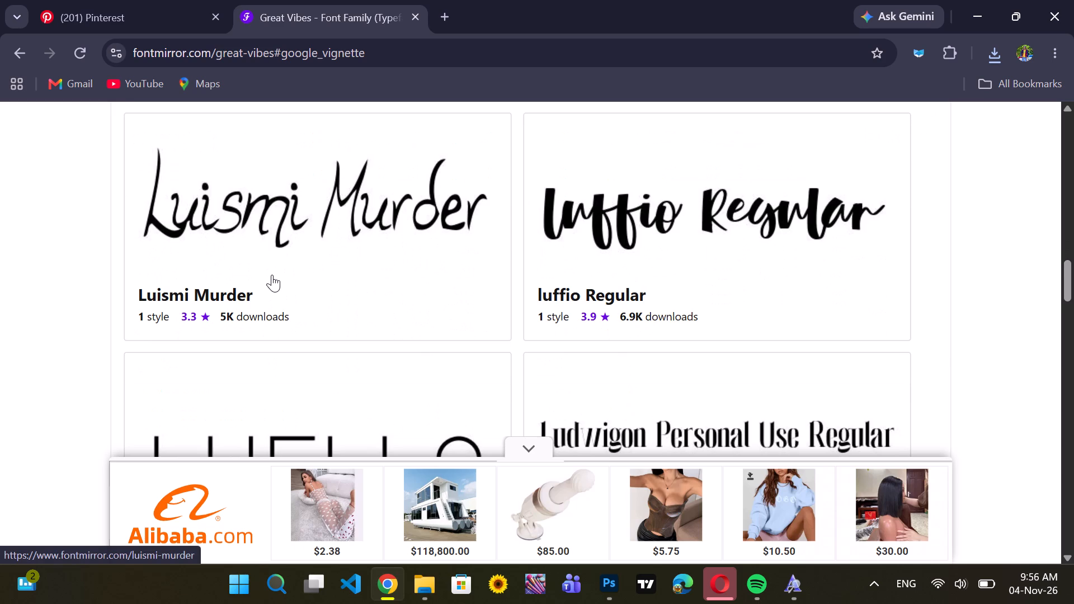
{"action": "scroll", "coordinate": [272, 275], "scroll_direction": "down", "scroll_amount": 7}
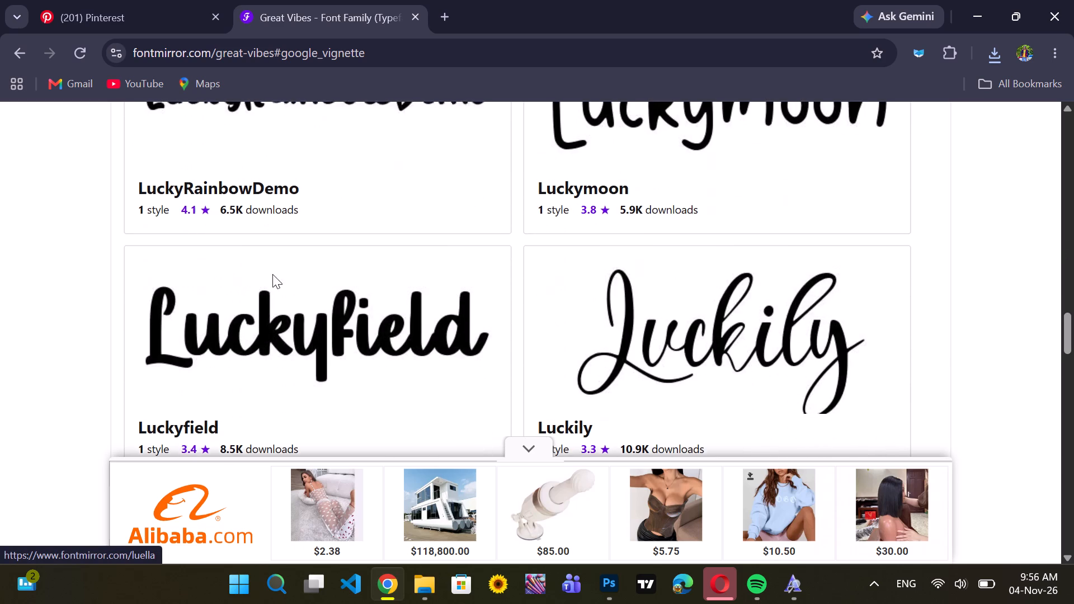
{"action": "scroll", "coordinate": [272, 274], "scroll_direction": "down", "scroll_amount": 2}
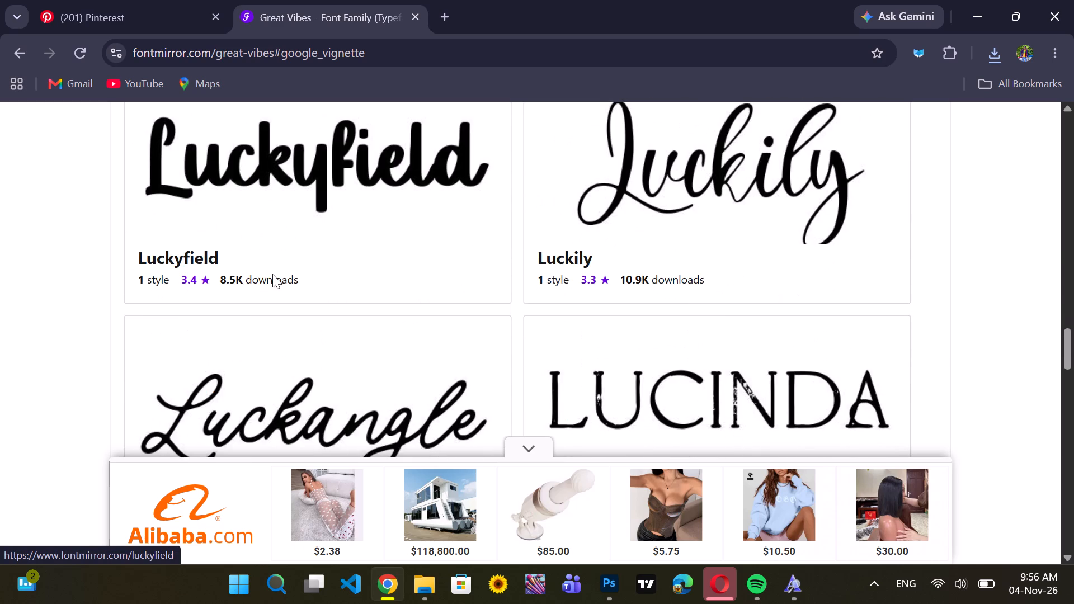
{"action": "scroll", "coordinate": [272, 274], "scroll_direction": "down", "scroll_amount": 7}
Return to the Google results for "great vibes font bold" and open the Font.Download result for Great Vibes.
{"action": "left_click", "coordinate": [26, 54]}
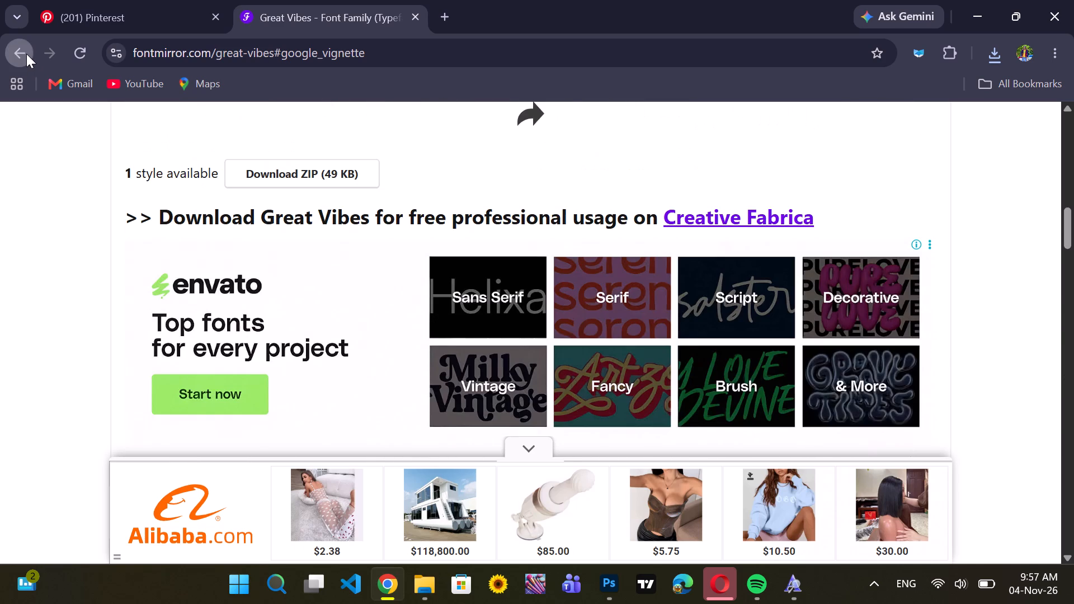
{"action": "left_click", "coordinate": [26, 54]}
{"action": "scroll", "coordinate": [431, 335], "scroll_direction": "down", "scroll_amount": 2}
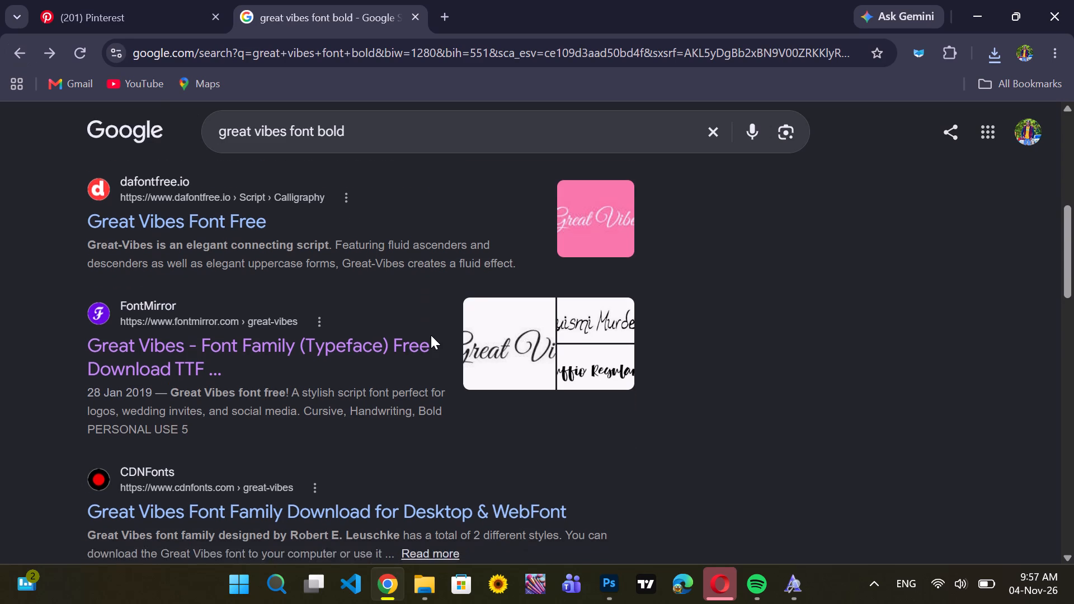
{"action": "scroll", "coordinate": [431, 335], "scroll_direction": "down", "scroll_amount": 2}
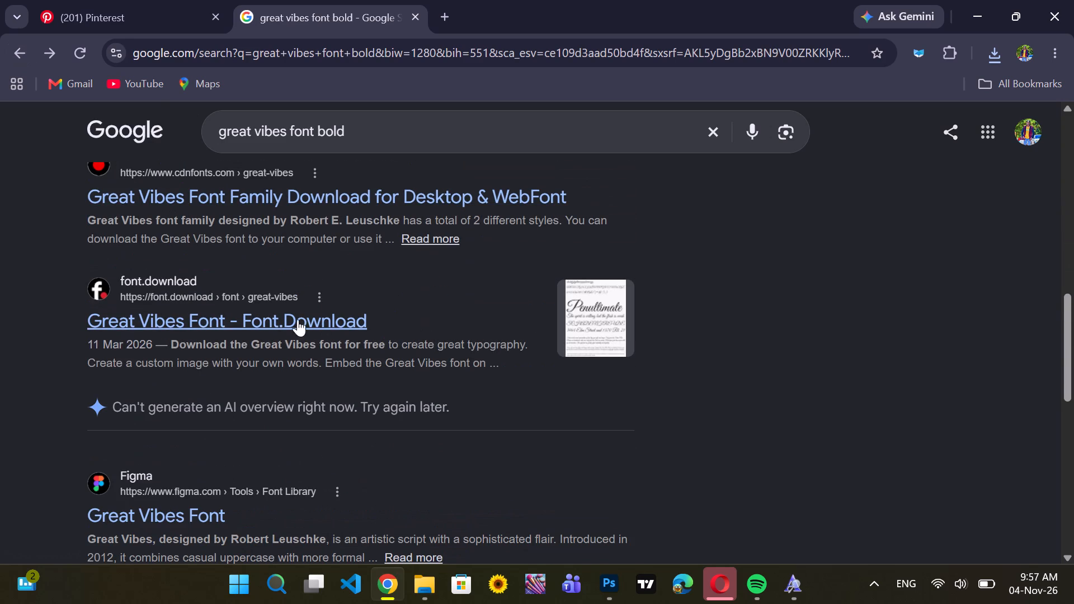
{"action": "left_click", "coordinate": [223, 325]}
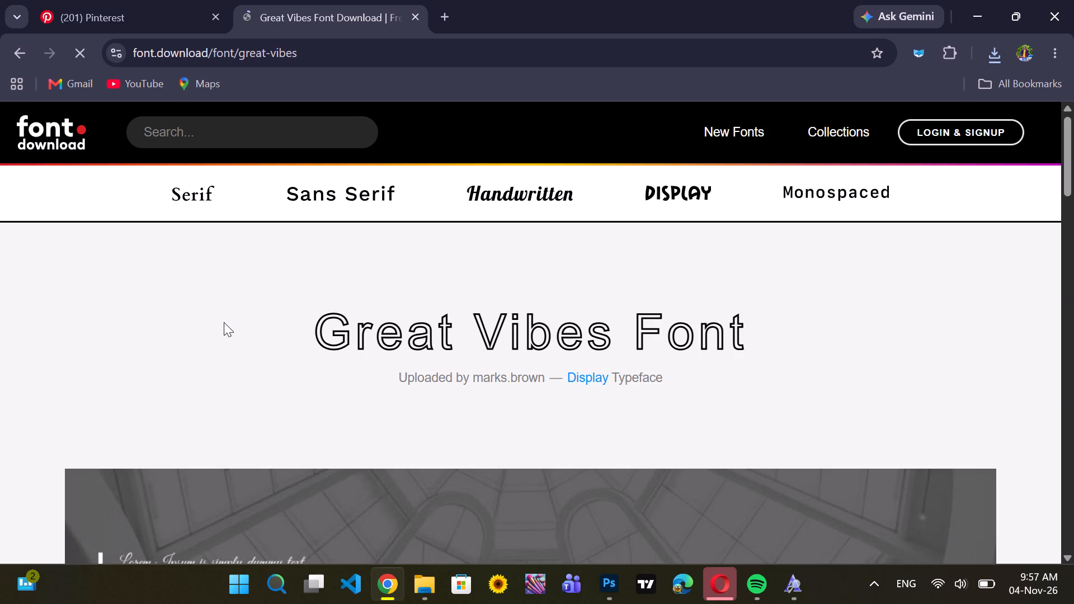
Check the Great Vibes variants on Font.Download and download the font for free, backing out of the WPS advert.
{"action": "scroll", "coordinate": [244, 309], "scroll_direction": "down", "scroll_amount": 3}
{"action": "scroll", "coordinate": [379, 391], "scroll_direction": "down", "scroll_amount": 5}
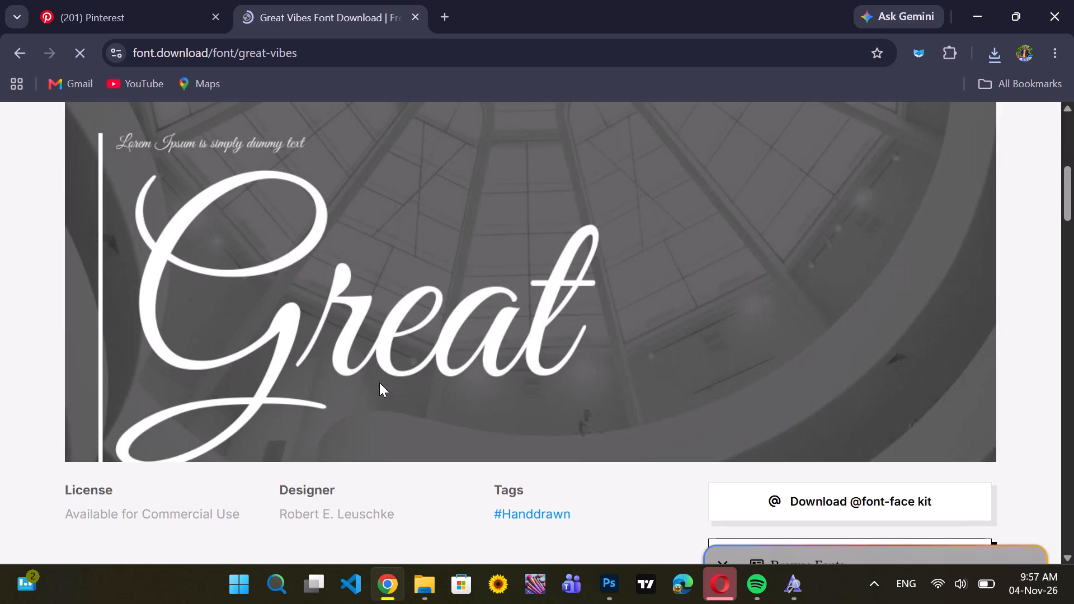
{"action": "scroll", "coordinate": [379, 383], "scroll_direction": "down", "scroll_amount": 1}
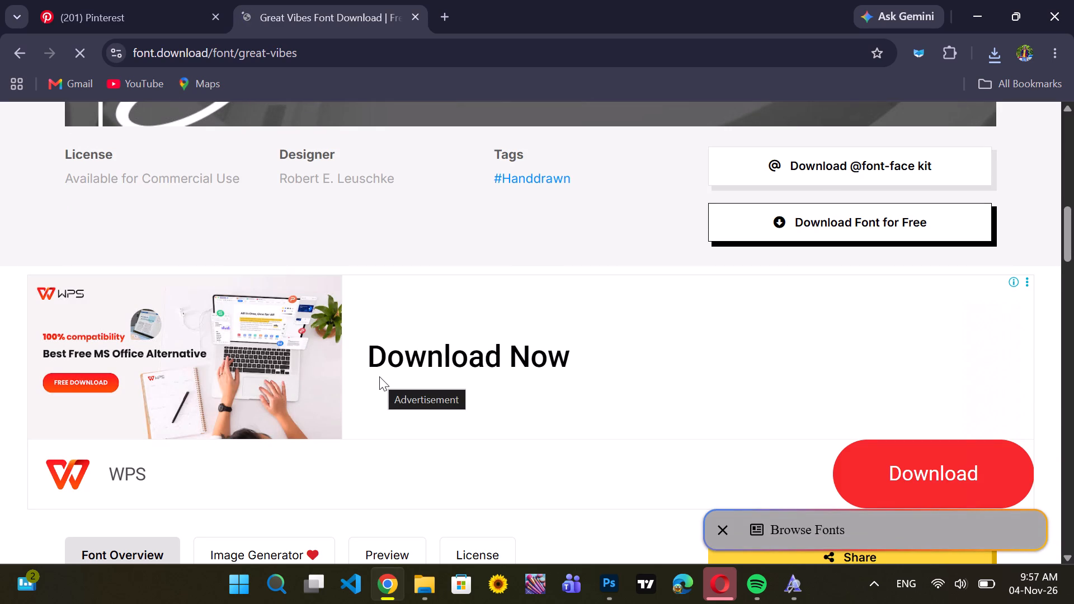
{"action": "scroll", "coordinate": [379, 376], "scroll_direction": "down", "scroll_amount": 4}
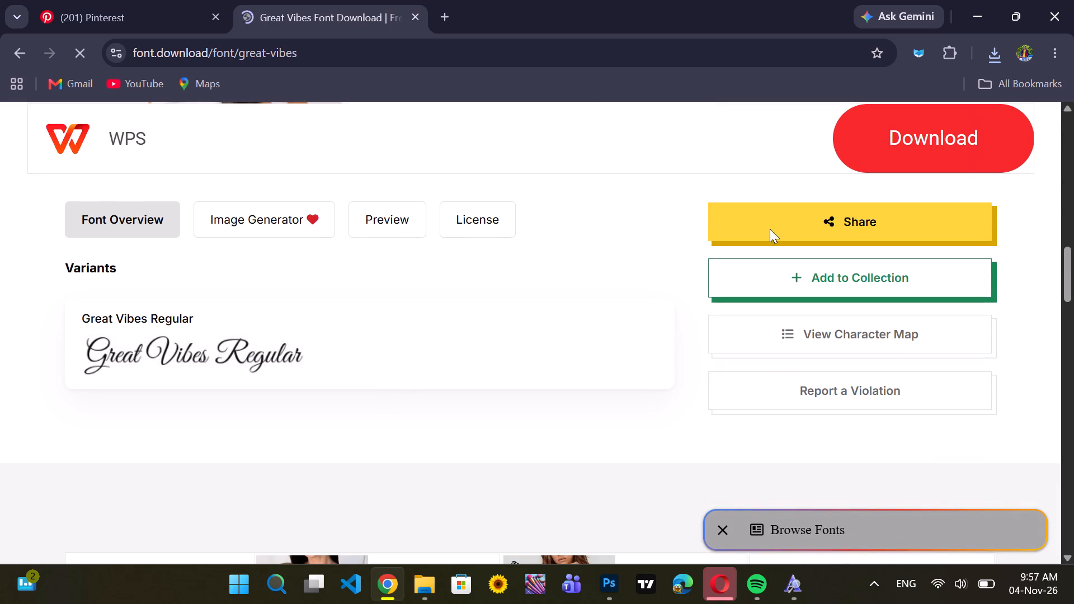
{"action": "left_click", "coordinate": [951, 134]}
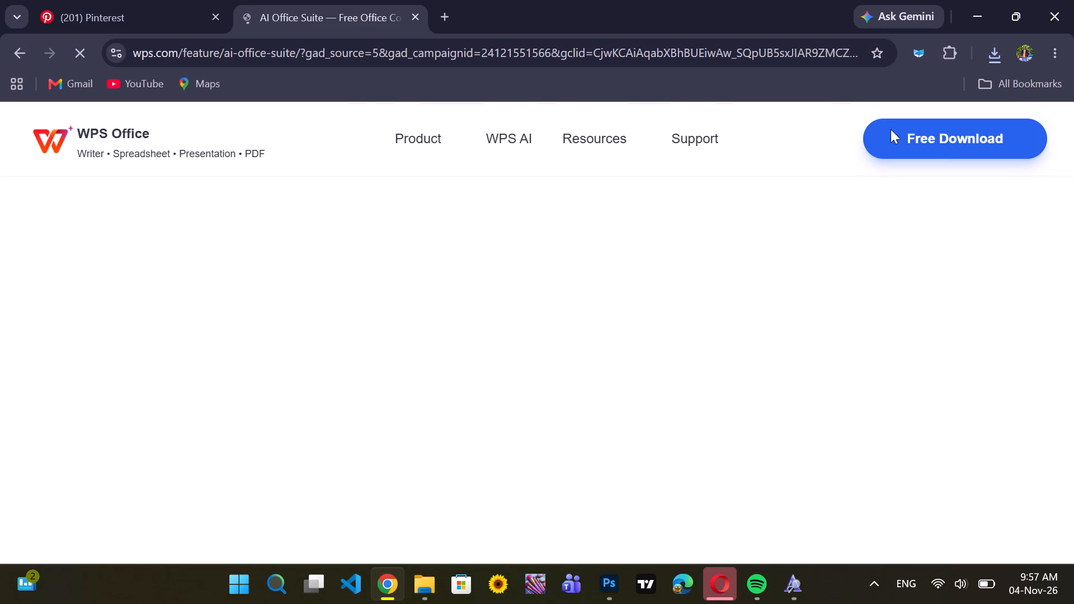
{"action": "left_click", "coordinate": [24, 55]}
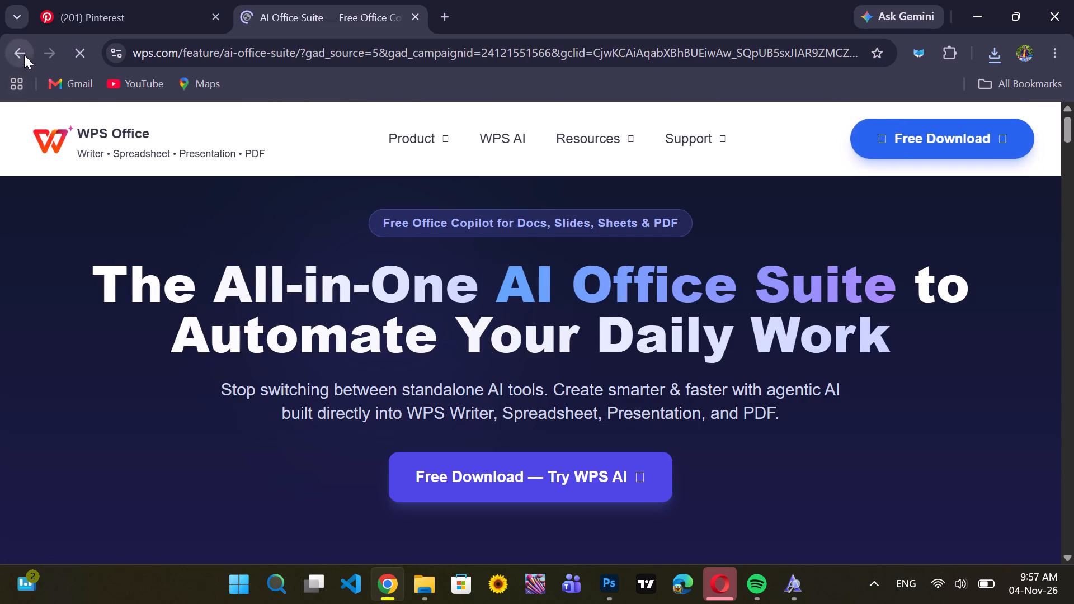
{"action": "scroll", "coordinate": [618, 405], "scroll_direction": "up", "scroll_amount": 8}
{"action": "scroll", "coordinate": [618, 401], "scroll_direction": "down", "scroll_amount": 4}
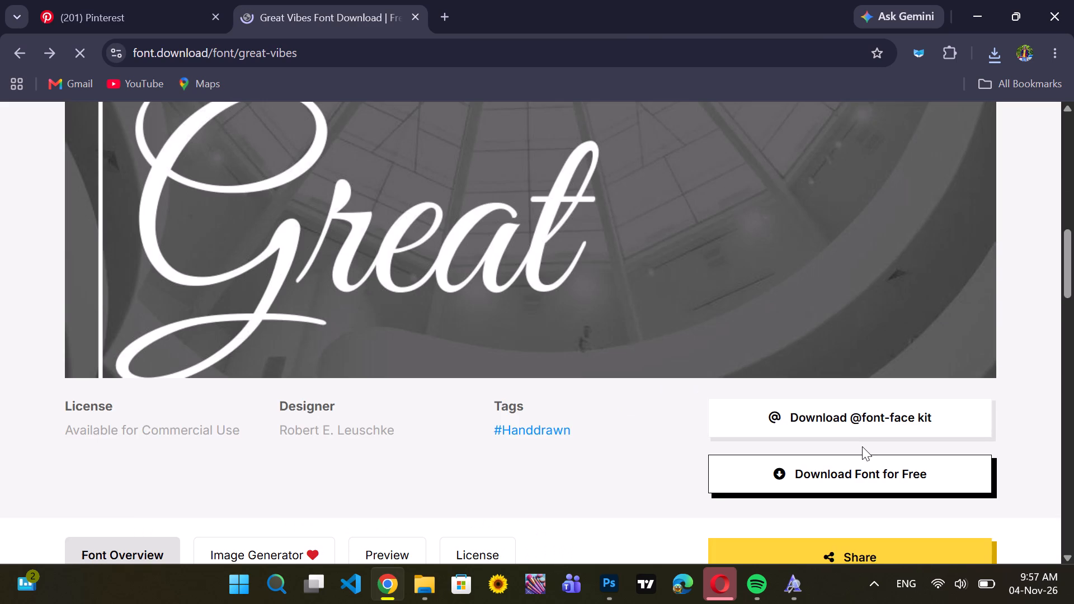
{"action": "left_click", "coordinate": [860, 476]}
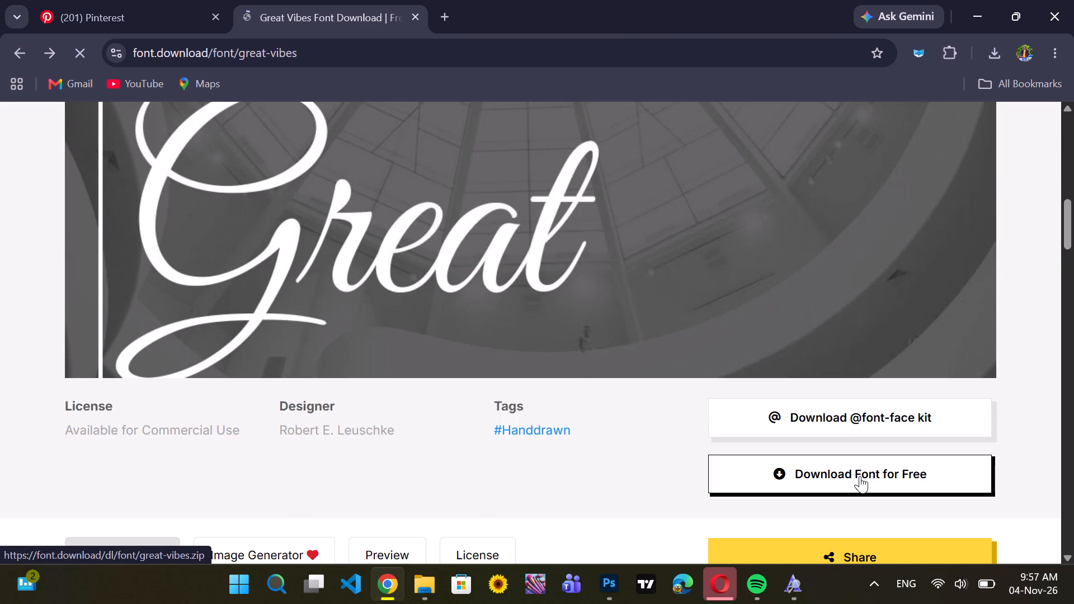
Open the downloaded great-vibes (1) zip and install GreatVibes-Regular-webfont, replacing the Great Vibes Regular font already installed.
{"action": "left_click", "coordinate": [996, 56]}
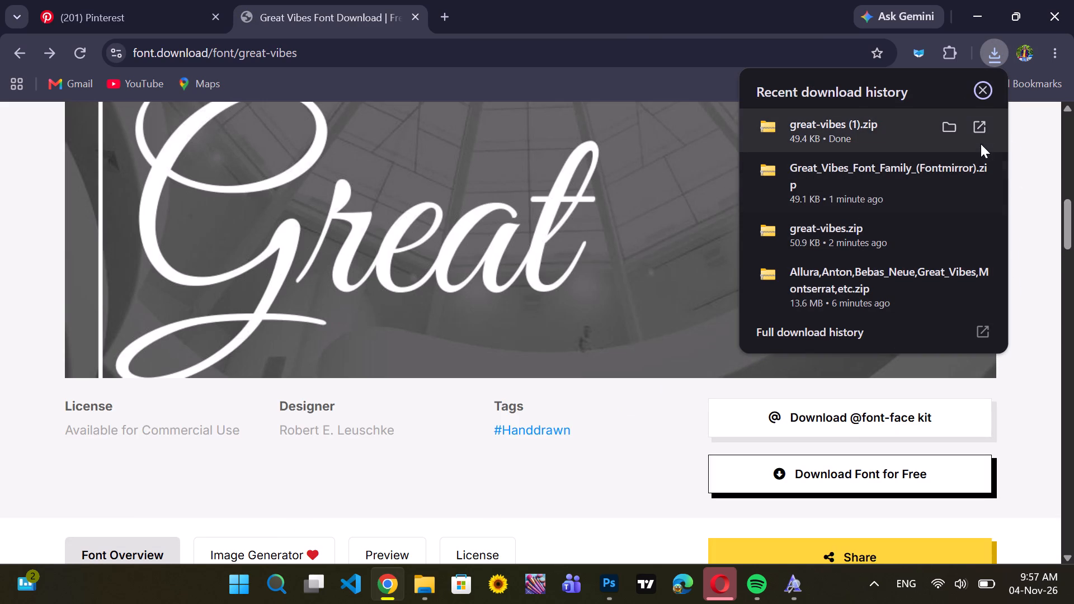
{"action": "left_click", "coordinate": [978, 136]}
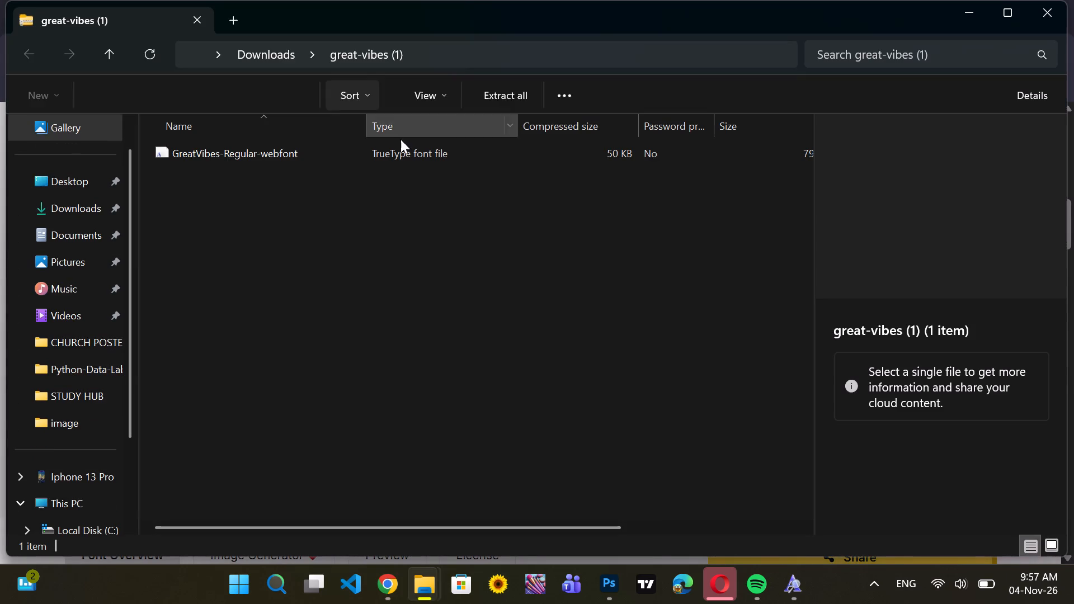
{"action": "double_click", "coordinate": [401, 151]}
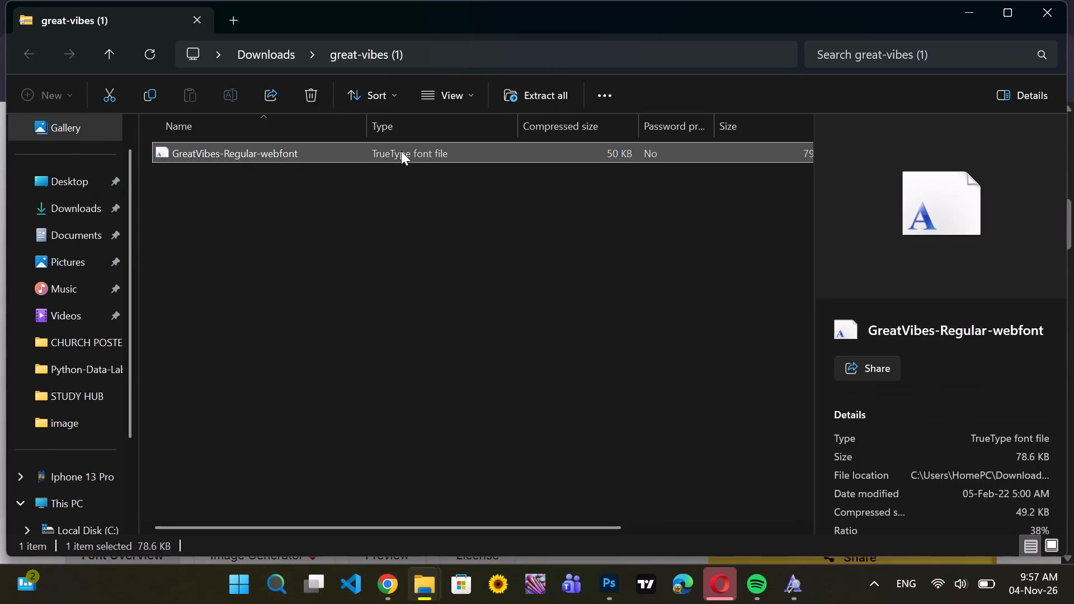
{"action": "scroll", "coordinate": [502, 256], "scroll_direction": "down", "scroll_amount": 4}
{"action": "left_click", "coordinate": [199, 126]}
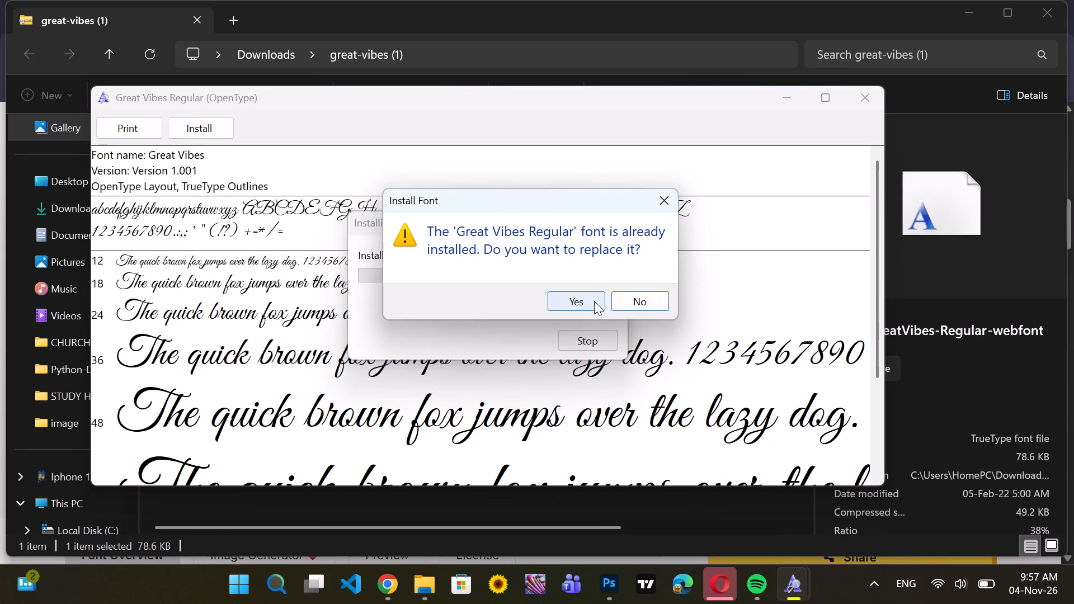
{"action": "left_click", "coordinate": [594, 301]}
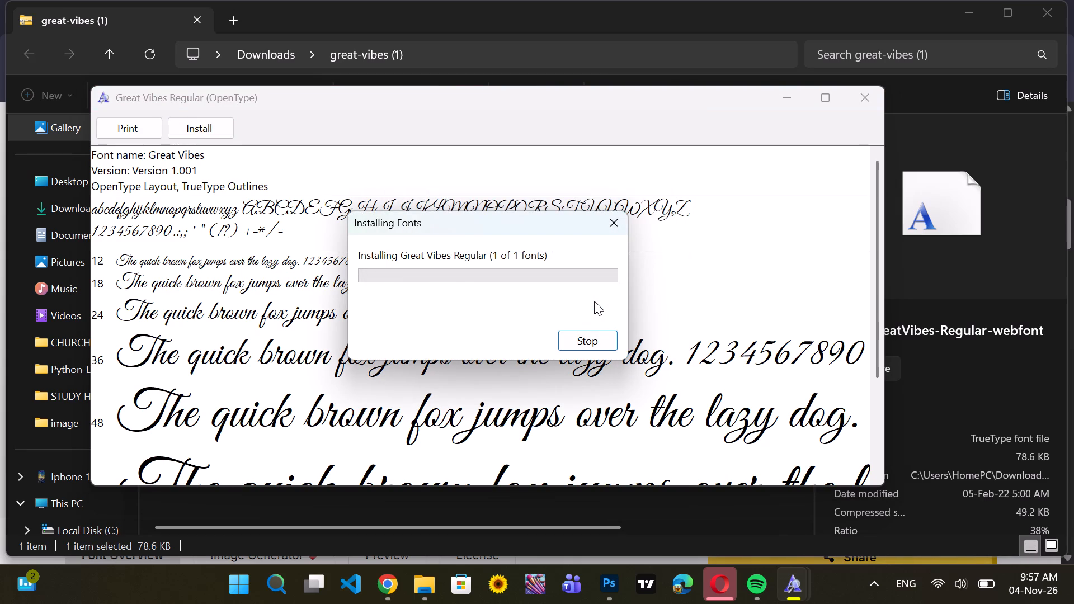
{"action": "left_click", "coordinate": [894, 94]}
Switch back to Chrome, look through the similar fonts on the Font.Download page, and close its tab.
{"action": "left_click", "coordinate": [385, 580]}
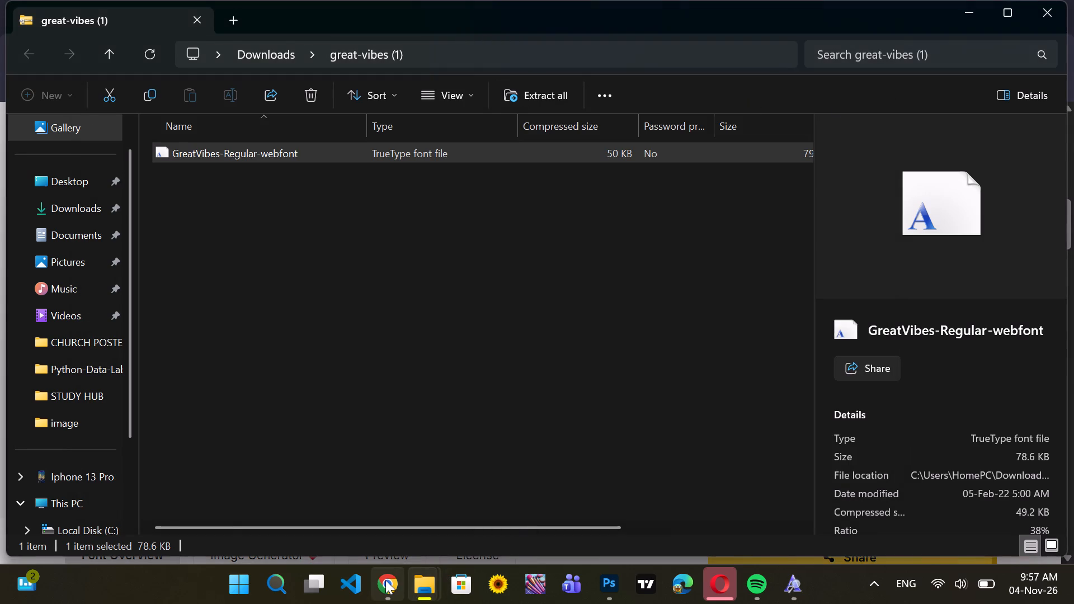
{"action": "scroll", "coordinate": [606, 418], "scroll_direction": "down", "scroll_amount": 8}
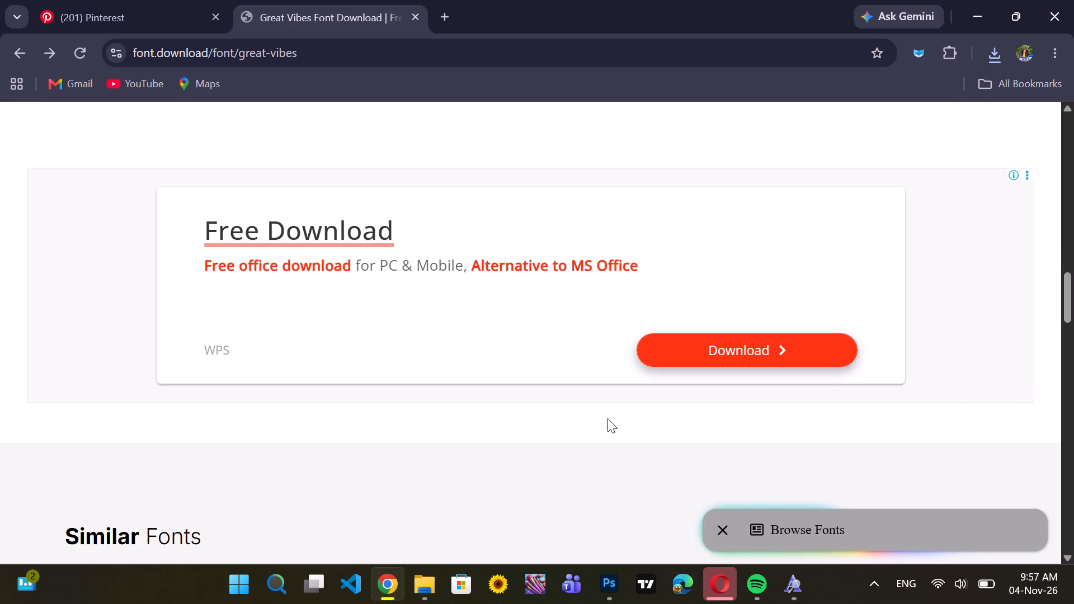
{"action": "scroll", "coordinate": [607, 418], "scroll_direction": "down", "scroll_amount": 7}
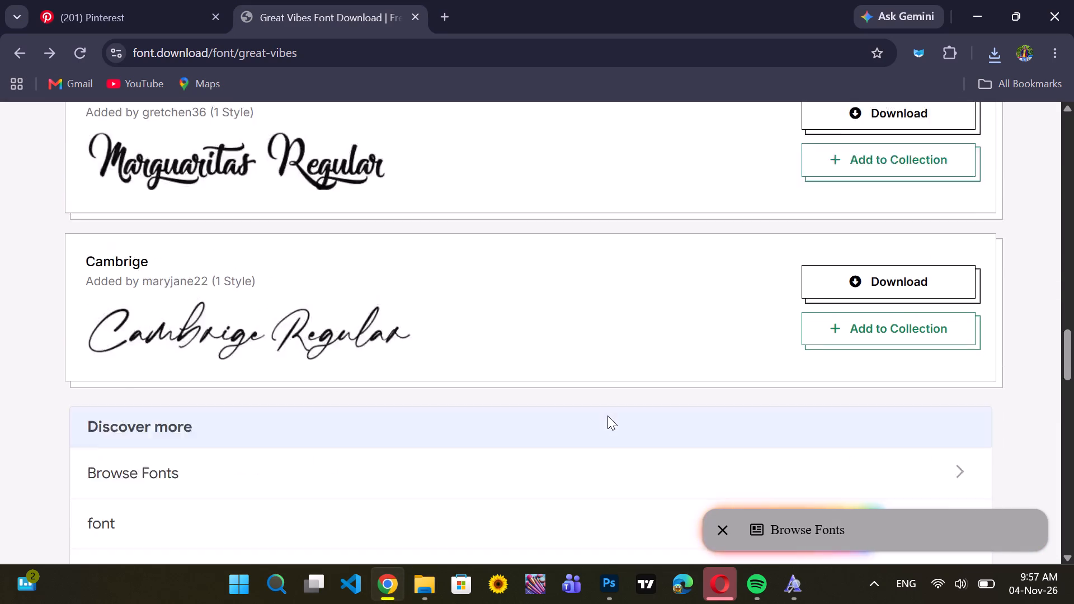
{"action": "scroll", "coordinate": [607, 416], "scroll_direction": "down", "scroll_amount": 3}
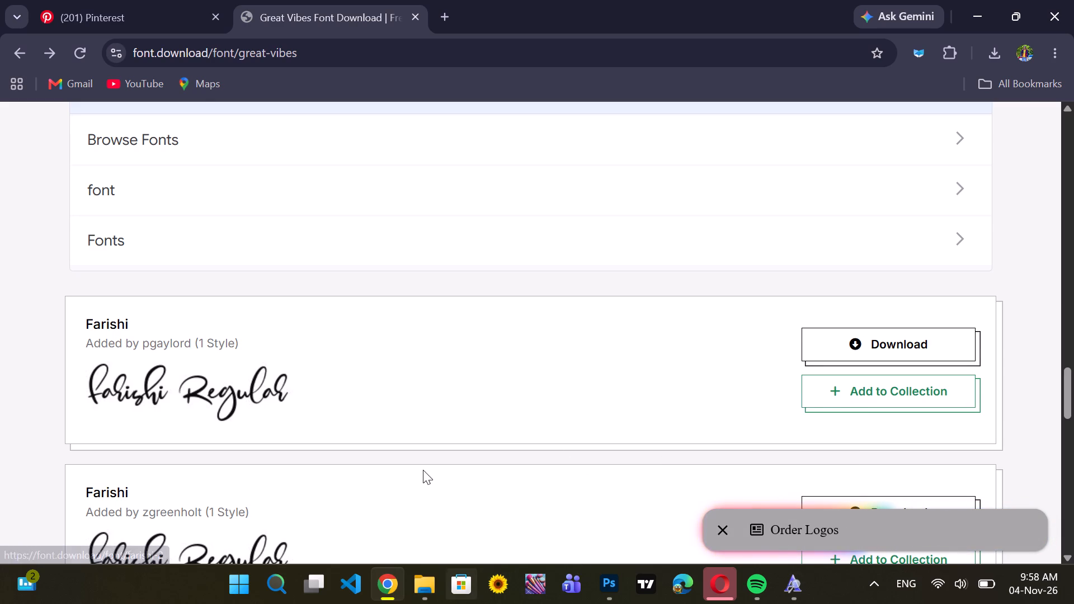
{"action": "double_click", "coordinate": [12, 50]}
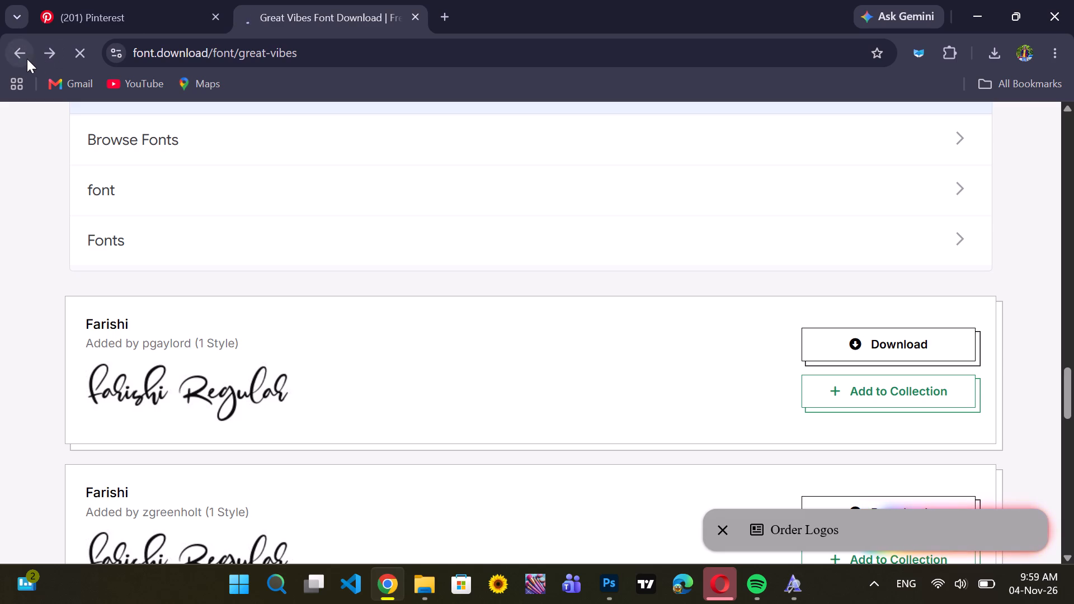
{"action": "left_click", "coordinate": [414, 19]}
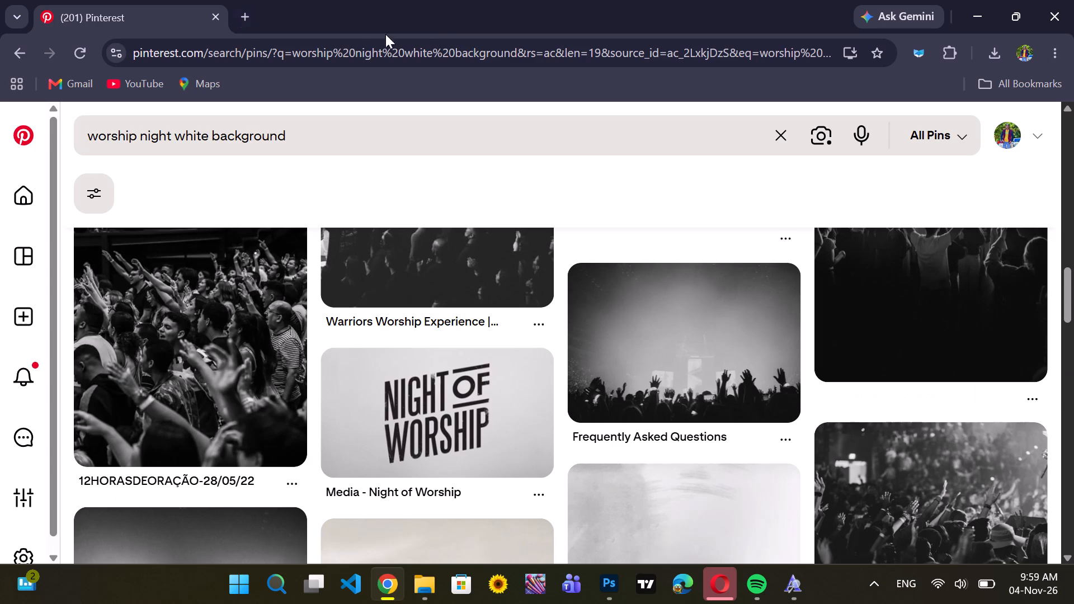
Search for "berkshire swash font" in a new browser tab and open the Google Fonts page for Berkshire Swash.
{"action": "left_click", "coordinate": [248, 18]}
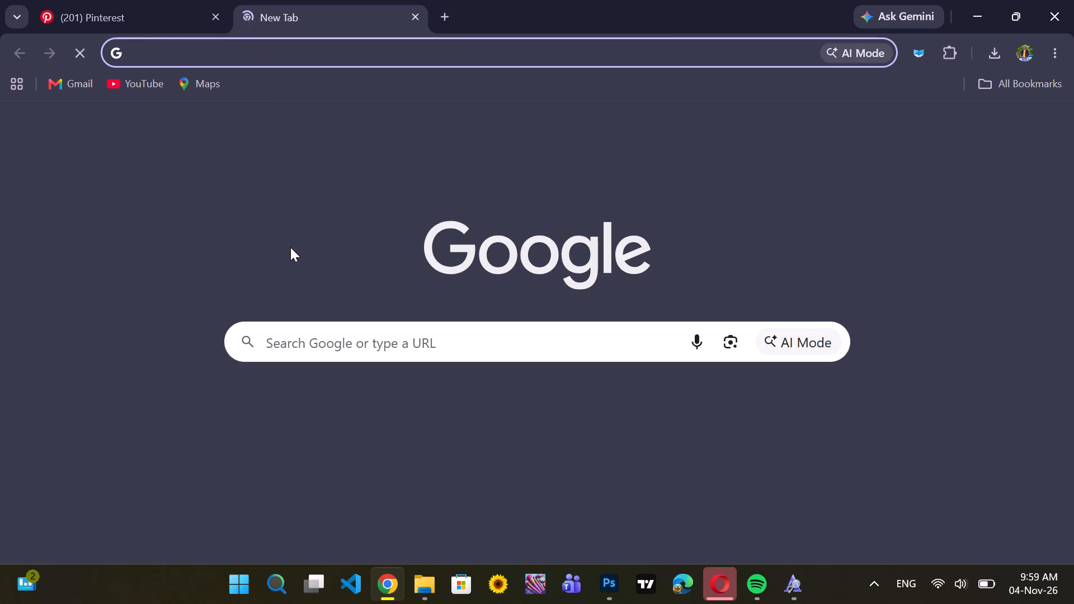
{"action": "left_click", "coordinate": [293, 327]}
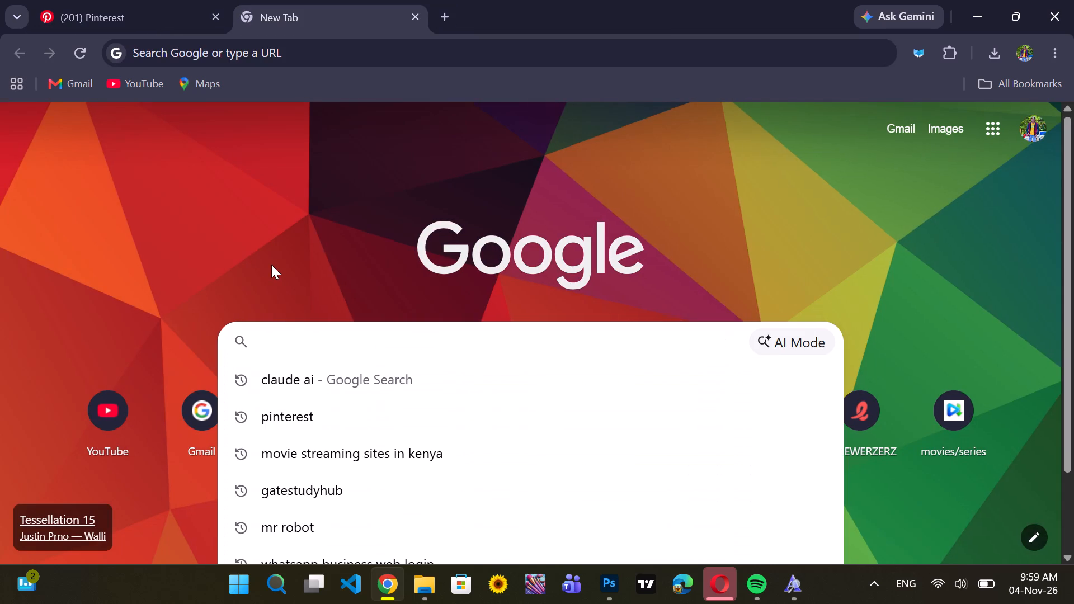
{"action": "type", "text": "ber"}
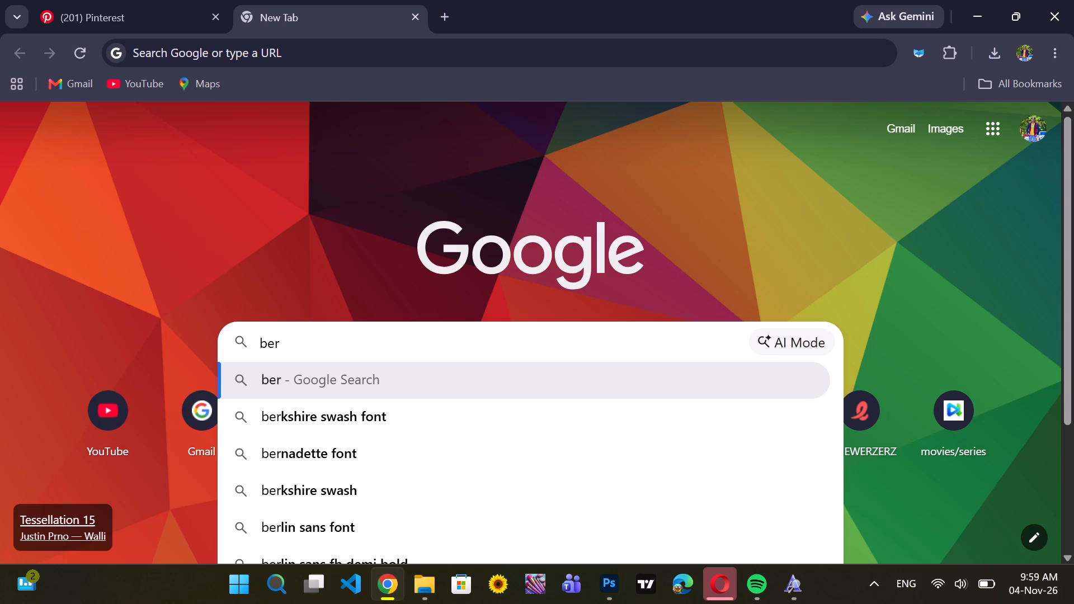
{"action": "left_click", "coordinate": [529, 431]}
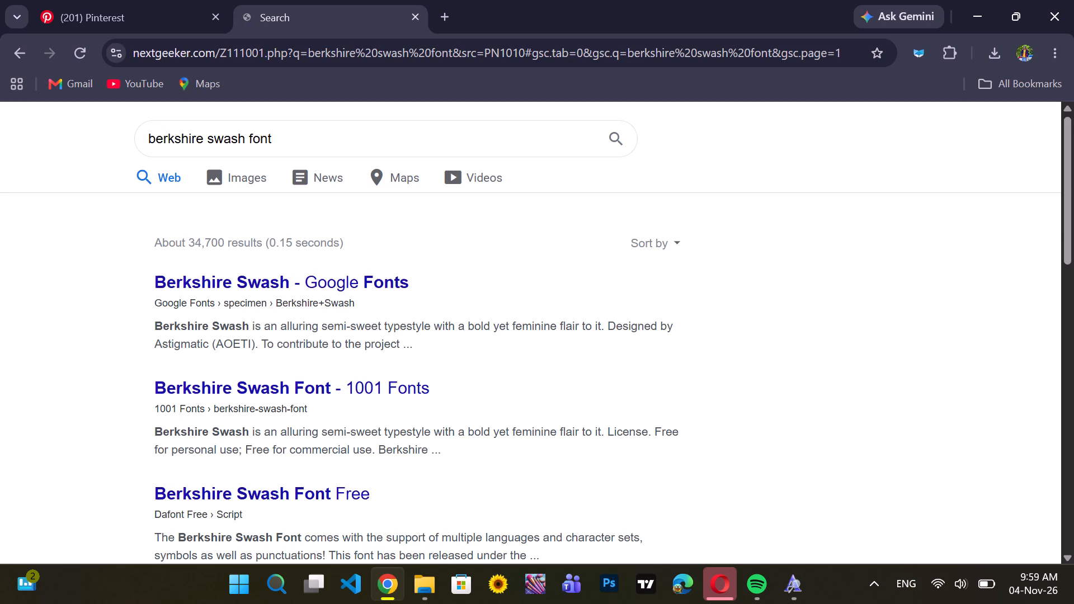
{"action": "left_click", "coordinate": [247, 175]}
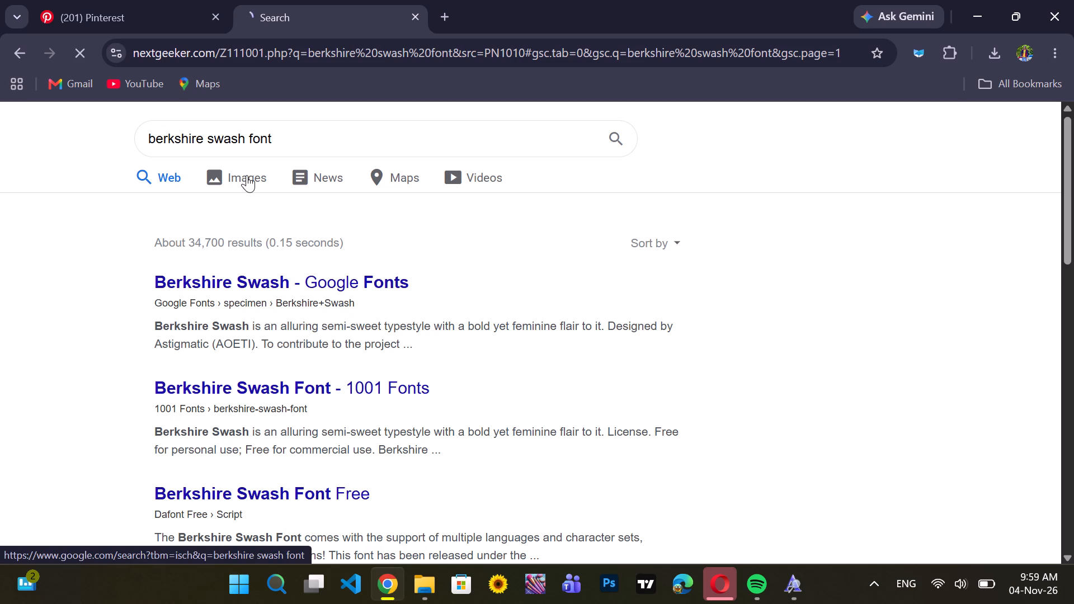
{"action": "left_click", "coordinate": [159, 192]}
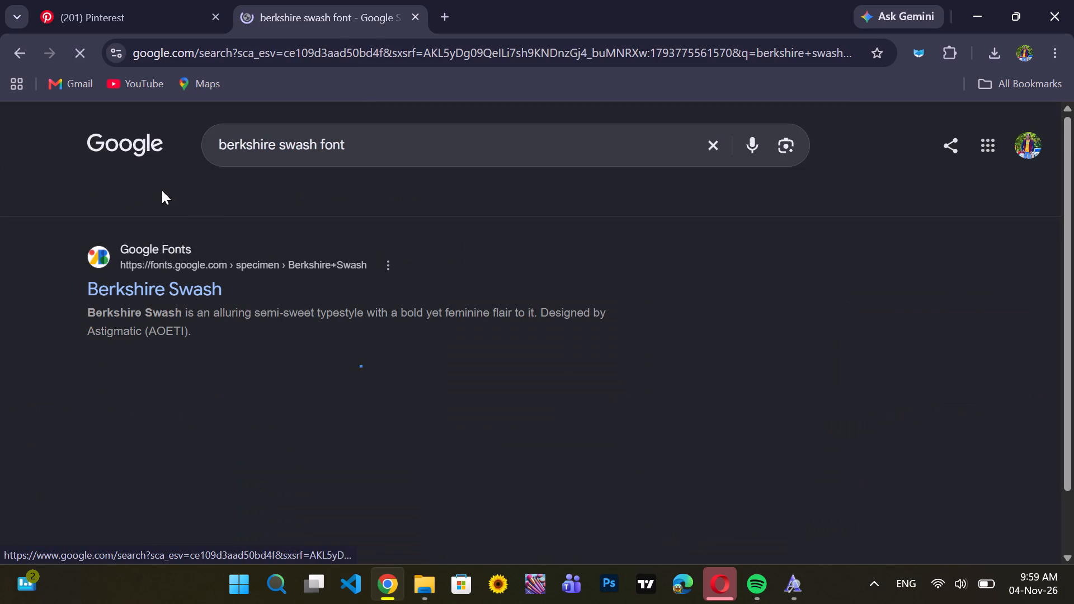
{"action": "left_click", "coordinate": [189, 299]}
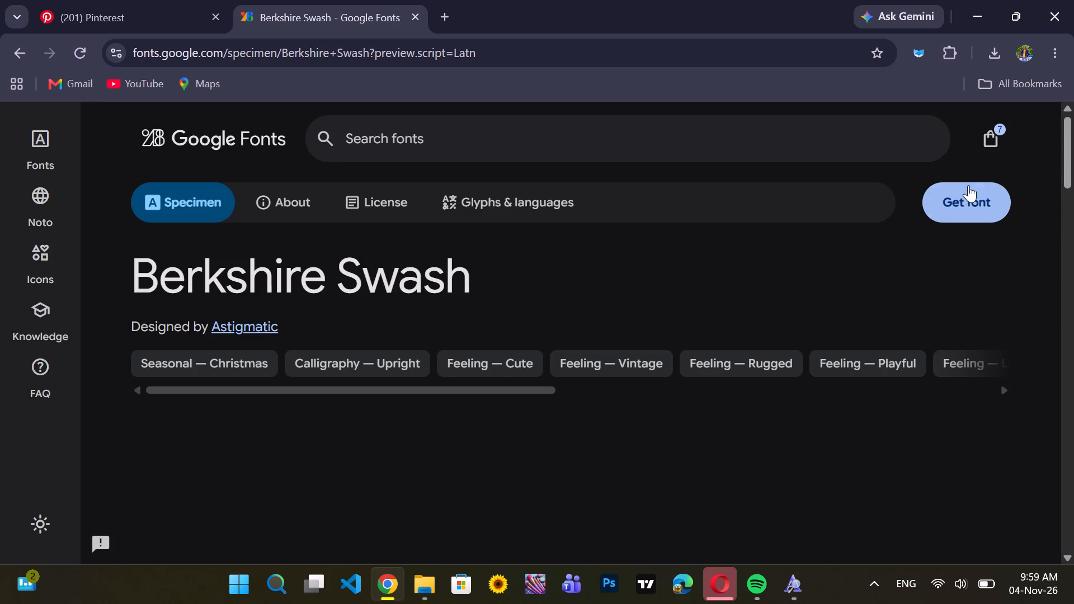
Add Berkshire Swash to the Google Fonts selection and download all the selected font families.
{"action": "left_click", "coordinate": [969, 197]}
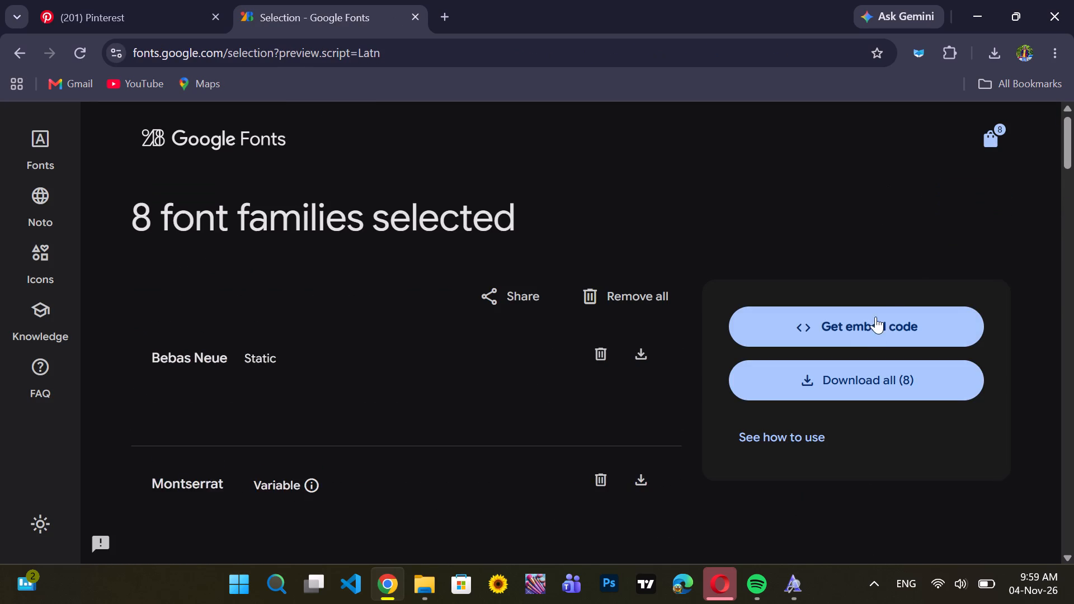
{"action": "left_click", "coordinate": [868, 370]}
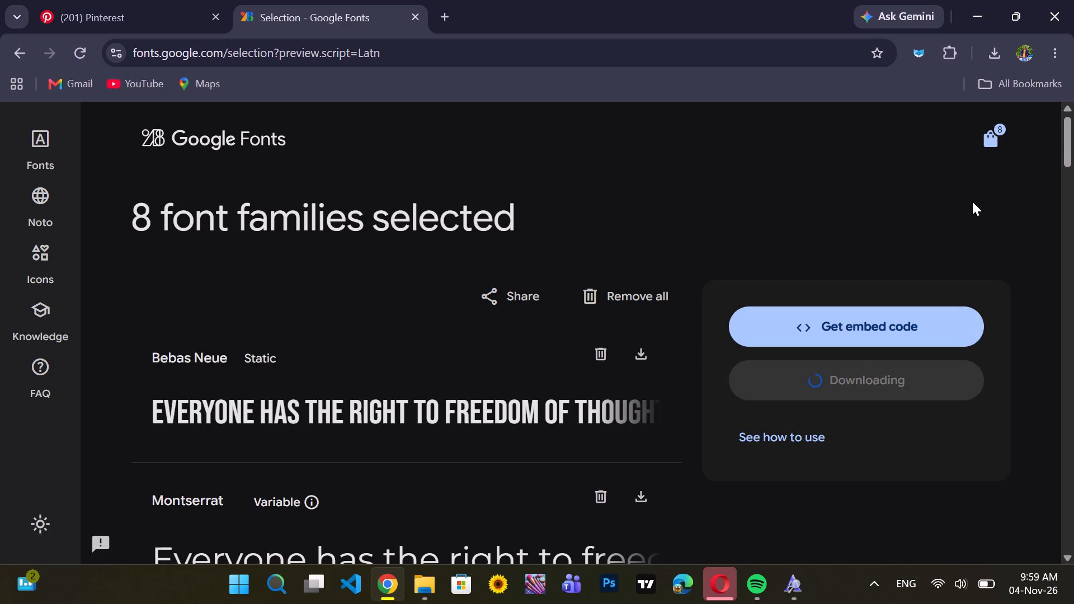
Return to the Berkshire Swash page, search Google Fonts for "lob", open Lobster and examine its sample text.
{"action": "left_click", "coordinate": [19, 45]}
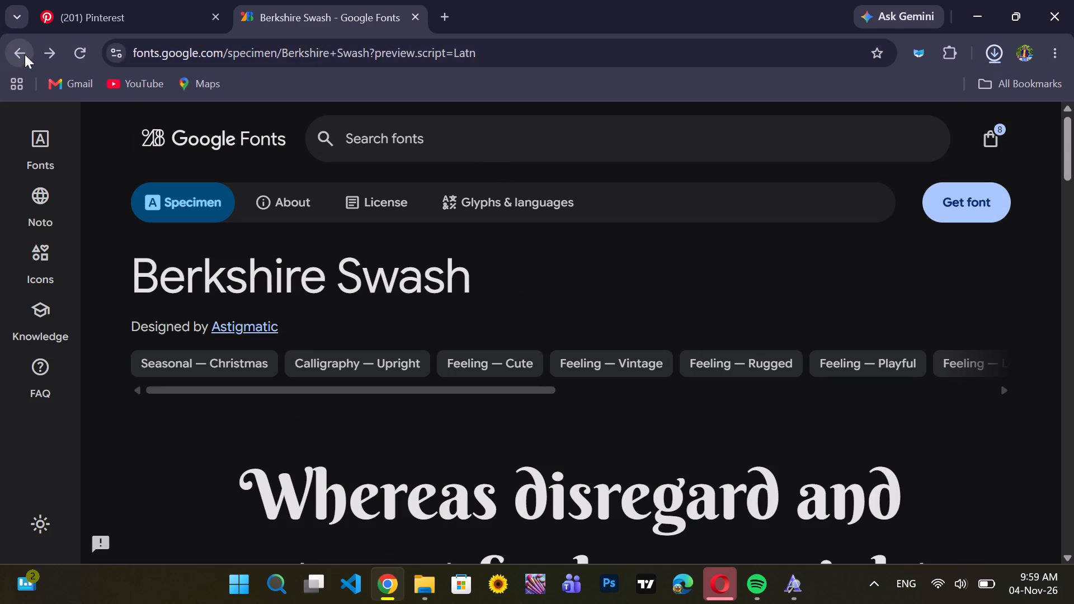
{"action": "left_click", "coordinate": [517, 141]}
{"action": "type", "text": "lo"}
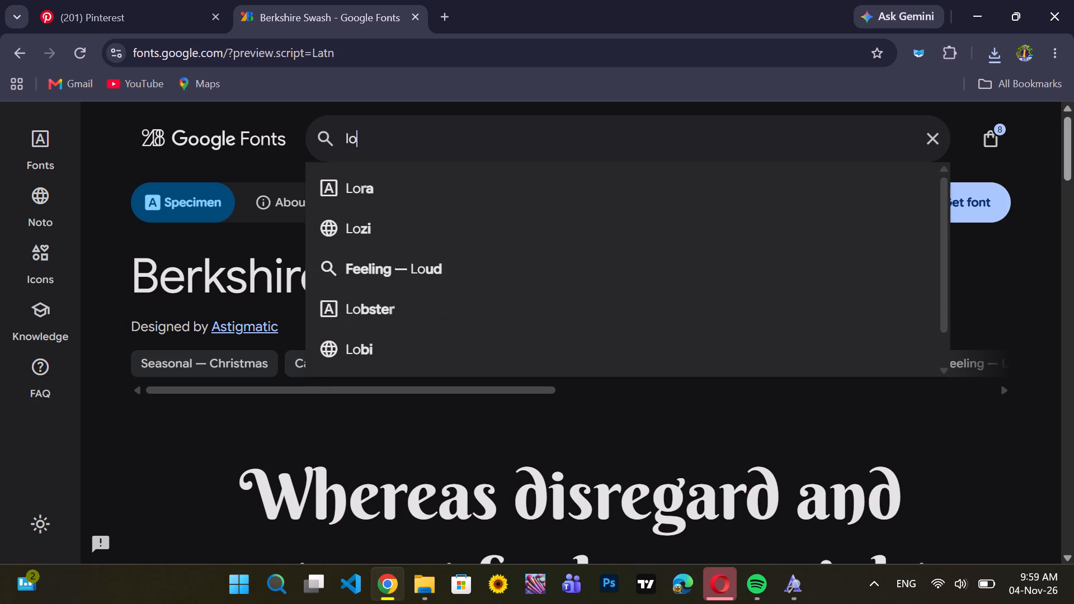
{"action": "key", "text": "b"}
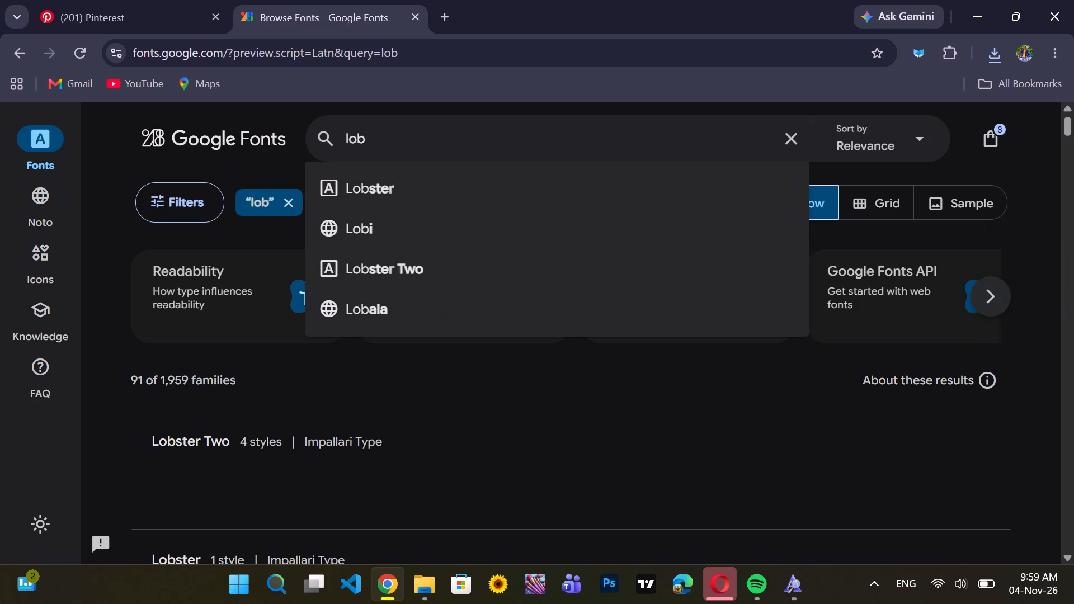
{"action": "left_click", "coordinate": [558, 184]}
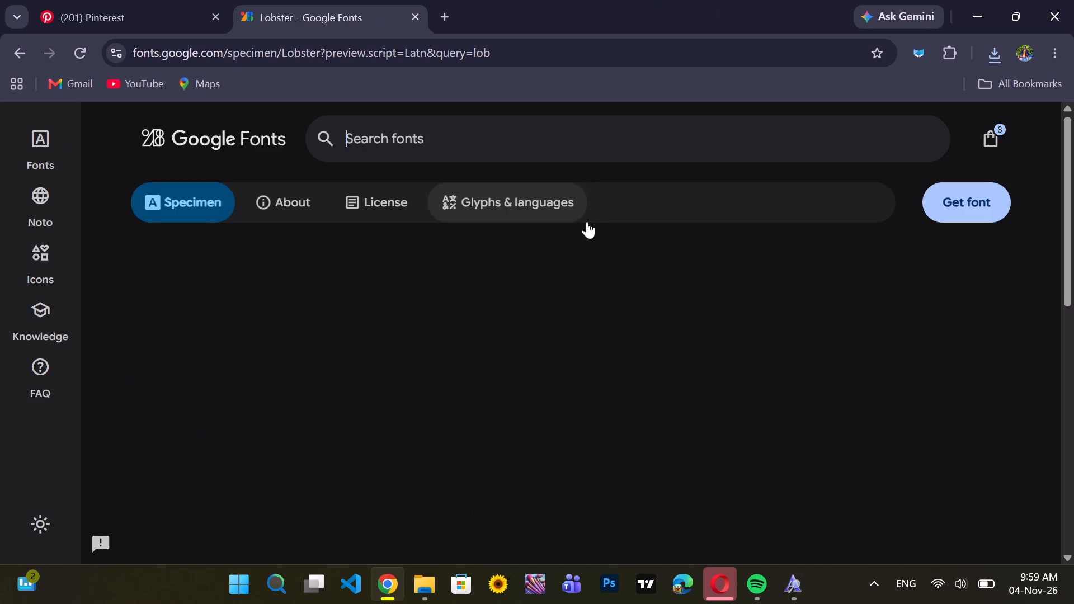
{"action": "scroll", "coordinate": [609, 292], "scroll_direction": "down", "scroll_amount": 2}
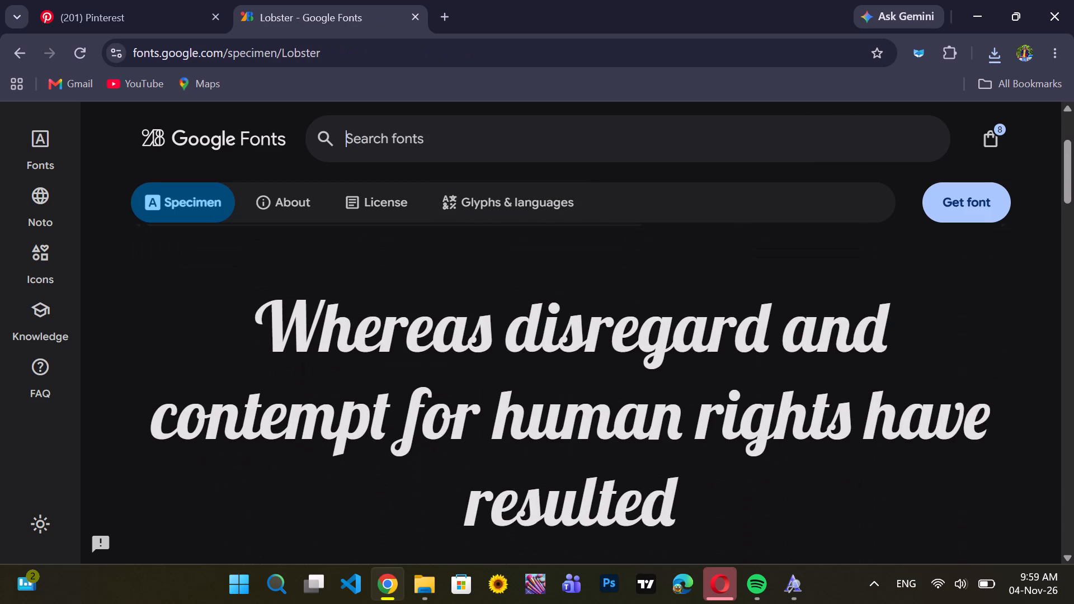
{"action": "scroll", "coordinate": [609, 292], "scroll_direction": "down", "scroll_amount": 2}
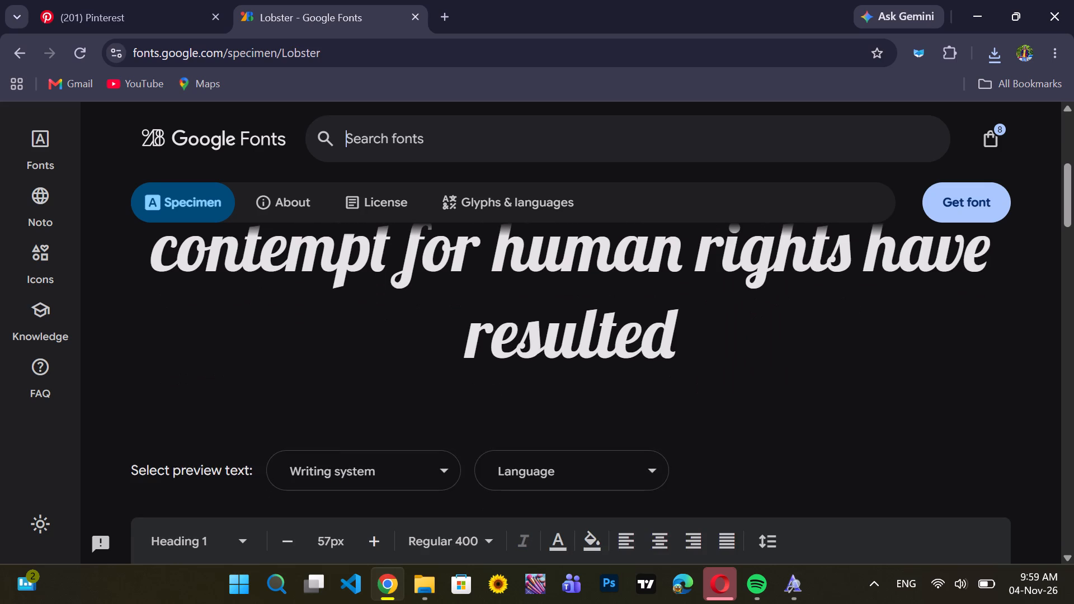
{"action": "scroll", "coordinate": [609, 292], "scroll_direction": "down", "scroll_amount": 3}
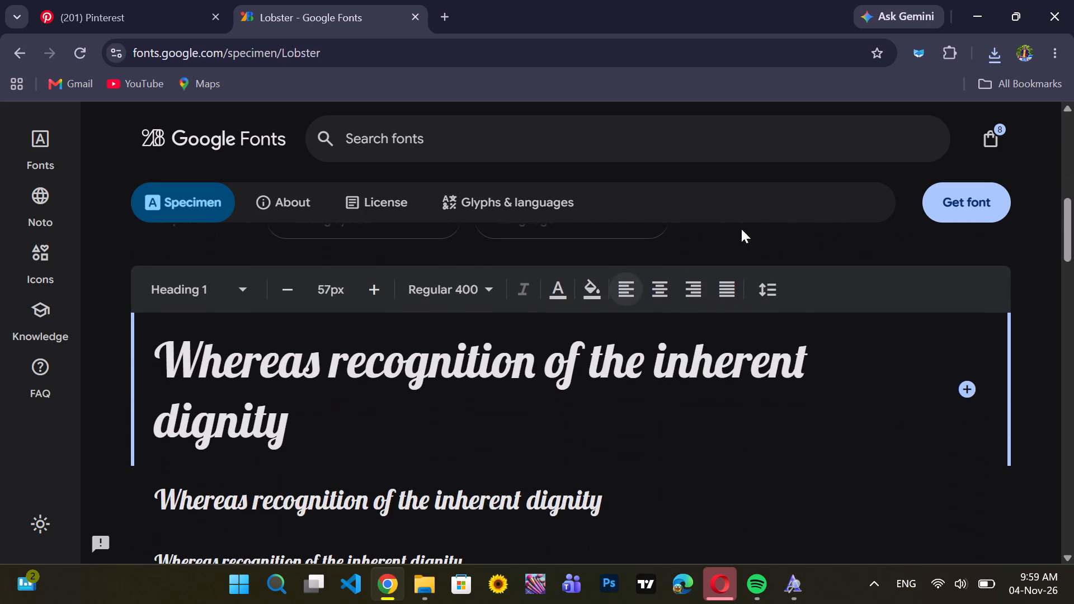
Add Lobster to the Google Fonts selection and download all the selected font families.
{"action": "left_click", "coordinate": [937, 206]}
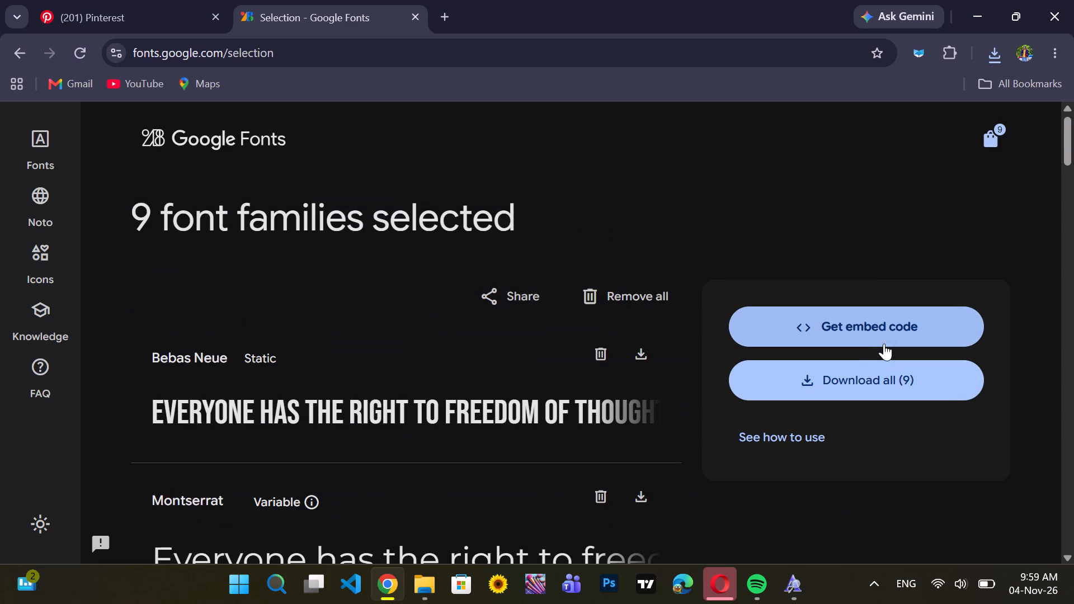
{"action": "left_click", "coordinate": [863, 365]}
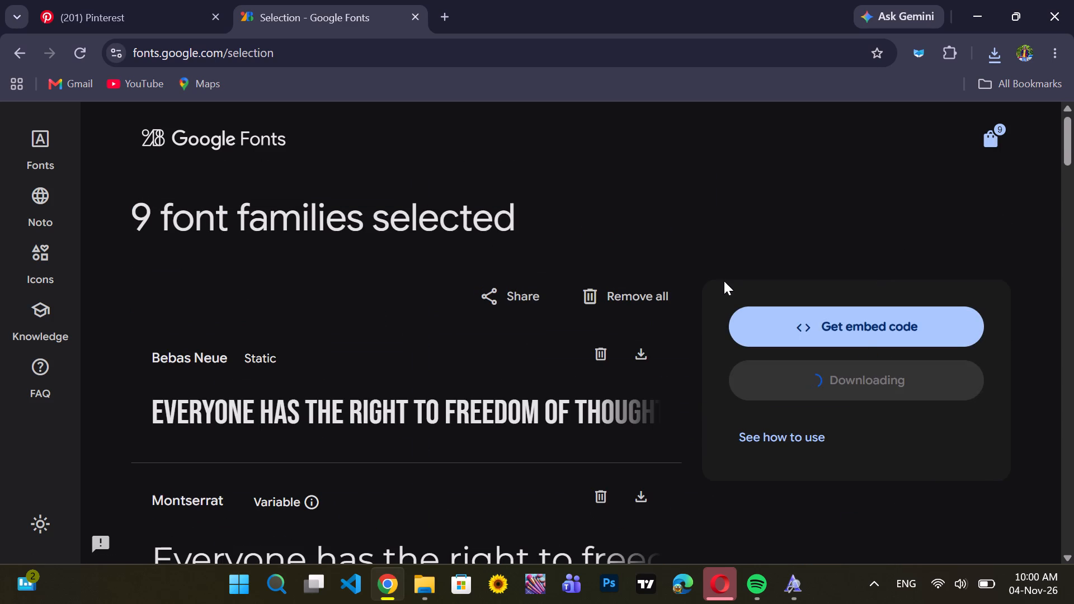
Return to the Lobster page, search Google Fonts for "pacif" and open the Pacifico font page.
{"action": "scroll", "coordinate": [717, 280], "scroll_direction": "up", "scroll_amount": 3}
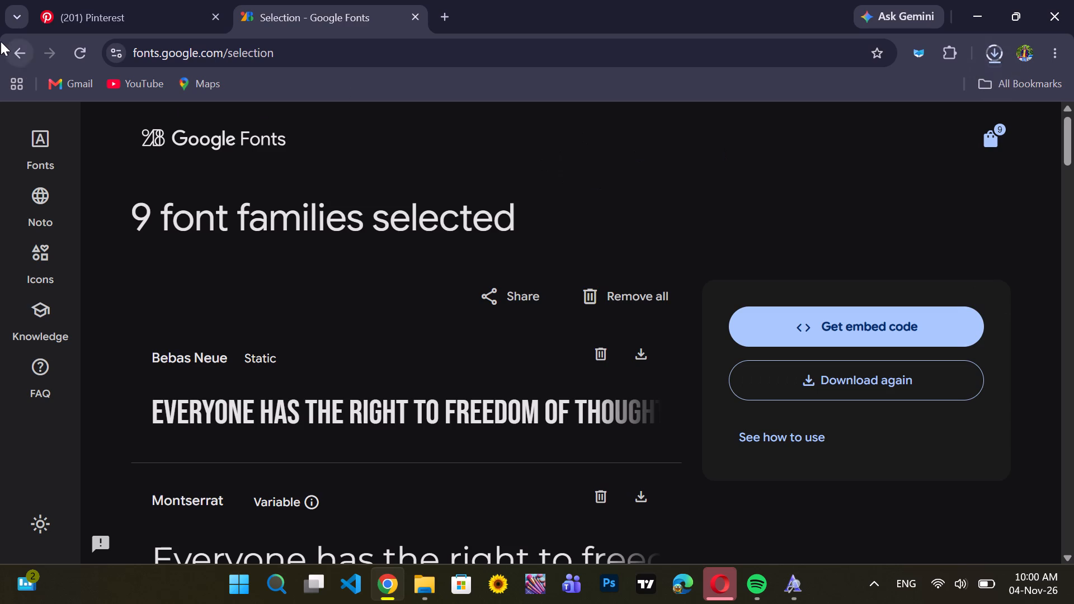
{"action": "left_click", "coordinate": [4, 44]}
{"action": "scroll", "coordinate": [478, 181], "scroll_direction": "up", "scroll_amount": 4}
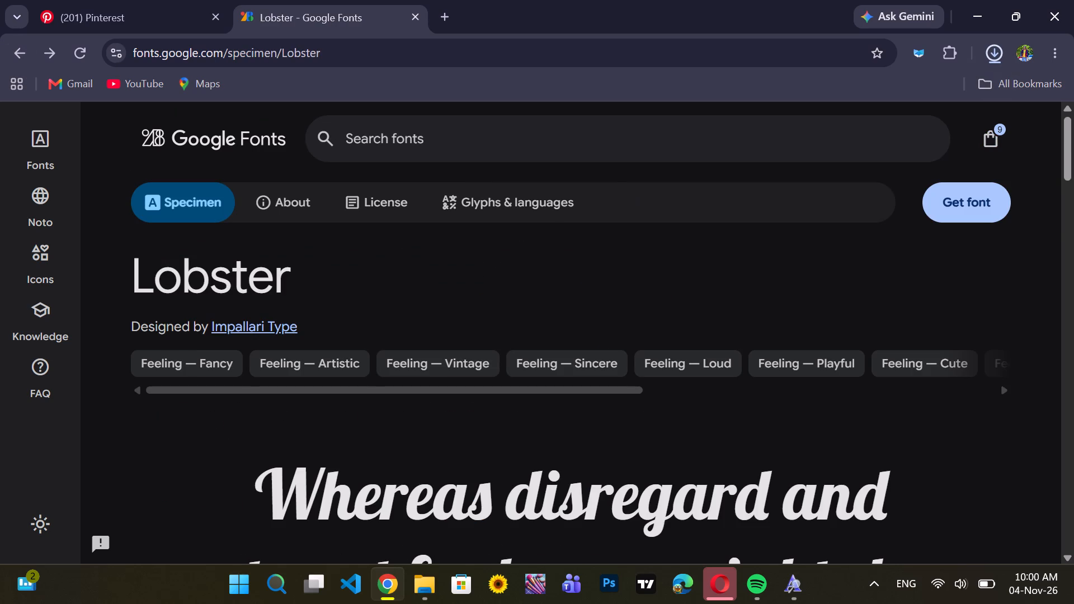
{"action": "left_click", "coordinate": [596, 141]}
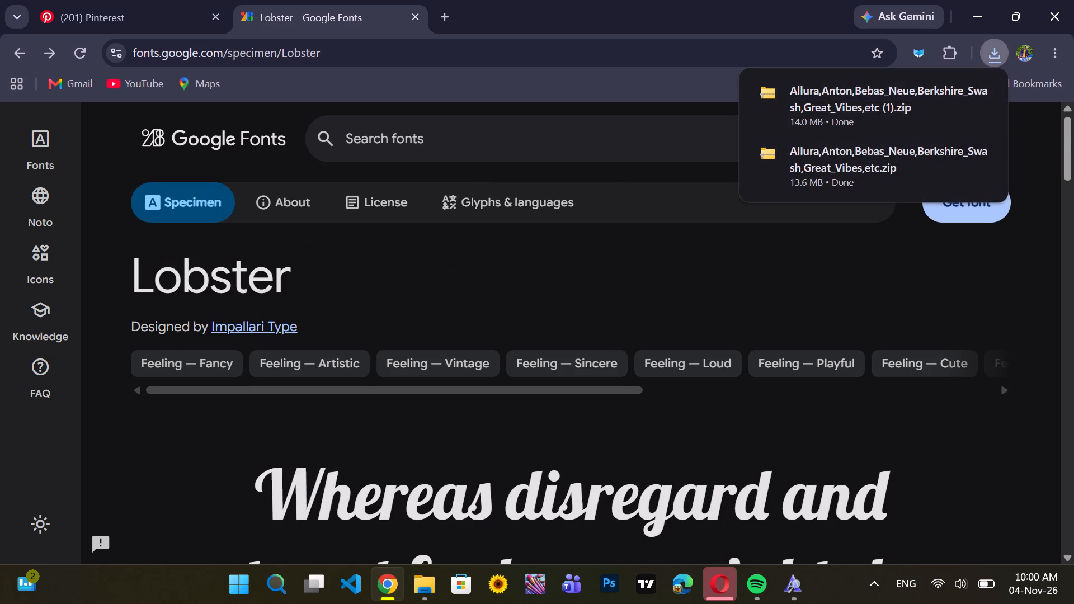
{"action": "key", "text": "p"}
{"action": "key", "text": "a"}
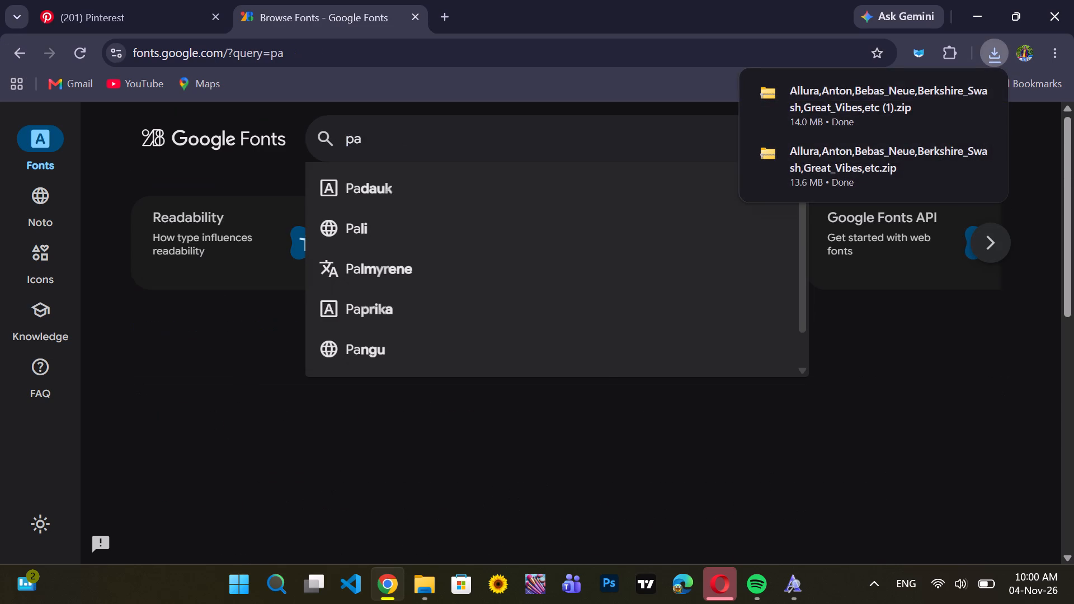
{"action": "type", "text": "cif"}
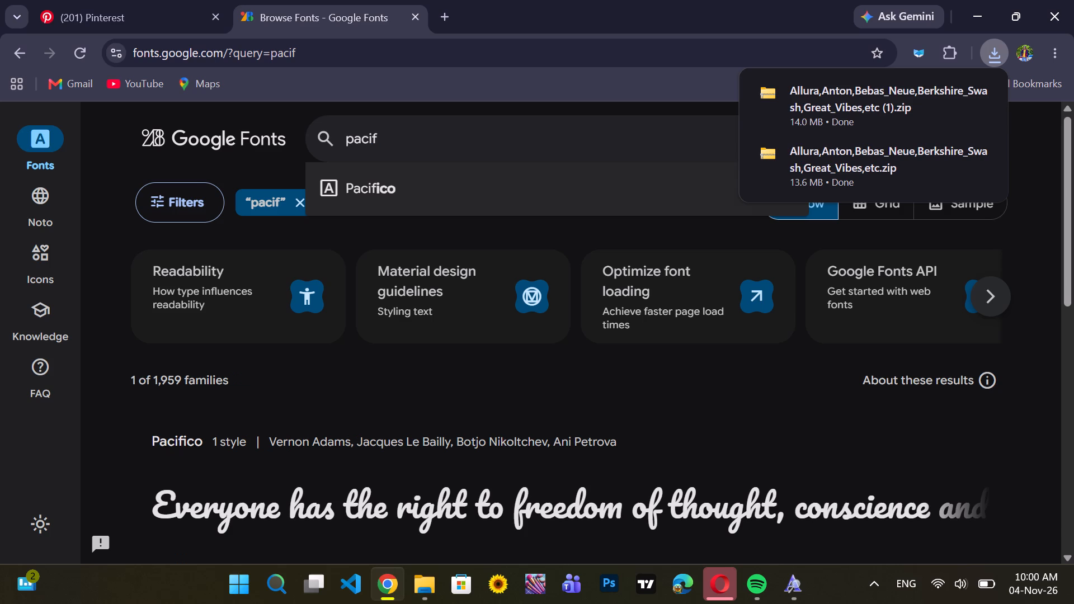
{"action": "left_click", "coordinate": [583, 191]}
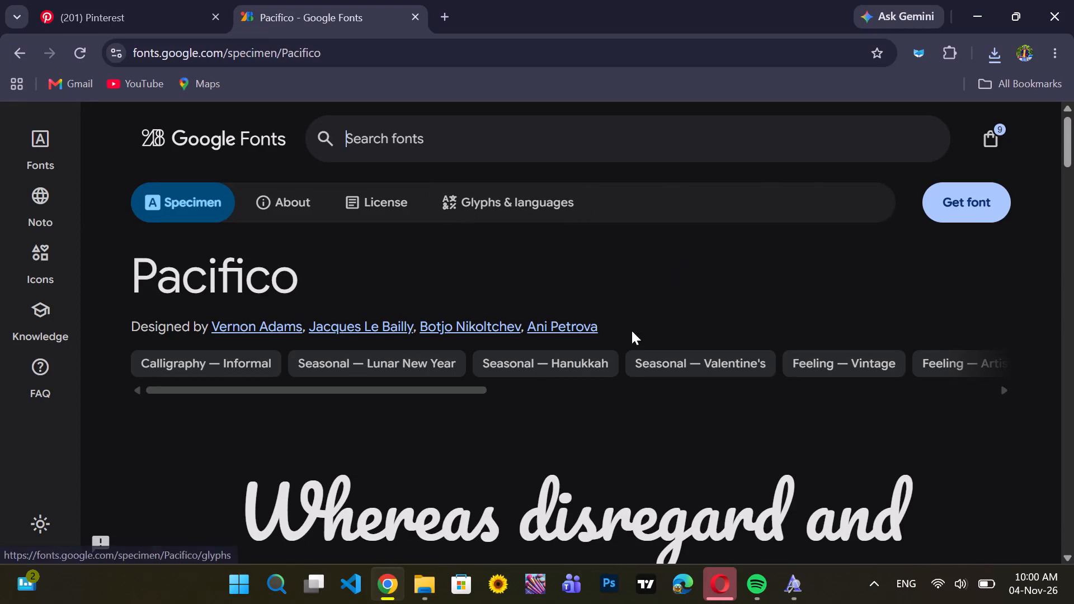
Minimise the browser and the font folder windows, and close the three open Great Vibes font previews.
{"action": "left_click", "coordinate": [790, 589]}
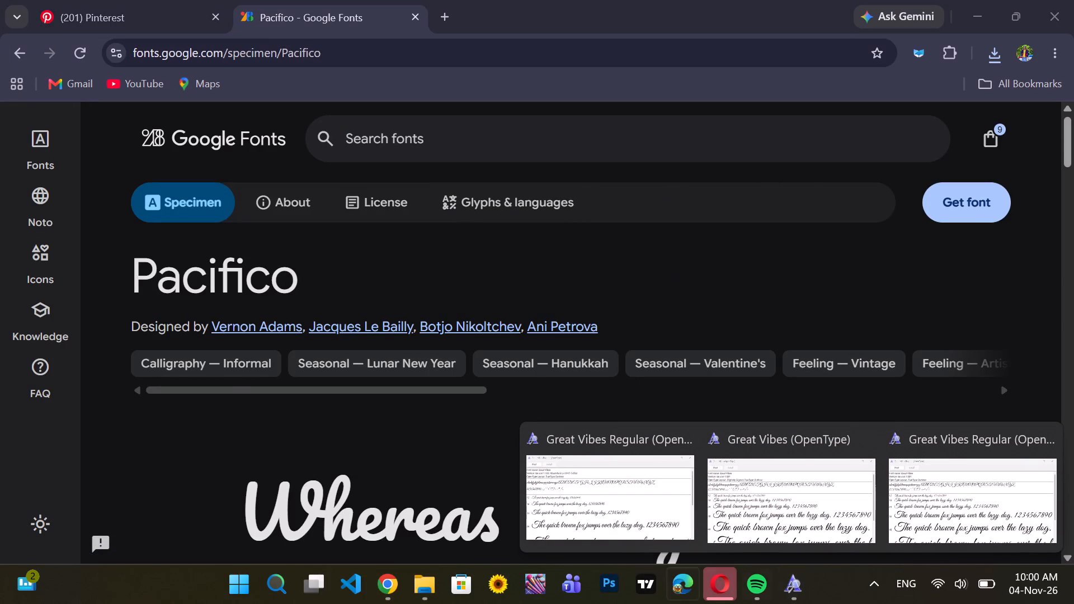
{"action": "left_click", "coordinate": [983, 21]}
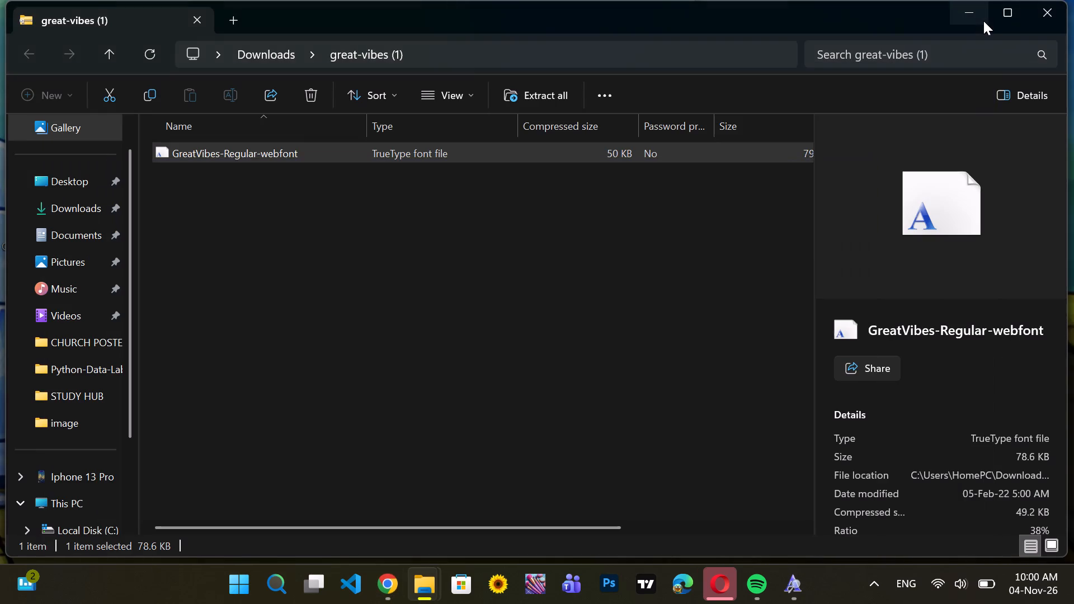
{"action": "left_click", "coordinate": [983, 21]}
{"action": "left_click", "coordinate": [977, 18]}
{"action": "left_click", "coordinate": [977, 18]}
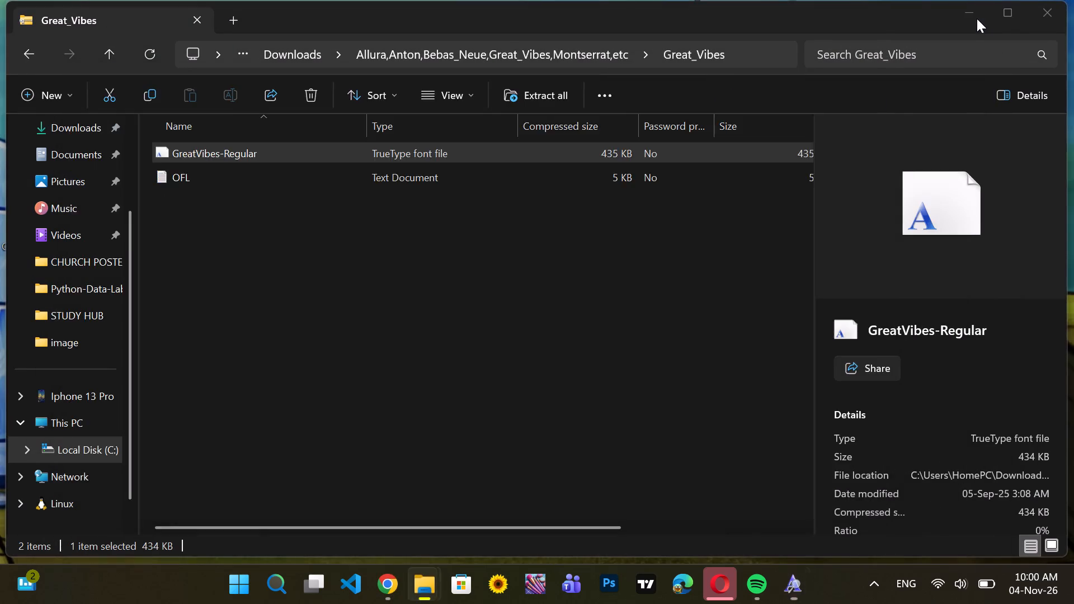
{"action": "left_click", "coordinate": [977, 18]}
{"action": "left_click", "coordinate": [883, 89]}
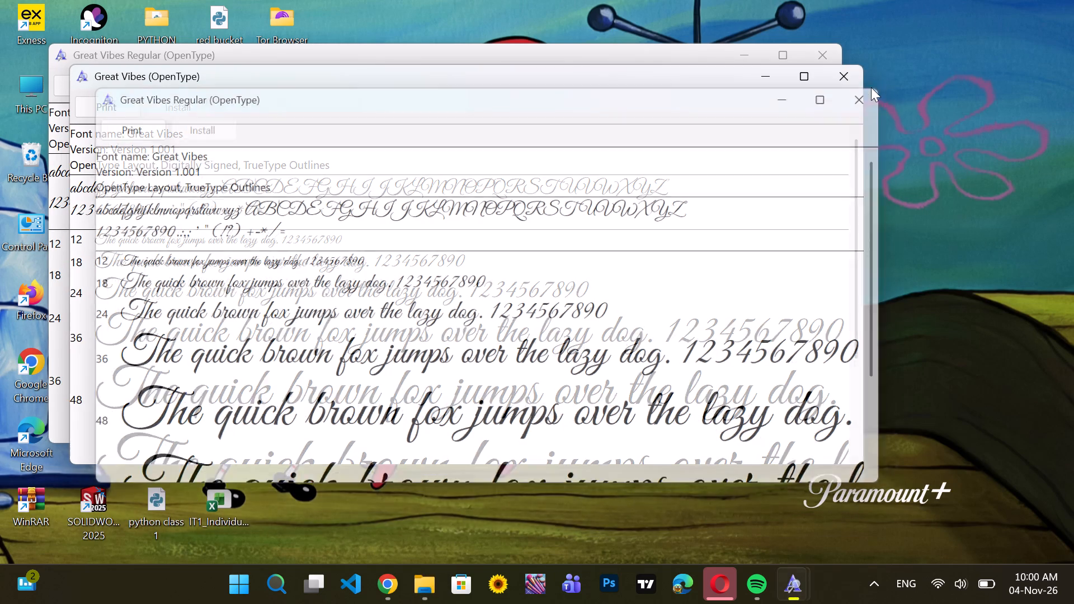
{"action": "left_click", "coordinate": [856, 75]}
{"action": "left_click", "coordinate": [828, 55]}
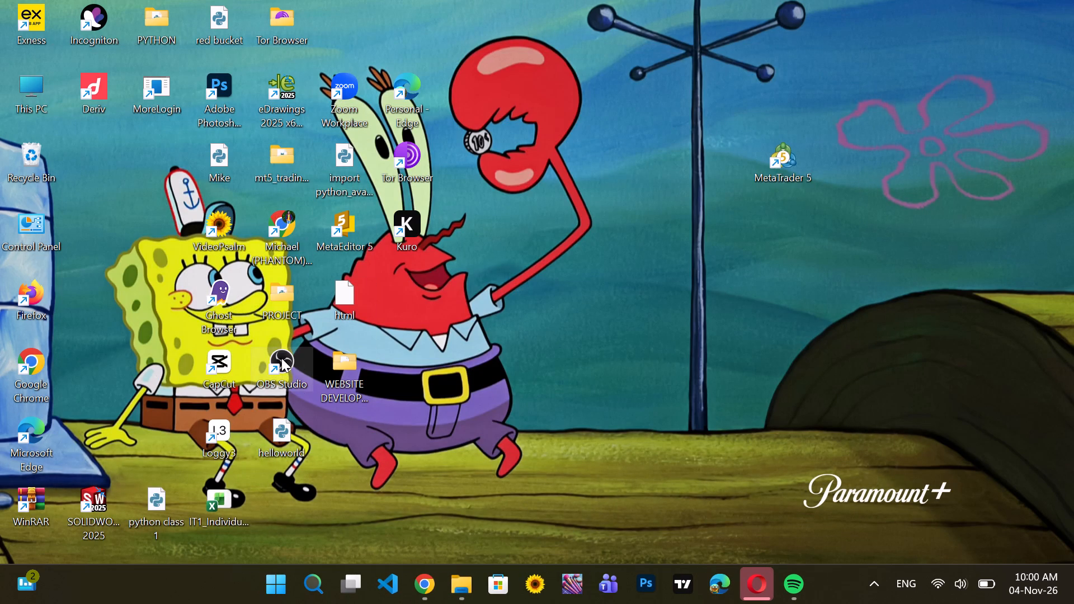
Launch Kuro from the desktop.
{"action": "double_click", "coordinate": [416, 234]}
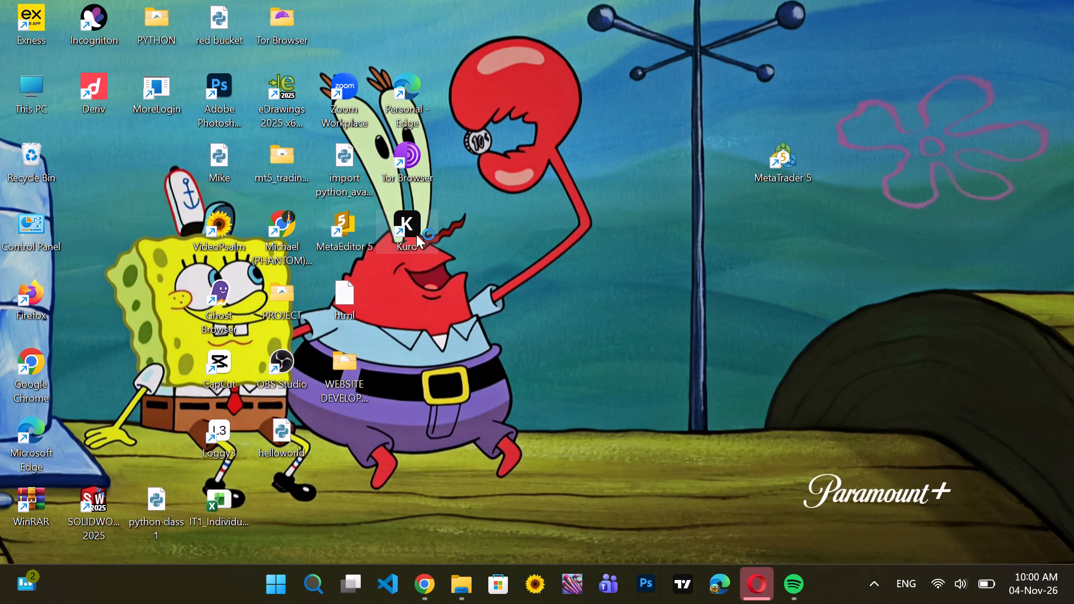
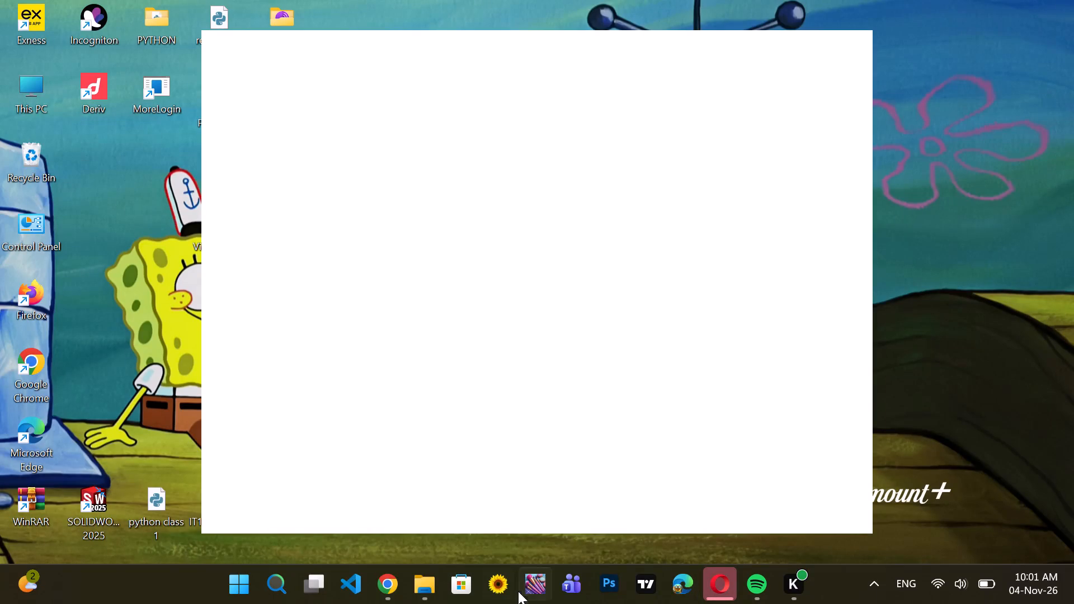
Launch Adobe Photoshop 2020.
{"action": "left_click", "coordinate": [606, 594]}
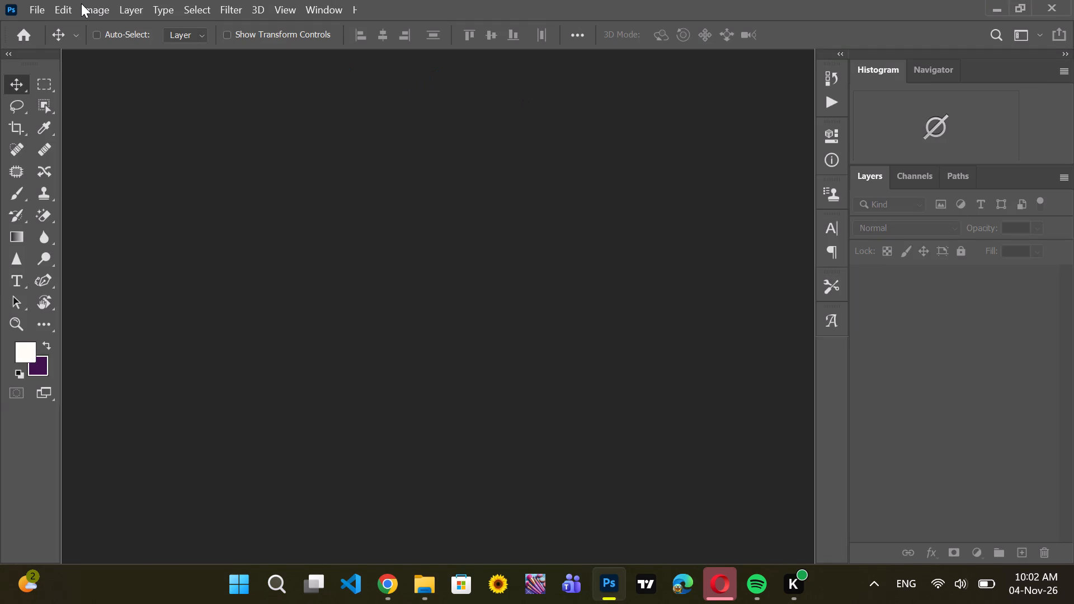
Create a new 1400 x 1900 px document at 4000 ppi in 8-bit RGB Color, dismissing the Truecaller notifications.
{"action": "left_click", "coordinate": [39, 5]}
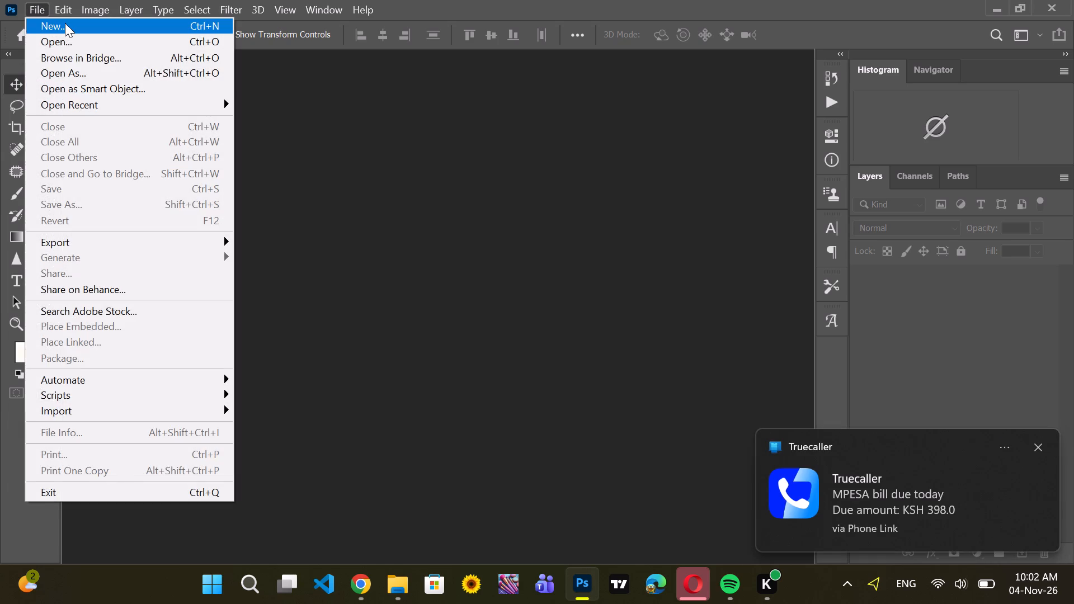
{"action": "left_click", "coordinate": [65, 23]}
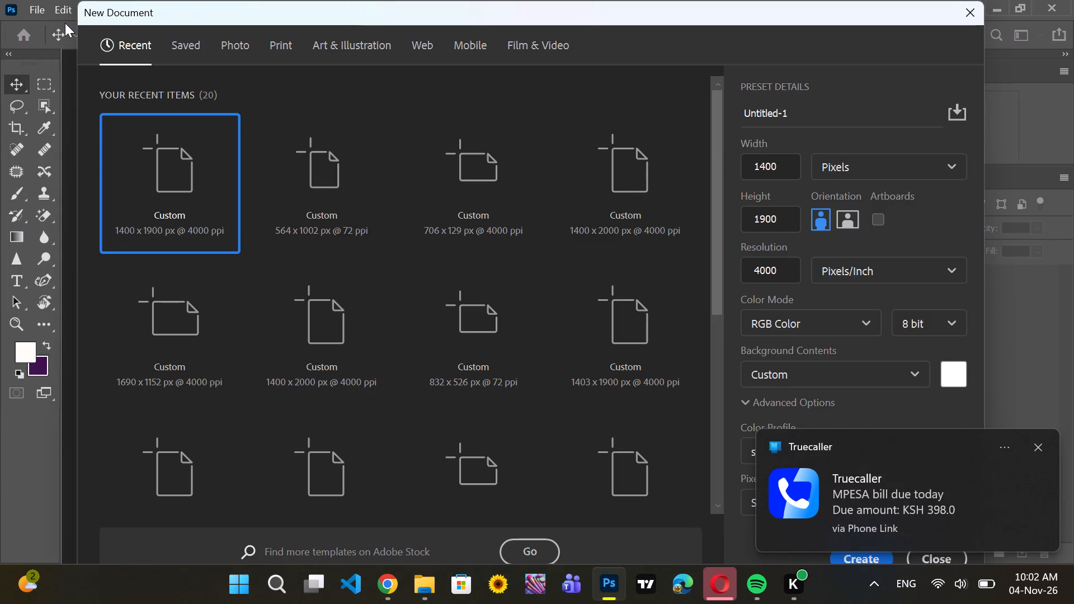
{"action": "left_click", "coordinate": [1047, 445]}
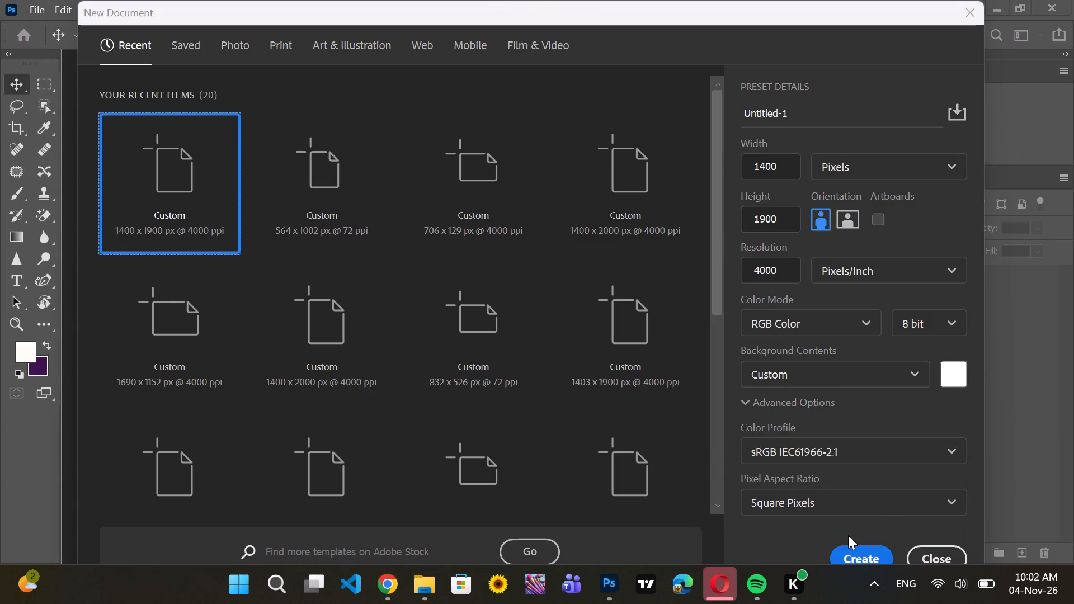
{"action": "left_click", "coordinate": [853, 554]}
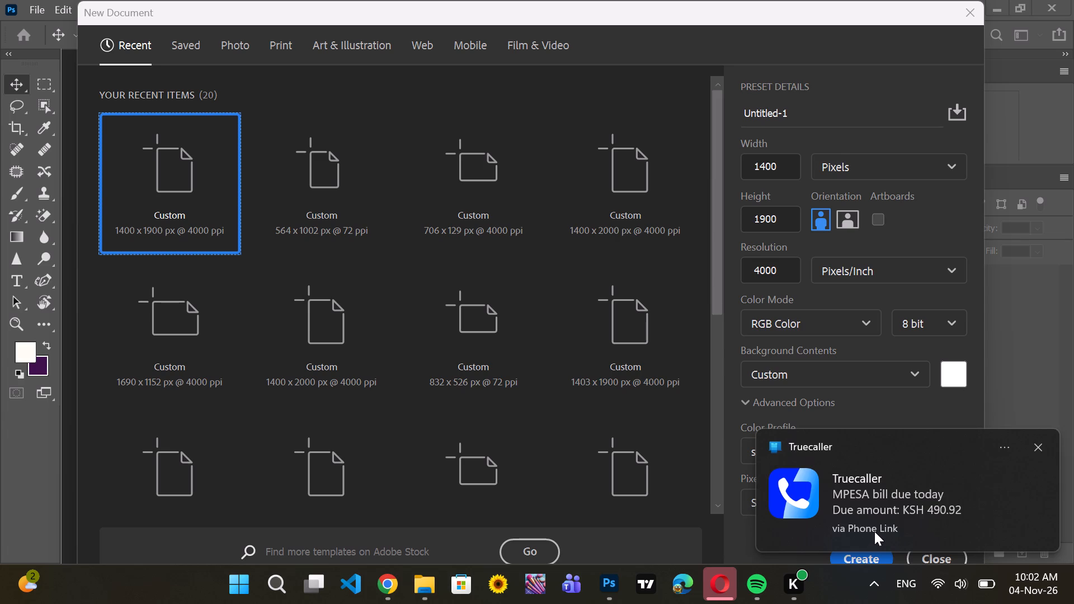
{"action": "left_click", "coordinate": [1040, 447]}
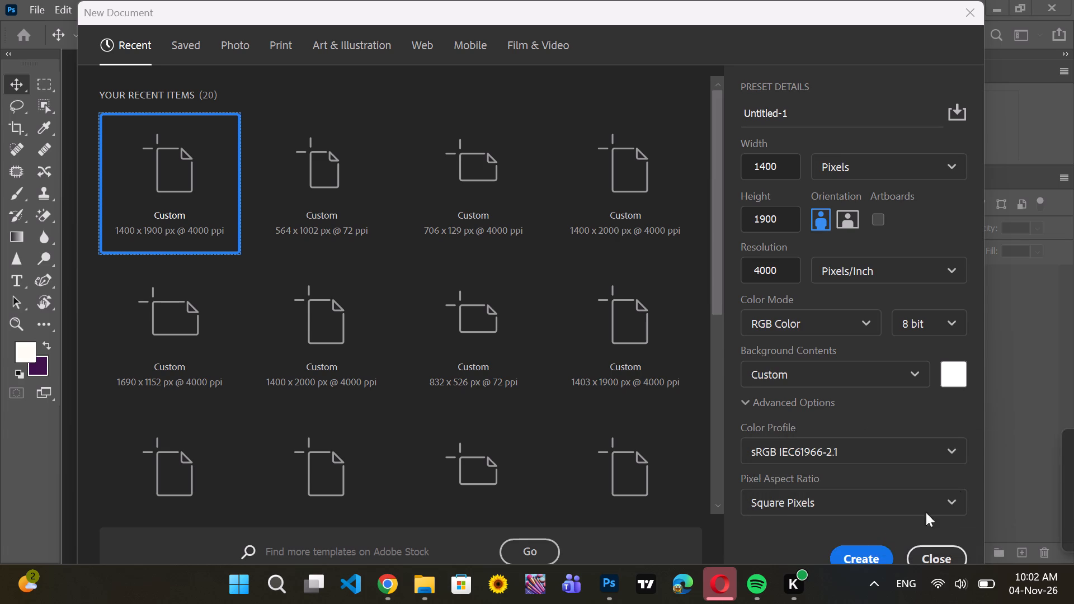
{"action": "left_click", "coordinate": [868, 560]}
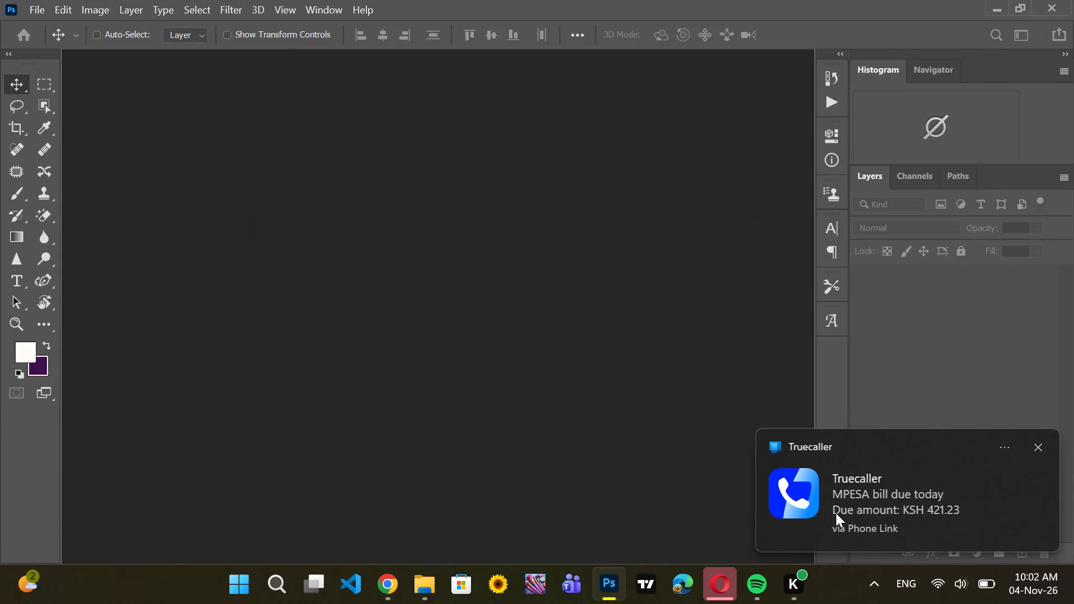
{"action": "left_click", "coordinate": [1033, 440]}
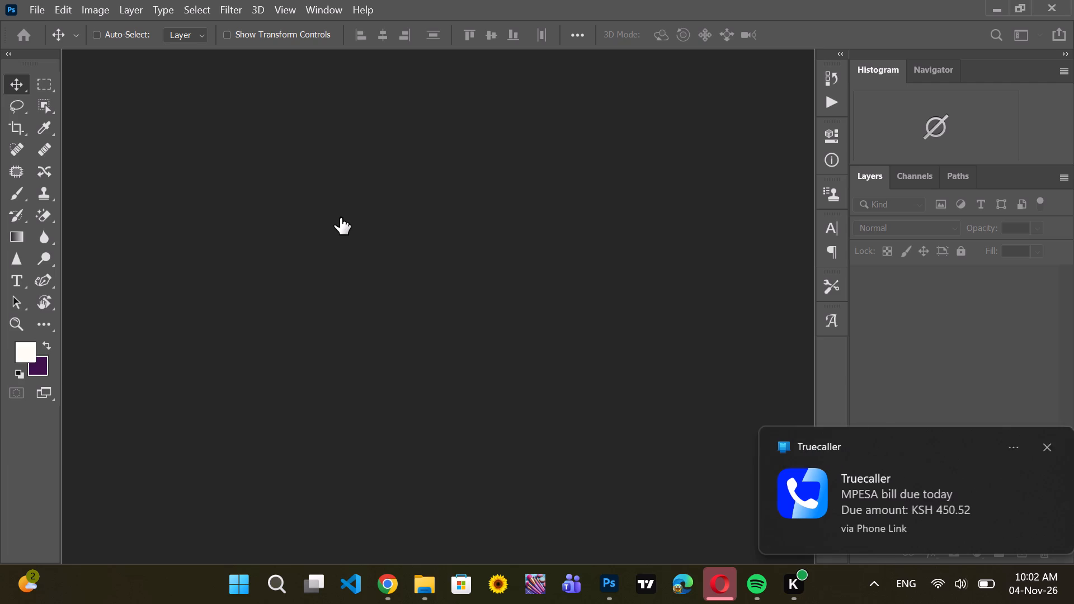
{"action": "left_click", "coordinate": [1046, 445]}
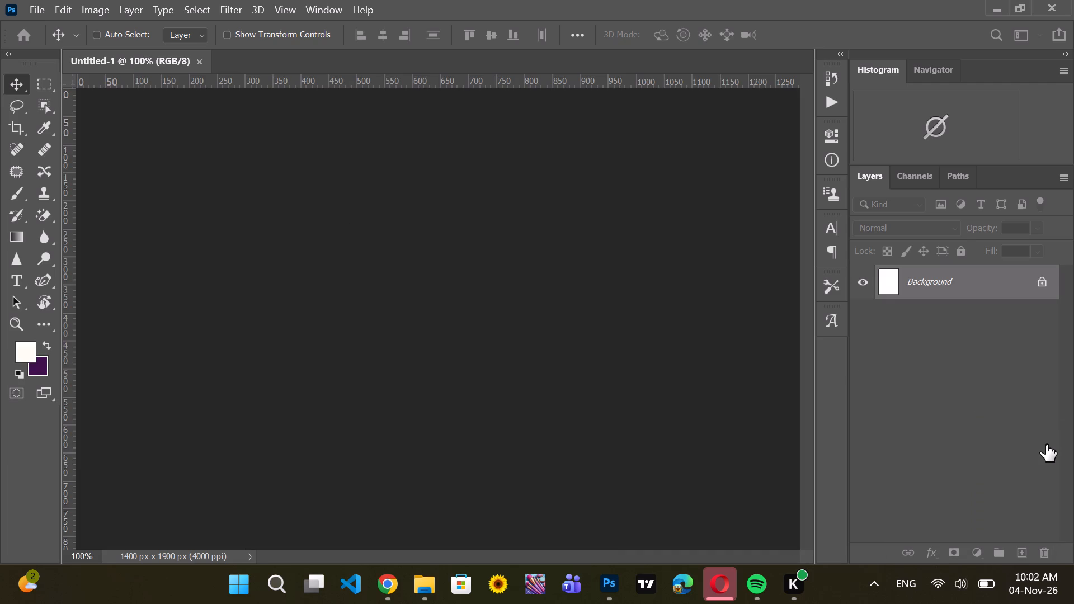
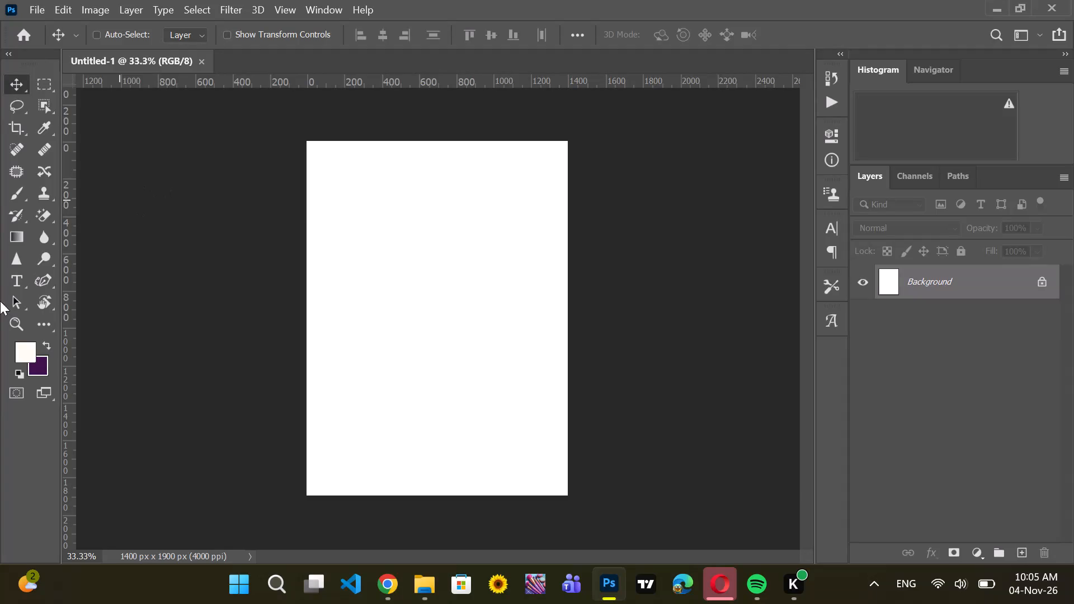
Start a horizontal text layer near the canvas's left edge, slightly above mid-height, and set its text color to #3f114e.
{"action": "left_click", "coordinate": [14, 272]}
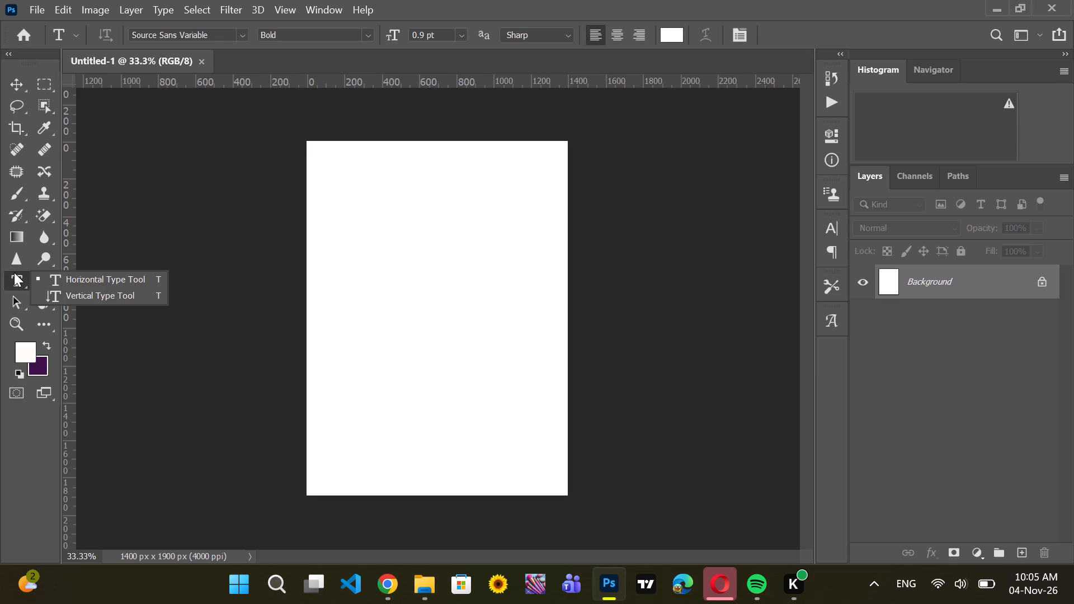
{"action": "left_click", "coordinate": [329, 301]}
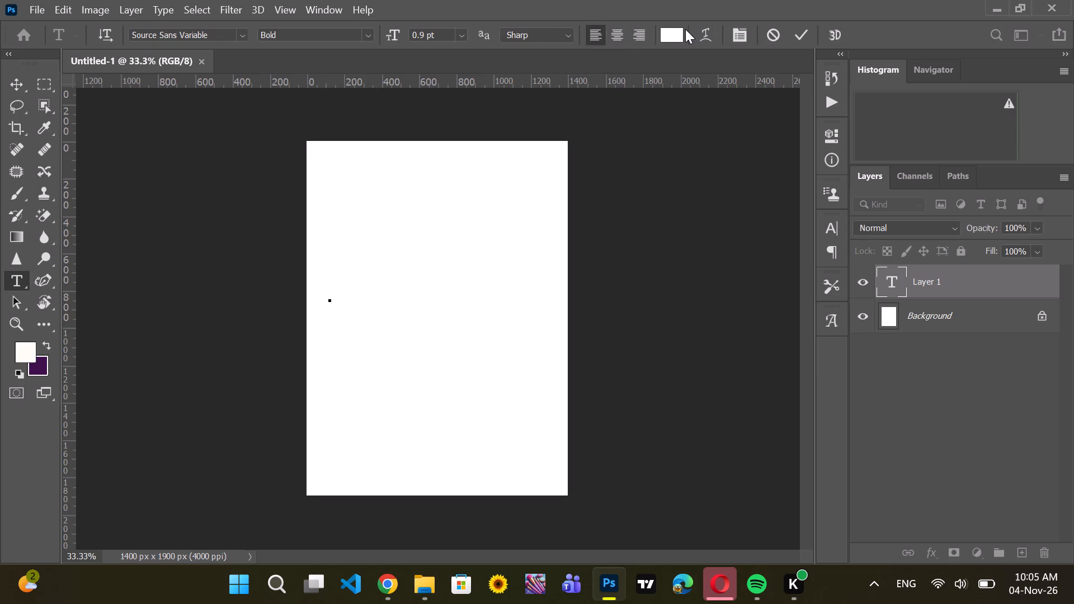
{"action": "left_click", "coordinate": [669, 36]}
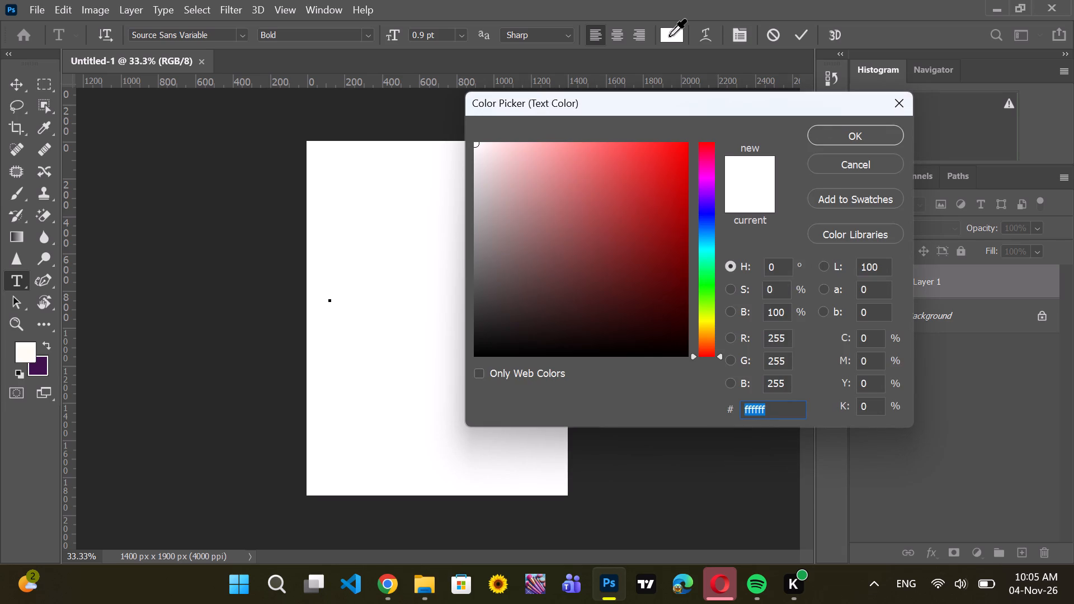
{"action": "key", "text": "BackSpace"}
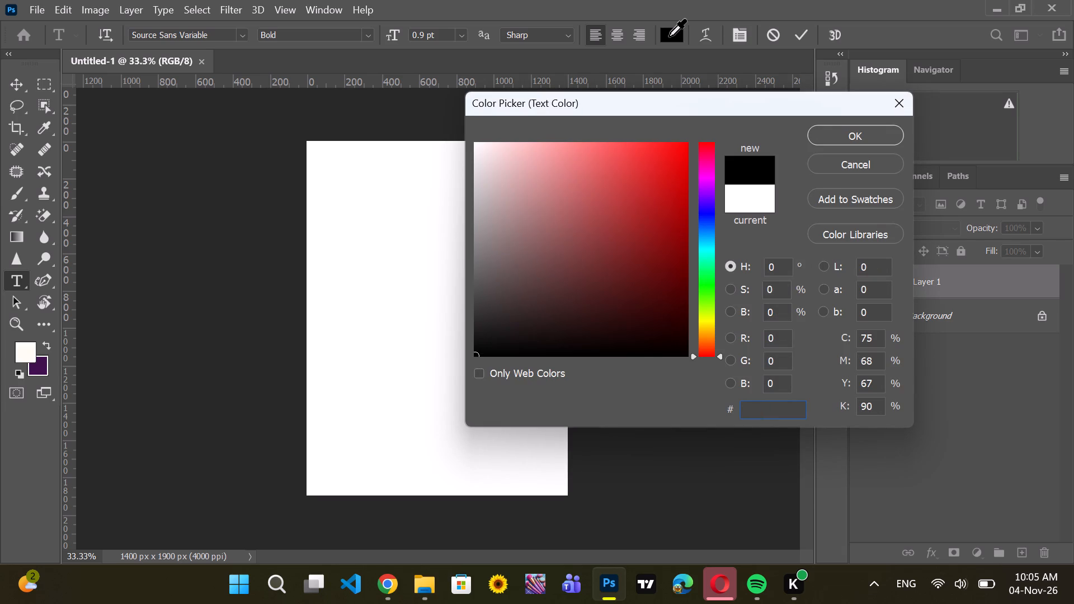
{"action": "key", "text": "3"}
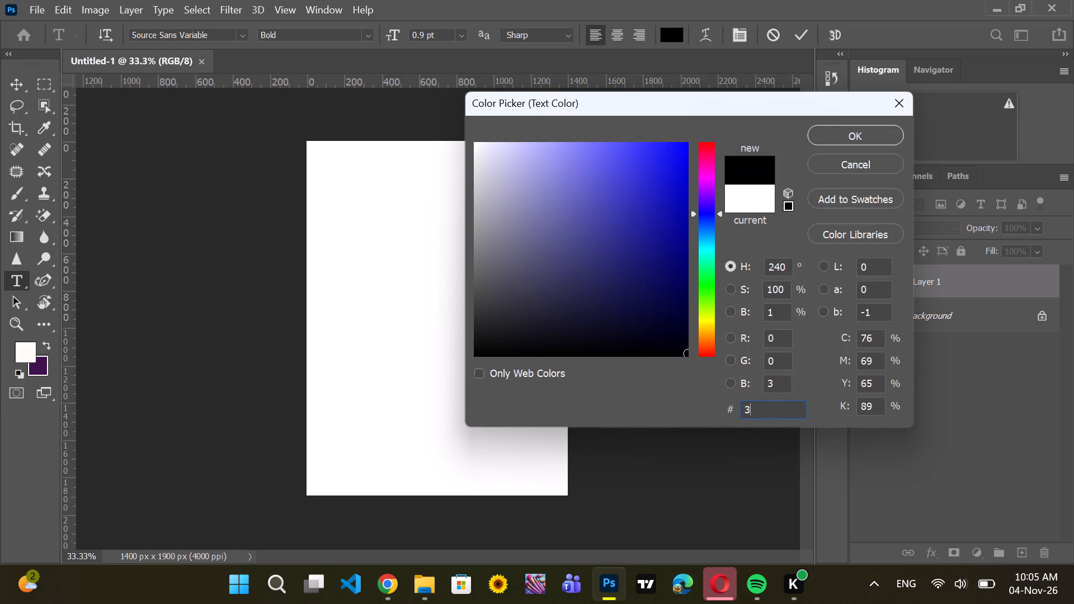
{"action": "type", "text": "114e"}
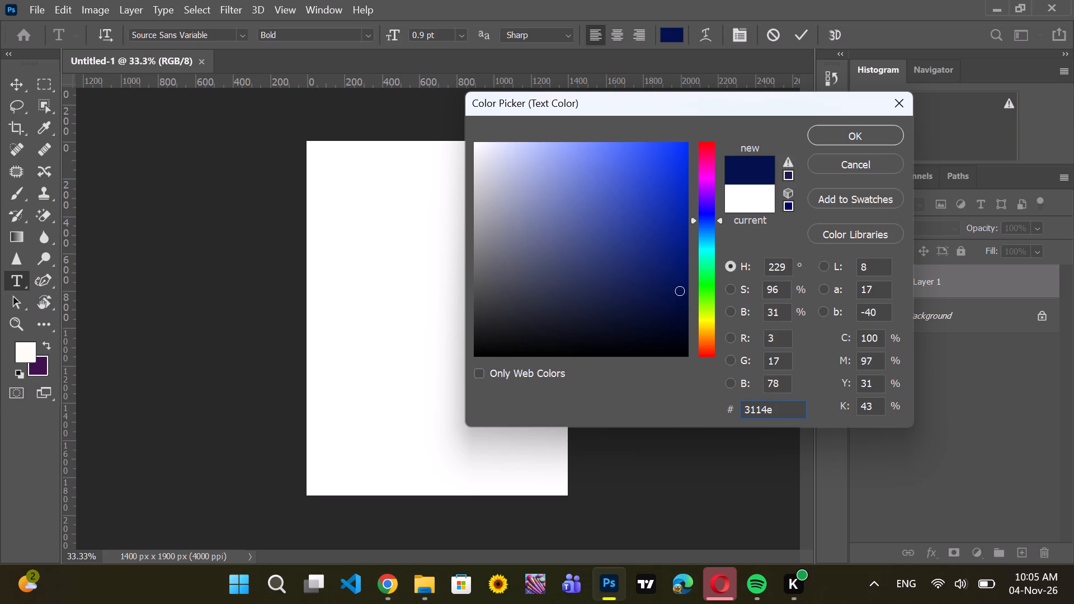
{"action": "left_click", "coordinate": [751, 405]}
{"action": "key", "text": "f"}
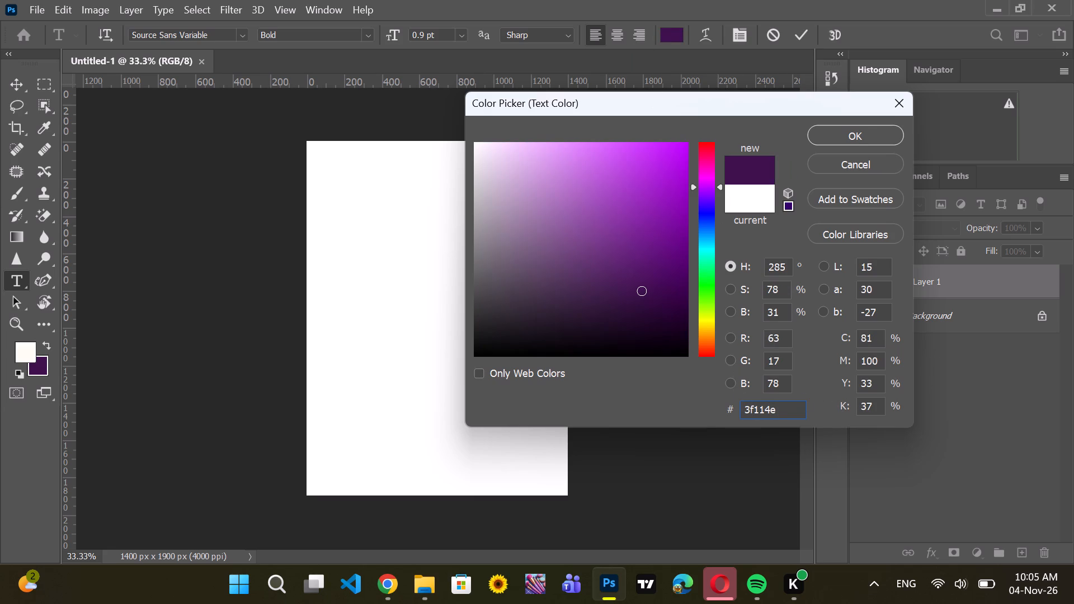
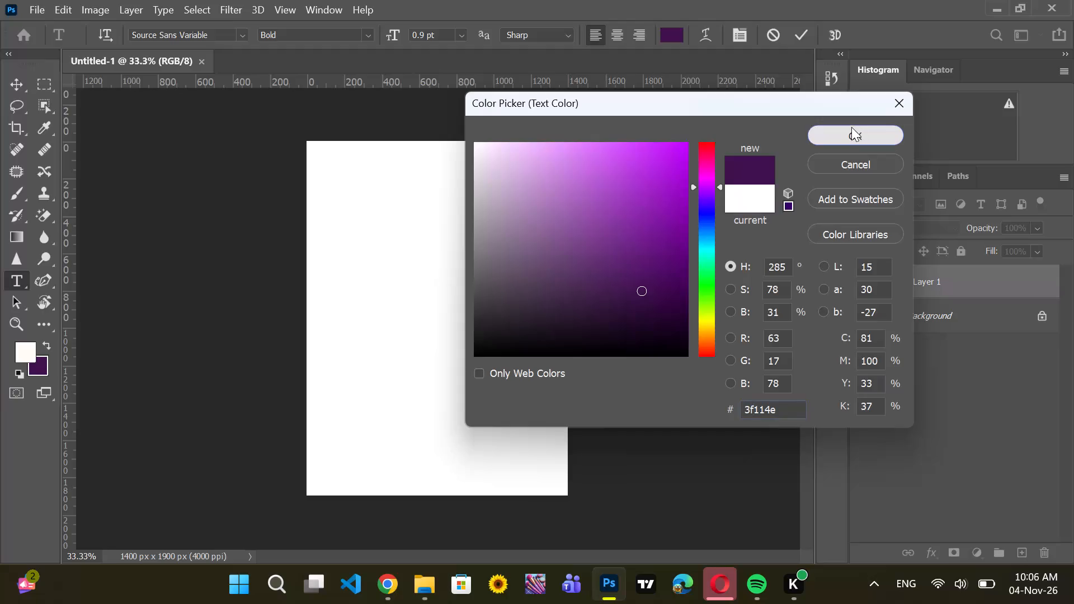
Set the new text layer's font to Great Vibes Regular.
{"action": "left_click", "coordinate": [214, 28]}
{"action": "left_click", "coordinate": [219, 35]}
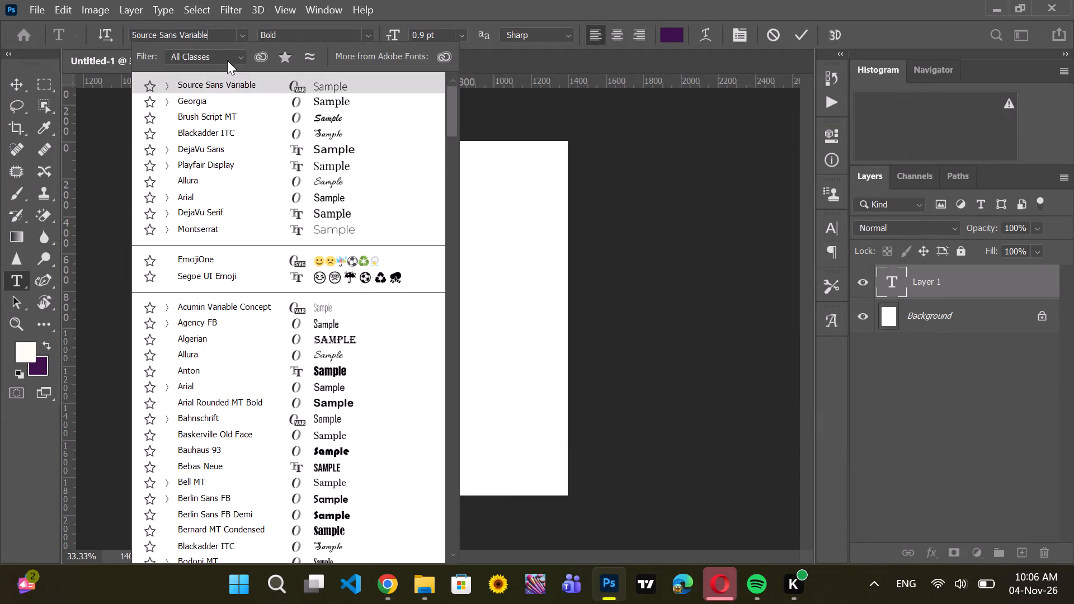
{"action": "key", "text": "BackSpace"}
{"action": "key", "text": "BackSpace"}
{"action": "key", "text": "BackSpace"}
{"action": "key", "text": "BackSpace"}
{"action": "key", "text": "BackSpace"}
{"action": "key", "text": "BackSpace"}
{"action": "key", "text": "BackSpace"}
{"action": "key", "text": "BackSpace"}
{"action": "key", "text": "BackSpace"}
{"action": "key", "text": "BackSpace"}
{"action": "key", "text": "BackSpace"}
{"action": "key", "text": "BackSpace"}
{"action": "key", "text": "BackSpace"}
{"action": "key", "text": "BackSpace"}
{"action": "key", "text": "BackSpace"}
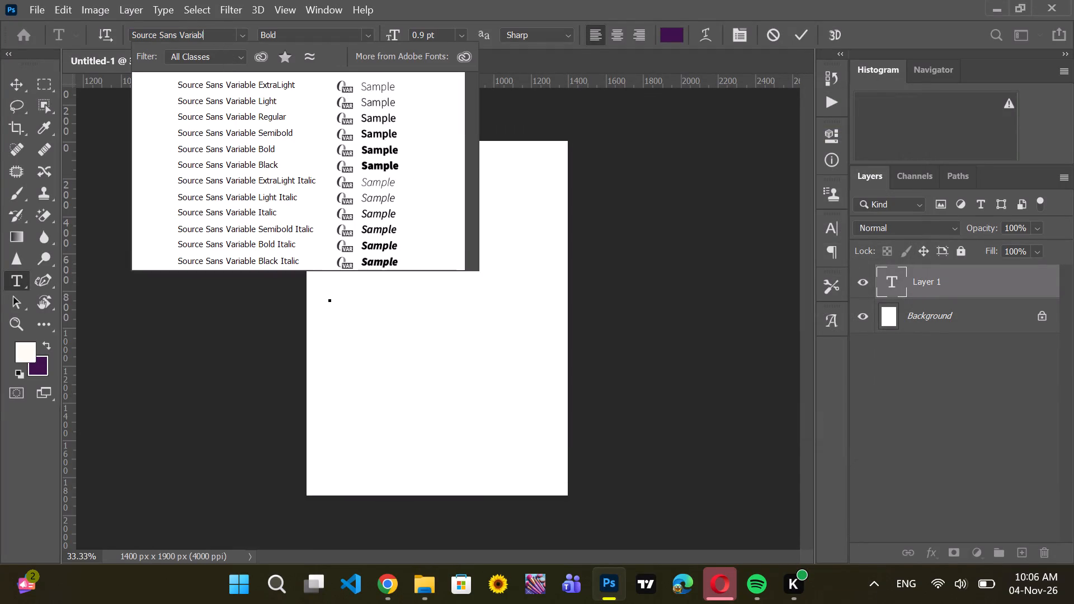
{"action": "key", "text": "BackSpace"}
{"action": "key", "text": "BackSpace"}
{"action": "key", "text": "BackSpace"}
{"action": "key", "text": "BackSpace"}
{"action": "key", "text": "BackSpace"}
{"action": "key", "text": "BackSpace"}
{"action": "key", "text": "BackSpace"}
{"action": "key", "text": "BackSpace"}
{"action": "key", "text": "BackSpace"}
{"action": "key", "text": "BackSpace"}
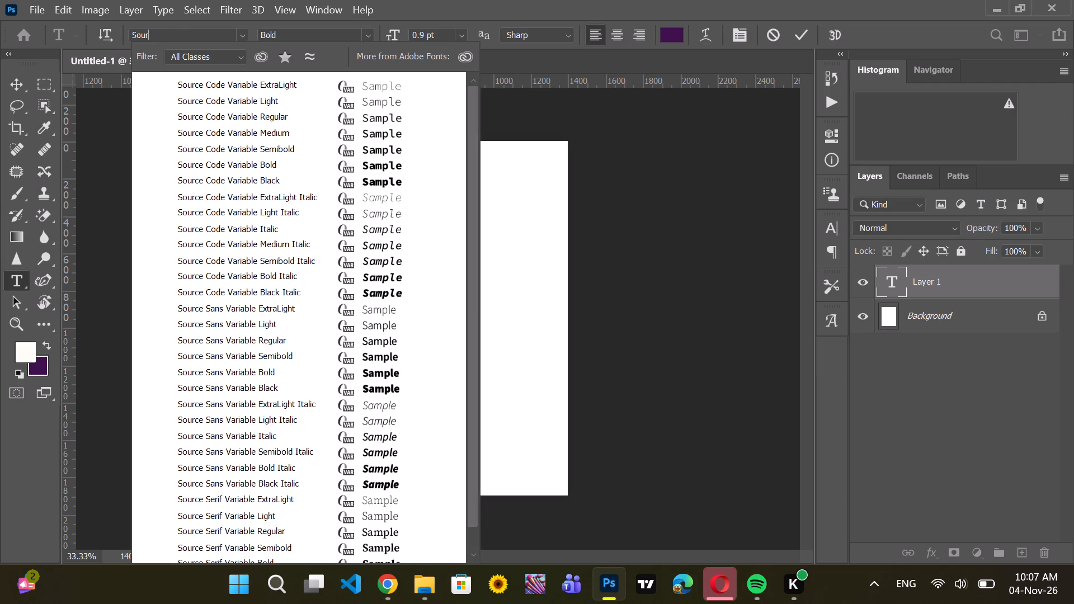
{"action": "type", "text": "gr"}
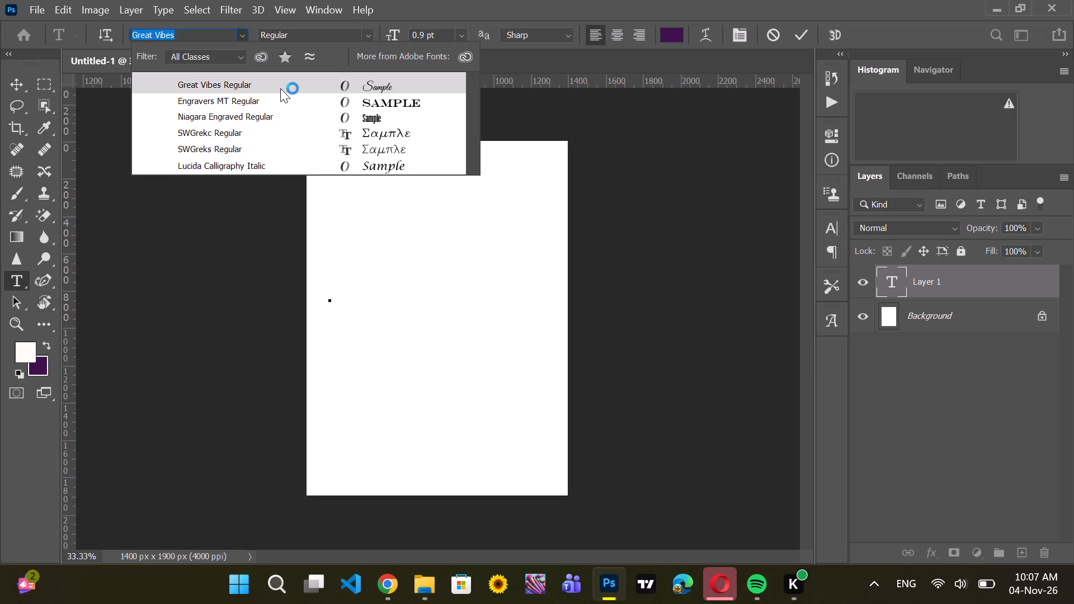
{"action": "left_click", "coordinate": [280, 88]}
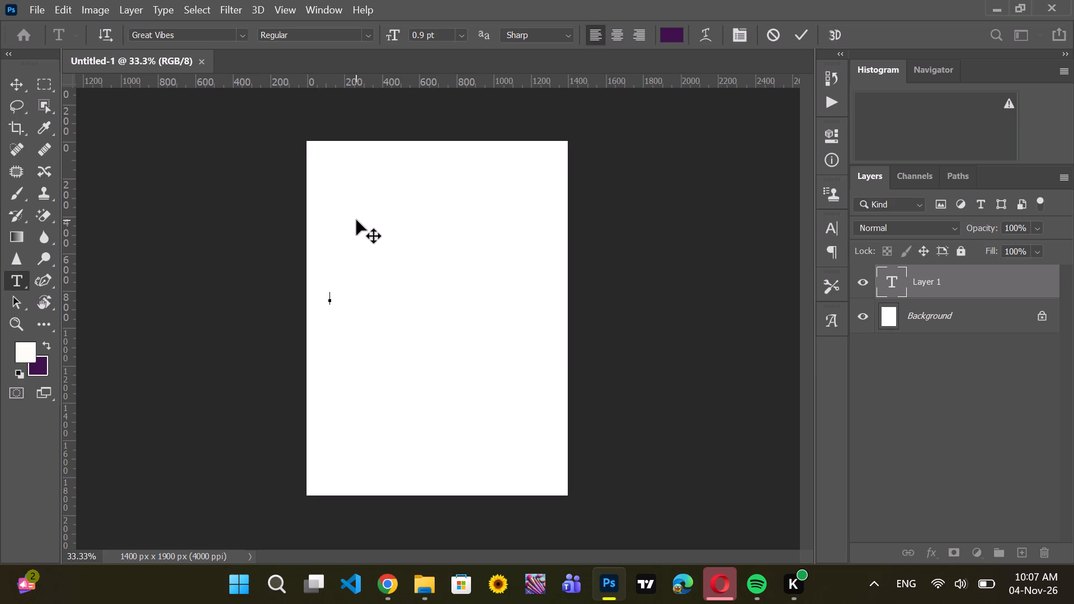
Enter the title text "Worship" followed by a space in the new text layer.
{"action": "key", "text": "shift+w"}
{"action": "type", "text": "or"}
{"action": "type", "text": "ship"}
{"action": "key", "text": "space"}
Set the whole "Worship" title's font size to 6 pt and commit the text.
{"action": "left_click_drag", "start_coordinate": [359, 299], "coordinate": [308, 301]}
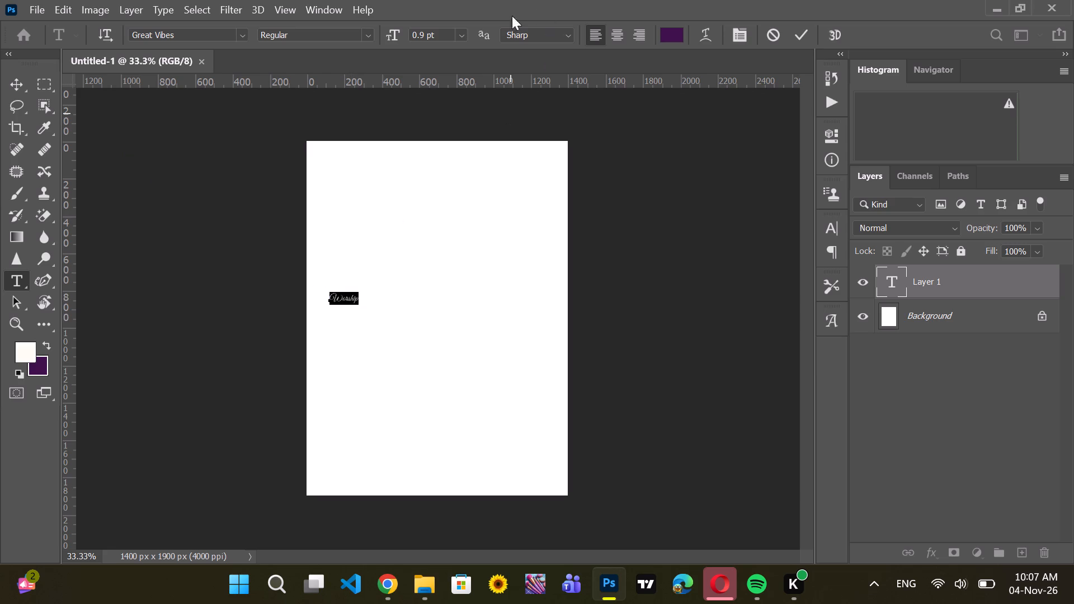
{"action": "left_click", "coordinate": [422, 34]}
{"action": "key", "text": "BackSpace"}
{"action": "key", "text": "BackSpace"}
{"action": "key", "text": "BackSpace"}
{"action": "key", "text": "BackSpace"}
{"action": "key", "text": "BackSpace"}
{"action": "key", "text": "BackSpace"}
{"action": "key", "text": "BackSpace"}
{"action": "key", "text": "BackSpace"}
{"action": "key", "text": "BackSpace"}
{"action": "key", "text": "6"}
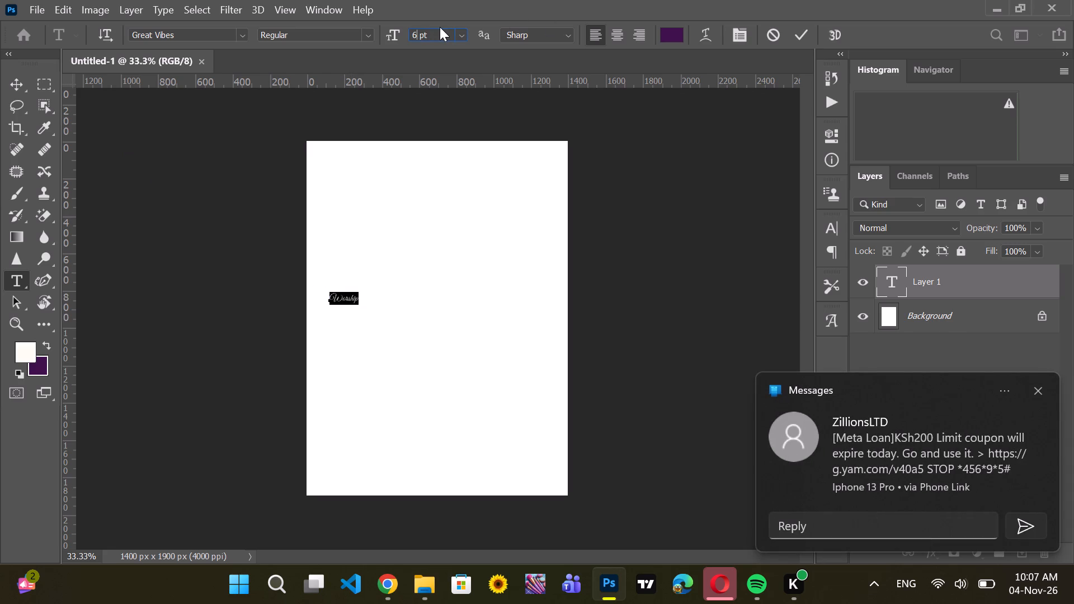
{"action": "key", "text": "Return"}
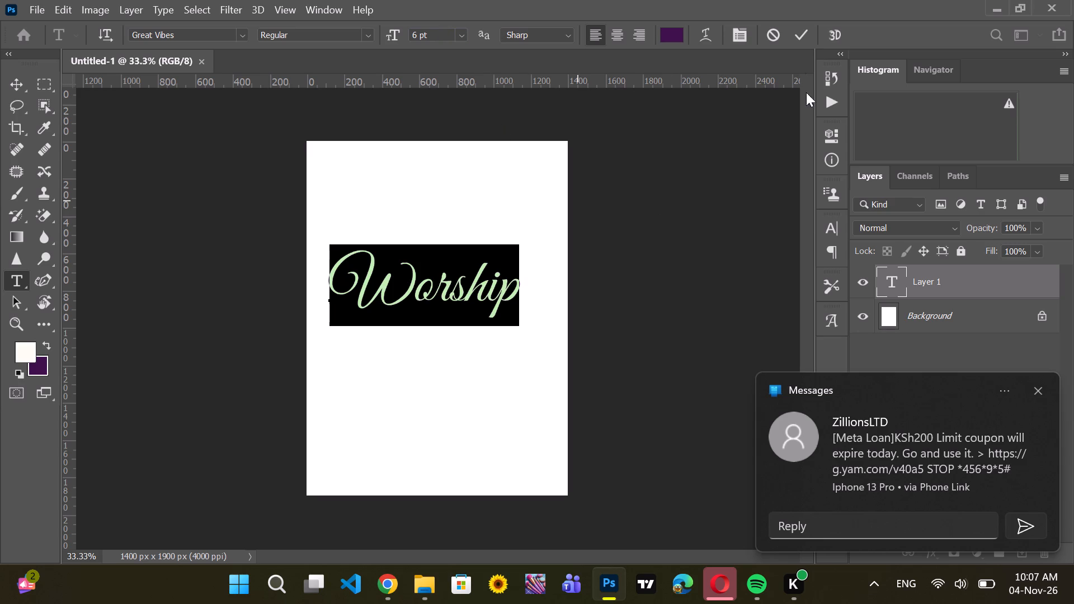
{"action": "left_click", "coordinate": [795, 40]}
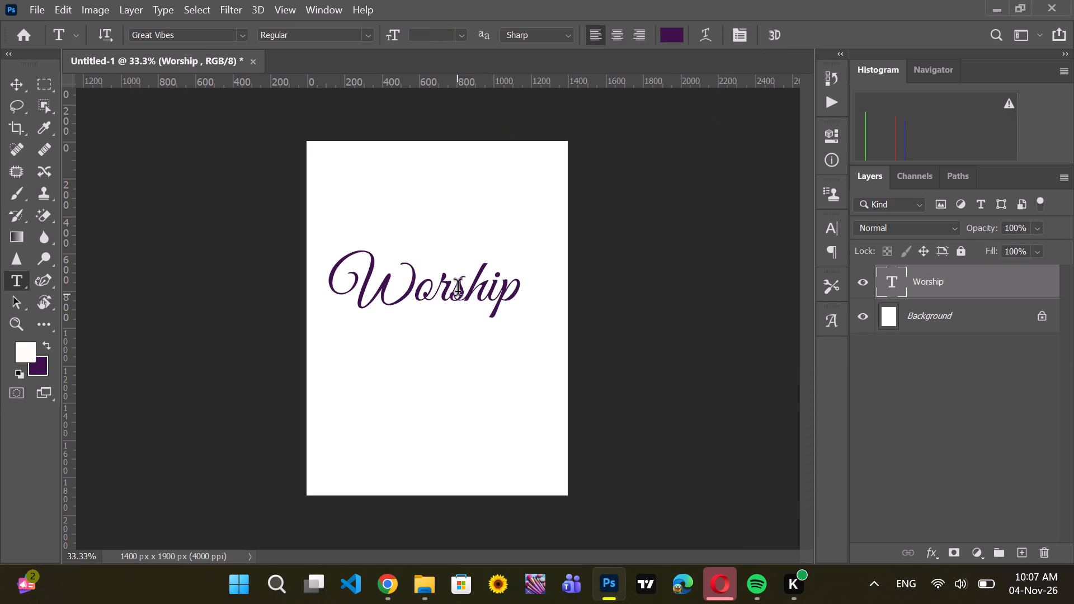
Reopen the "Worship" title for editing and select all of its text.
{"action": "left_click", "coordinate": [497, 287]}
{"action": "left_click_drag", "start_coordinate": [521, 291], "coordinate": [371, 284]}
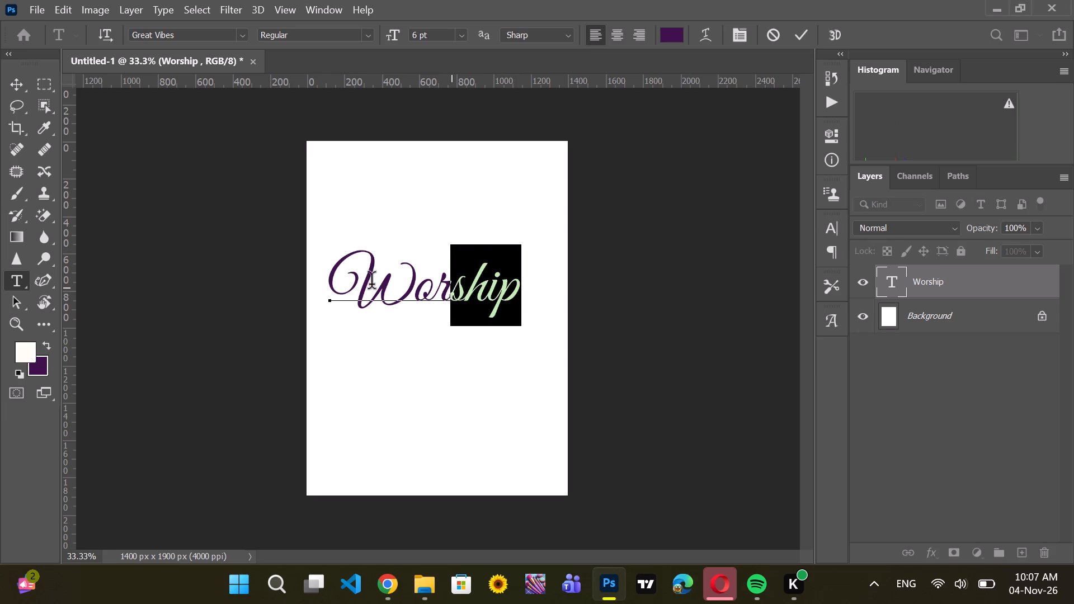
{"action": "left_click_drag", "start_coordinate": [371, 284], "coordinate": [355, 277]}
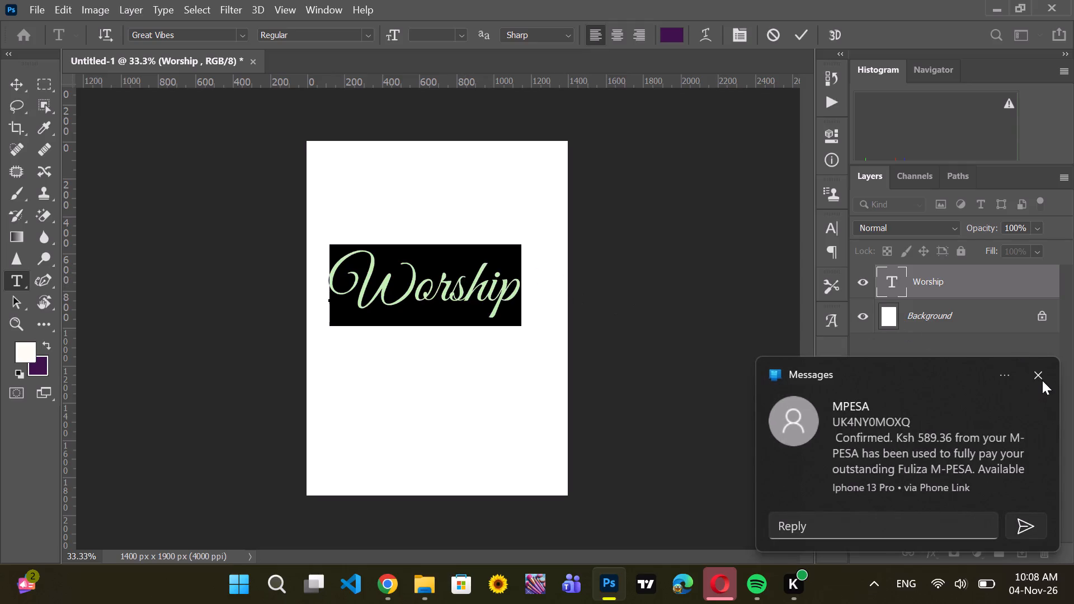
Dismiss the phone message notification covering the workspace.
{"action": "left_click", "coordinate": [1040, 375]}
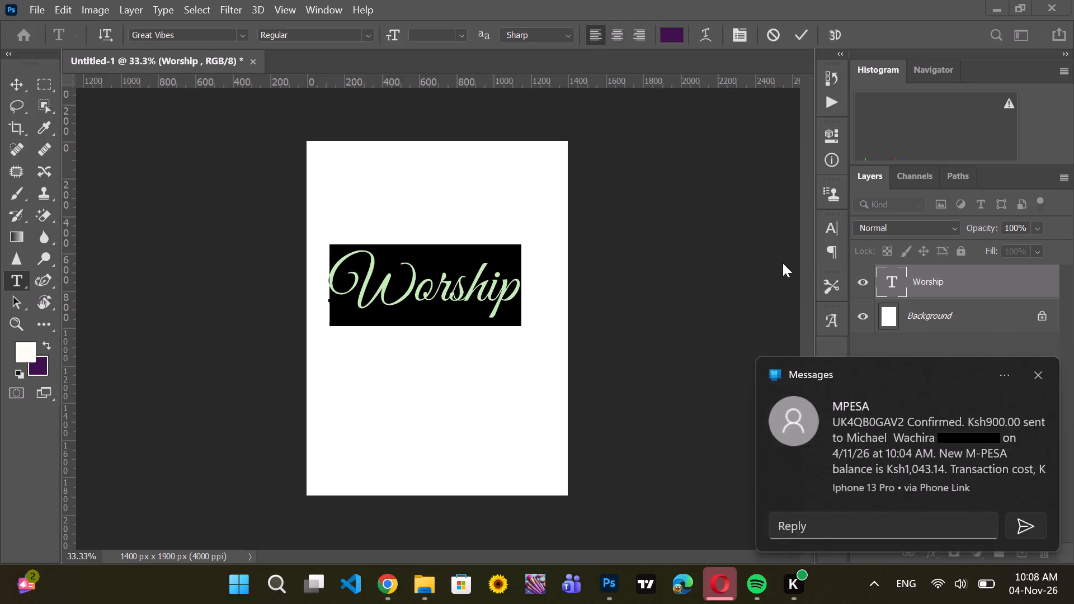
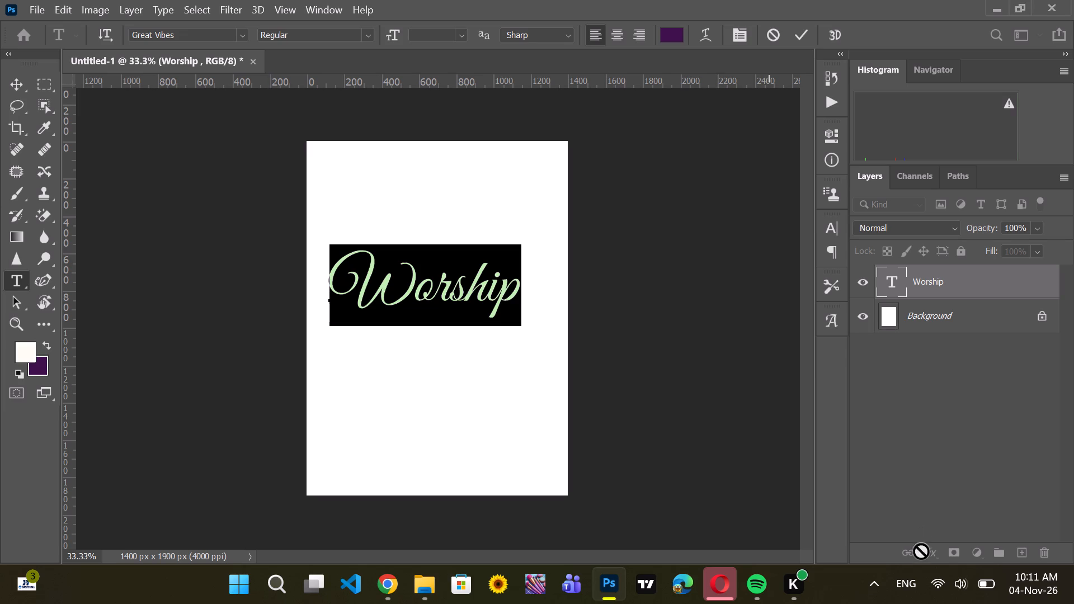
Commit the reopened "Worship" title text and switch to the Move tool.
{"action": "left_click", "coordinate": [805, 39]}
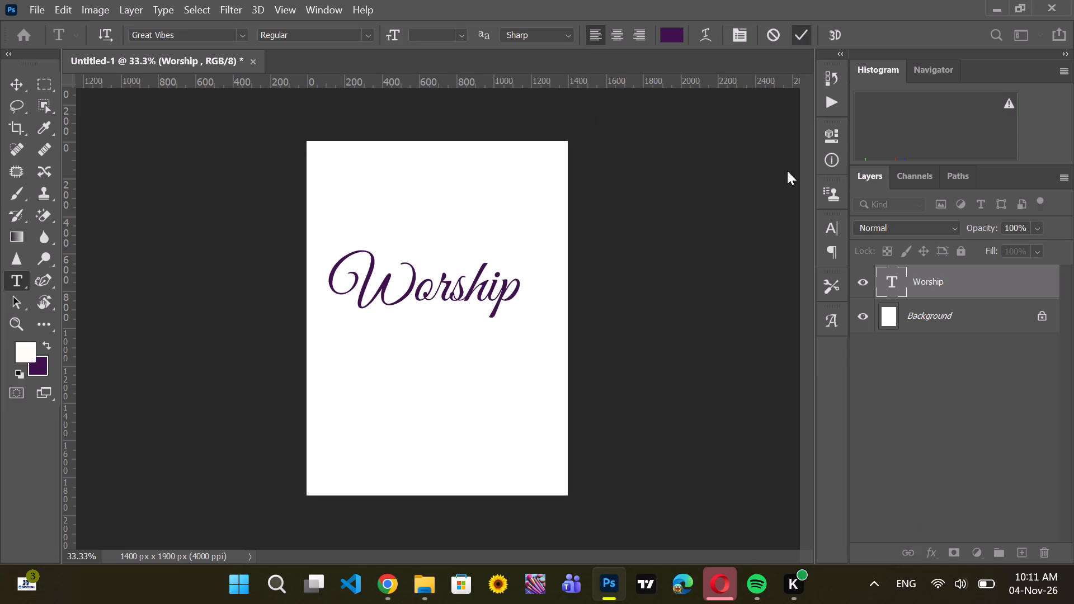
{"action": "left_click", "coordinate": [15, 82]}
{"action": "left_click", "coordinate": [436, 295]}
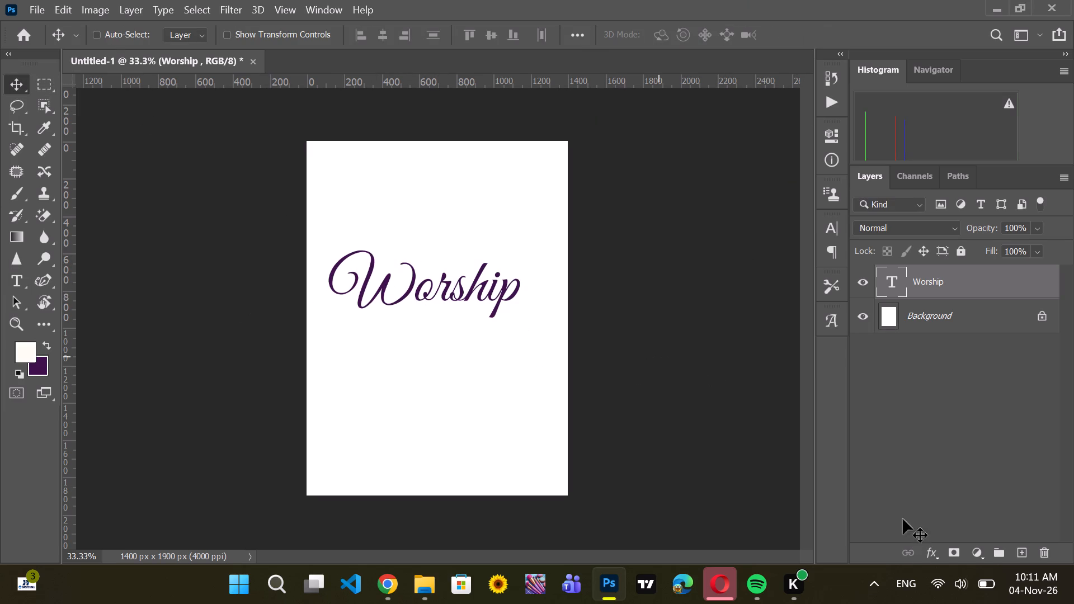
Apply Bevel & Emboss and Drop Shadow layer effects to the "Worship" title, keeping their preset settings.
{"action": "left_click", "coordinate": [940, 553]}
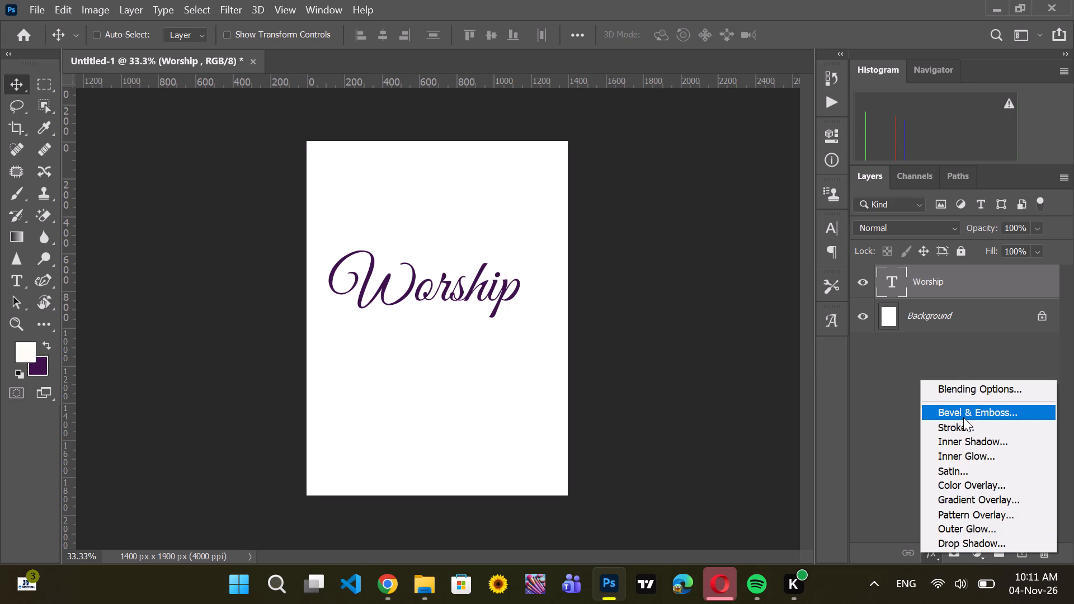
{"action": "left_click", "coordinate": [963, 416]}
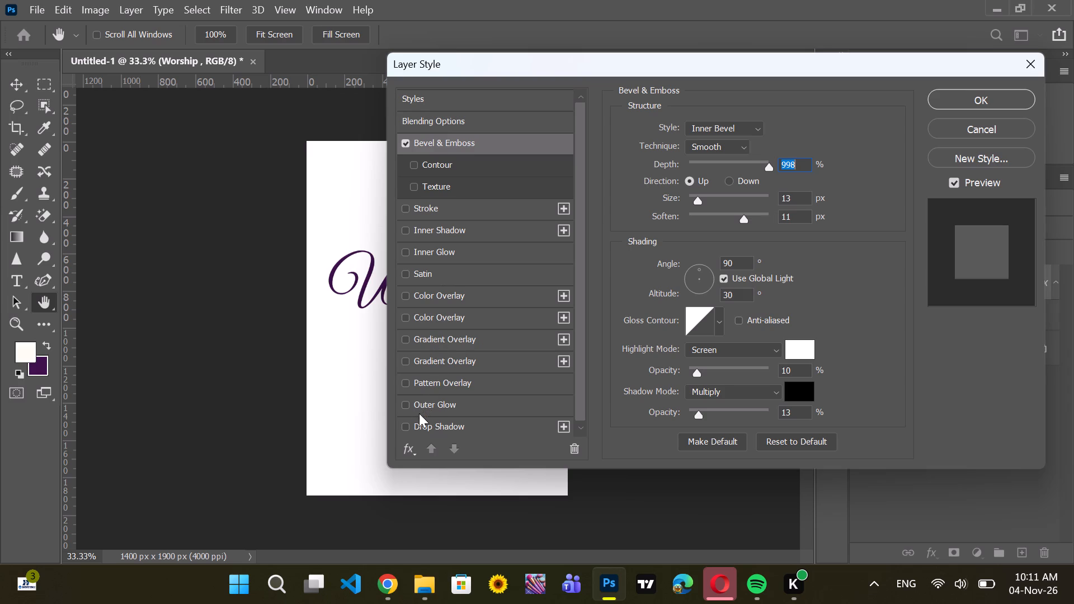
{"action": "scroll", "coordinate": [428, 395], "scroll_direction": "down", "scroll_amount": 3}
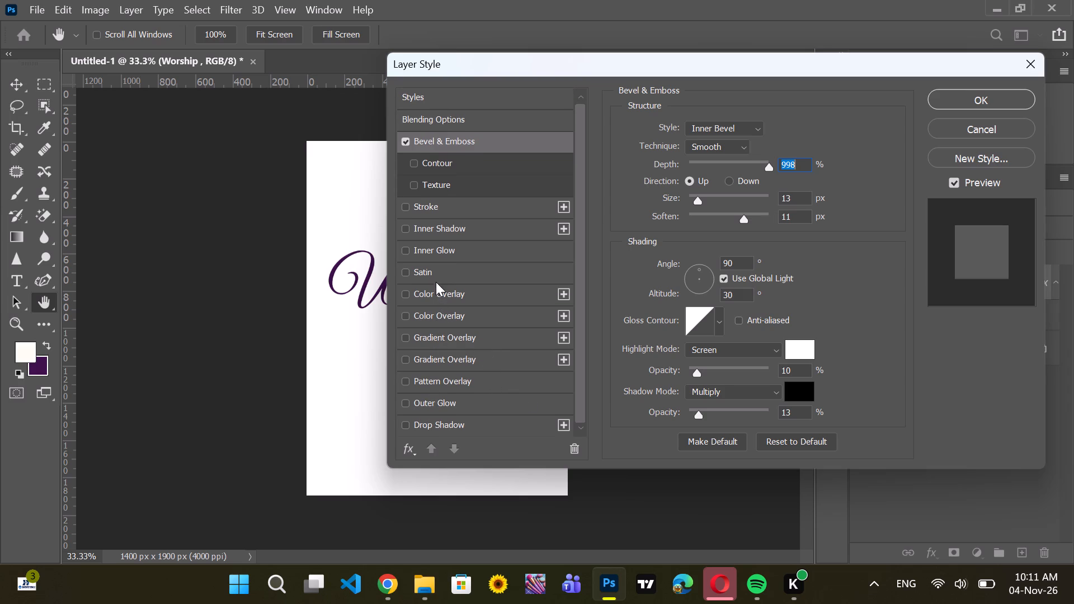
{"action": "scroll", "coordinate": [453, 243], "scroll_direction": "down", "scroll_amount": 2}
{"action": "left_click", "coordinate": [410, 429]}
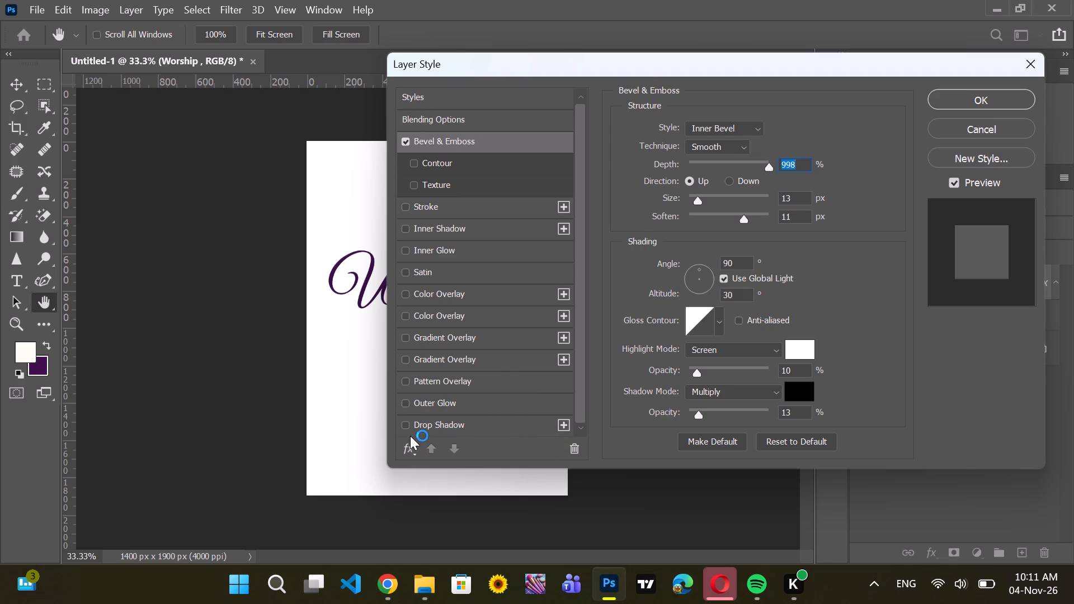
{"action": "left_click", "coordinate": [404, 424]}
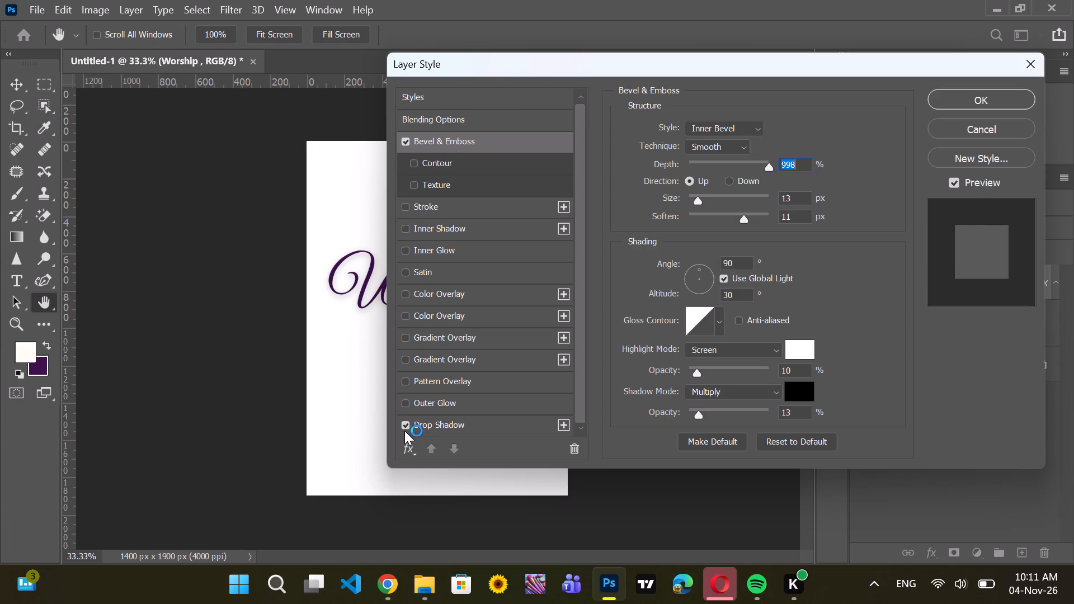
{"action": "left_click", "coordinate": [404, 423]}
{"action": "left_click", "coordinate": [1007, 92]}
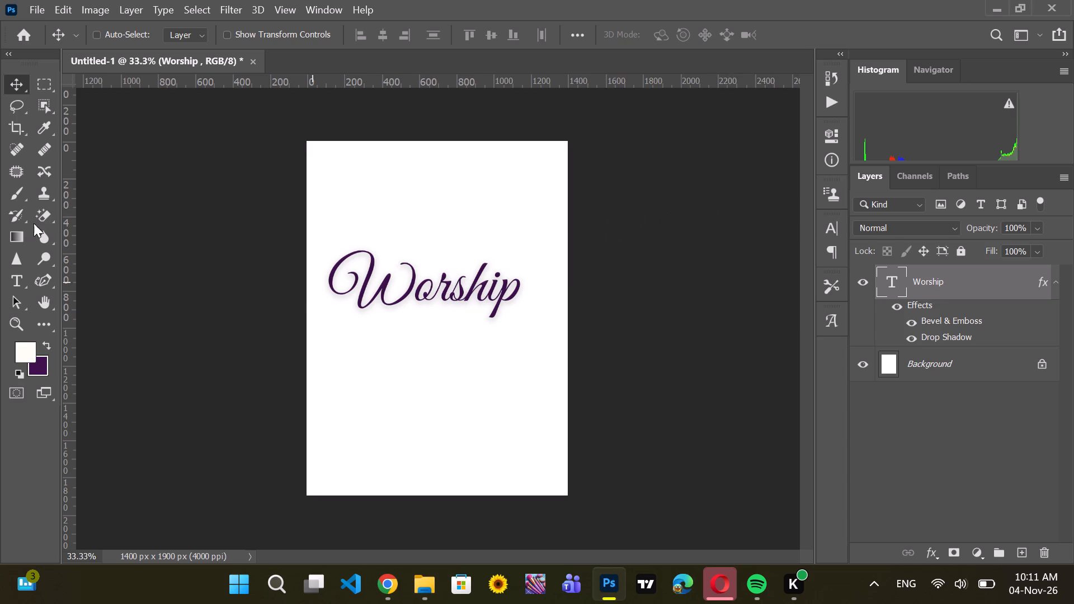
Start a new text layer below the "Worship" title and open the list of available fonts.
{"action": "left_click", "coordinate": [19, 285]}
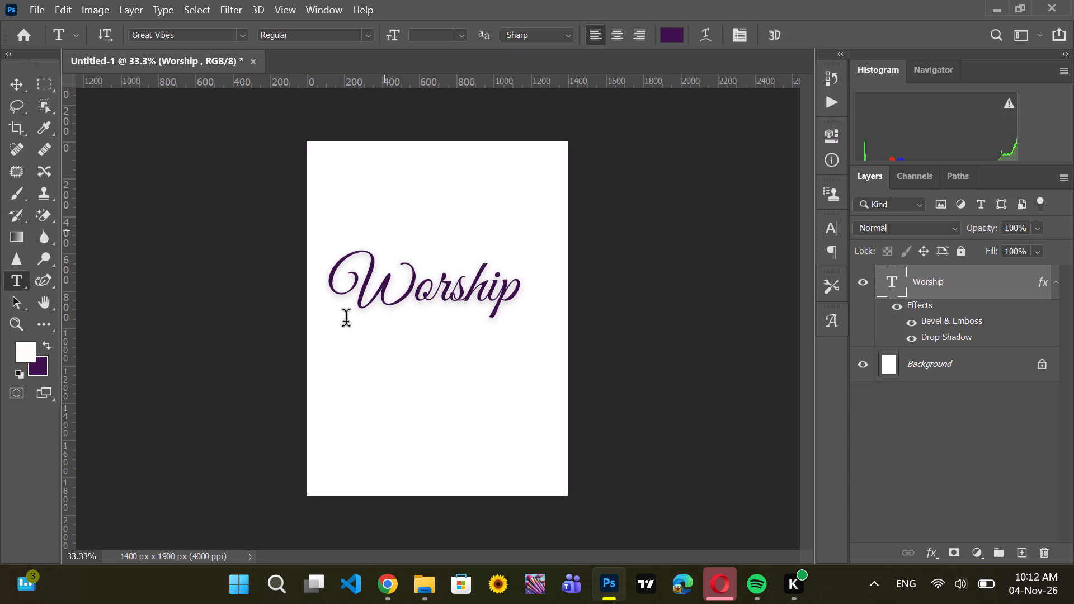
{"action": "left_click", "coordinate": [353, 363]}
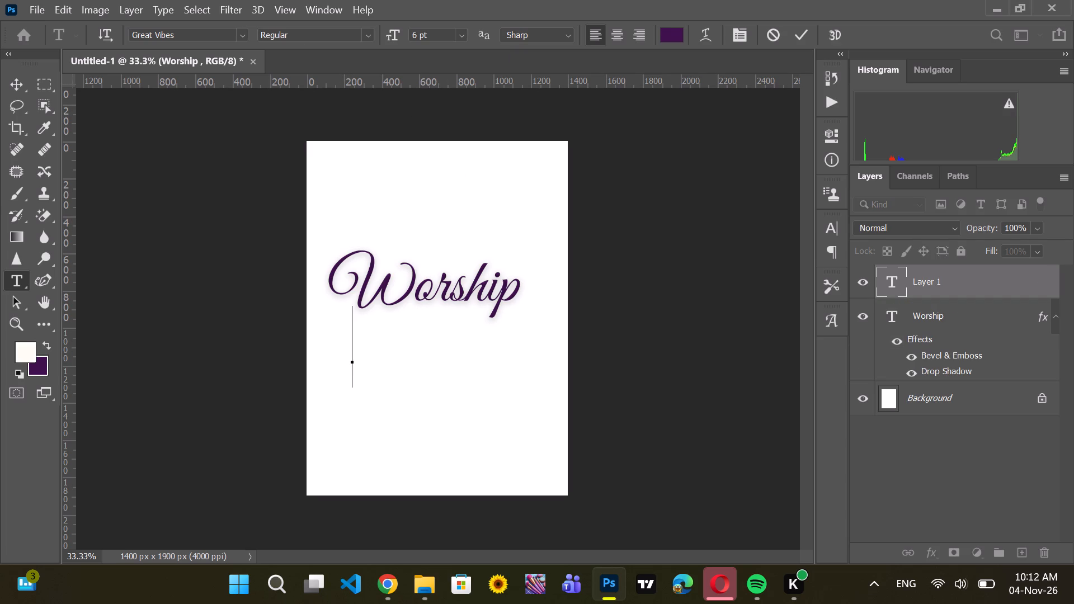
{"action": "left_click", "coordinate": [239, 30]}
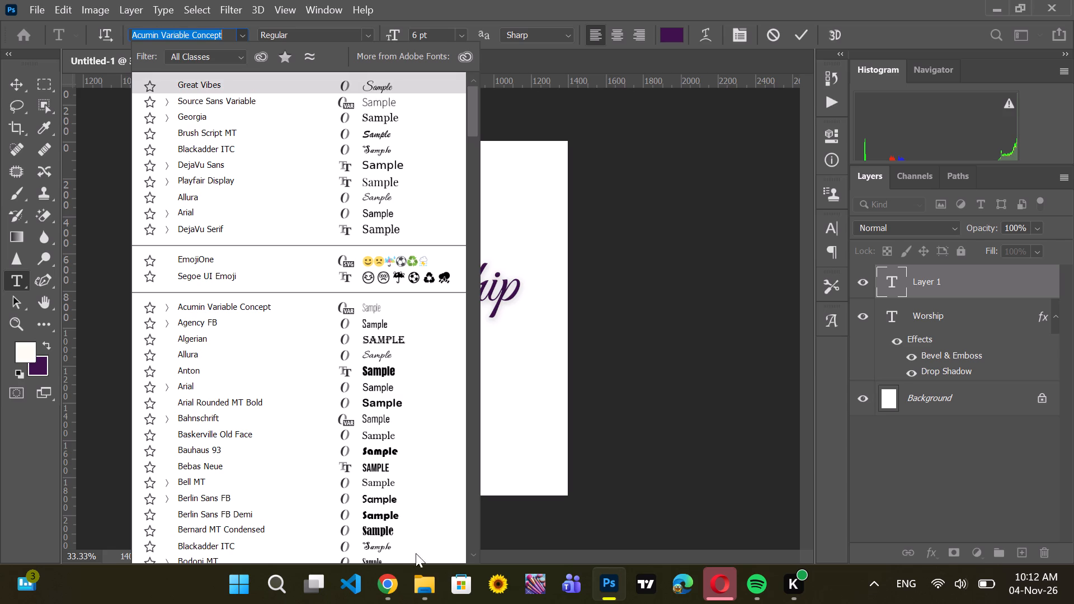
Switch to Chrome, find the Cinzel font on Google Fonts, add it to the selected families and download them all.
{"action": "left_click", "coordinate": [383, 576]}
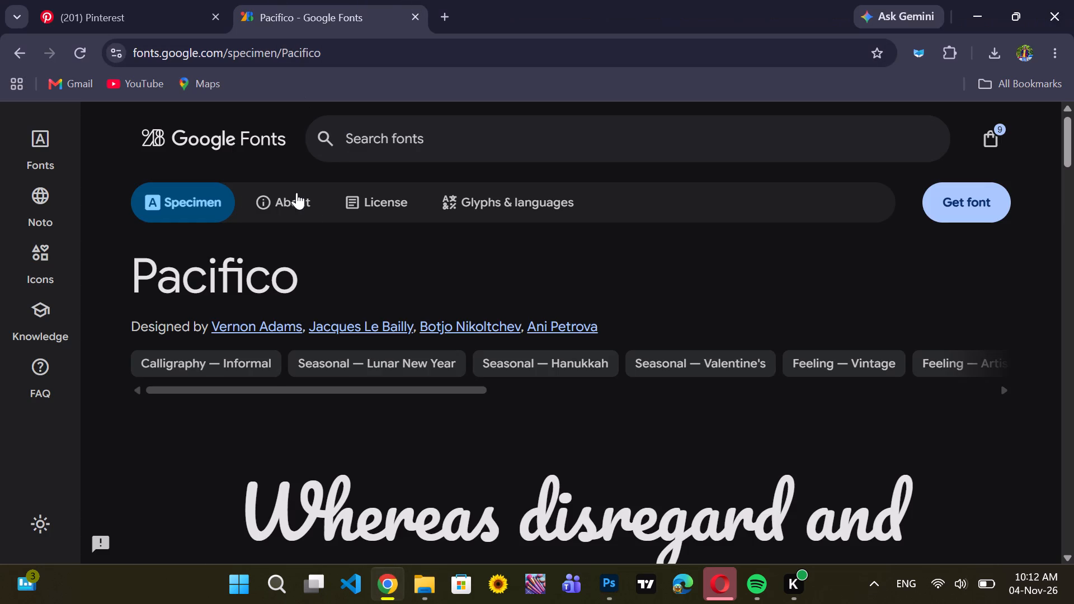
{"action": "left_click", "coordinate": [447, 141]}
{"action": "type", "text": "cinx"}
{"action": "key", "text": "BackSpace"}
{"action": "type", "text": "ze"}
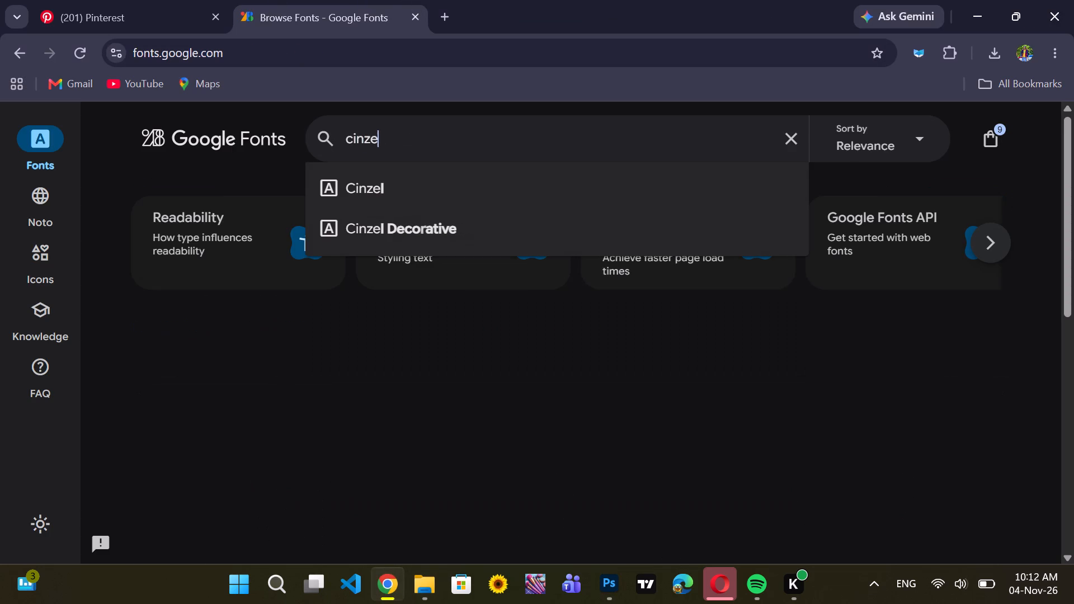
{"action": "left_click", "coordinate": [452, 200]}
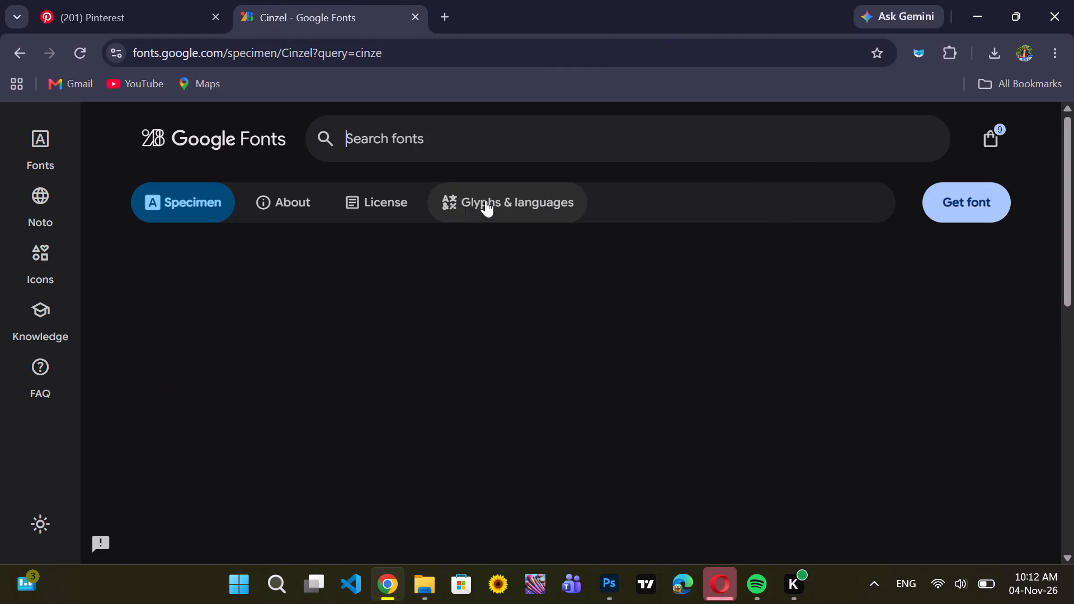
{"action": "left_click", "coordinate": [965, 220]}
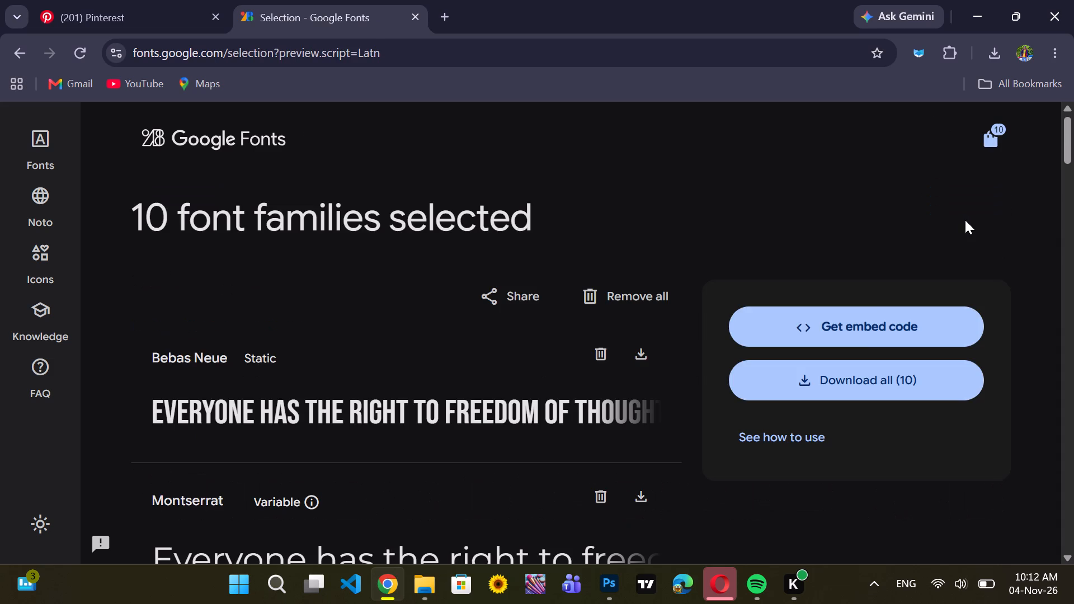
{"action": "left_click", "coordinate": [854, 369]}
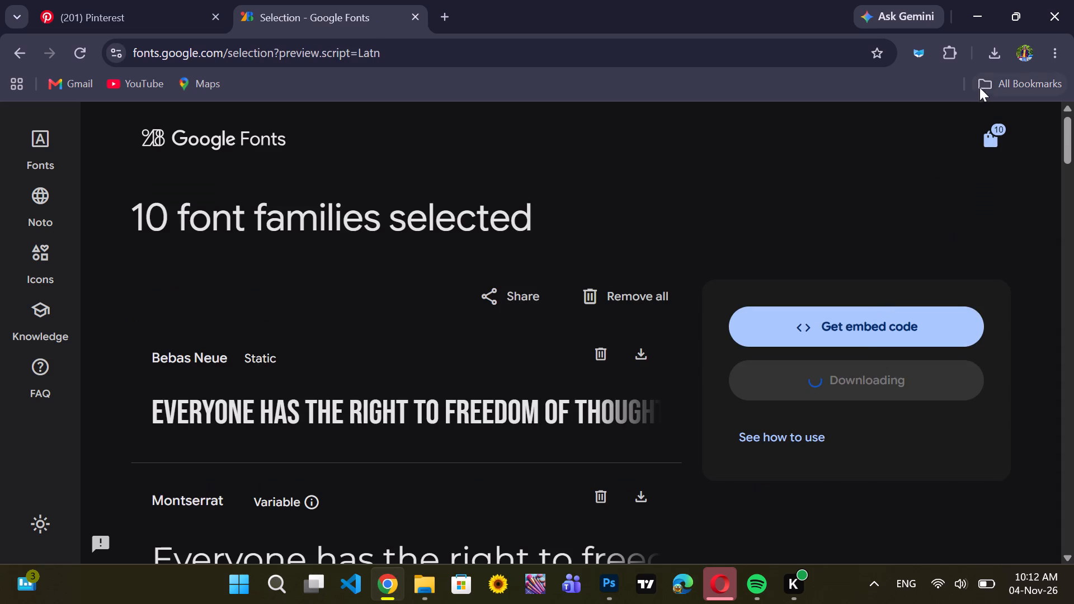
Open the newly downloaded font archive that includes Cinzel and enter its Cinzel folder.
{"action": "left_click", "coordinate": [992, 52]}
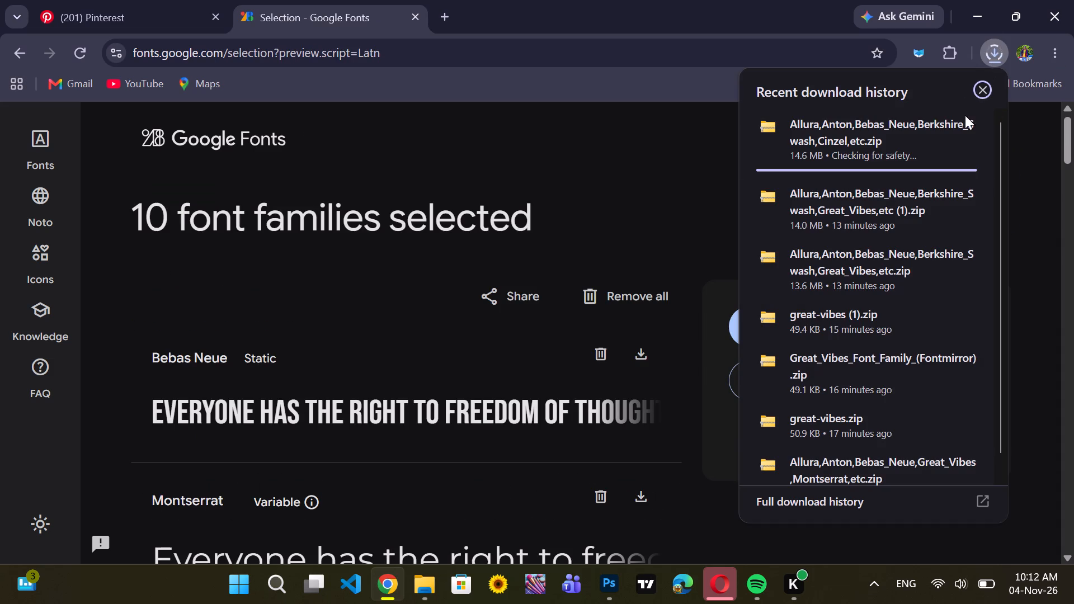
{"action": "left_click", "coordinate": [1040, 177]}
{"action": "left_click", "coordinate": [997, 63]}
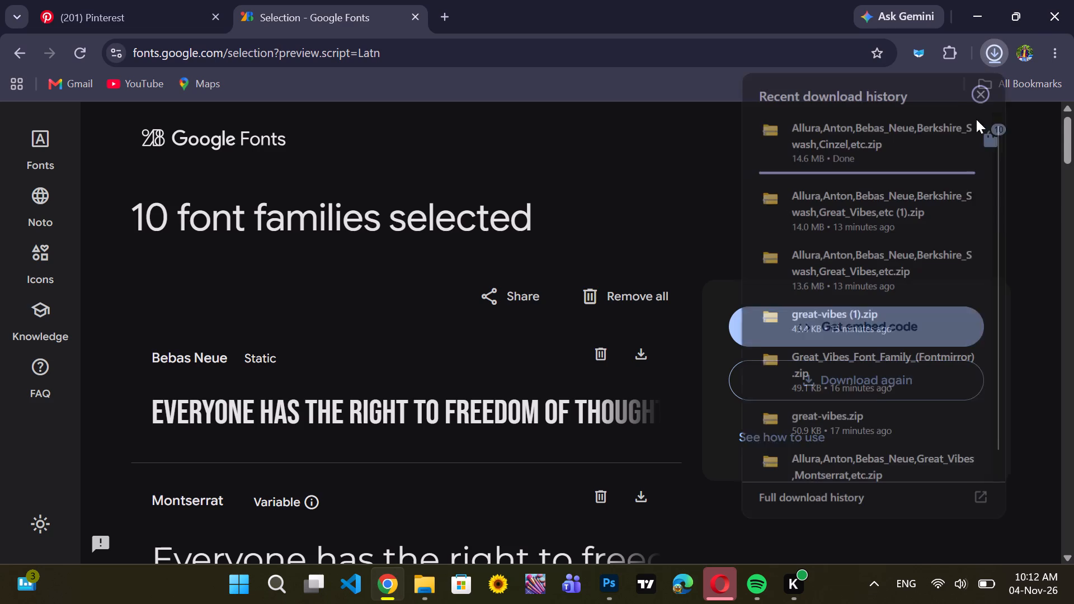
{"action": "left_click", "coordinate": [1028, 167]}
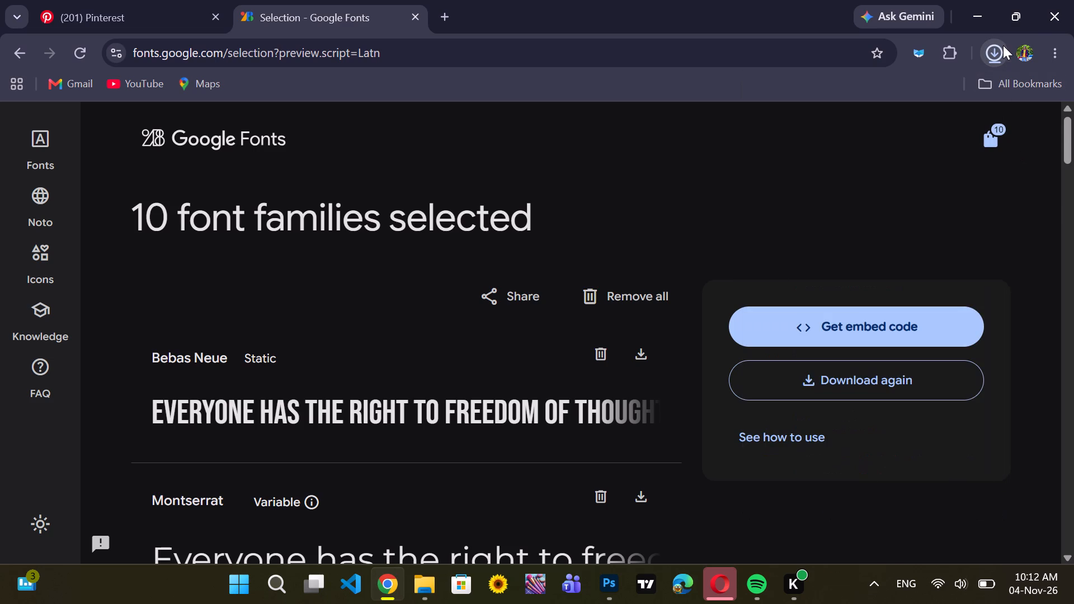
{"action": "left_click", "coordinate": [960, 191]}
{"action": "left_click", "coordinate": [983, 54]}
{"action": "left_click", "coordinate": [998, 59]}
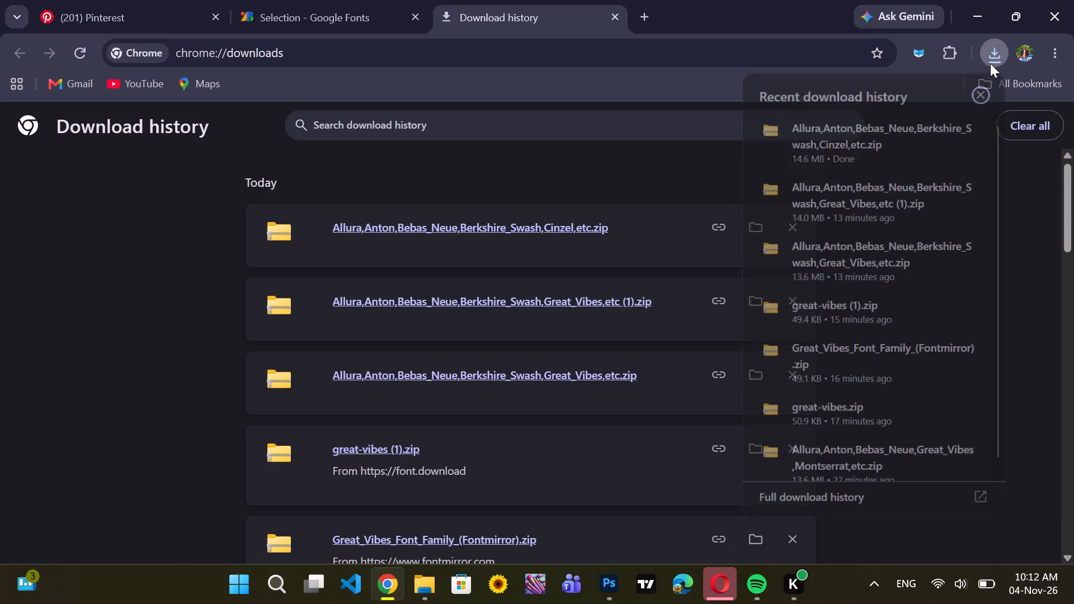
{"action": "left_click", "coordinate": [975, 124]}
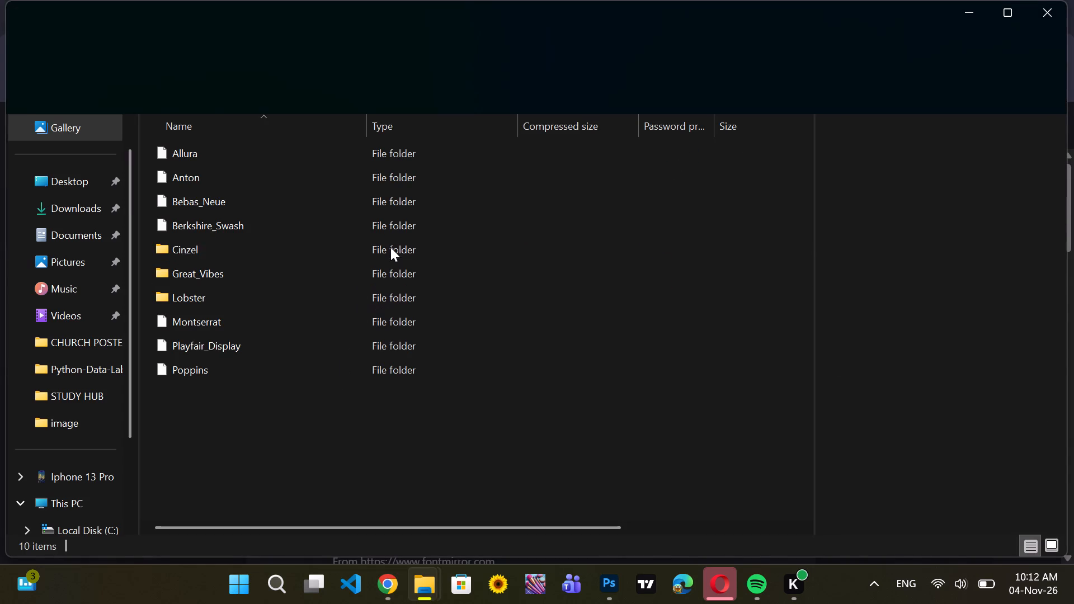
{"action": "double_click", "coordinate": [390, 247]}
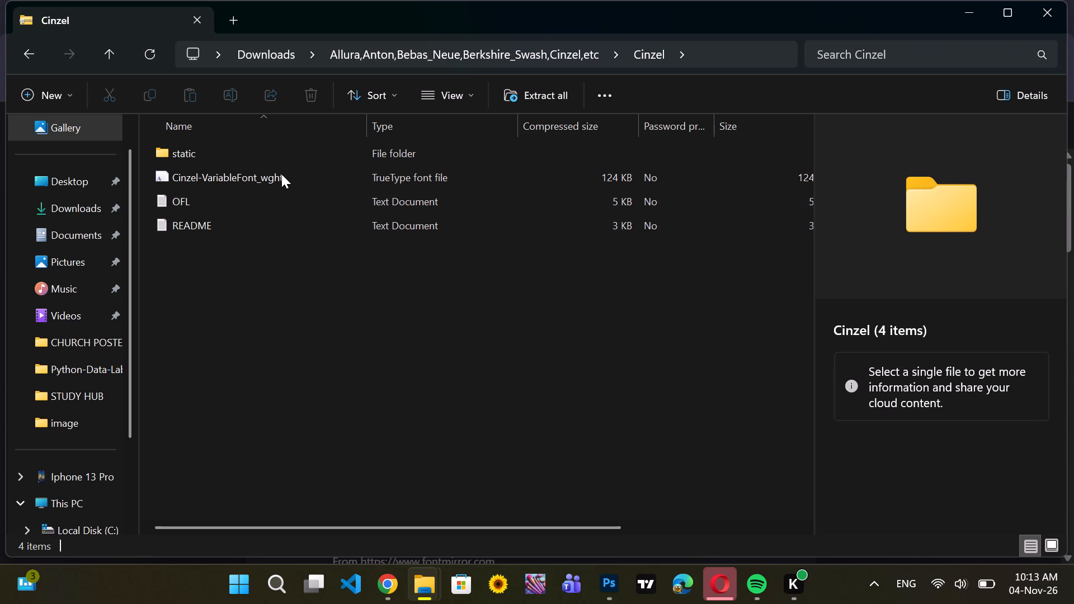
Preview the Cinzel-VariableFont_wght font file and close the preview.
{"action": "double_click", "coordinate": [427, 169]}
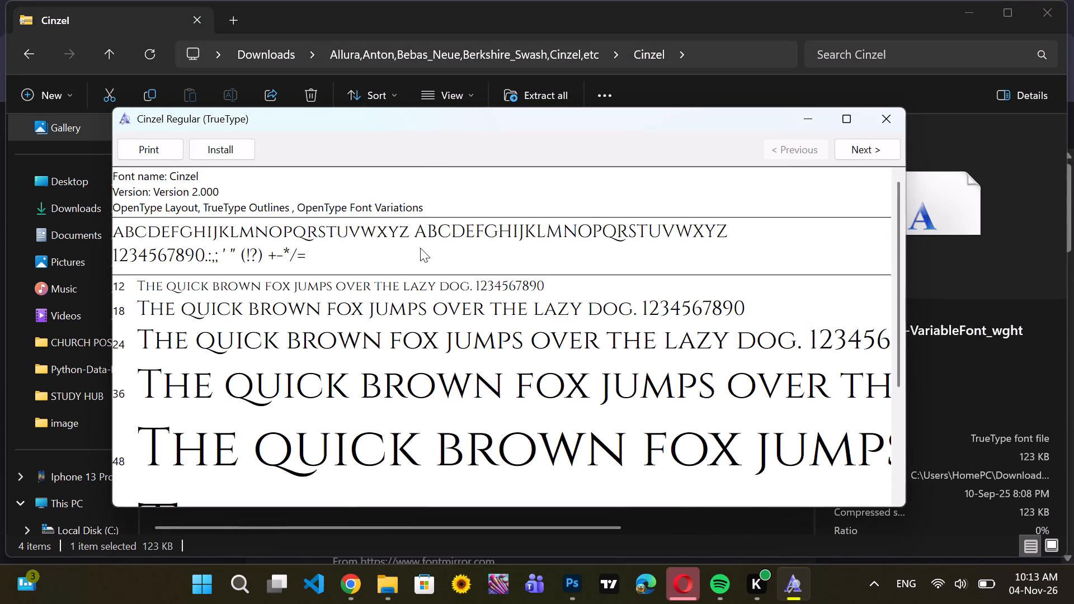
{"action": "scroll", "coordinate": [420, 248], "scroll_direction": "down", "scroll_amount": 4}
{"action": "left_click", "coordinate": [884, 110]}
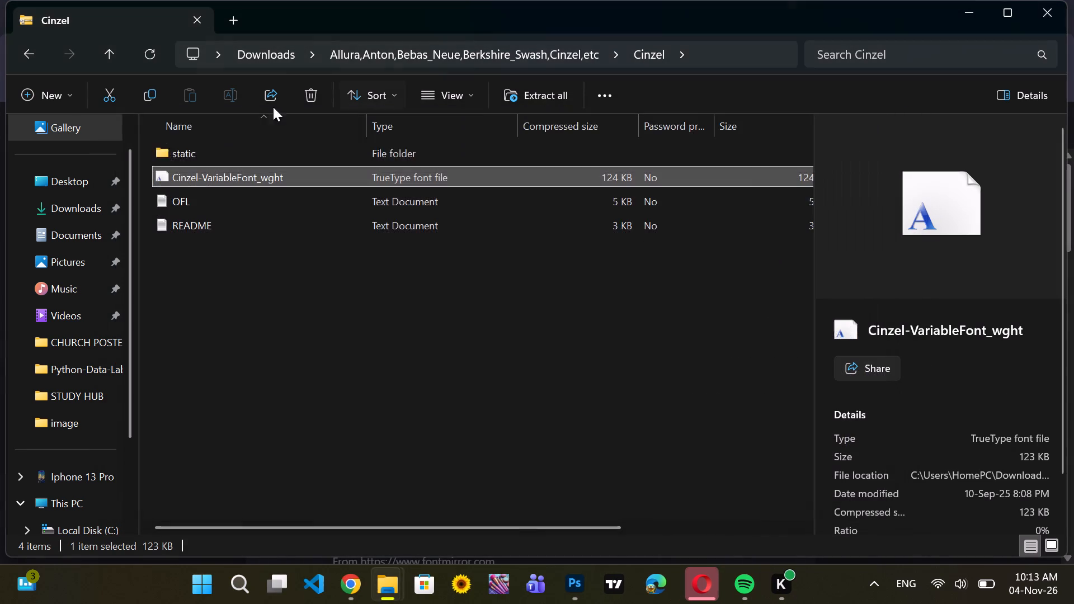
Install the Cinzel-Bold font from the static subfolder and close its preview.
{"action": "scroll", "coordinate": [222, 163], "scroll_direction": "down", "scroll_amount": 1}
{"action": "double_click", "coordinate": [233, 153]}
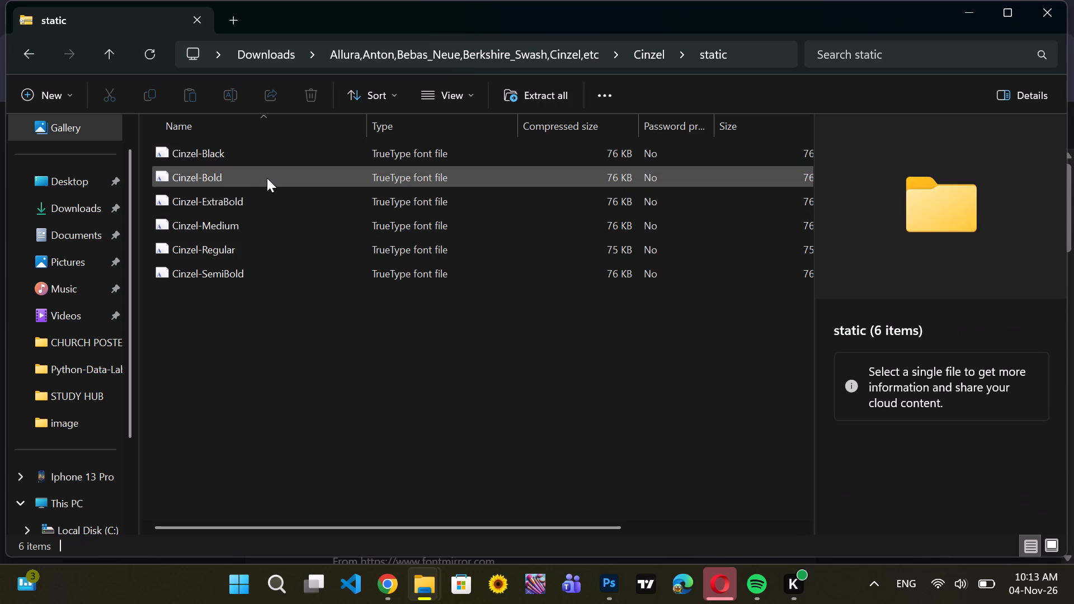
{"action": "double_click", "coordinate": [267, 178]}
{"action": "left_click", "coordinate": [222, 167]}
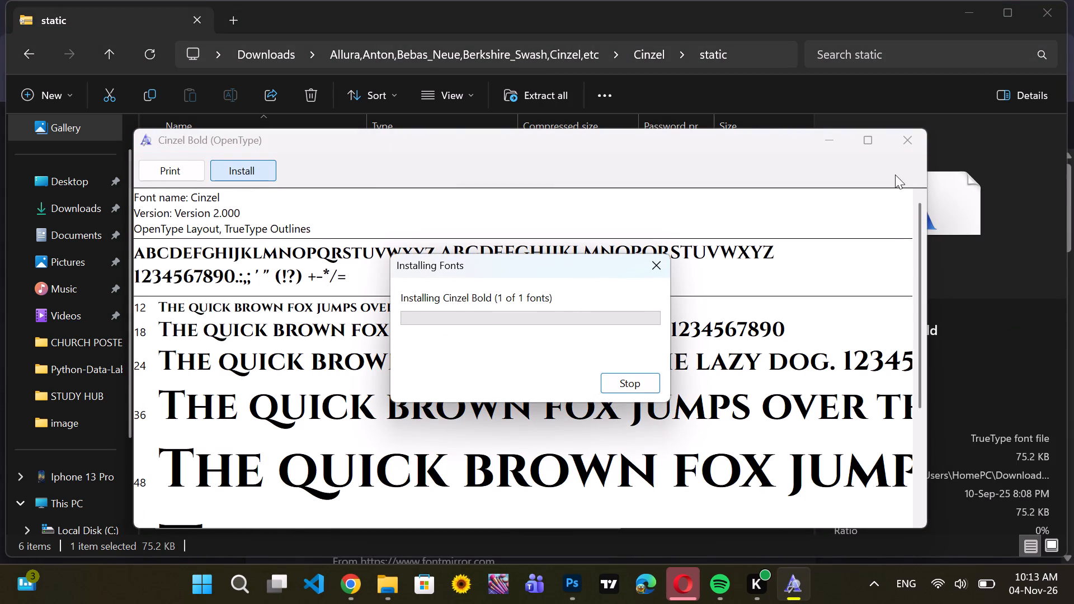
{"action": "left_click", "coordinate": [898, 145]}
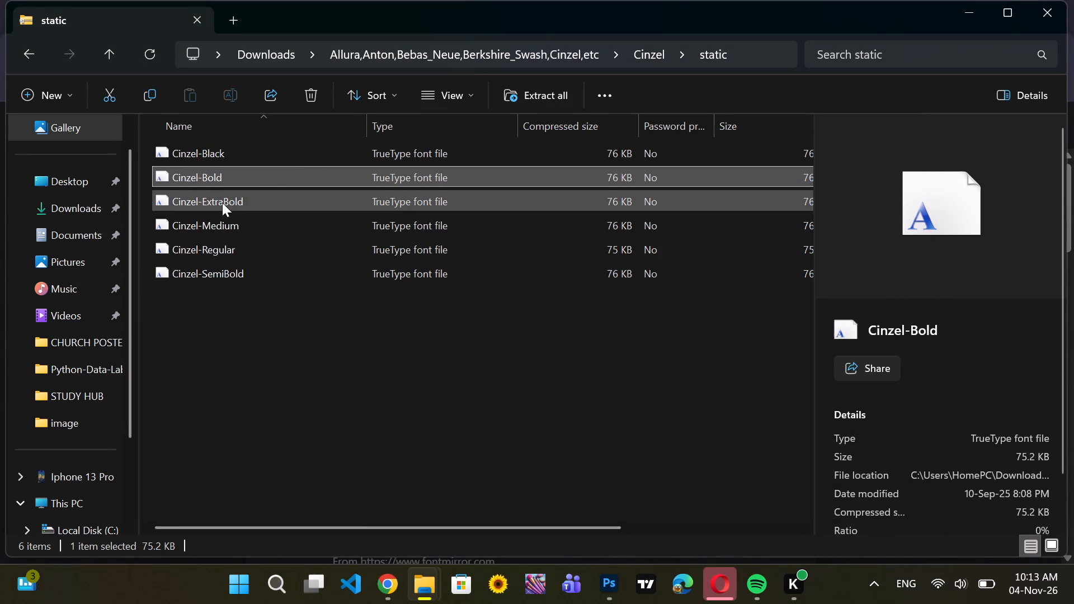
Install the Cinzel-ExtraBold font from the static folder.
{"action": "double_click", "coordinate": [256, 202]}
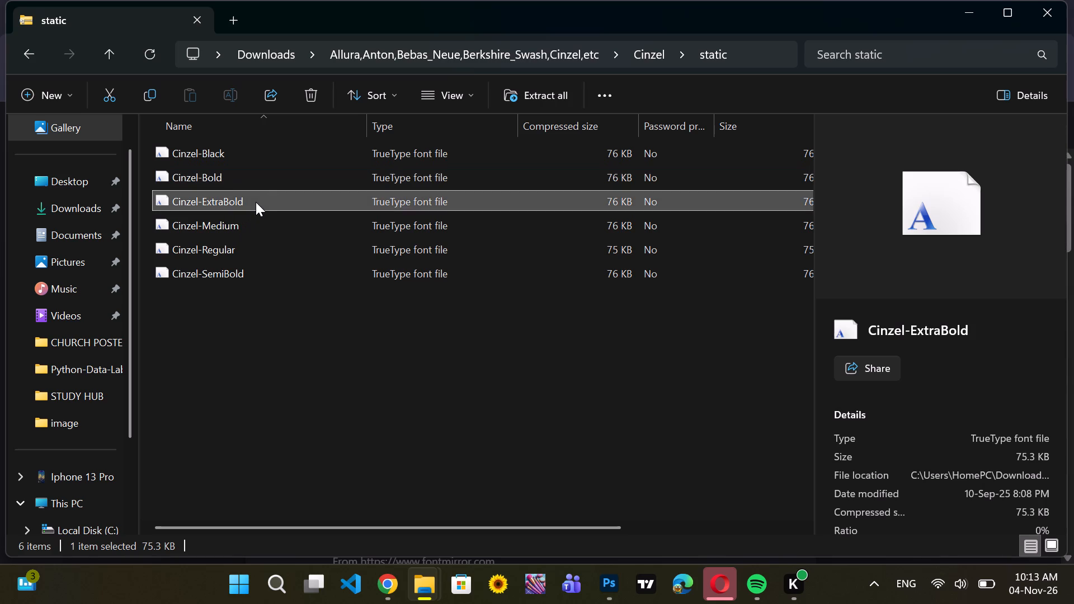
{"action": "left_click", "coordinate": [124, 58]}
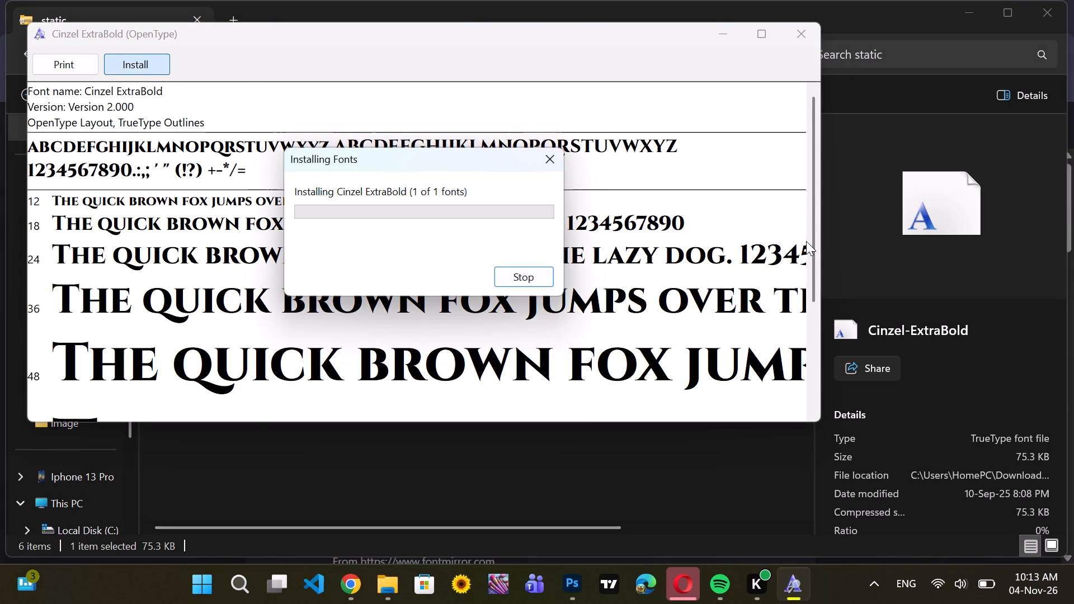
{"action": "left_click", "coordinate": [849, 155]}
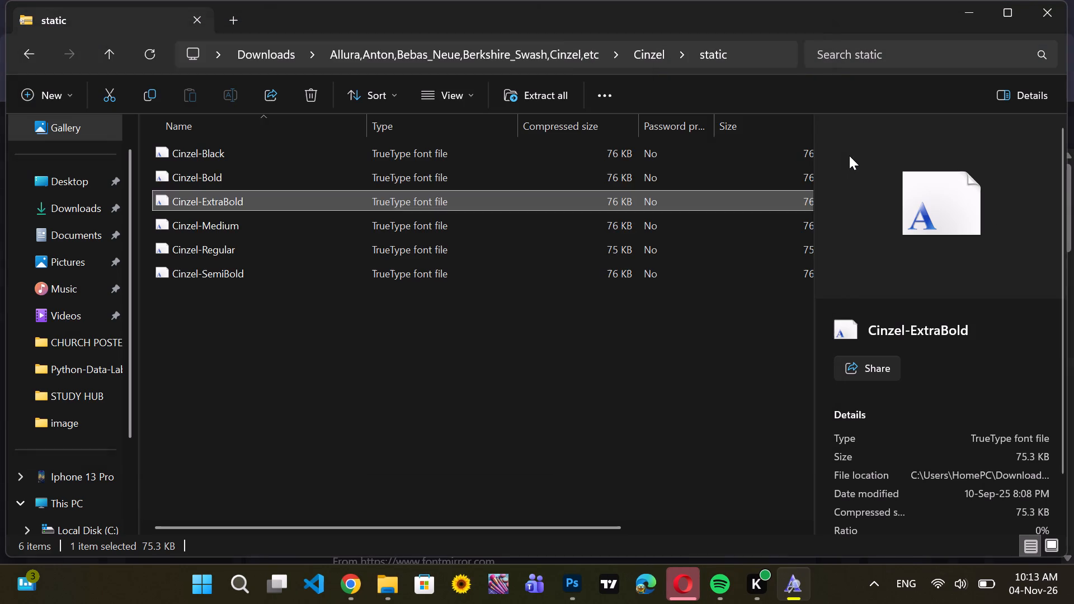
Install the Cinzel-Regular font from the static folder and close its preview.
{"action": "double_click", "coordinate": [224, 250]}
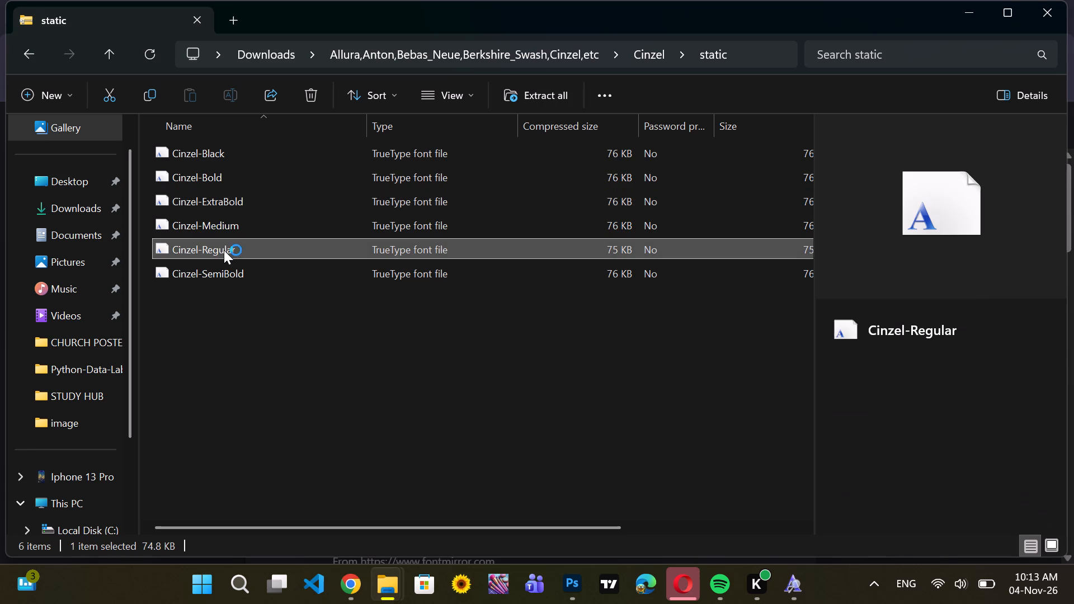
{"action": "left_click", "coordinate": [164, 91]}
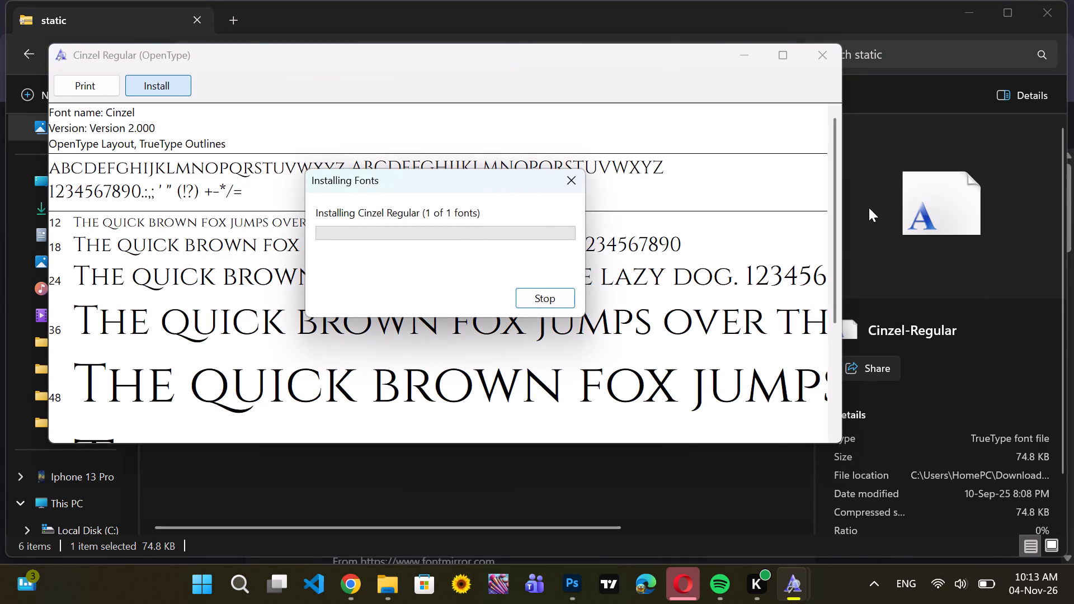
{"action": "left_click", "coordinate": [825, 58]}
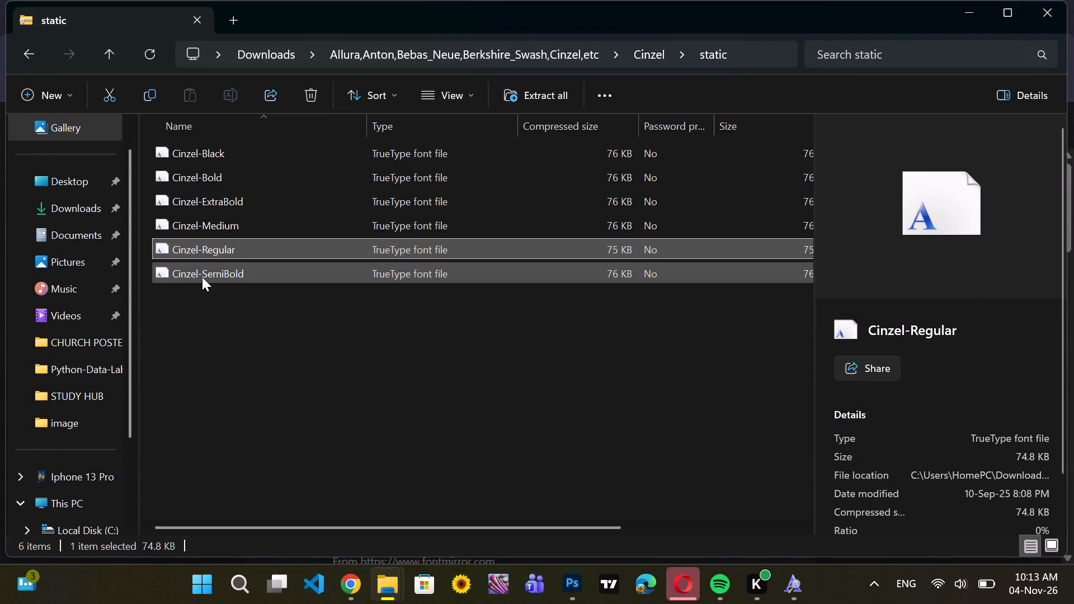
Install the Cinzel-SemiBold font from the static folder and close the remaining Cinzel ExtraBold and SemiBold previews.
{"action": "double_click", "coordinate": [202, 277]}
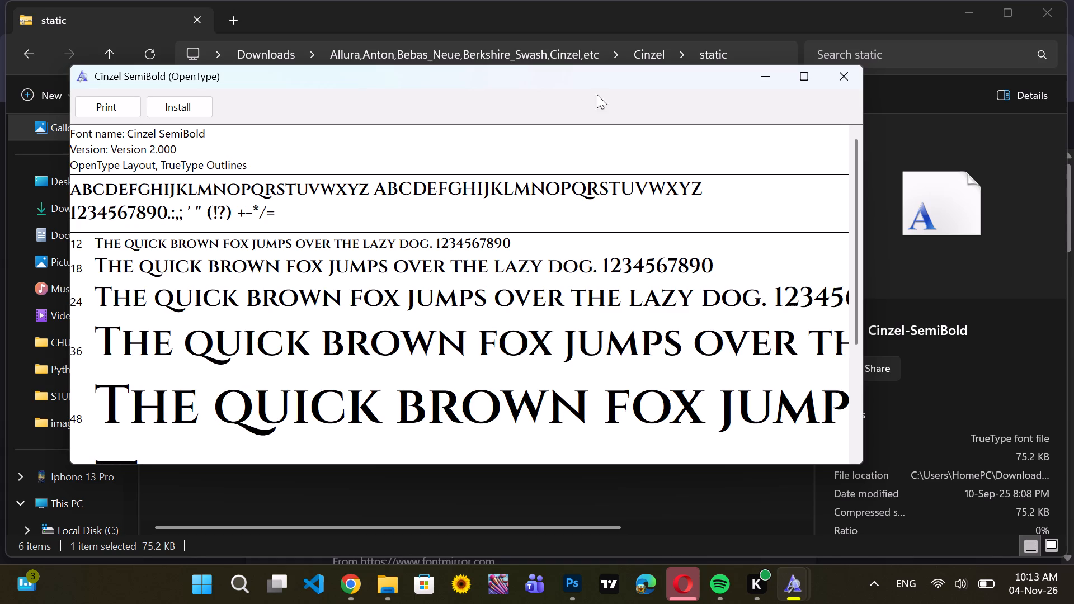
{"action": "left_click", "coordinate": [155, 111]}
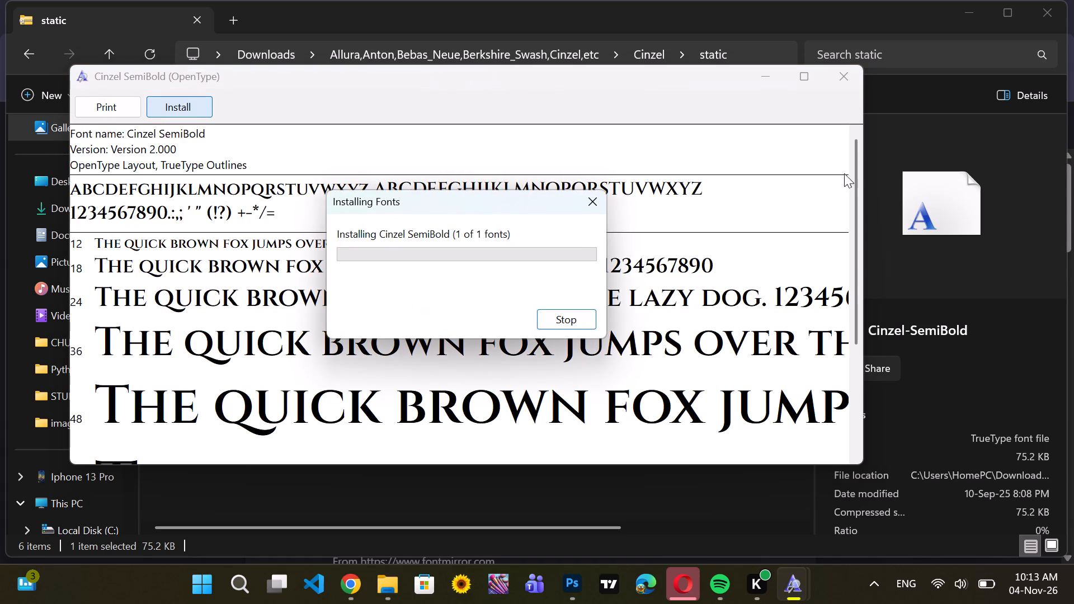
{"action": "left_click", "coordinate": [888, 154]}
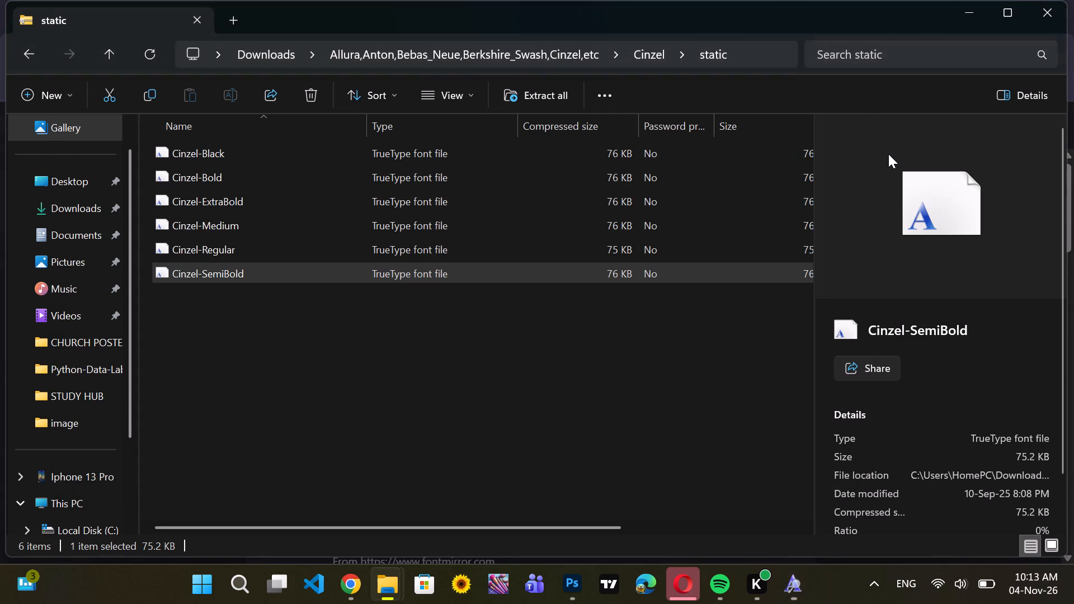
{"action": "left_click", "coordinate": [800, 588]}
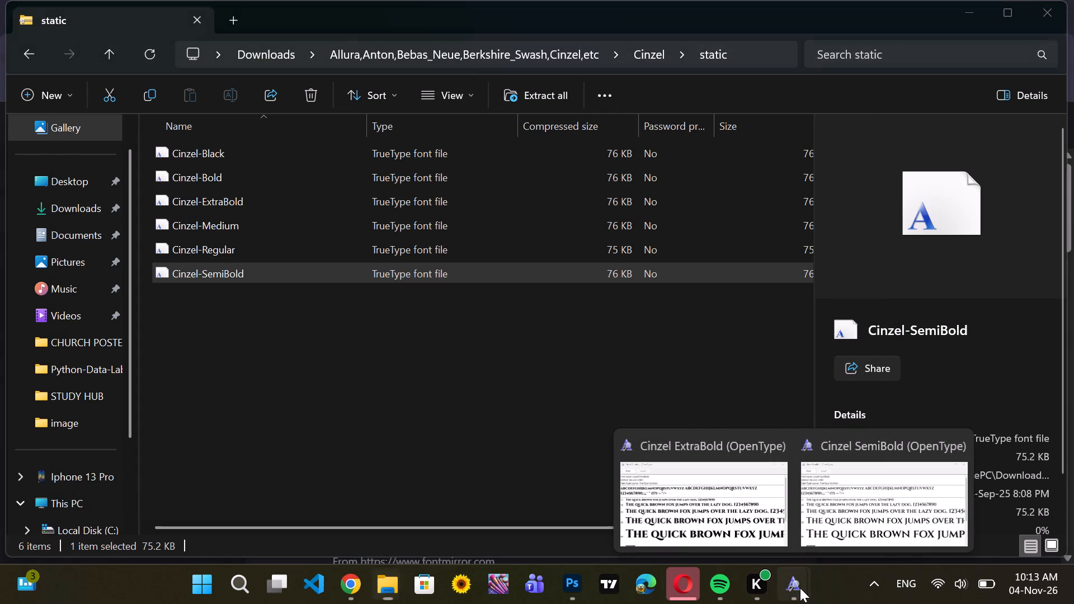
{"action": "left_click", "coordinate": [770, 442]}
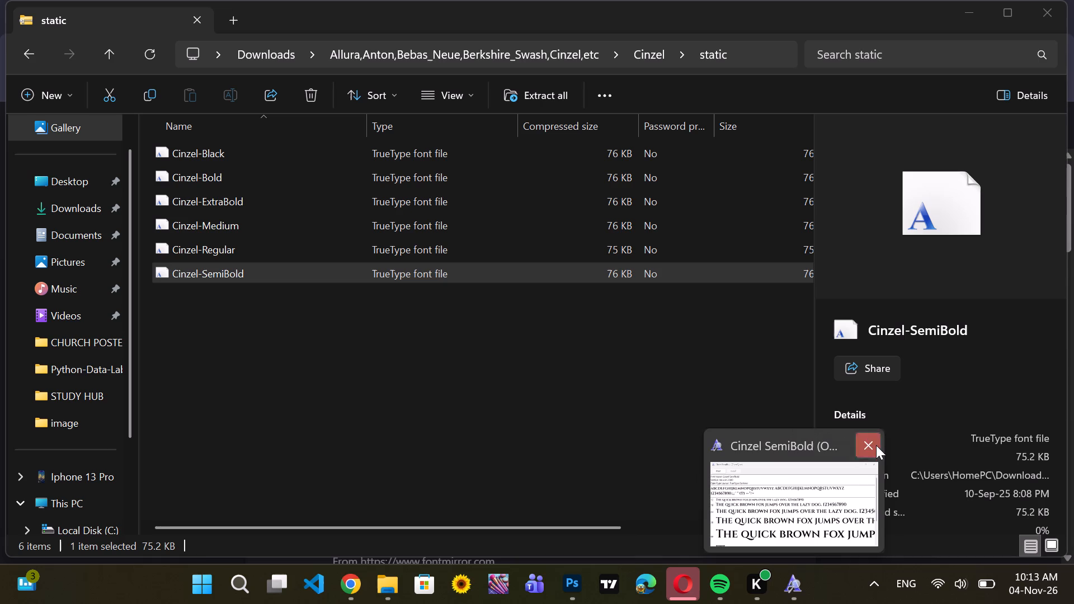
{"action": "left_click", "coordinate": [876, 445]}
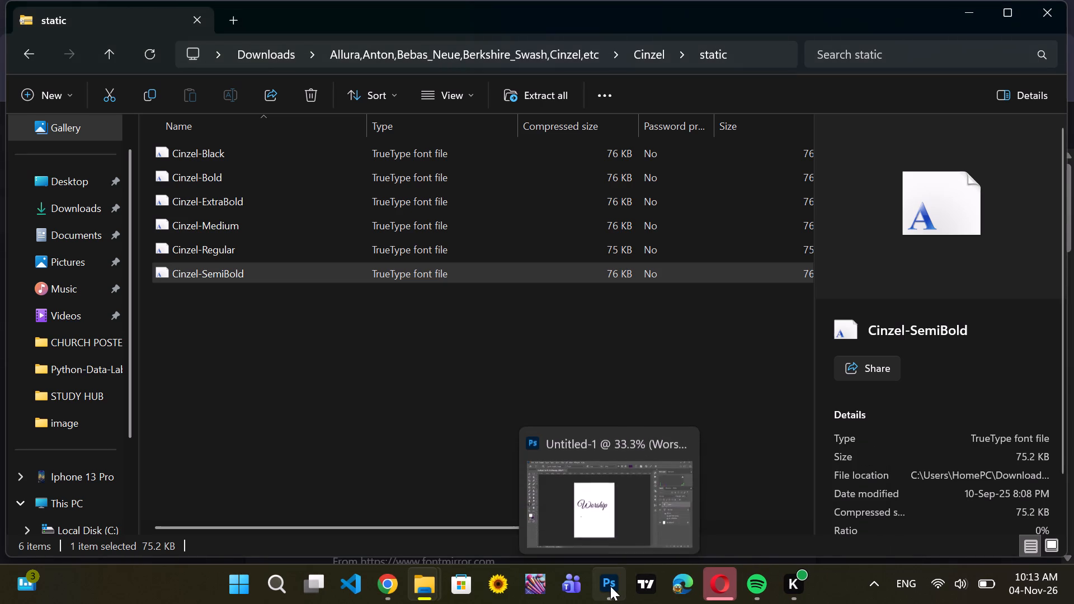
Switch to Photoshop, set the new text layer's font to Cinzel Bold and enter NIGHT beneath the Worship title.
{"action": "left_click", "coordinate": [610, 586]}
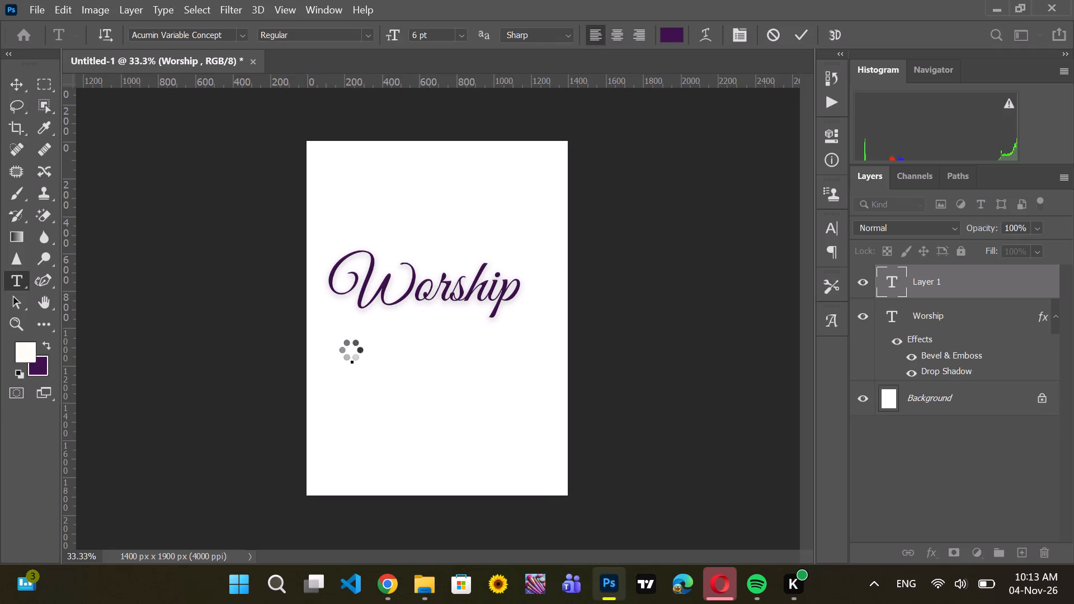
{"action": "left_click", "coordinate": [242, 30]}
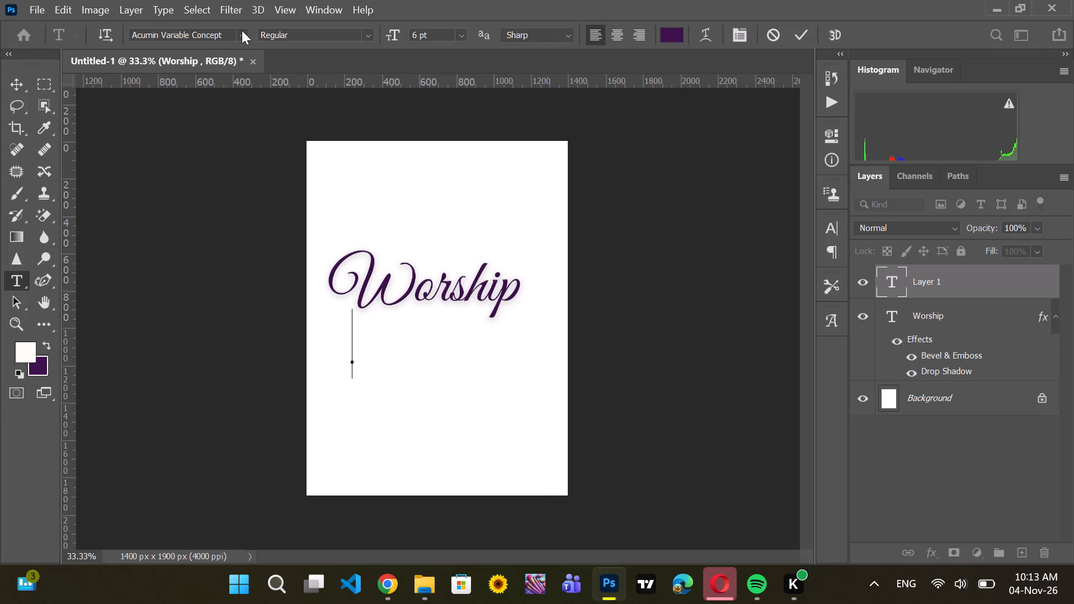
{"action": "left_click", "coordinate": [232, 30]}
{"action": "left_click", "coordinate": [232, 30]}
{"action": "key", "text": "BackSpace"}
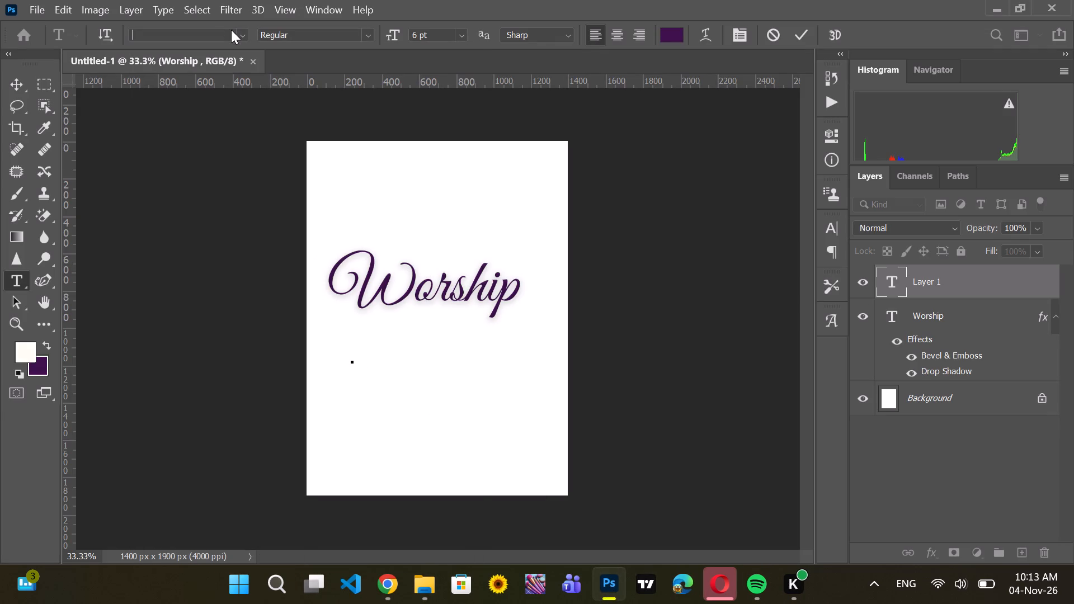
{"action": "type", "text": "cin"}
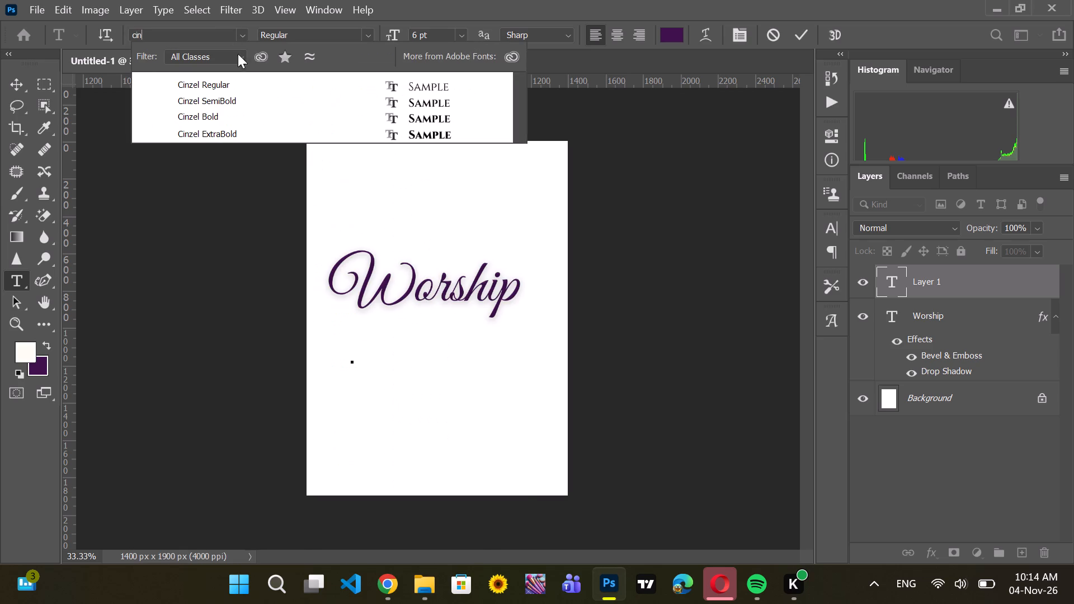
{"action": "left_click", "coordinate": [306, 114]}
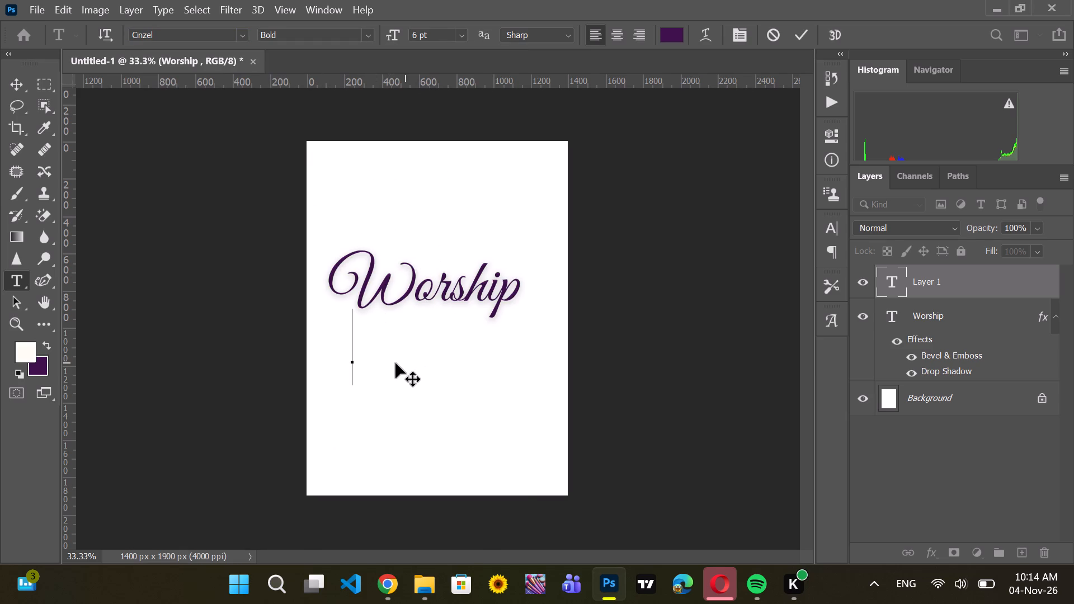
{"action": "type", "text": "NI"}
{"action": "type", "text": "GH"}
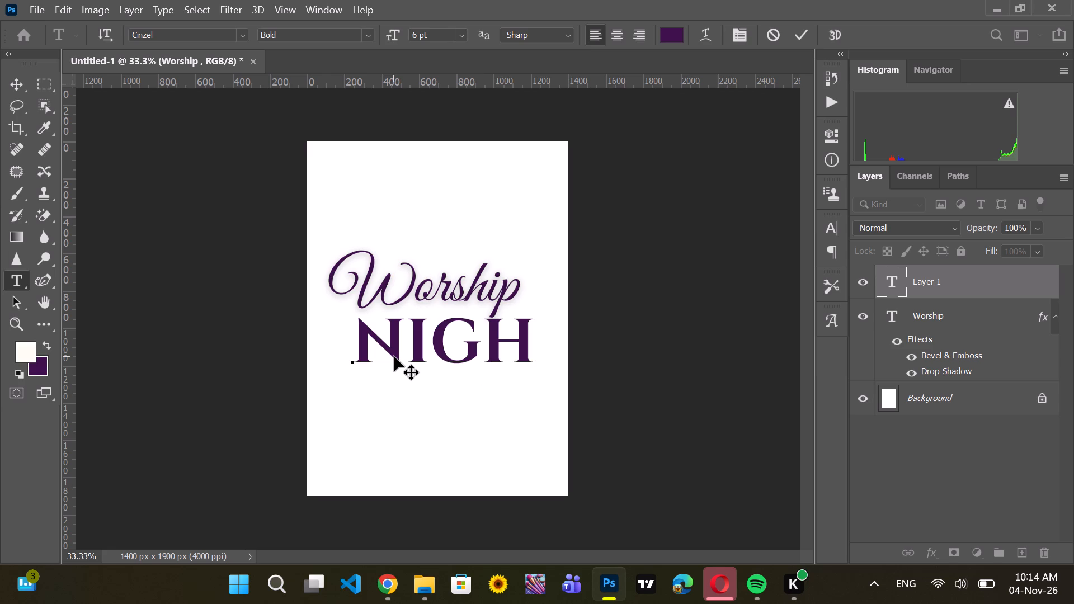
{"action": "key", "text": "t"}
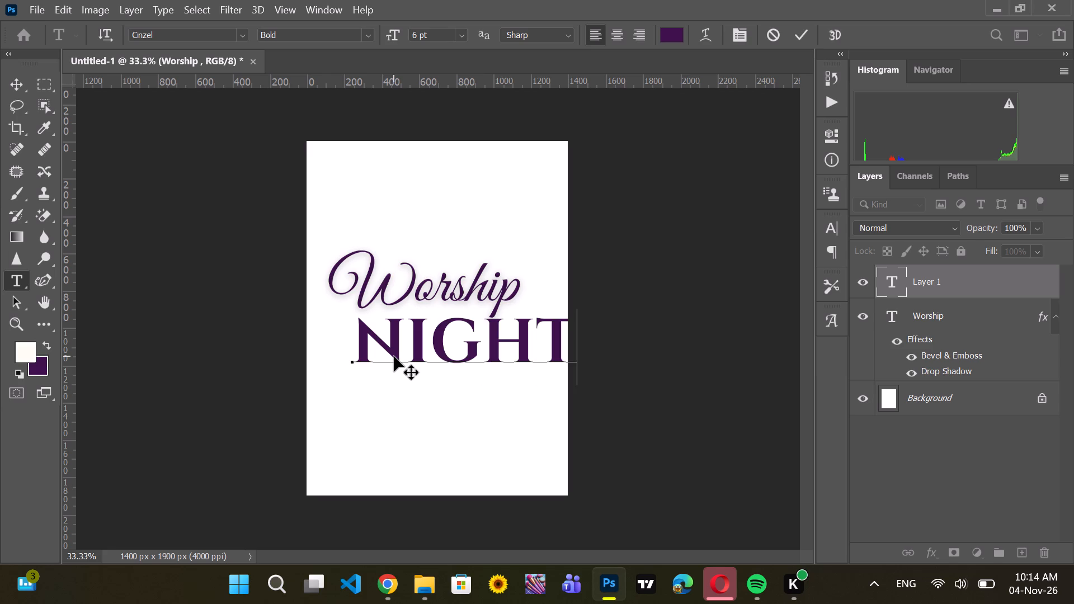
{"action": "left_click", "coordinate": [800, 34]}
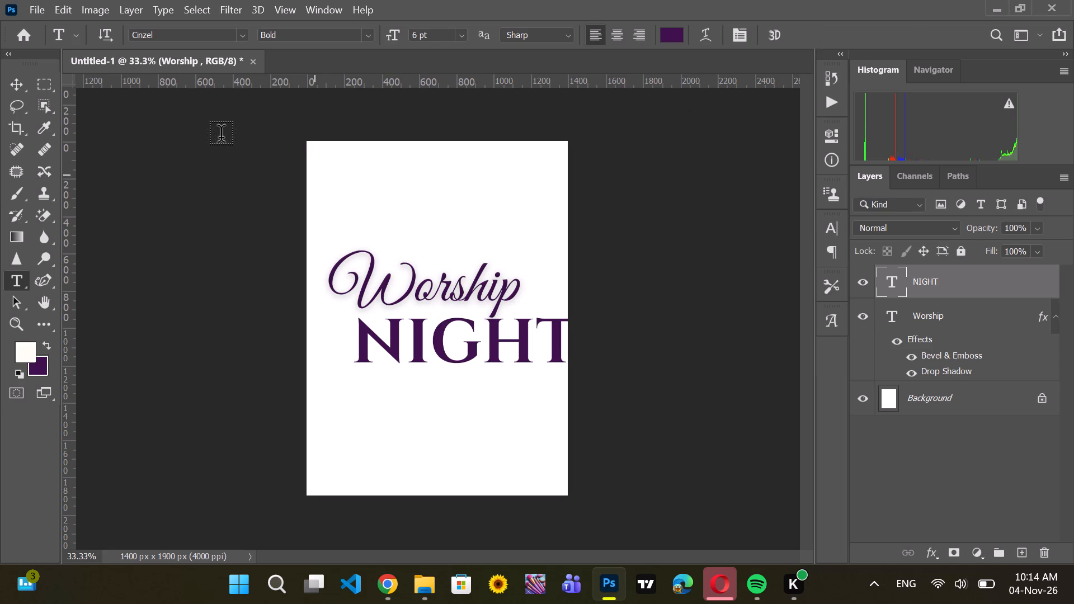
Save the document on the computer as WORSHIP NIGHT in Photoshop format in the CHURCH POSTERS folder, with Maximize Compatibility on.
{"action": "left_click", "coordinate": [32, 10]}
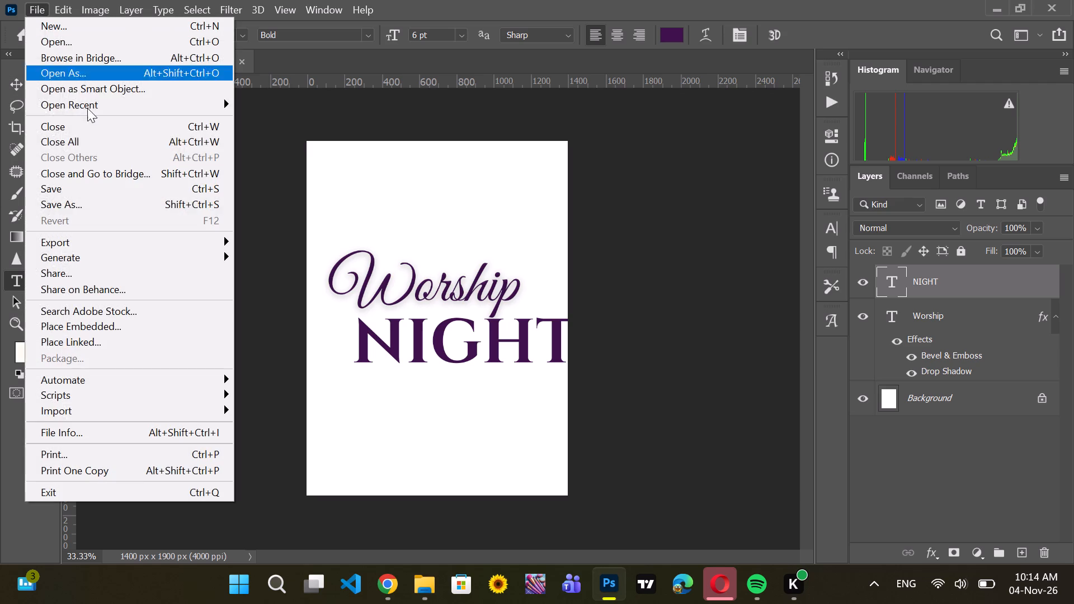
{"action": "left_click", "coordinate": [112, 206]}
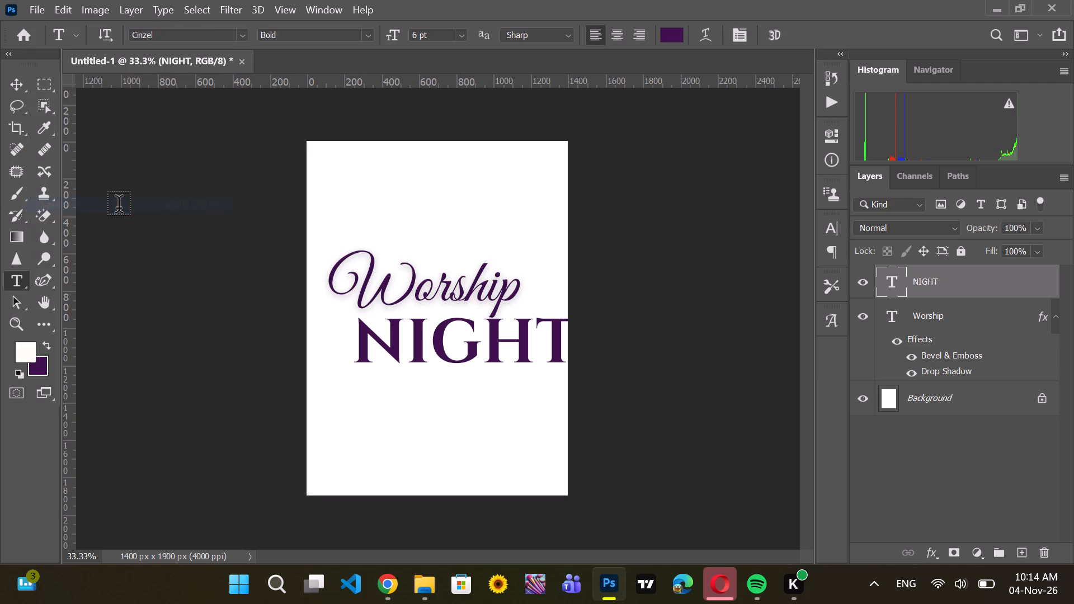
{"action": "left_click", "coordinate": [592, 424]}
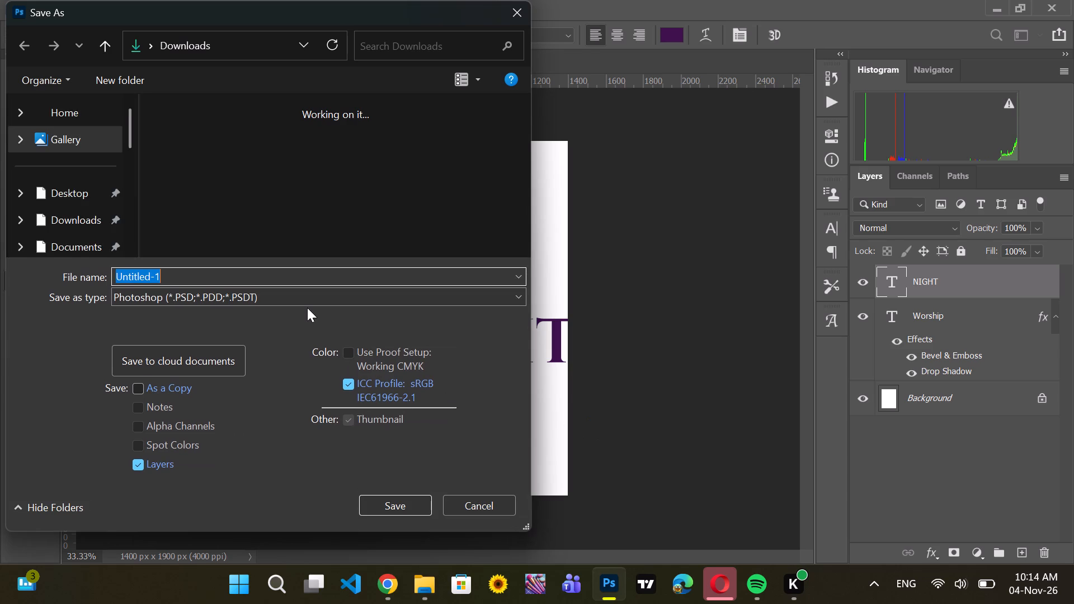
{"action": "key", "text": "BackSpace"}
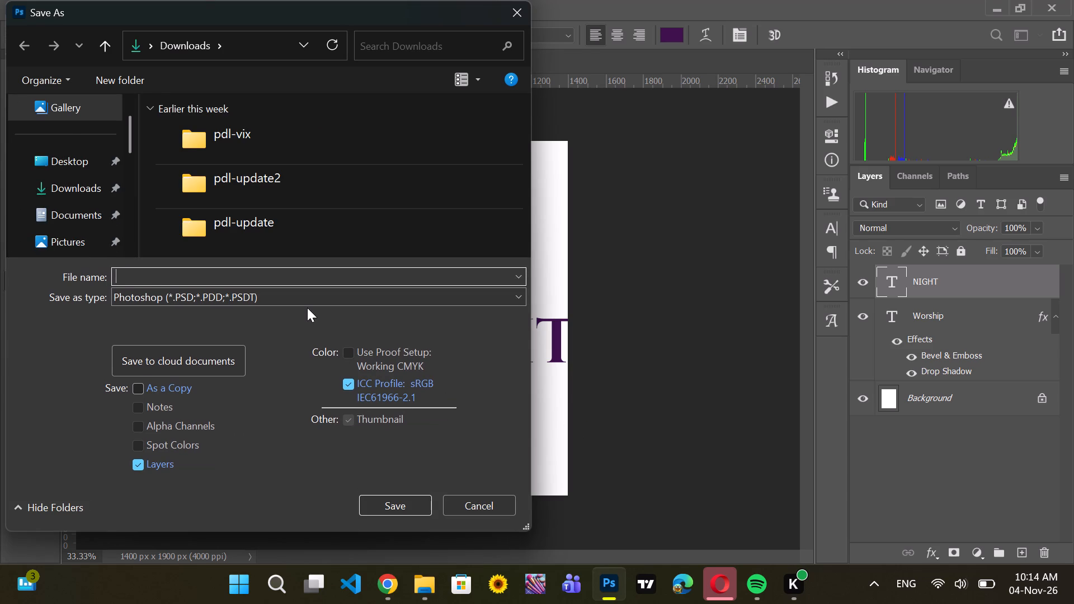
{"action": "type", "text": "WOR"}
{"action": "type", "text": "SHIP NIGHT"}
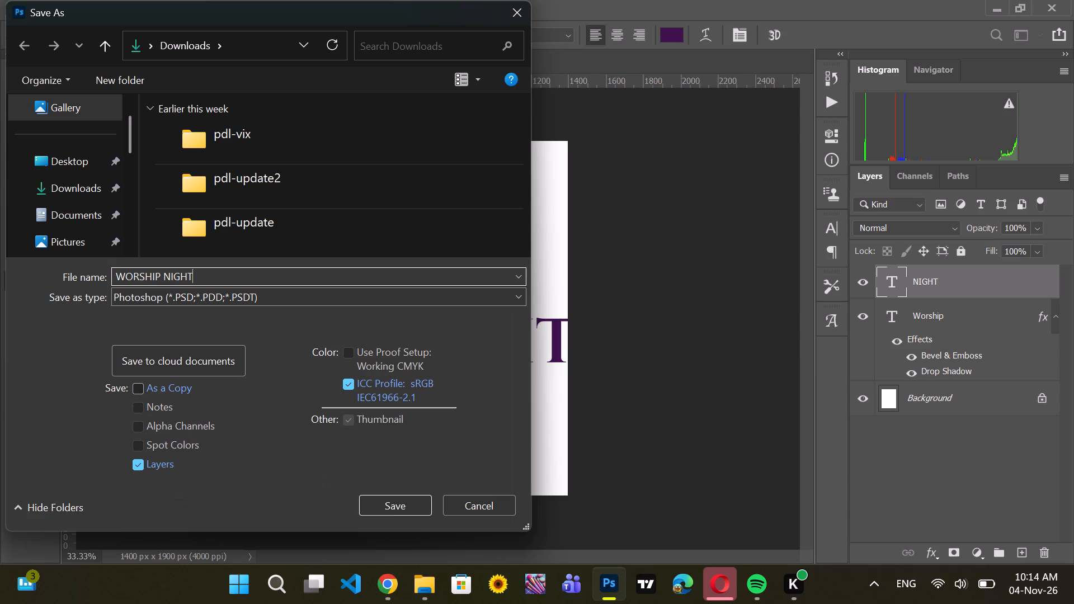
{"action": "scroll", "coordinate": [92, 213], "scroll_direction": "down", "scroll_amount": 3}
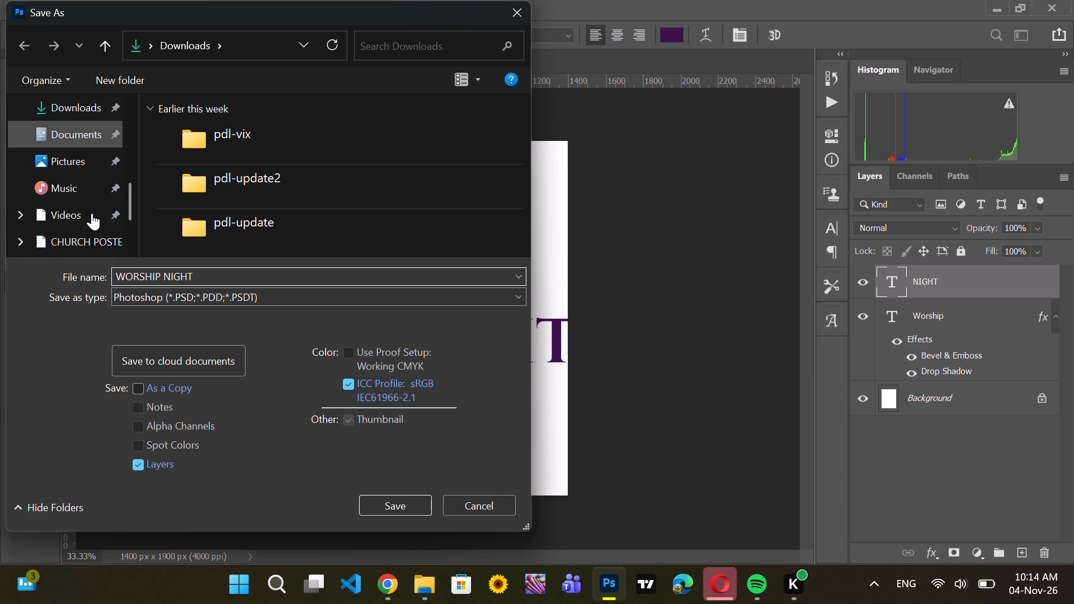
{"action": "scroll", "coordinate": [86, 121], "scroll_direction": "up", "scroll_amount": 1}
{"action": "double_click", "coordinate": [87, 157]}
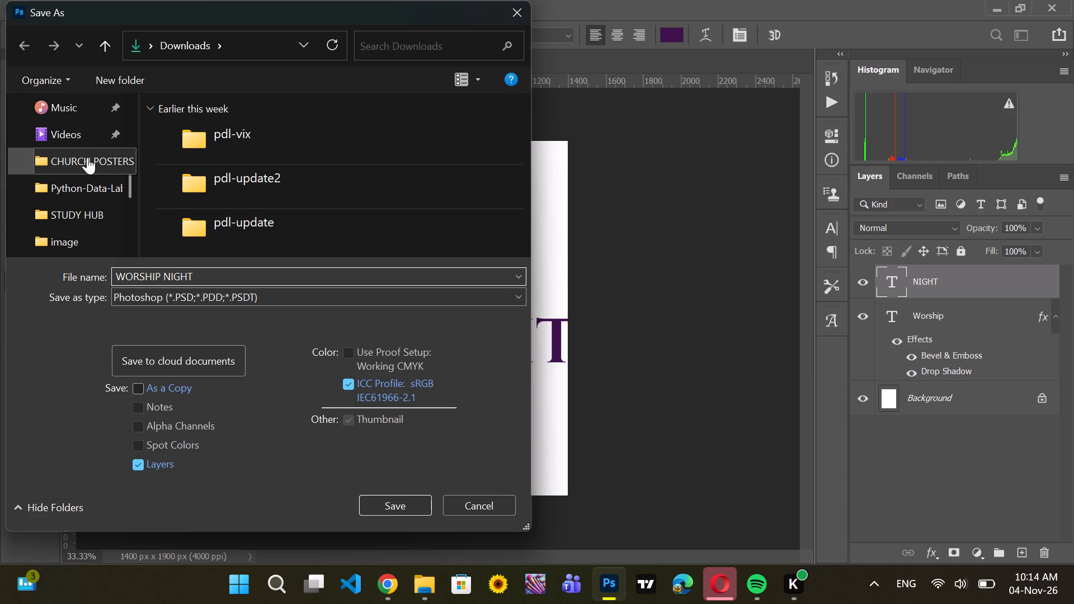
{"action": "left_click", "coordinate": [389, 512]}
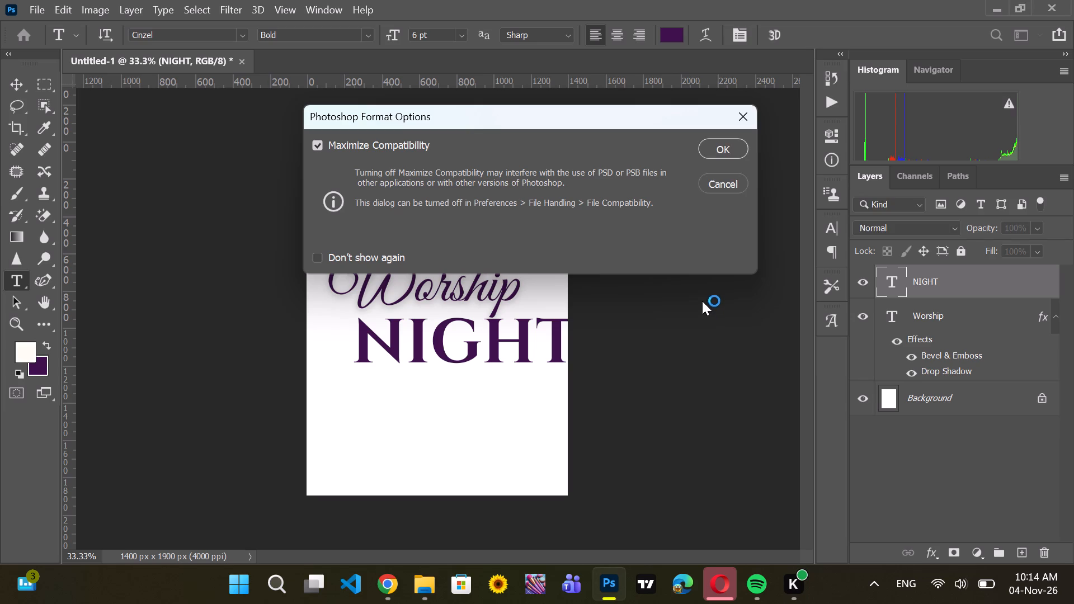
{"action": "left_click", "coordinate": [722, 150]}
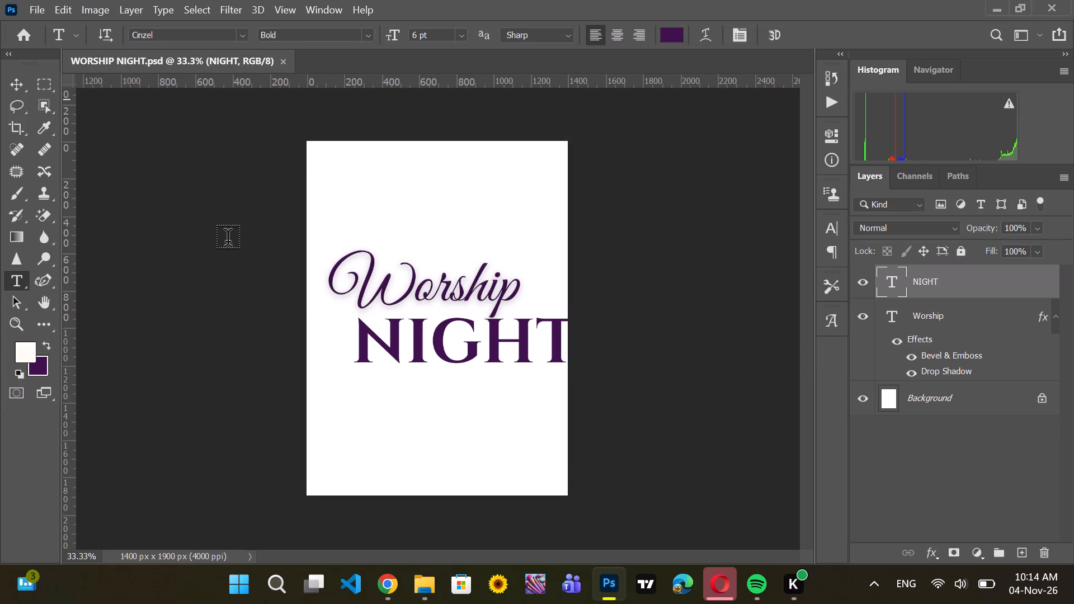
Move the NIGHT text so it fits within the canvas, its first letter below the start of Worship.
{"action": "left_click", "coordinate": [22, 80]}
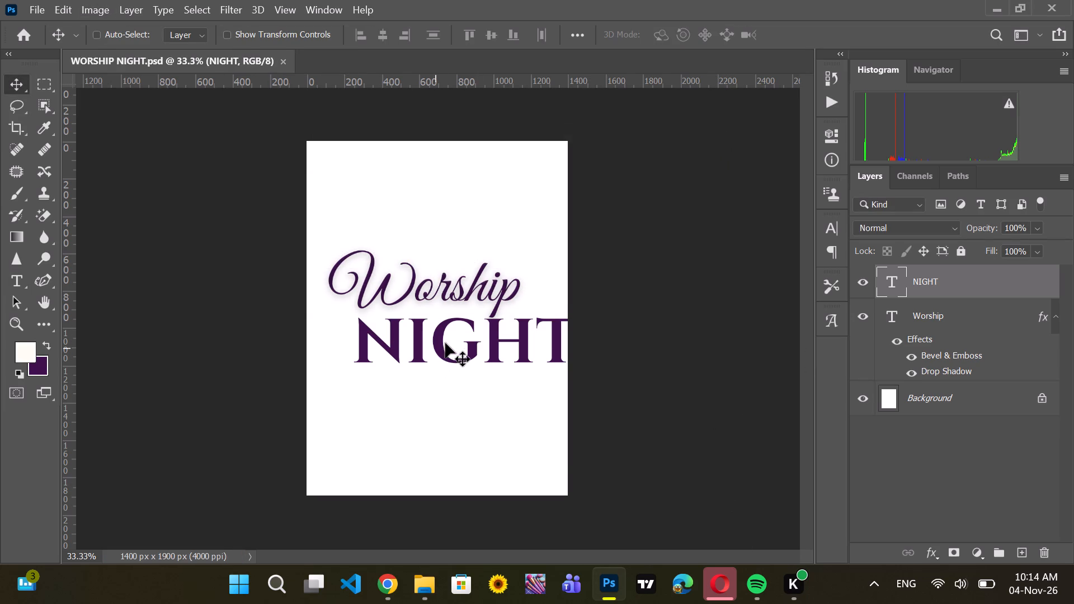
{"action": "left_click_drag", "start_coordinate": [447, 341], "coordinate": [418, 350]}
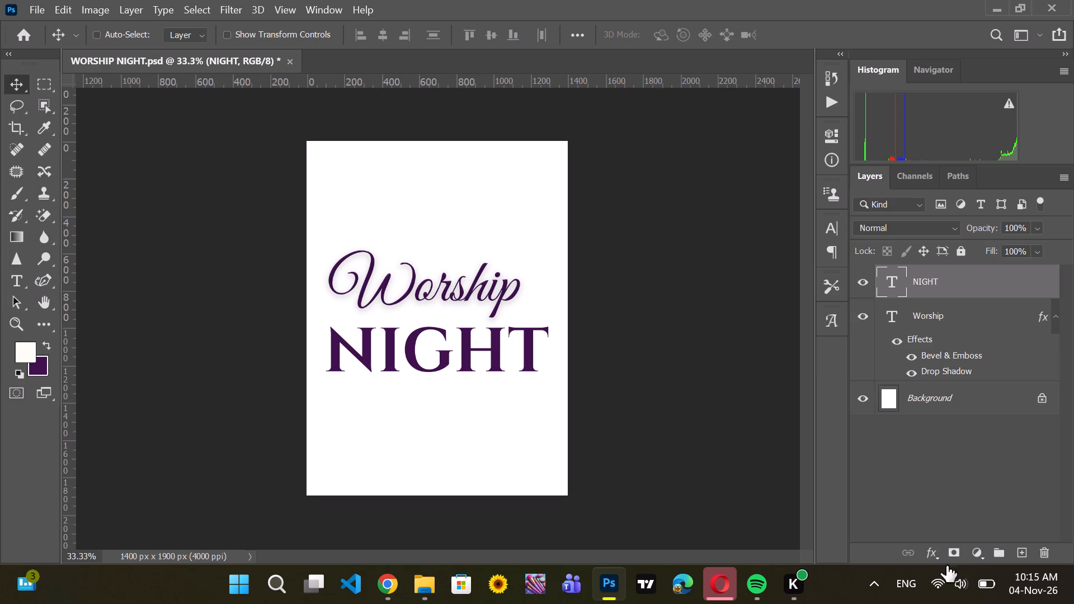
Scale the NIGHT text down proportionally to about 72.6%, keeping its upper-left corner in place.
{"action": "left_click", "coordinate": [496, 345]}
{"action": "key", "text": "ctrl+t"}
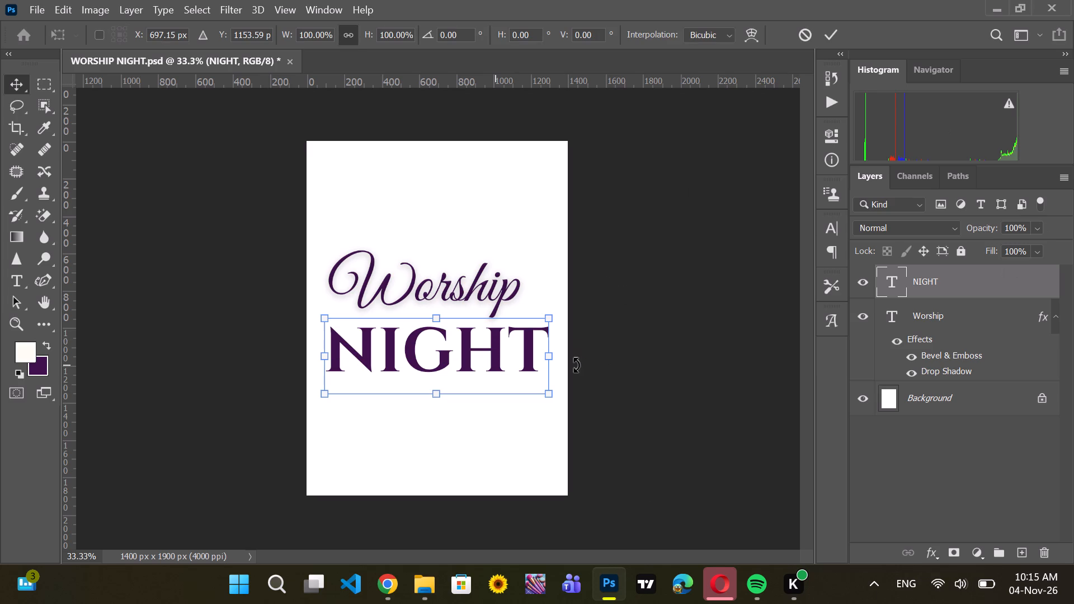
{"action": "left_click_drag", "start_coordinate": [547, 391], "coordinate": [496, 346]}
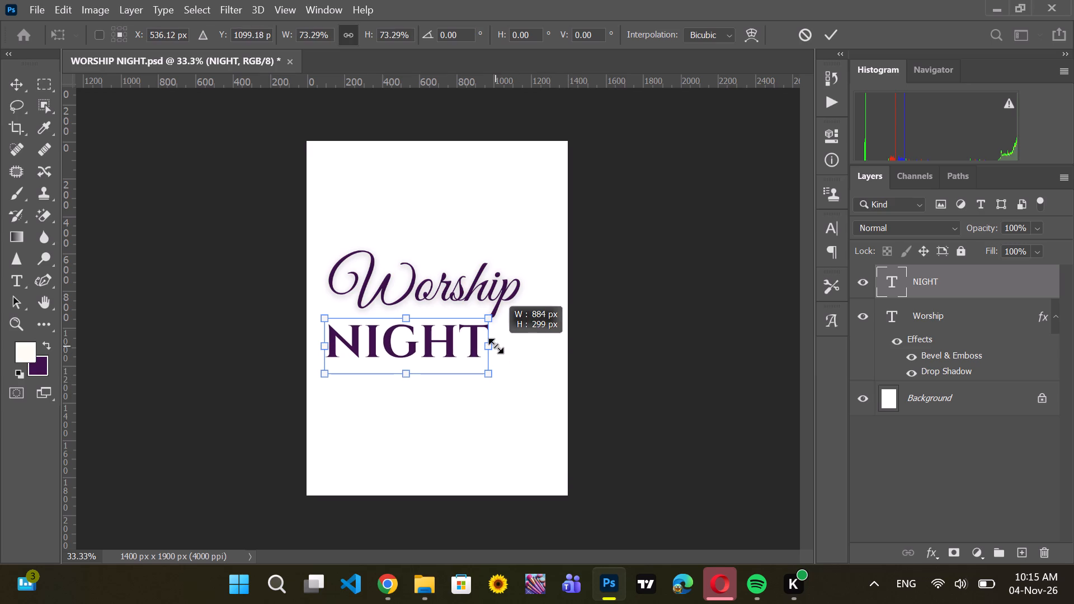
{"action": "left_click_drag", "start_coordinate": [496, 346], "coordinate": [494, 344]}
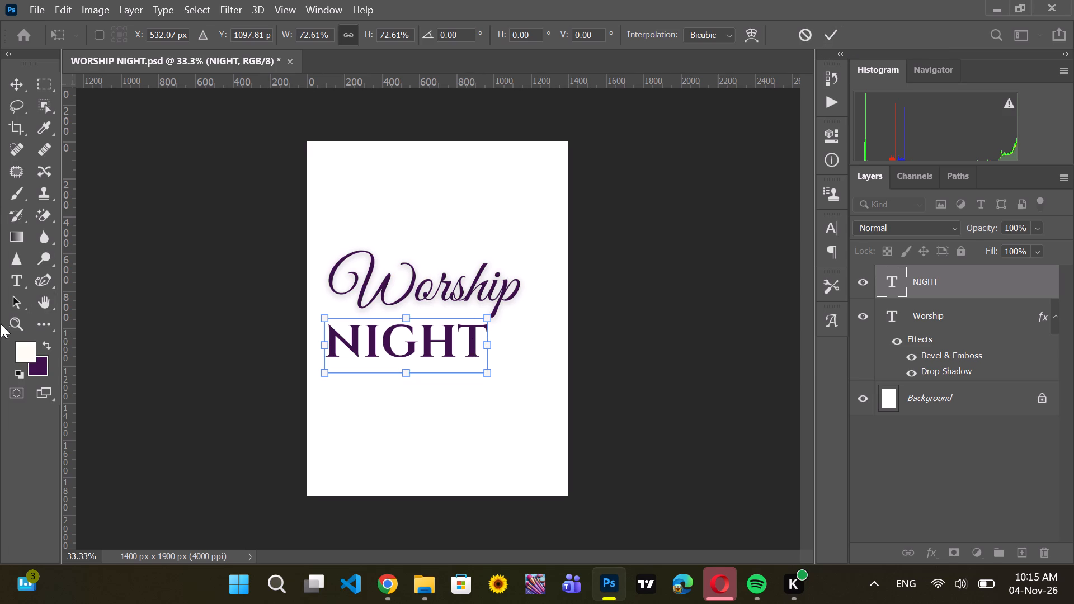
Change the weight of the whole NIGHT text from the Cinzel family to ExtraBold.
{"action": "left_click", "coordinate": [11, 283]}
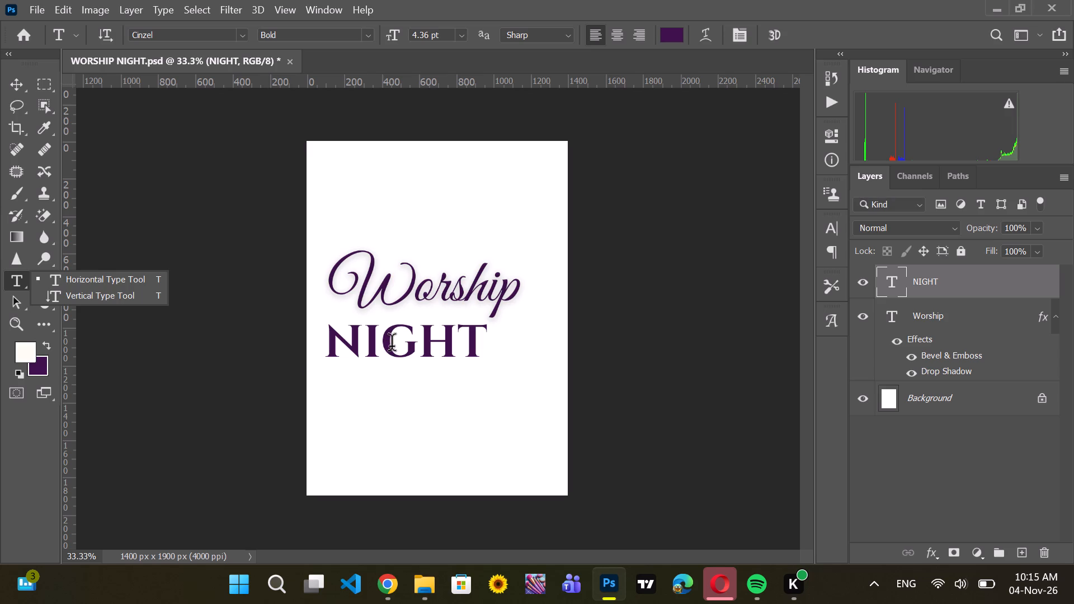
{"action": "left_click", "coordinate": [392, 346]}
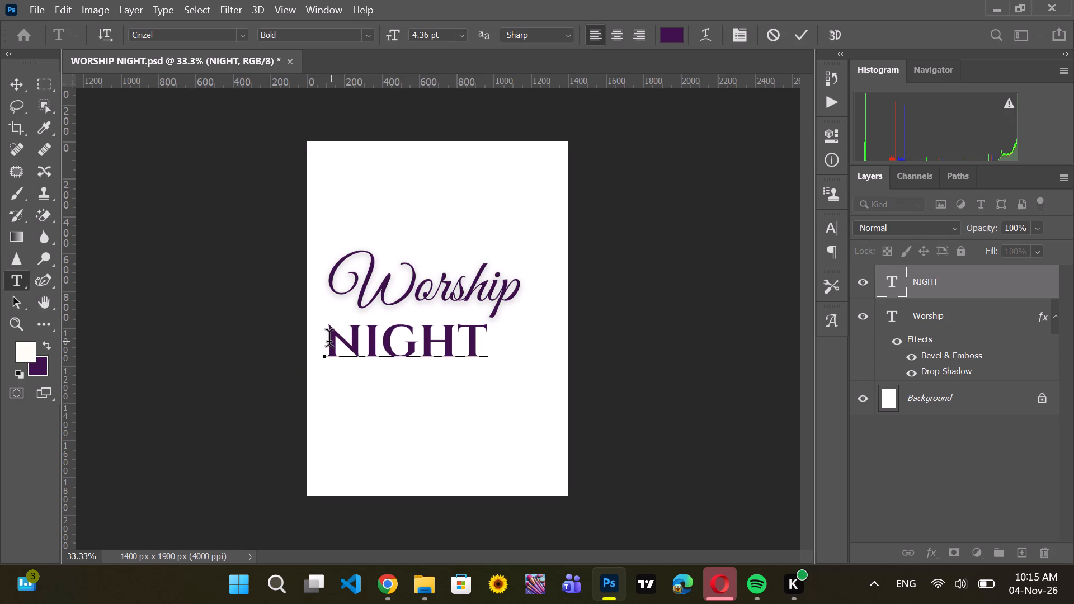
{"action": "left_click_drag", "start_coordinate": [329, 341], "coordinate": [496, 357]}
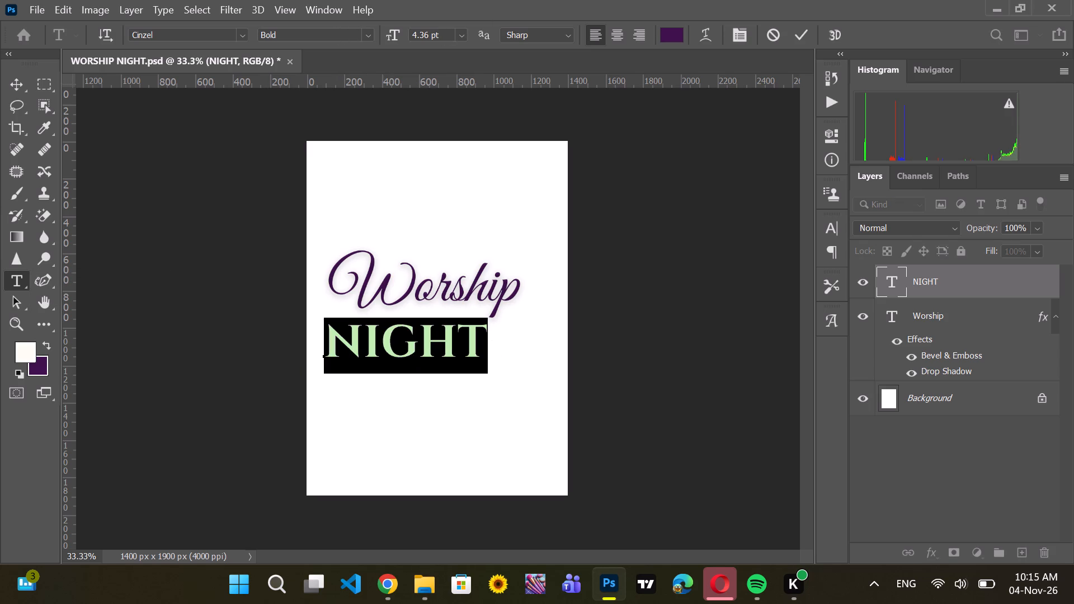
{"action": "left_click", "coordinate": [369, 34]}
{"action": "left_click", "coordinate": [305, 86]}
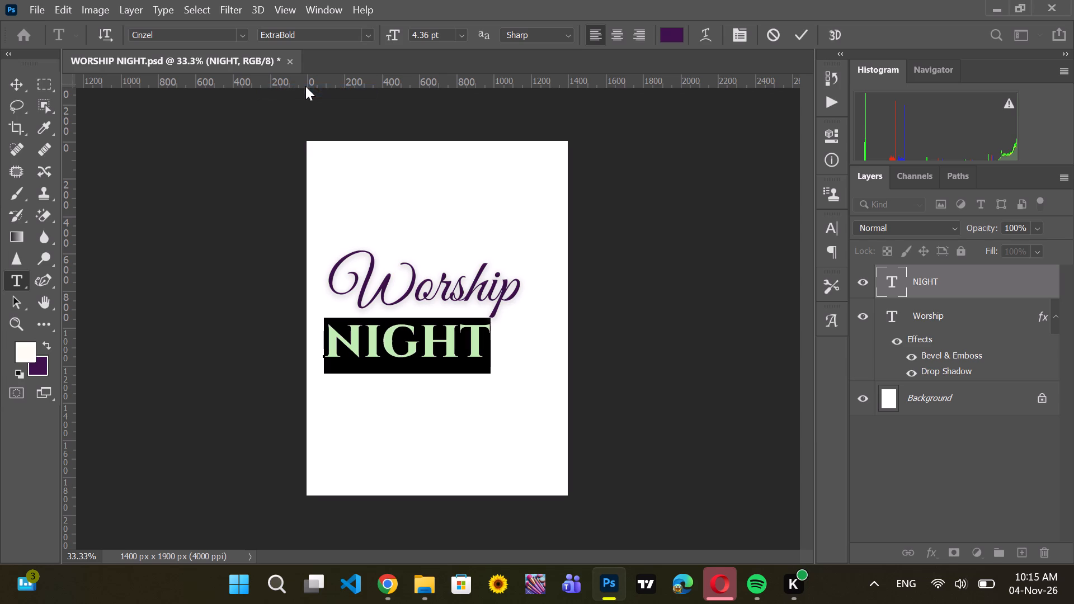
{"action": "left_click", "coordinate": [792, 35]}
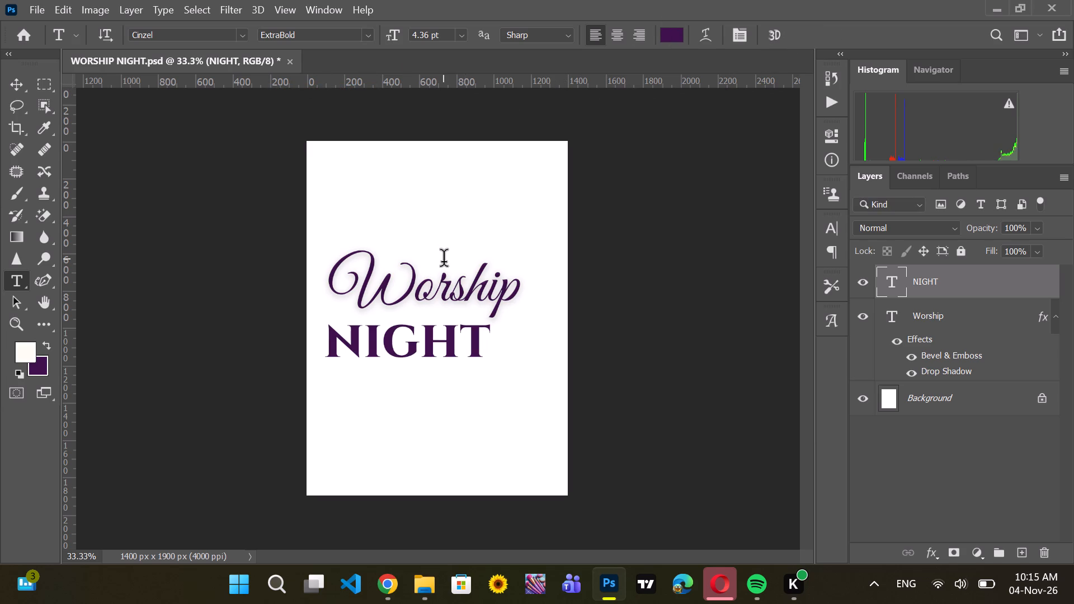
Recolor the whole NIGHT text blue with the hex color 0B416F.
{"action": "left_click", "coordinate": [364, 342]}
{"action": "left_click_drag", "start_coordinate": [327, 339], "coordinate": [544, 379]}
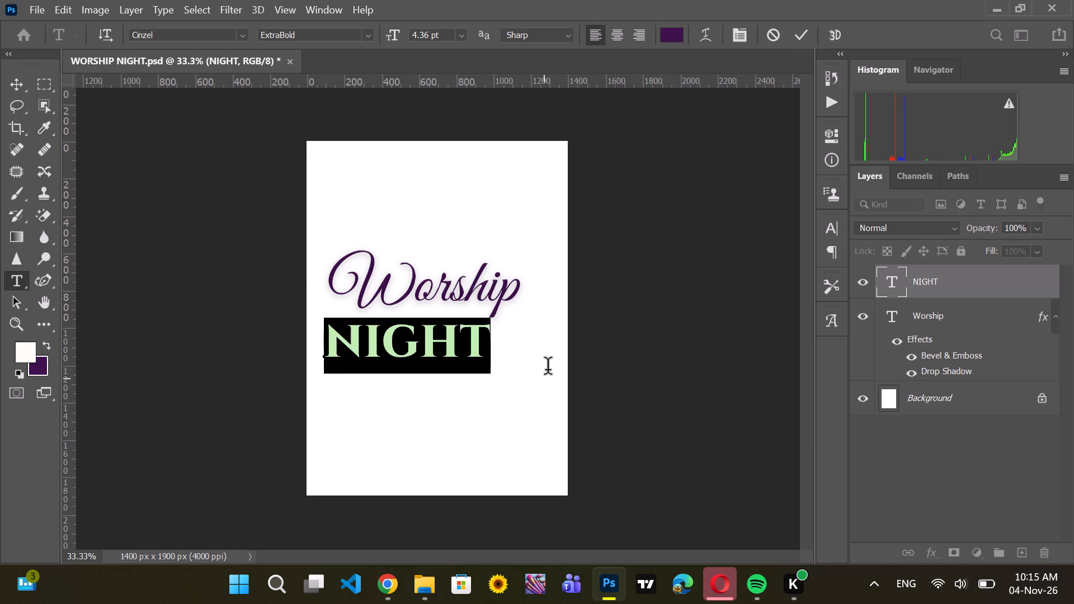
{"action": "left_click", "coordinate": [679, 39]}
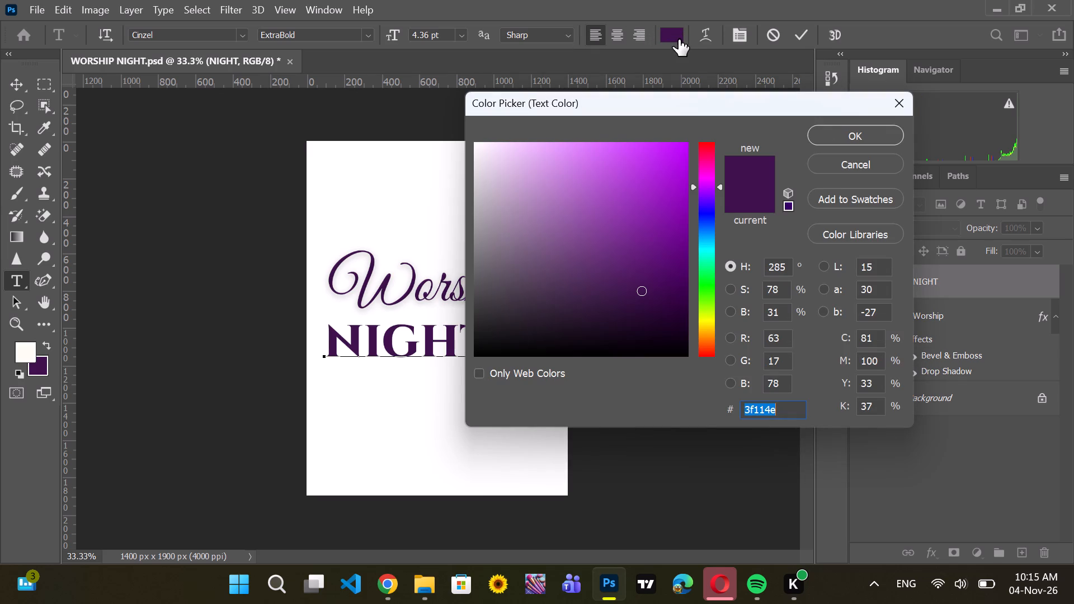
{"action": "key", "text": "o"}
{"action": "key", "text": "BackSpace"}
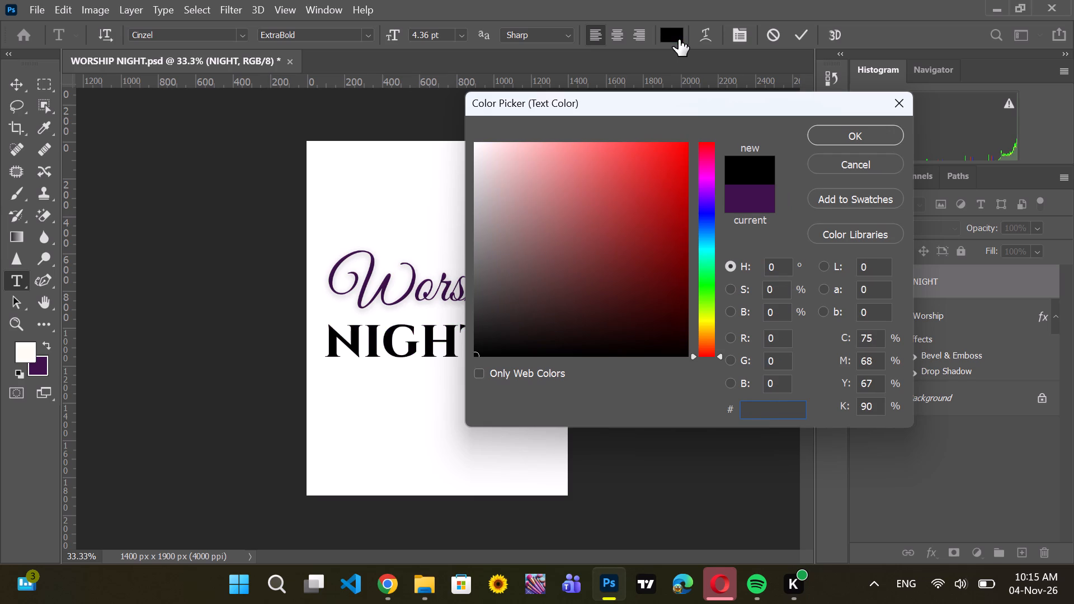
{"action": "key", "text": "0"}
{"action": "key", "text": "b"}
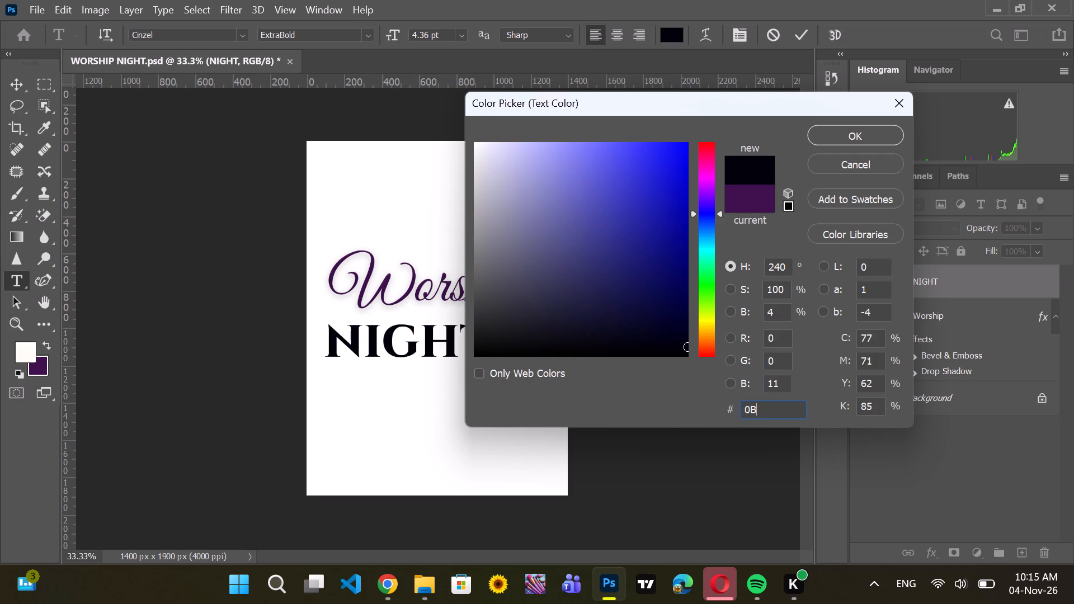
{"action": "type", "text": "41"}
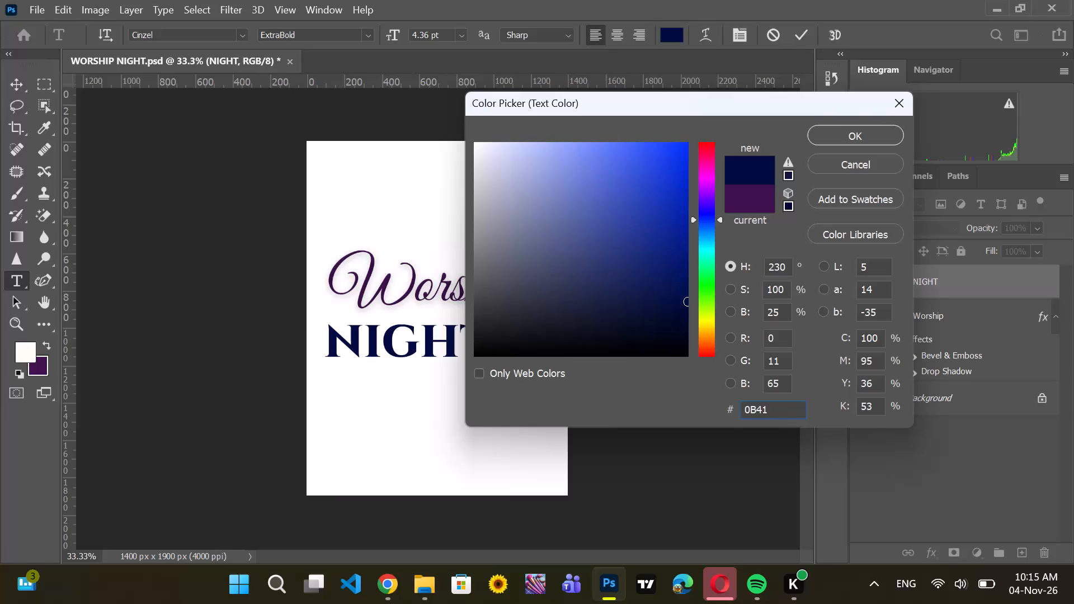
{"action": "key", "text": "6"}
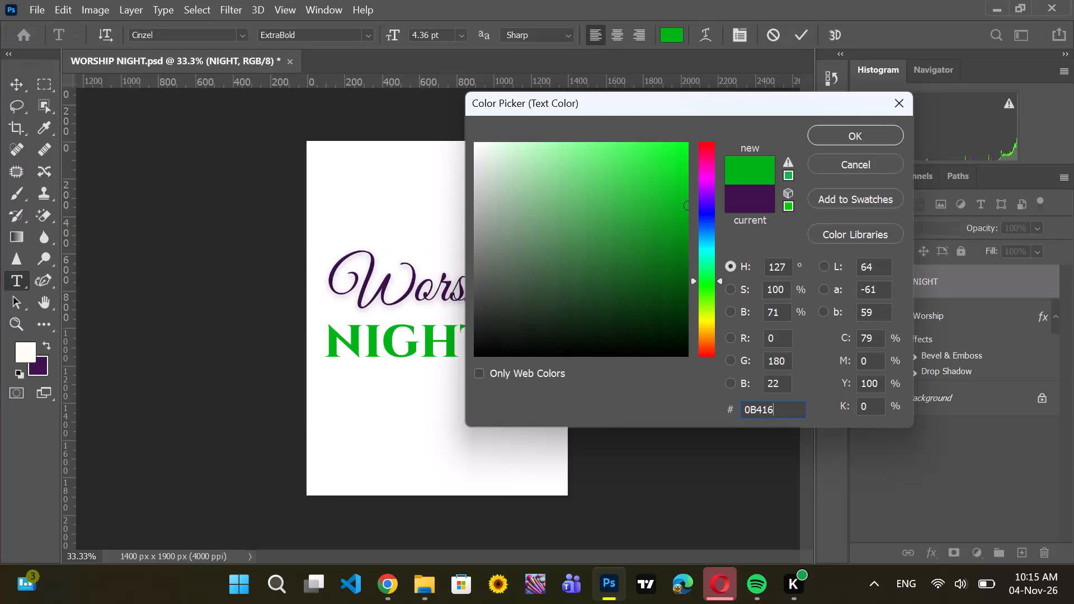
{"action": "key", "text": "f"}
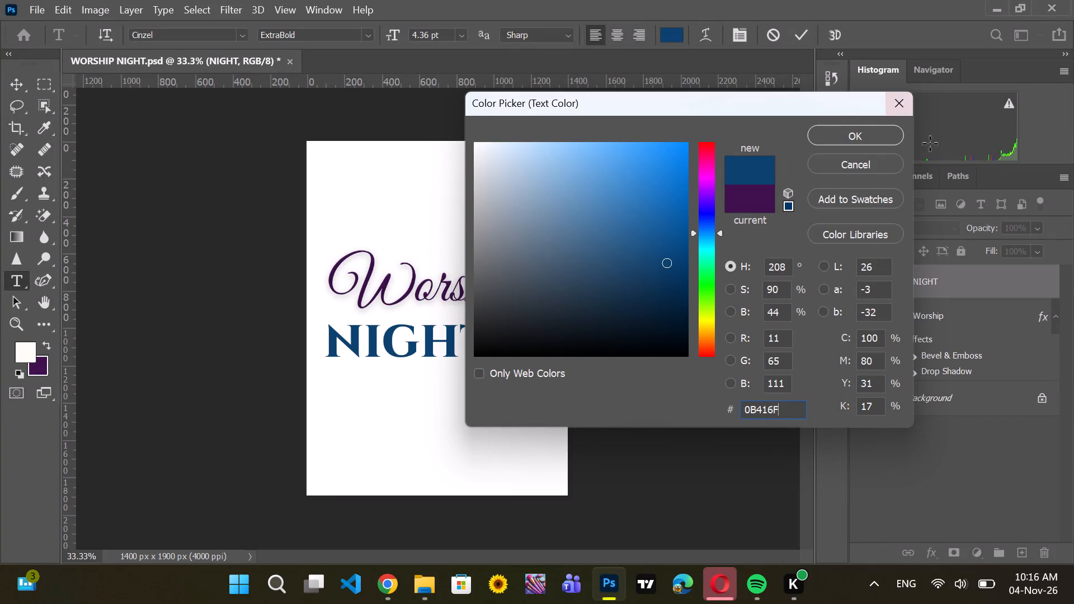
{"action": "left_click", "coordinate": [877, 133]}
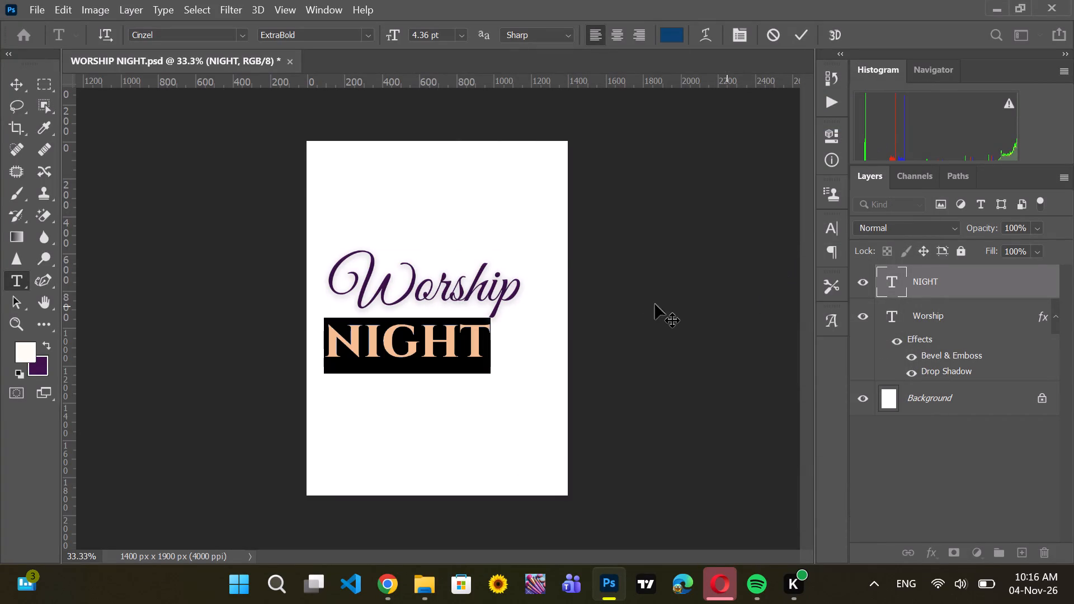
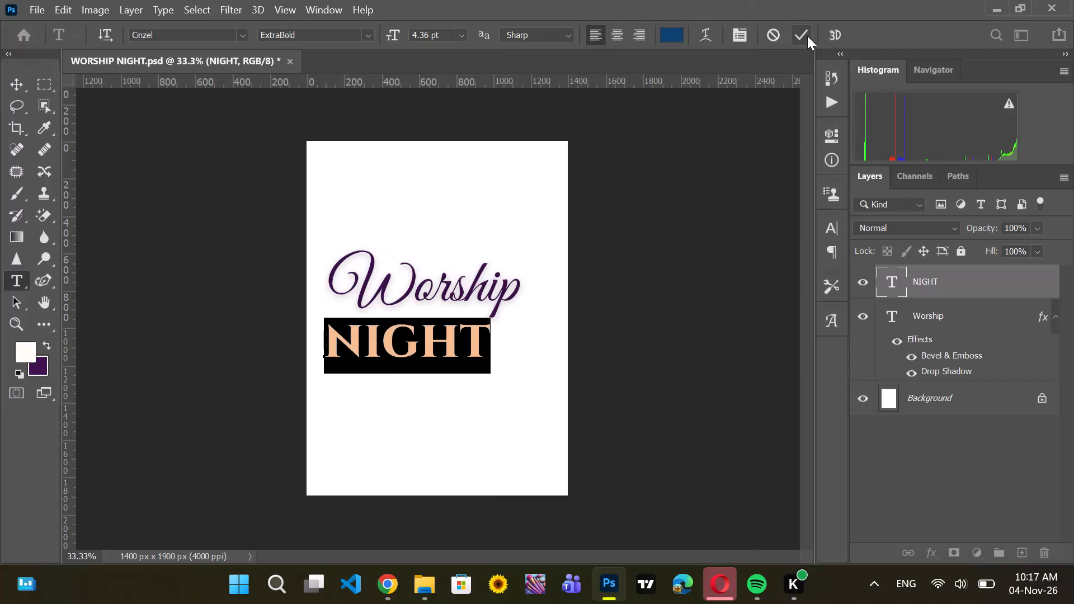
Commit the blue NIGHT text and move it up so it overlaps the top of the Worship text.
{"action": "left_click", "coordinate": [807, 35]}
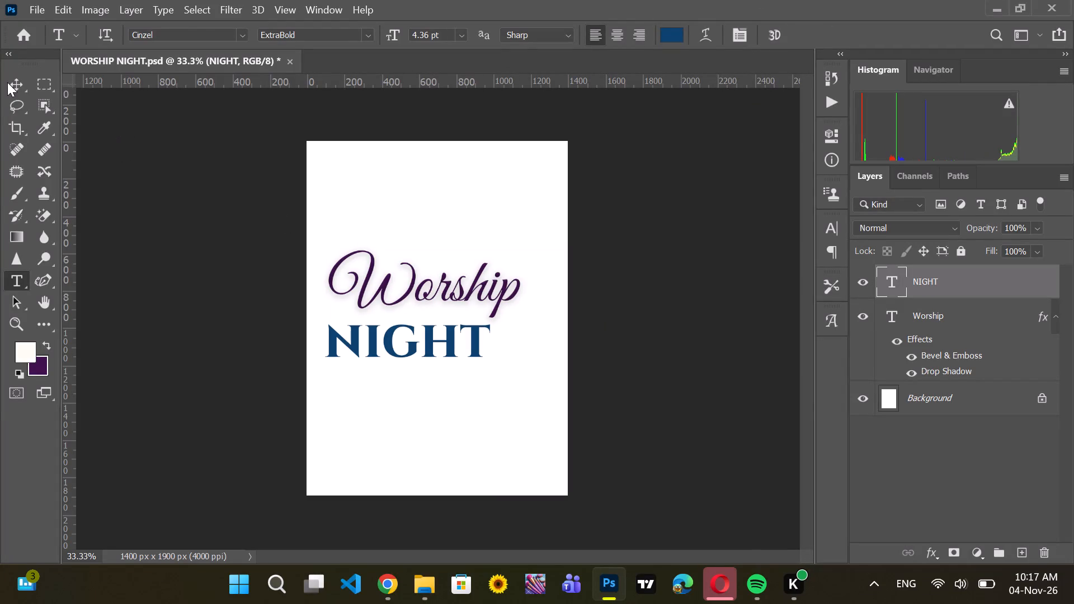
{"action": "left_click", "coordinate": [22, 85]}
{"action": "left_click_drag", "start_coordinate": [420, 288], "coordinate": [417, 221]}
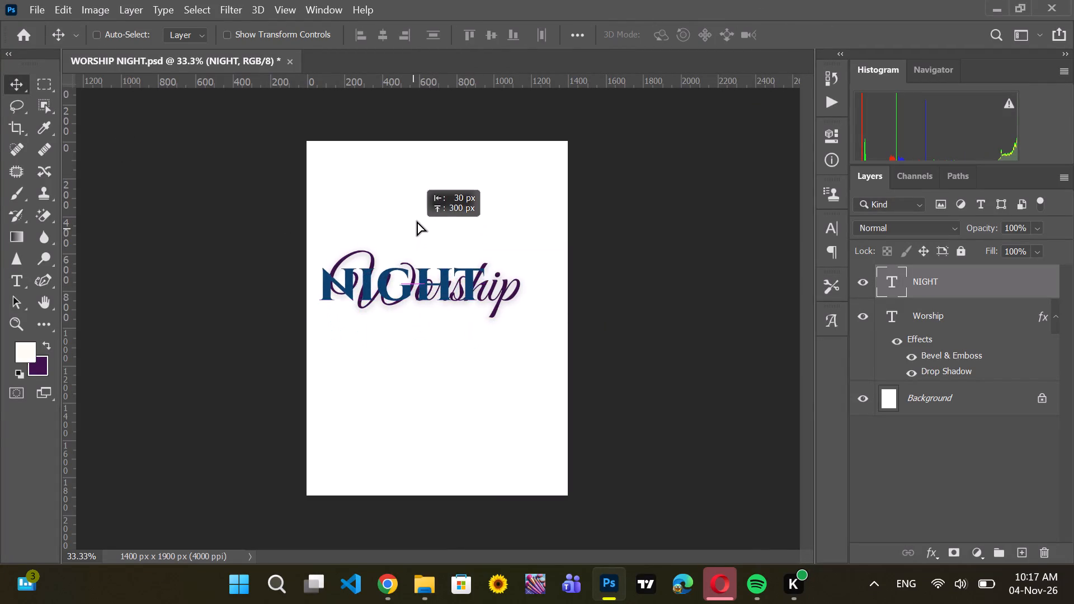
{"action": "left_click_drag", "start_coordinate": [417, 221], "coordinate": [425, 204]}
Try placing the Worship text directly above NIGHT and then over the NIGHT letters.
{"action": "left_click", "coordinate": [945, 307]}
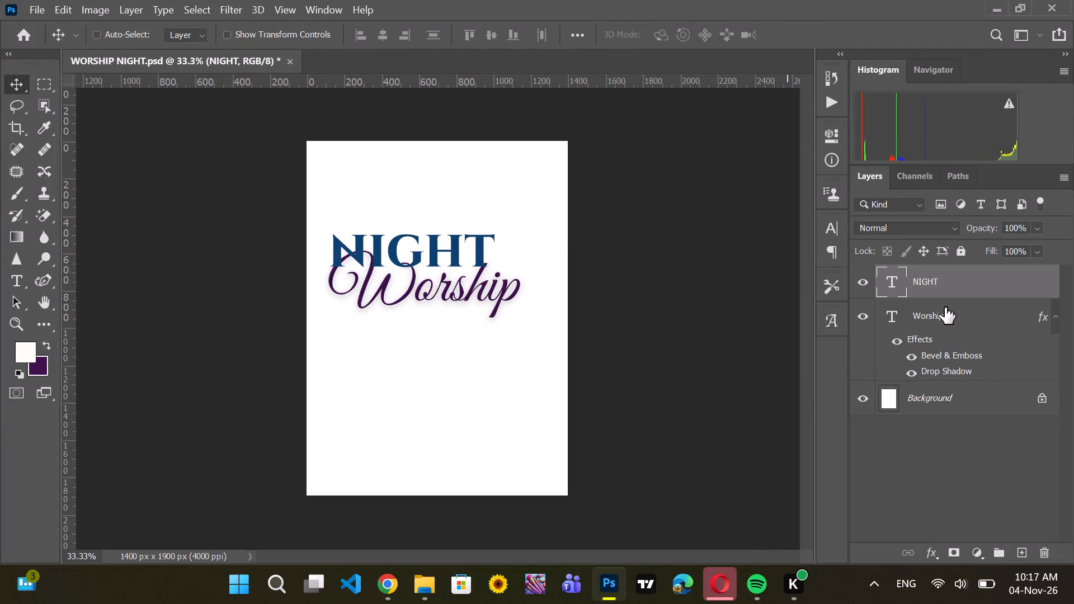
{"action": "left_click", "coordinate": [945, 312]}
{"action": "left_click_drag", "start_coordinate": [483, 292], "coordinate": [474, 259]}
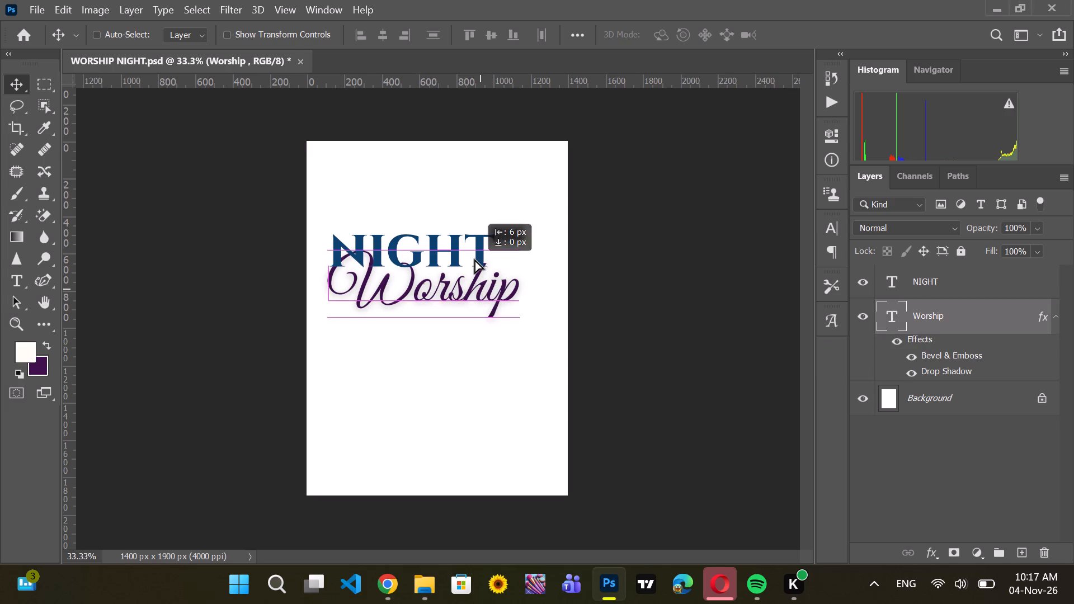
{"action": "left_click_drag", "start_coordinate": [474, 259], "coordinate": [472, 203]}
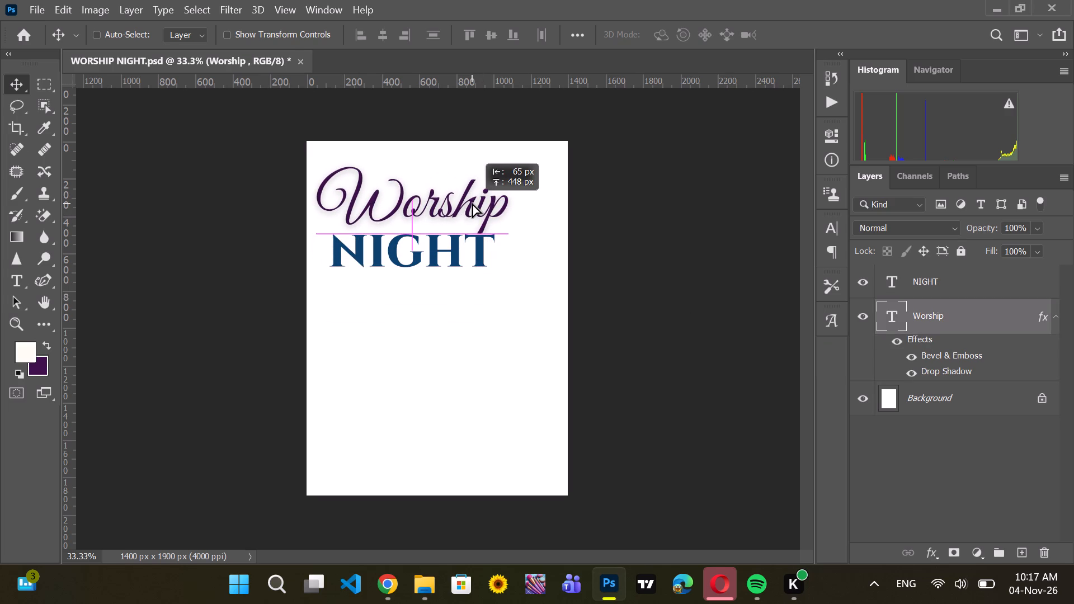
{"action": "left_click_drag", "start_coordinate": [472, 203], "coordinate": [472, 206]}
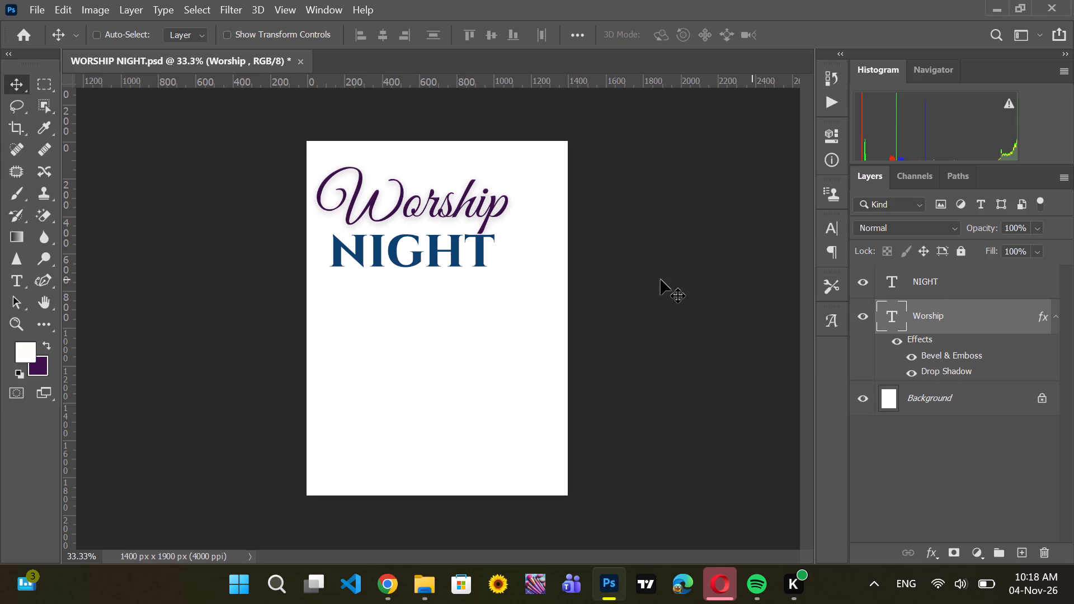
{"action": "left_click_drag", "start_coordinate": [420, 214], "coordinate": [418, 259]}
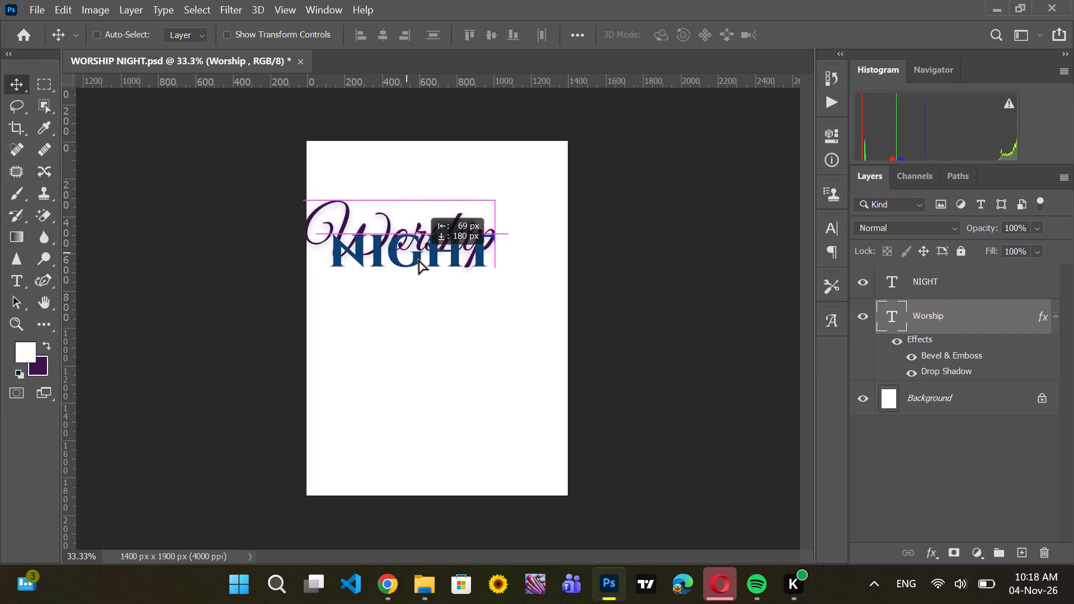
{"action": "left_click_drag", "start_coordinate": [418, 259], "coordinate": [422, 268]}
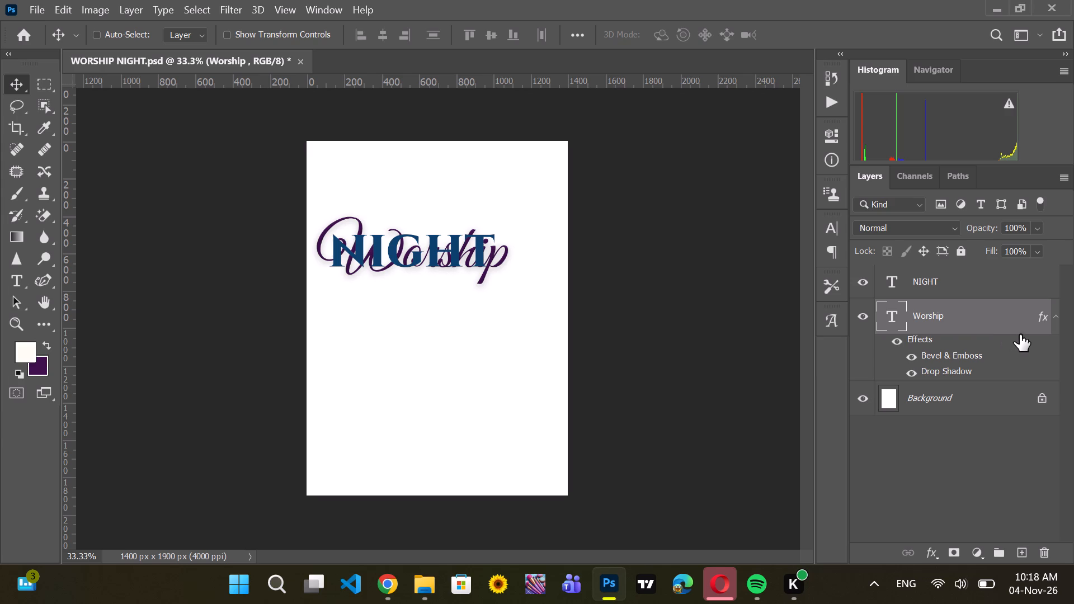
Delete the Great Vibes Worship text layer together with its effects.
{"action": "left_click_drag", "start_coordinate": [996, 317], "coordinate": [1045, 553]}
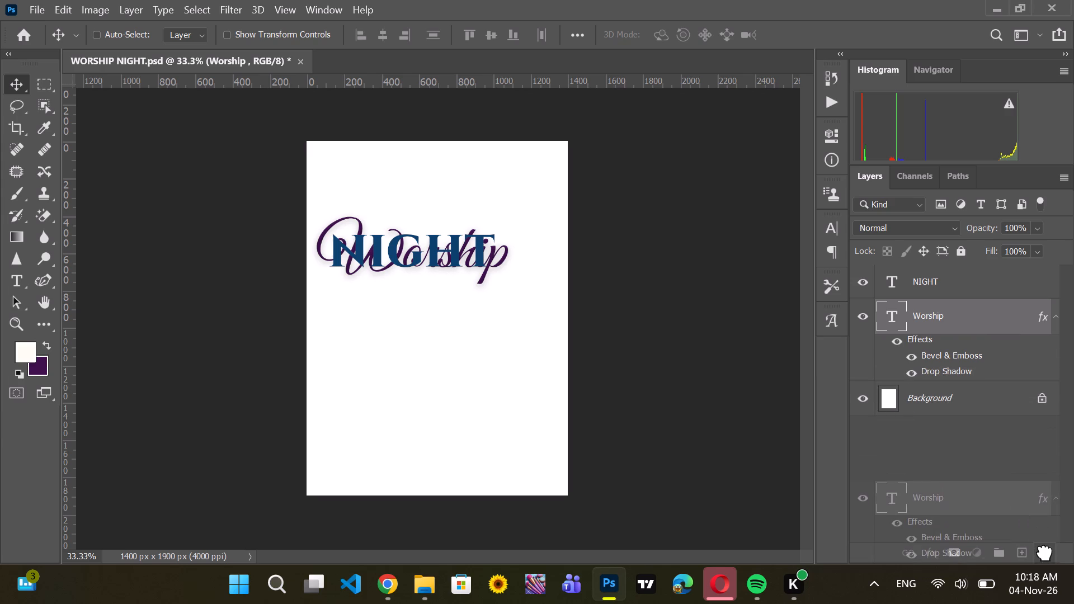
{"action": "left_click_drag", "start_coordinate": [1045, 553], "coordinate": [1047, 557]}
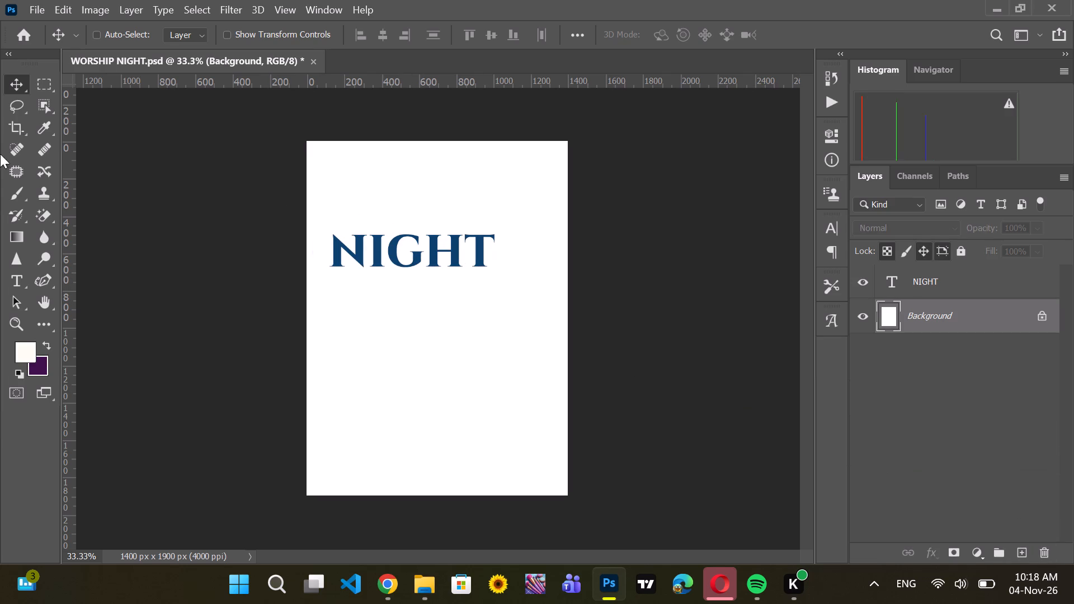
Add a new purple text "Worship" in Brush Script MT Italic at 6 pt near the top of the canvas, above NIGHT.
{"action": "left_click", "coordinate": [19, 275]}
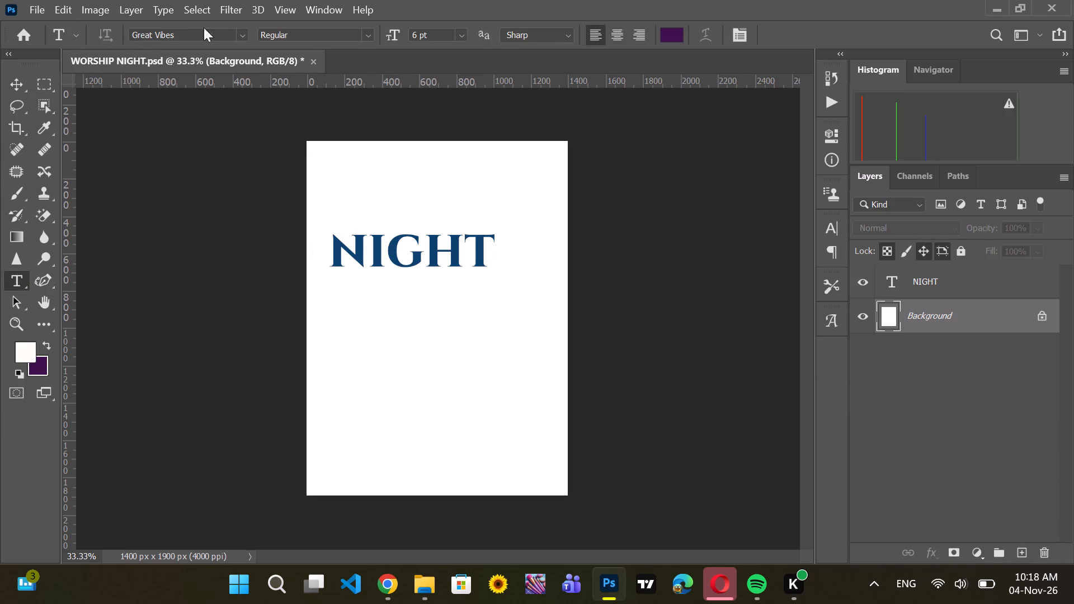
{"action": "left_click", "coordinate": [239, 37]}
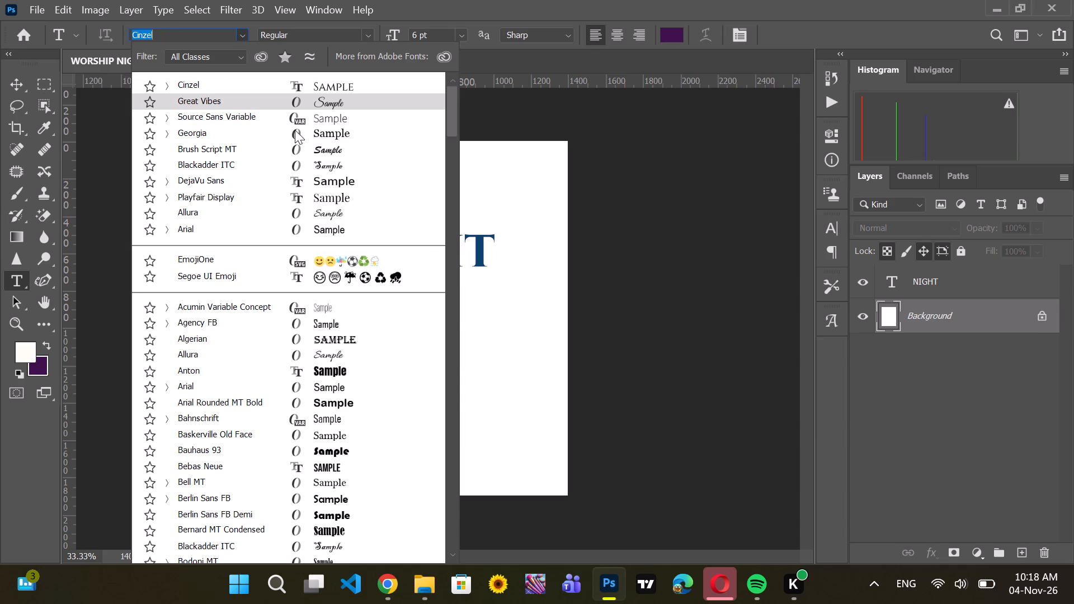
{"action": "left_click", "coordinate": [314, 150]}
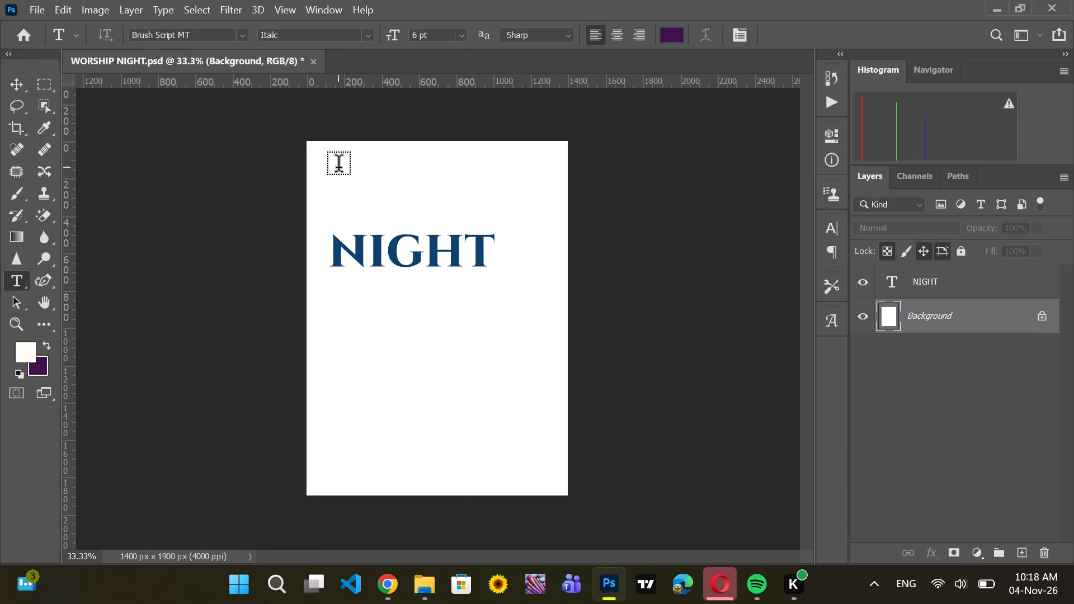
{"action": "left_click", "coordinate": [351, 188]}
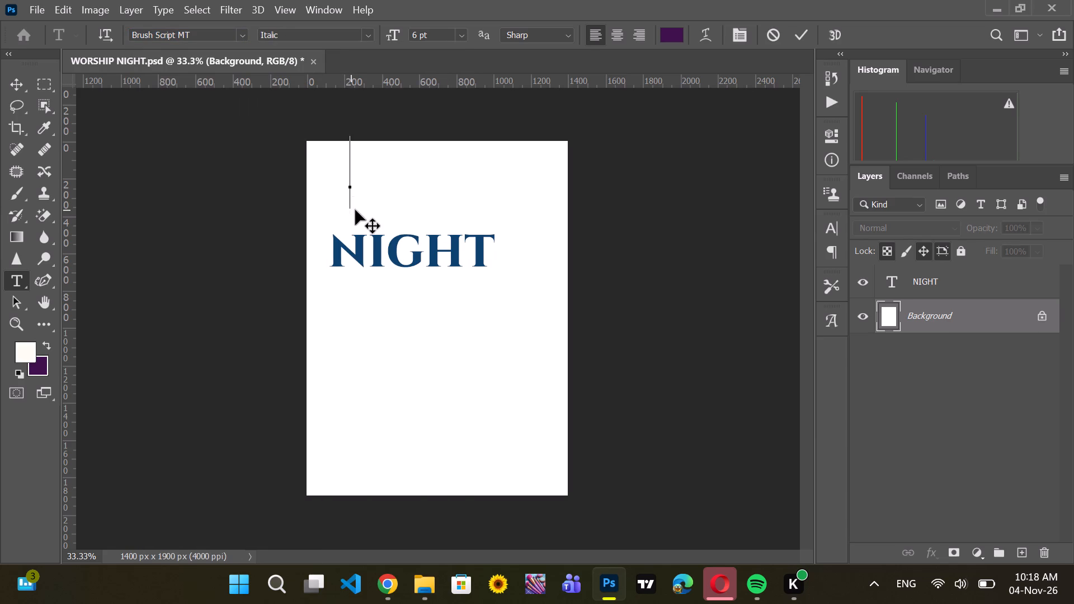
{"action": "key", "text": "w"}
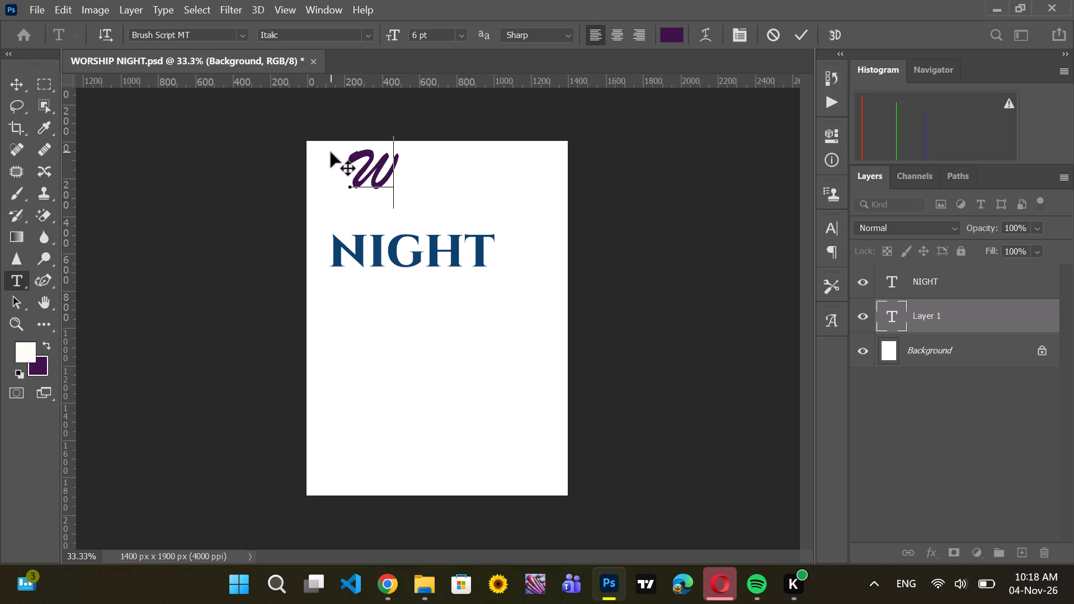
{"action": "type", "text": "ORD"}
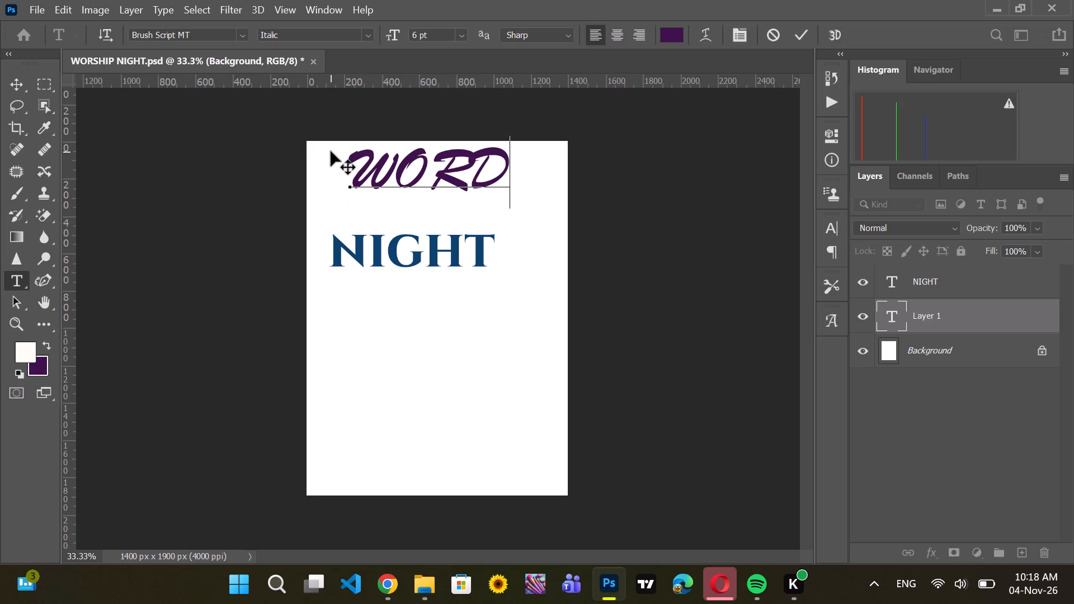
{"action": "key", "text": "BackSpace"}
{"action": "key", "text": "BackSpace"}
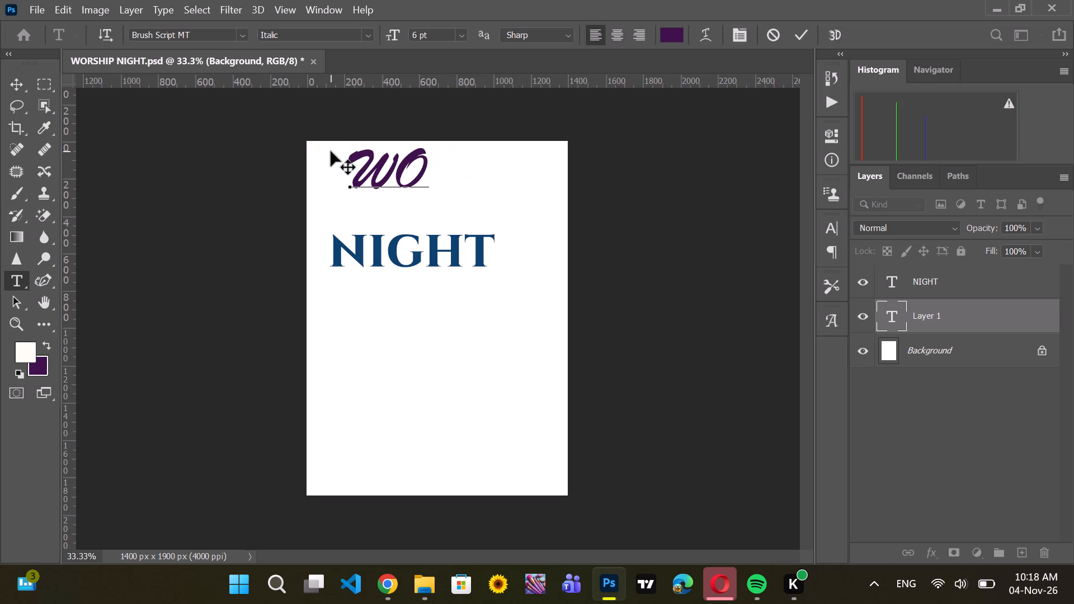
{"action": "key", "text": "BackSpace"}
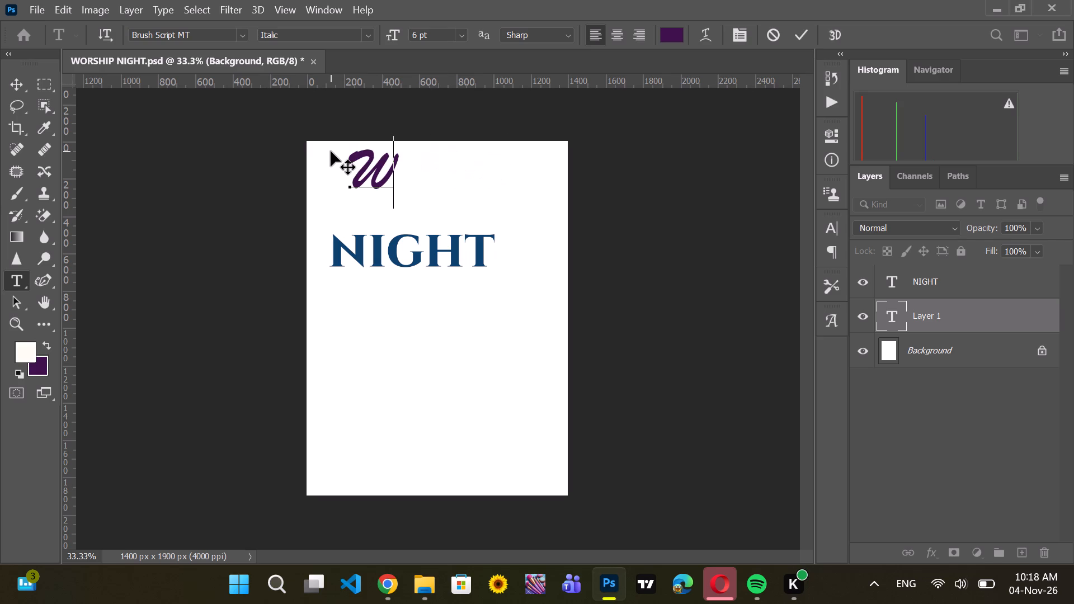
{"action": "type", "text": "or"}
{"action": "type", "text": "ship"}
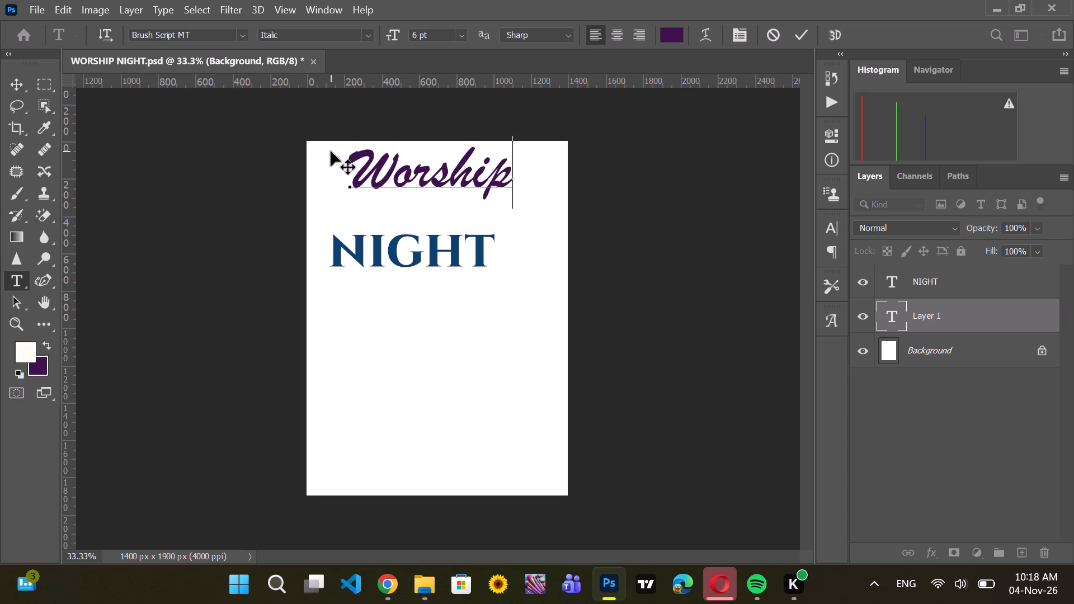
{"action": "left_click", "coordinate": [805, 32]}
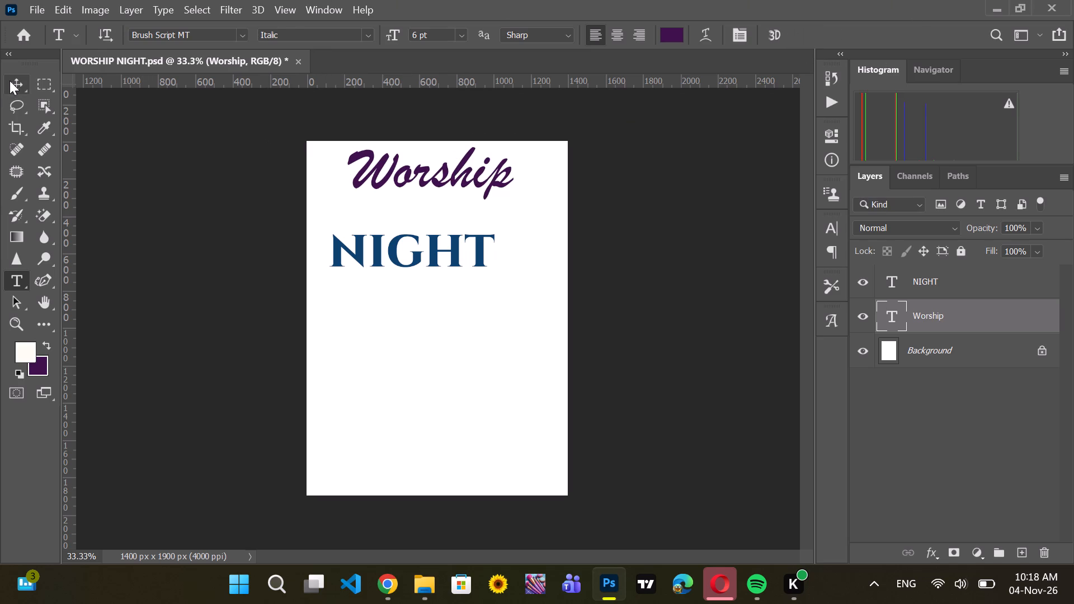
Move both texts lower on the canvas, stacking Worship directly above NIGHT with their left and right edges aligned.
{"action": "left_click", "coordinate": [10, 81]}
{"action": "left_click_drag", "start_coordinate": [429, 176], "coordinate": [408, 208]}
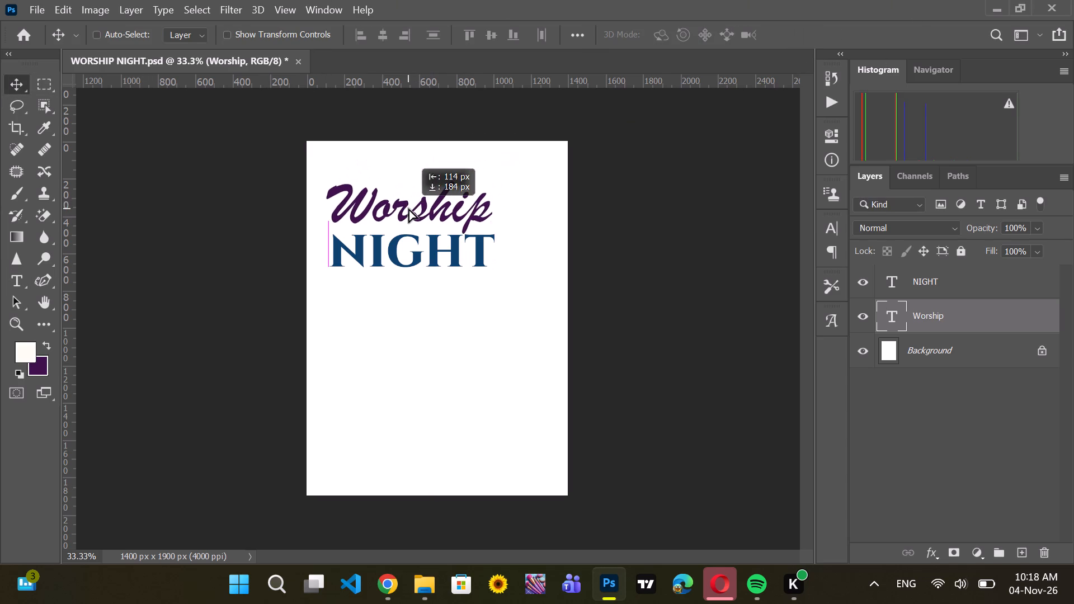
{"action": "left_click_drag", "start_coordinate": [408, 208], "coordinate": [408, 210]}
{"action": "left_click", "coordinate": [935, 285]}
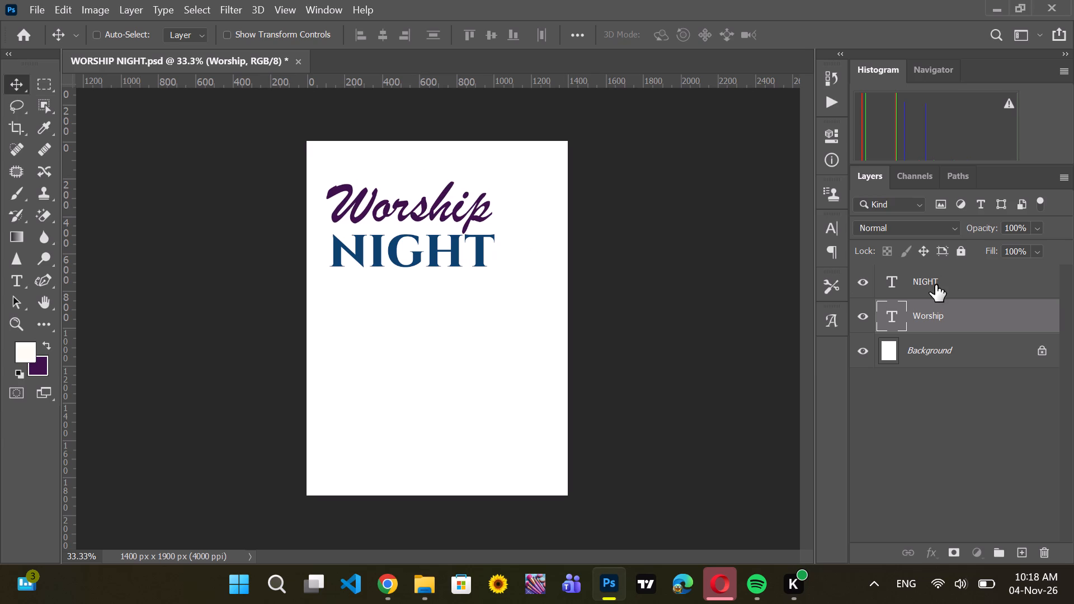
{"action": "left_click_drag", "start_coordinate": [450, 254], "coordinate": [452, 267]}
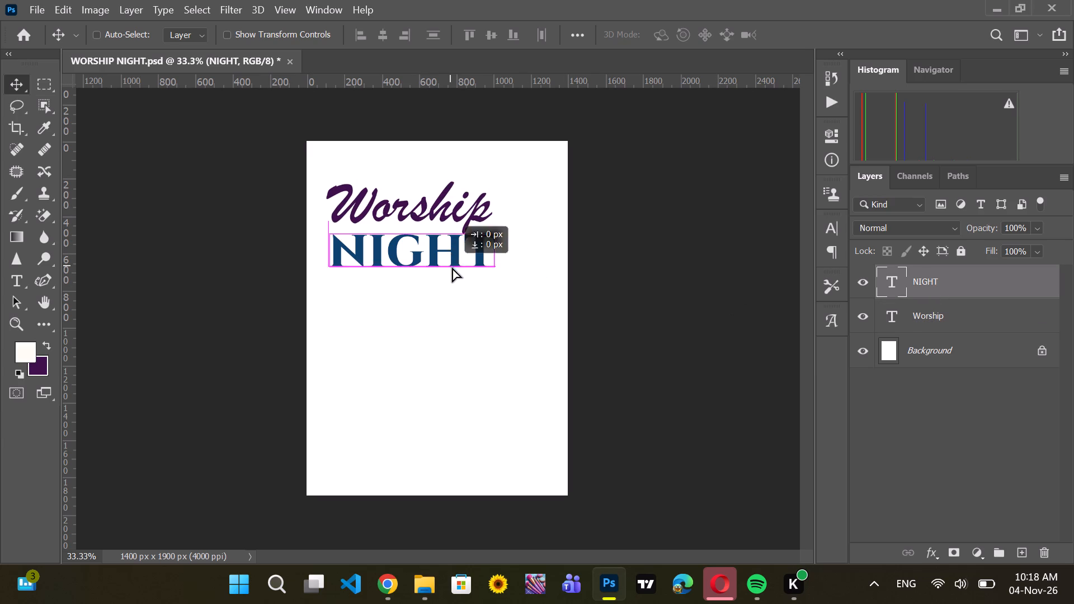
{"action": "left_click_drag", "start_coordinate": [452, 267], "coordinate": [445, 295]}
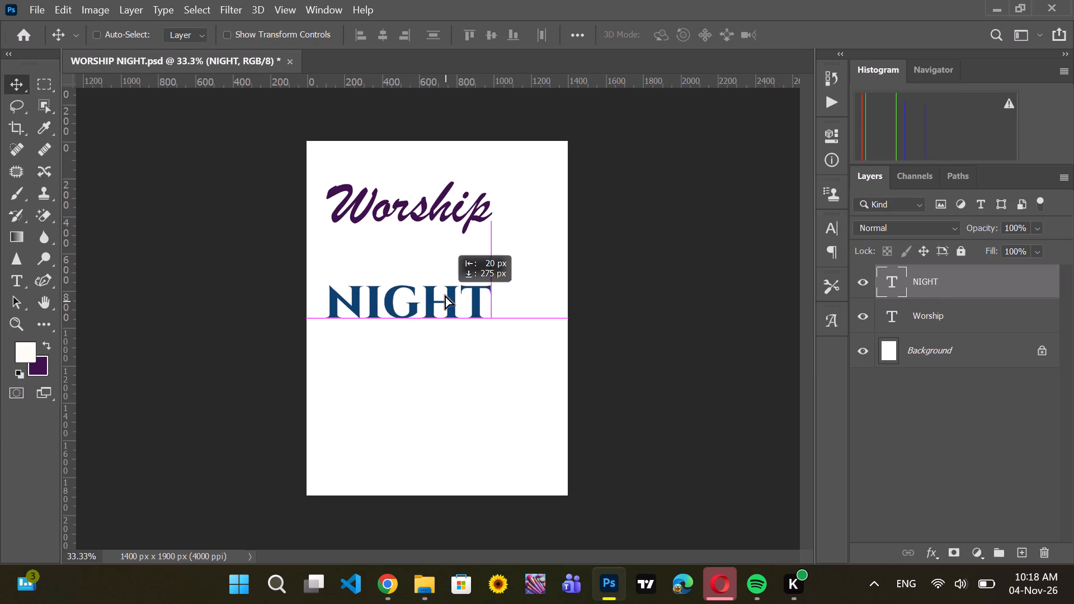
{"action": "left_click_drag", "start_coordinate": [445, 295], "coordinate": [444, 295]}
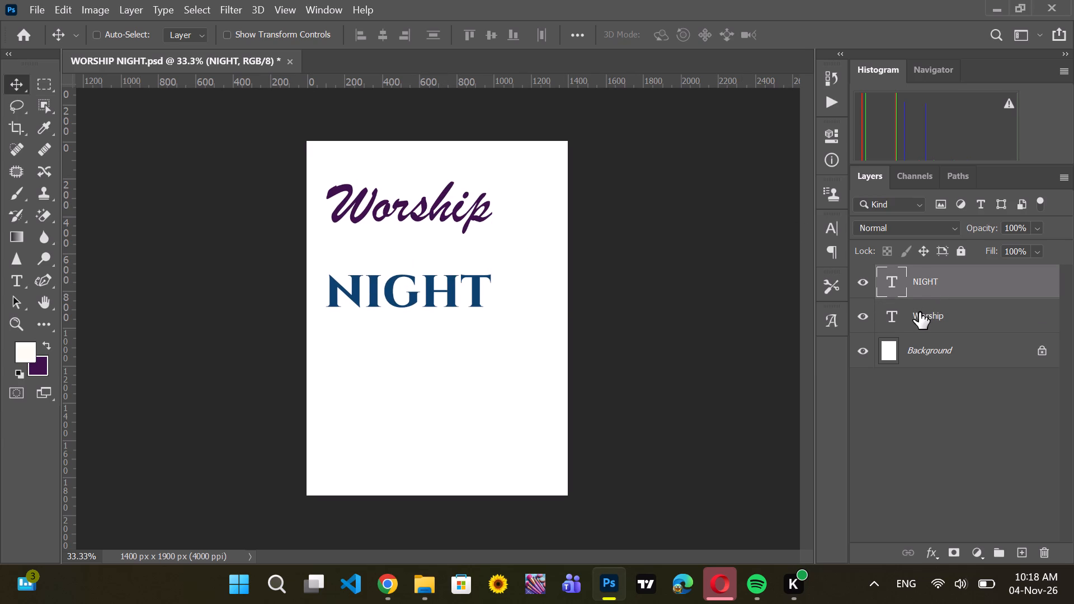
{"action": "left_click", "coordinate": [919, 312]}
{"action": "left_click_drag", "start_coordinate": [444, 197], "coordinate": [447, 215]}
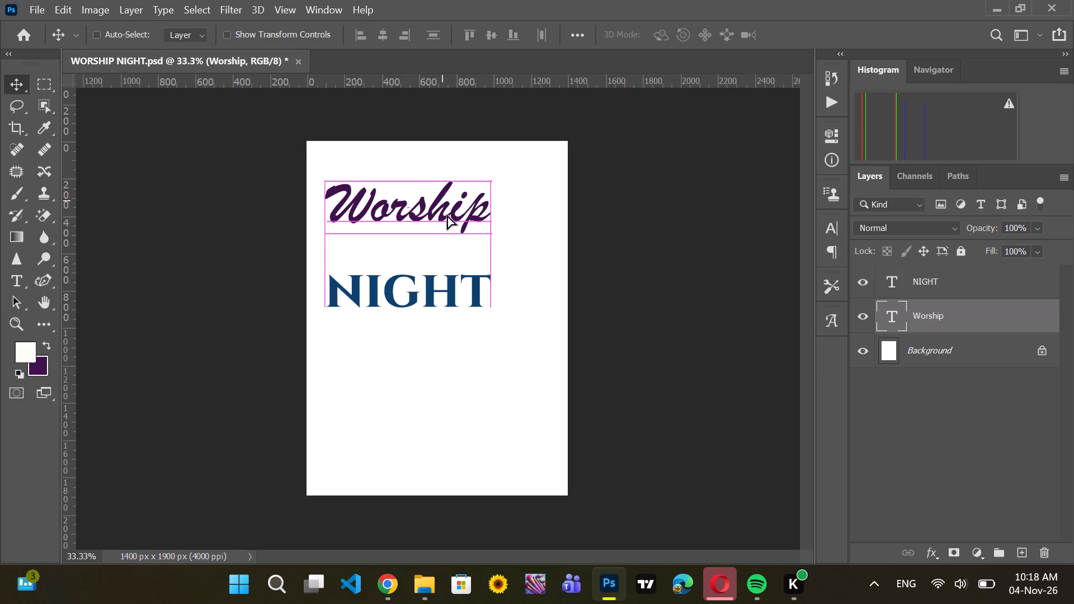
{"action": "left_click_drag", "start_coordinate": [447, 215], "coordinate": [447, 233]}
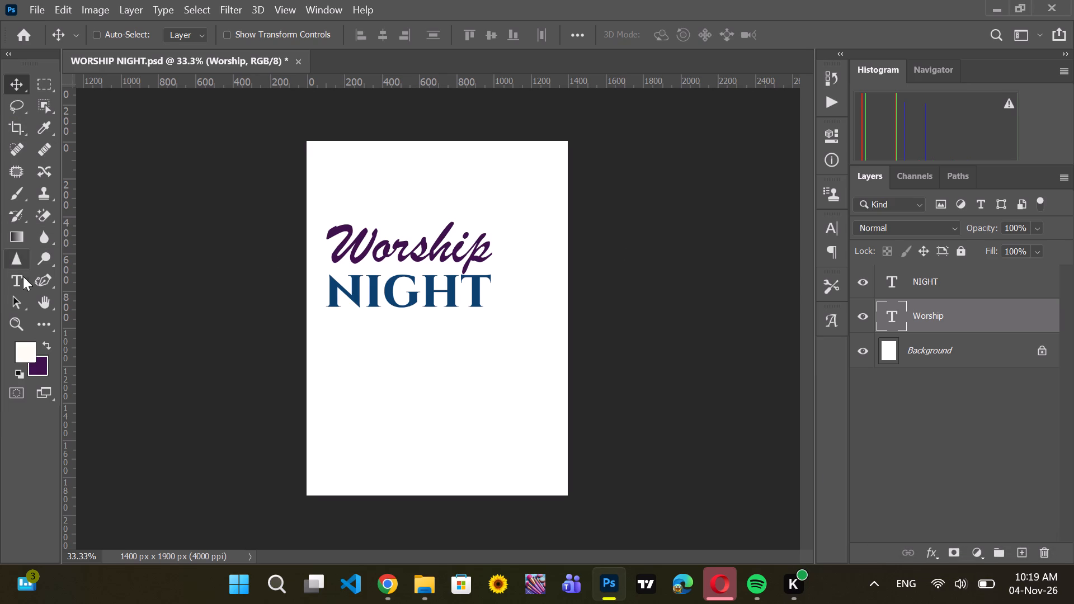
Set the Curvature Pen tool to draw shapes with no fill and a golden-yellow 4 px stroke.
{"action": "left_click", "coordinate": [50, 280]}
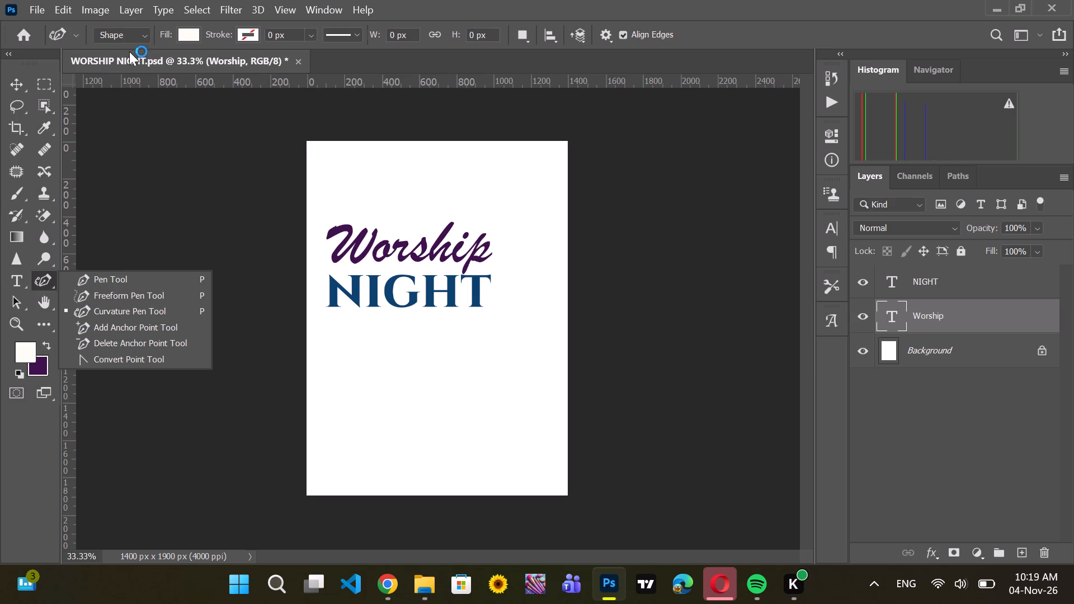
{"action": "left_click", "coordinate": [192, 32]}
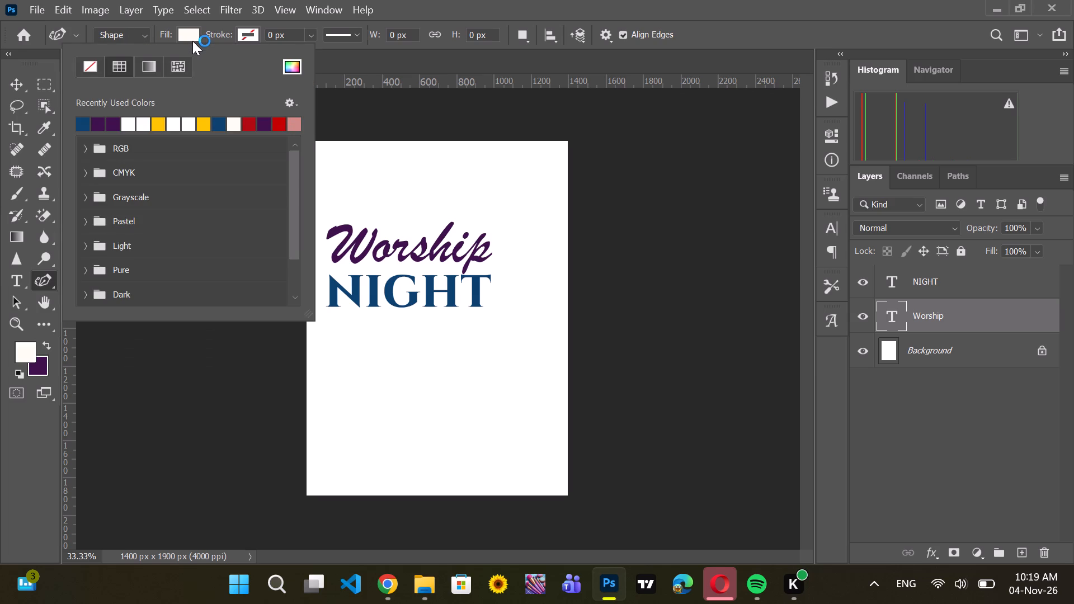
{"action": "left_click", "coordinate": [83, 72]}
{"action": "left_click", "coordinate": [248, 40]}
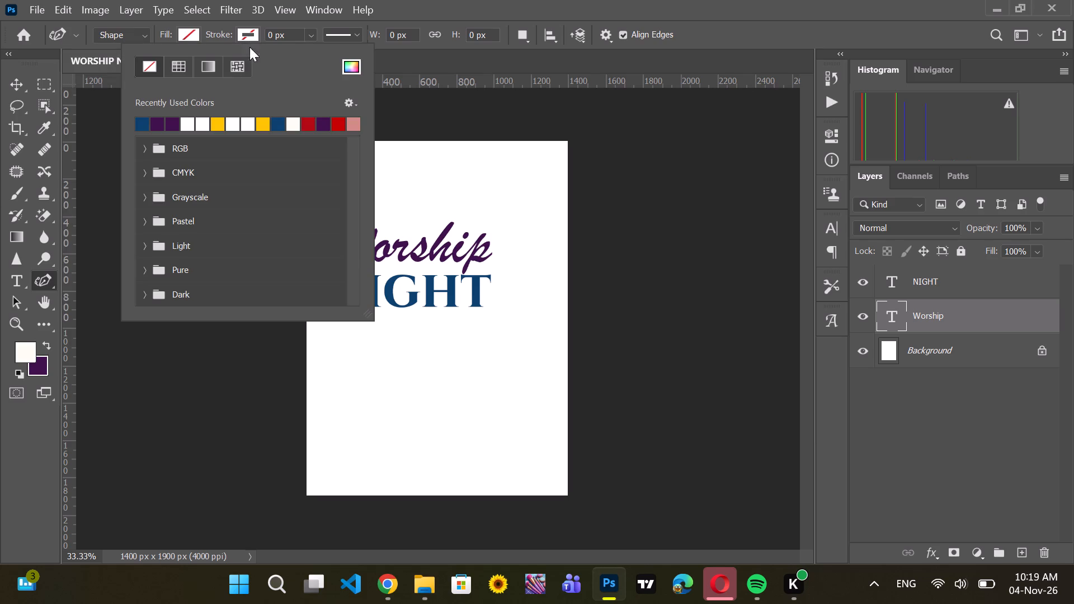
{"action": "left_click", "coordinate": [219, 122]}
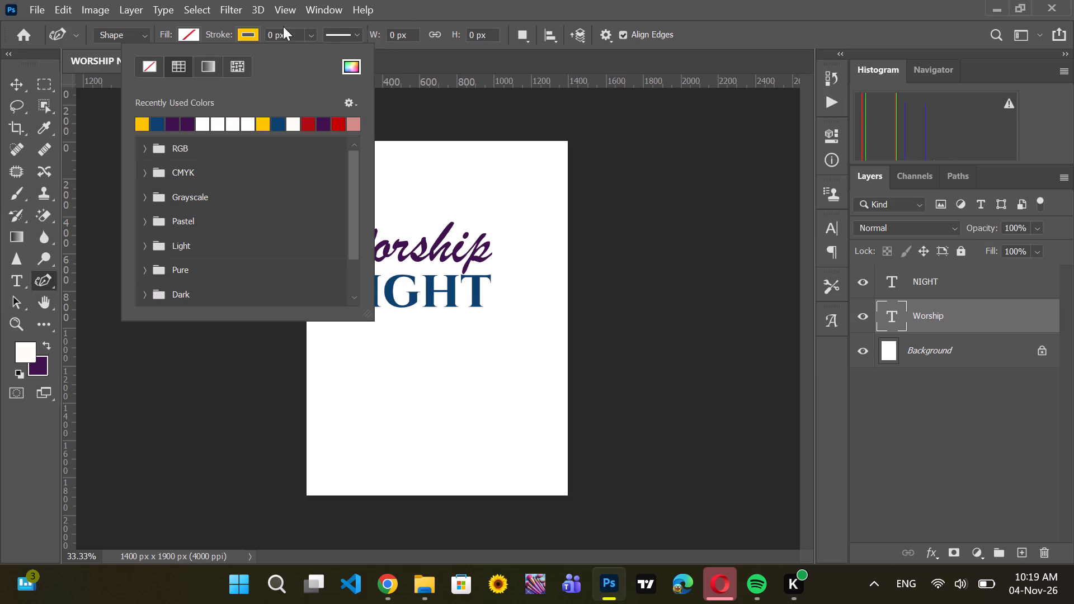
{"action": "left_click", "coordinate": [271, 34]}
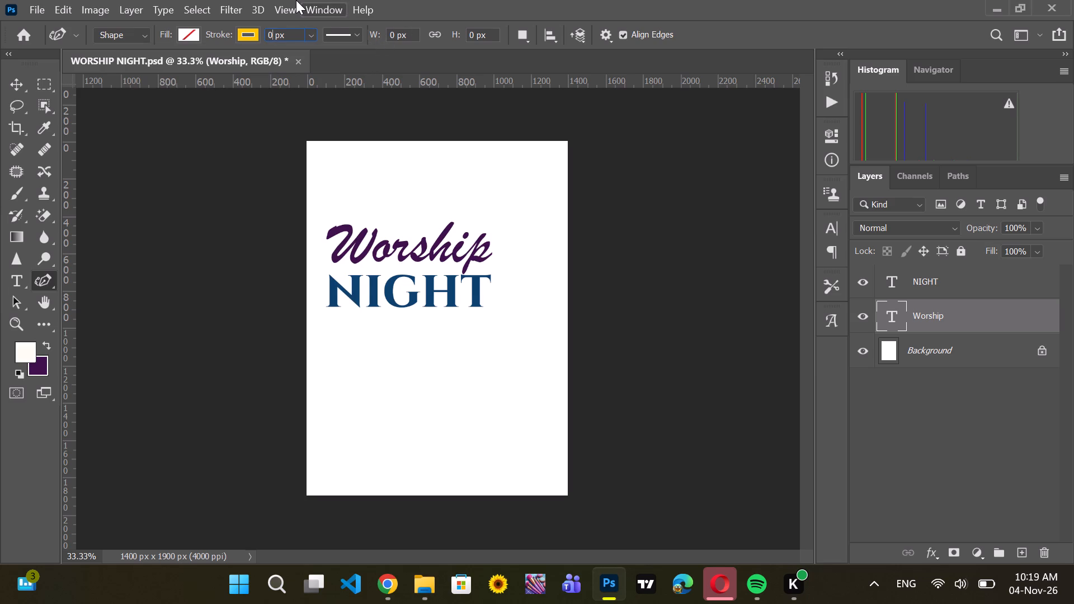
{"action": "key", "text": "BackSpace"}
{"action": "key", "text": "4"}
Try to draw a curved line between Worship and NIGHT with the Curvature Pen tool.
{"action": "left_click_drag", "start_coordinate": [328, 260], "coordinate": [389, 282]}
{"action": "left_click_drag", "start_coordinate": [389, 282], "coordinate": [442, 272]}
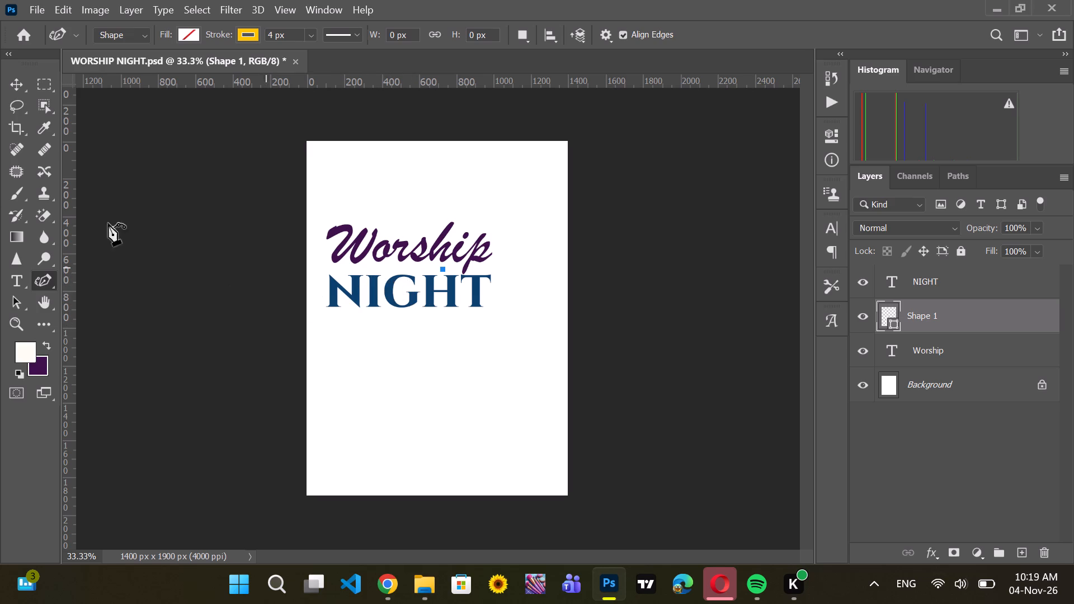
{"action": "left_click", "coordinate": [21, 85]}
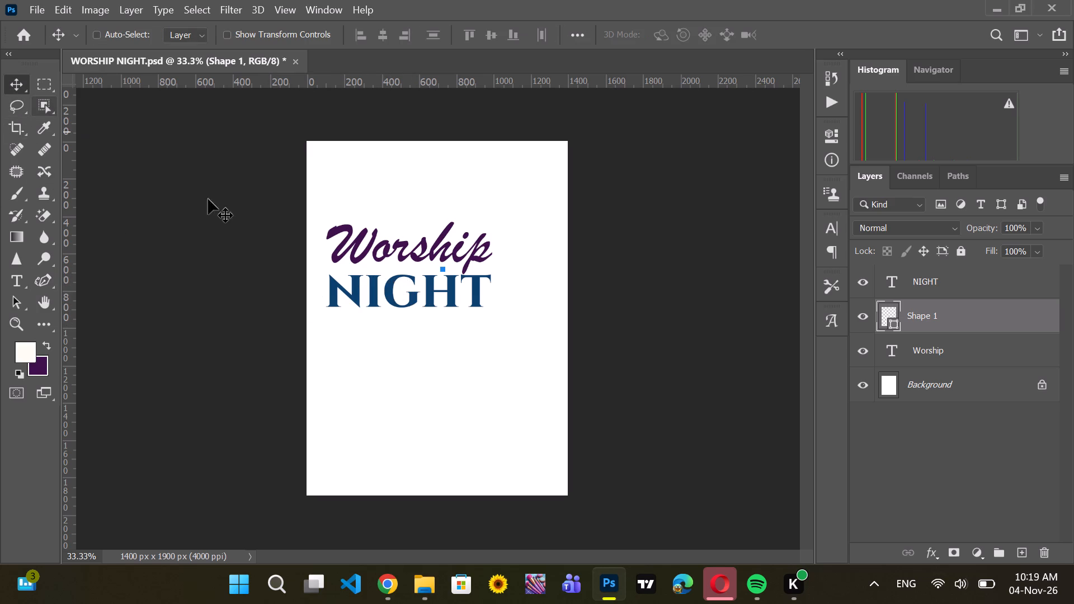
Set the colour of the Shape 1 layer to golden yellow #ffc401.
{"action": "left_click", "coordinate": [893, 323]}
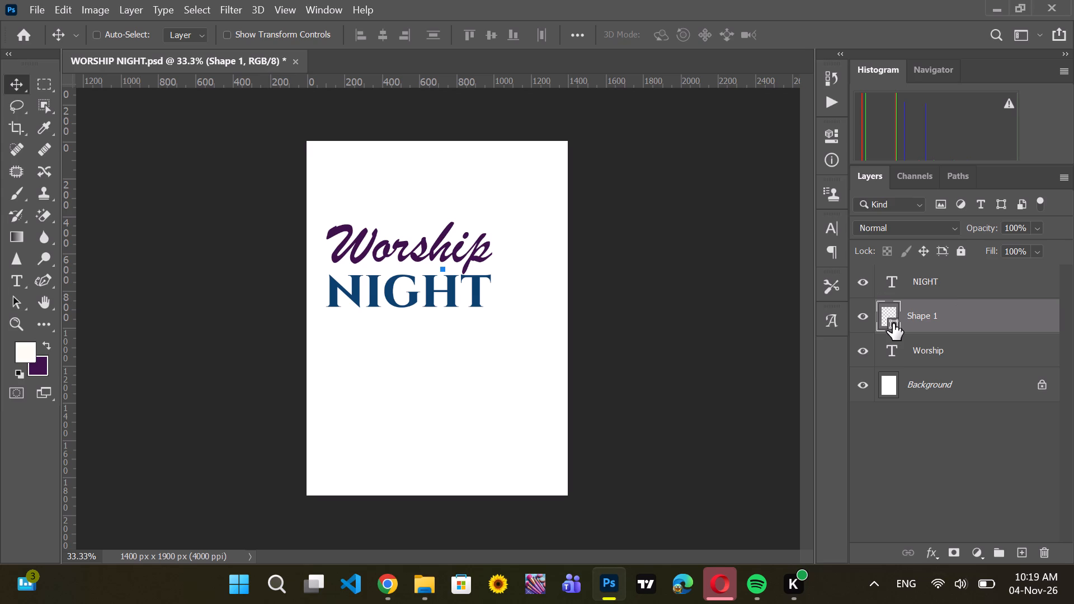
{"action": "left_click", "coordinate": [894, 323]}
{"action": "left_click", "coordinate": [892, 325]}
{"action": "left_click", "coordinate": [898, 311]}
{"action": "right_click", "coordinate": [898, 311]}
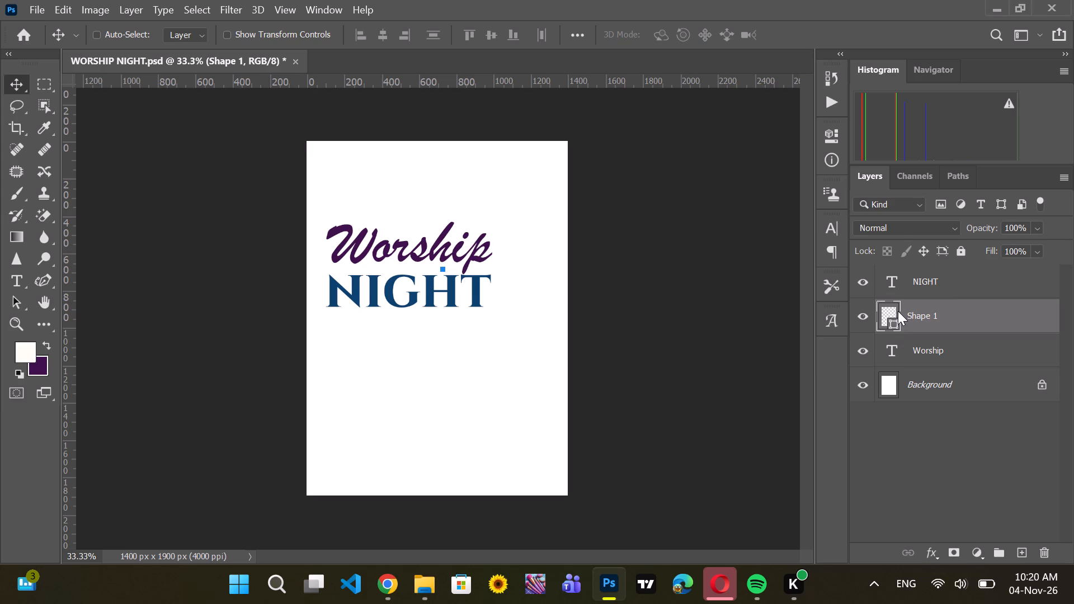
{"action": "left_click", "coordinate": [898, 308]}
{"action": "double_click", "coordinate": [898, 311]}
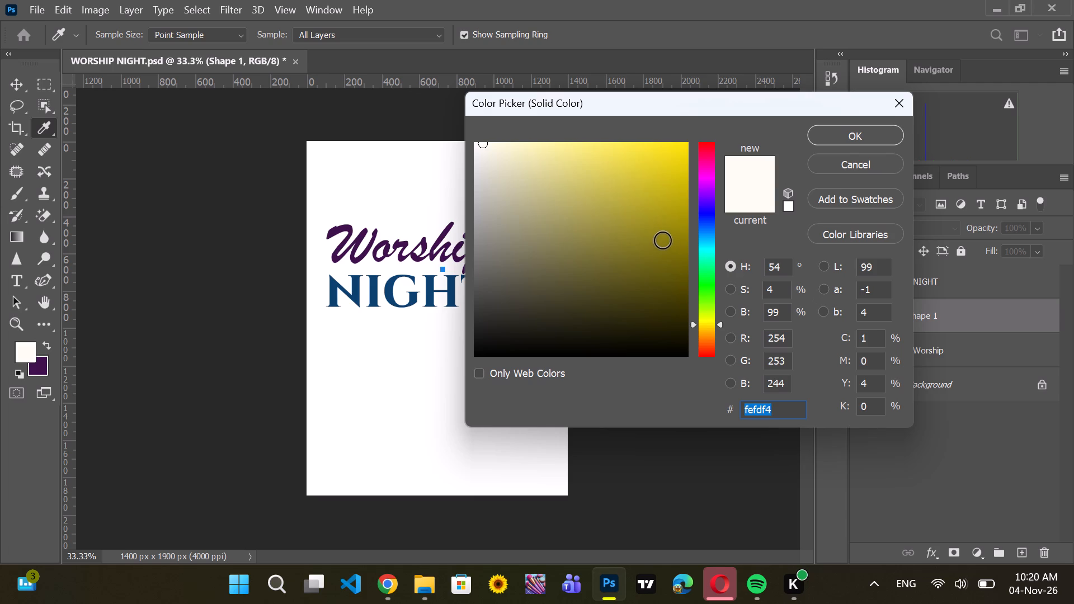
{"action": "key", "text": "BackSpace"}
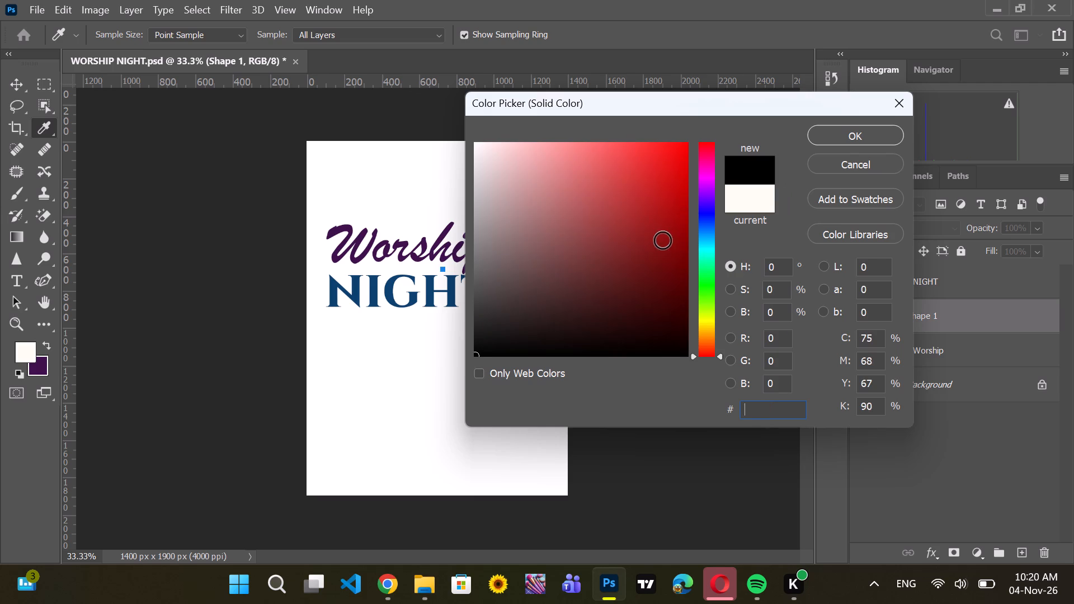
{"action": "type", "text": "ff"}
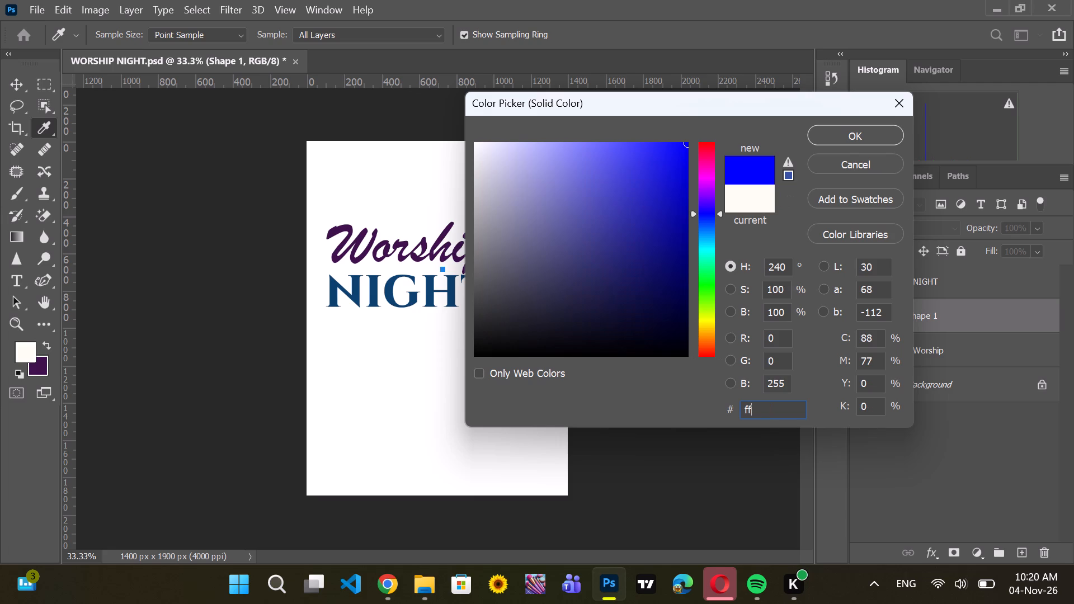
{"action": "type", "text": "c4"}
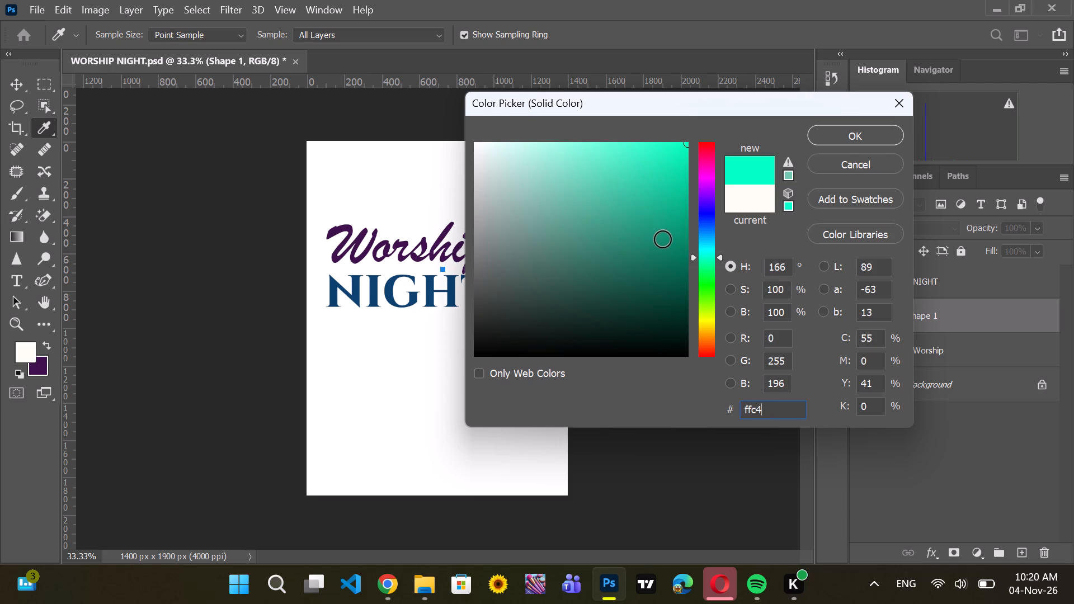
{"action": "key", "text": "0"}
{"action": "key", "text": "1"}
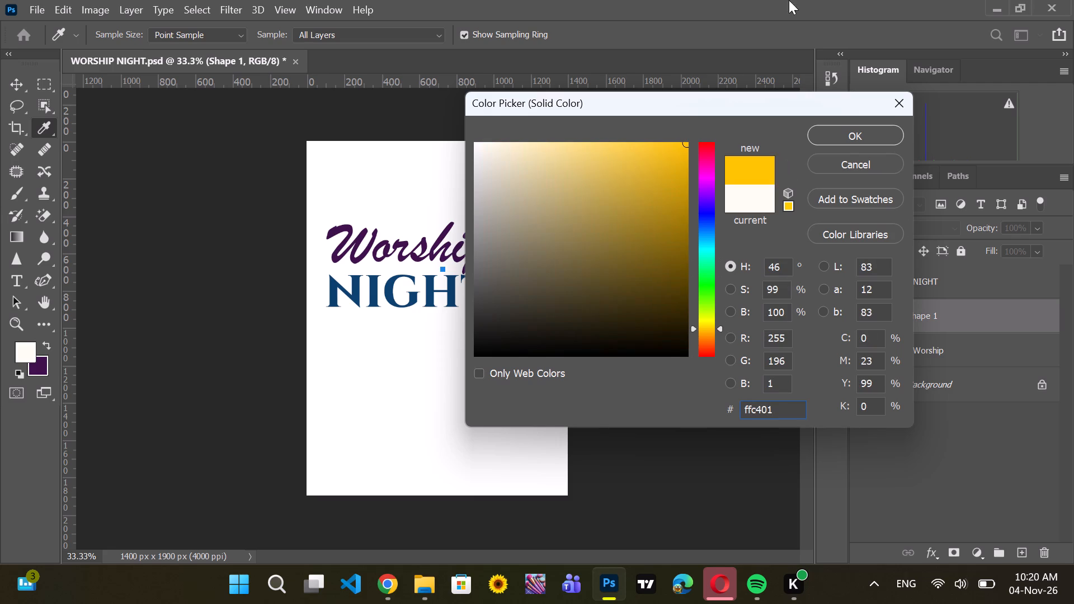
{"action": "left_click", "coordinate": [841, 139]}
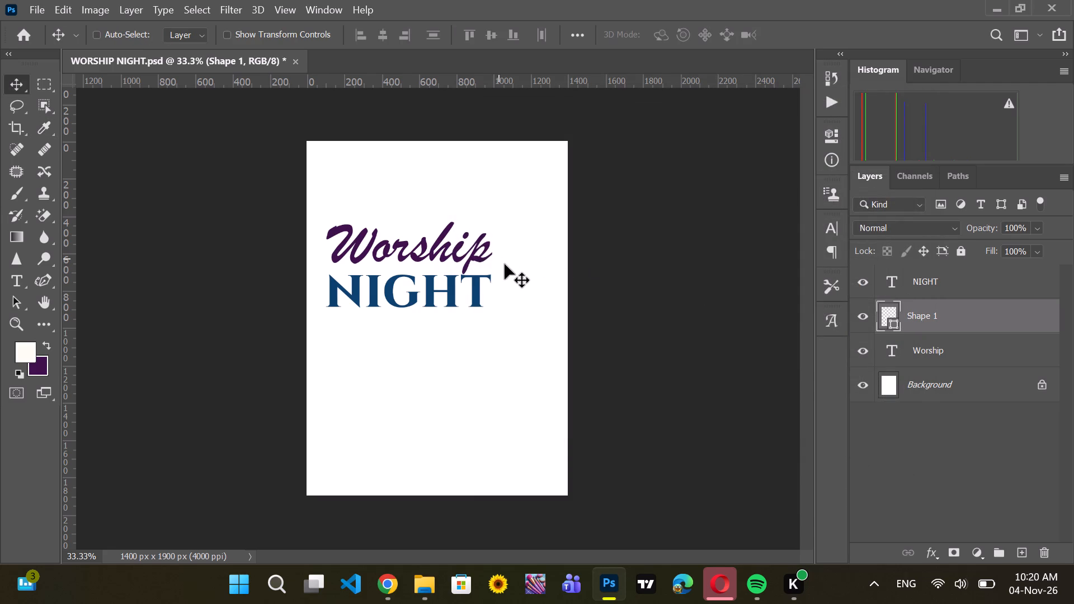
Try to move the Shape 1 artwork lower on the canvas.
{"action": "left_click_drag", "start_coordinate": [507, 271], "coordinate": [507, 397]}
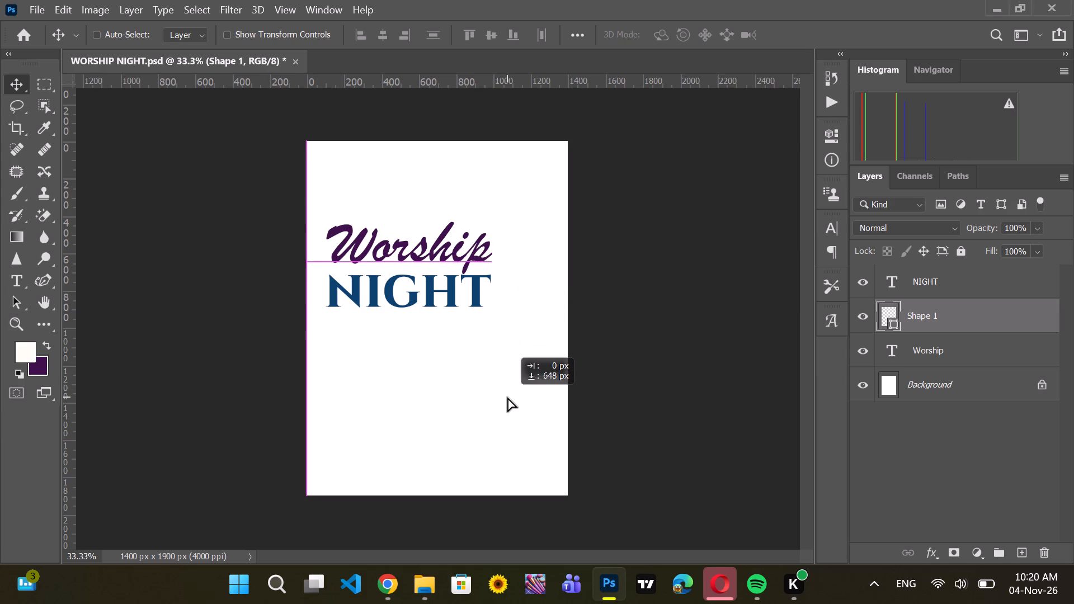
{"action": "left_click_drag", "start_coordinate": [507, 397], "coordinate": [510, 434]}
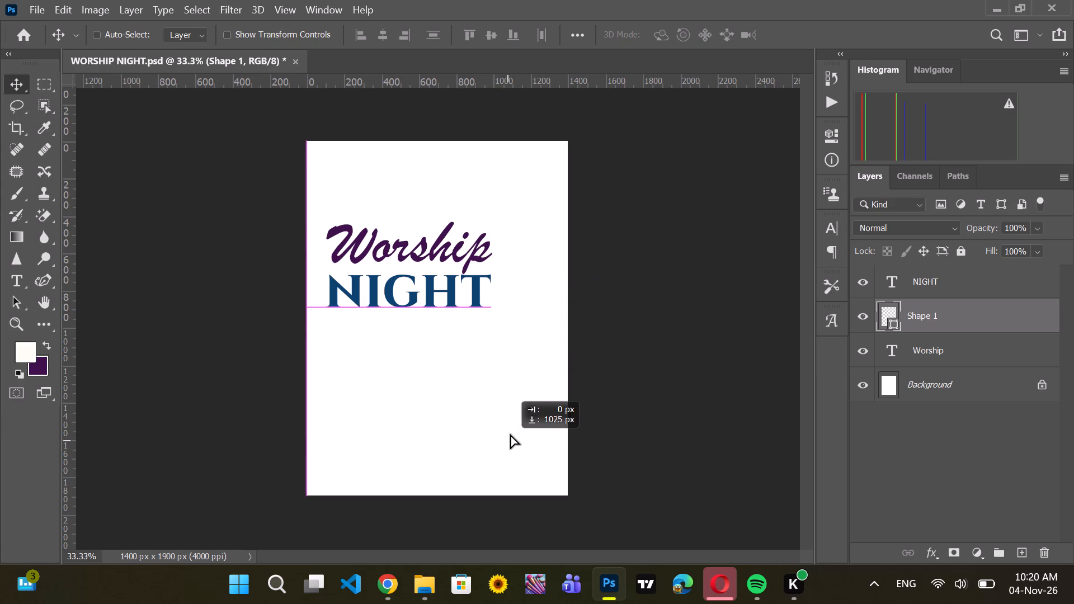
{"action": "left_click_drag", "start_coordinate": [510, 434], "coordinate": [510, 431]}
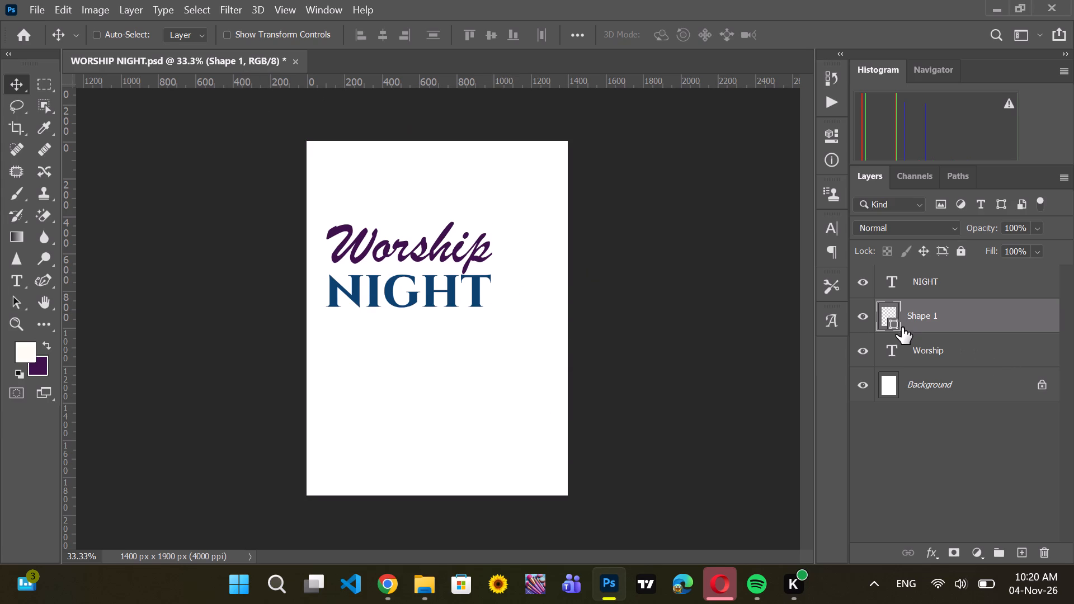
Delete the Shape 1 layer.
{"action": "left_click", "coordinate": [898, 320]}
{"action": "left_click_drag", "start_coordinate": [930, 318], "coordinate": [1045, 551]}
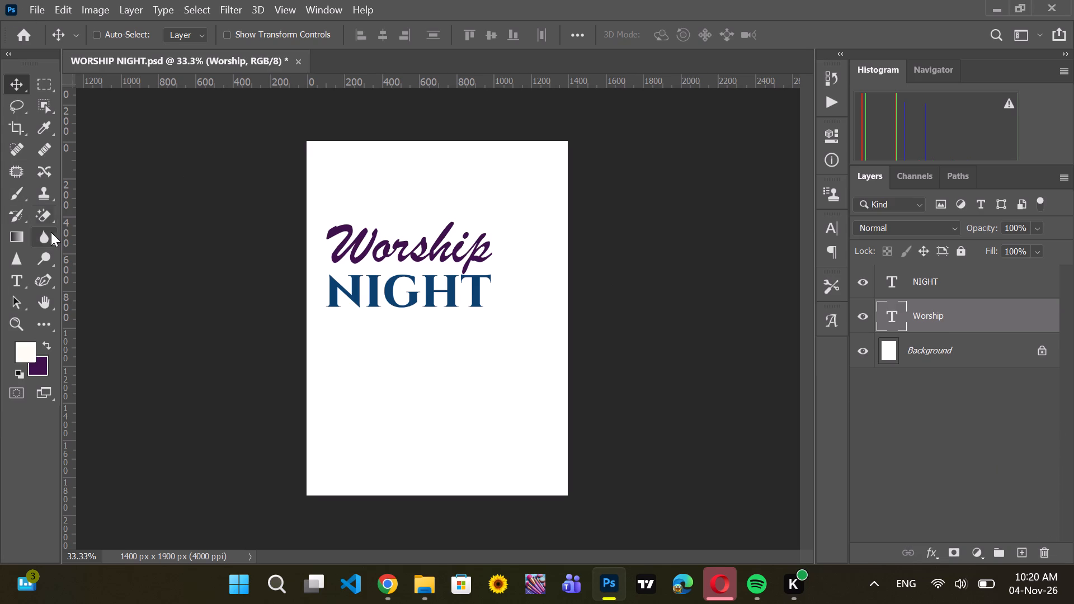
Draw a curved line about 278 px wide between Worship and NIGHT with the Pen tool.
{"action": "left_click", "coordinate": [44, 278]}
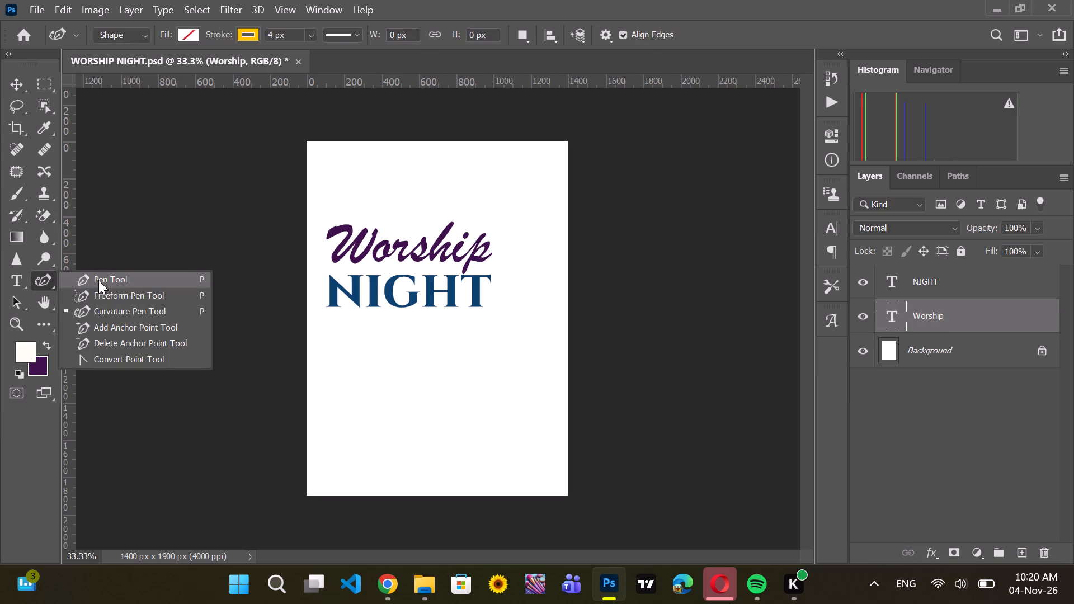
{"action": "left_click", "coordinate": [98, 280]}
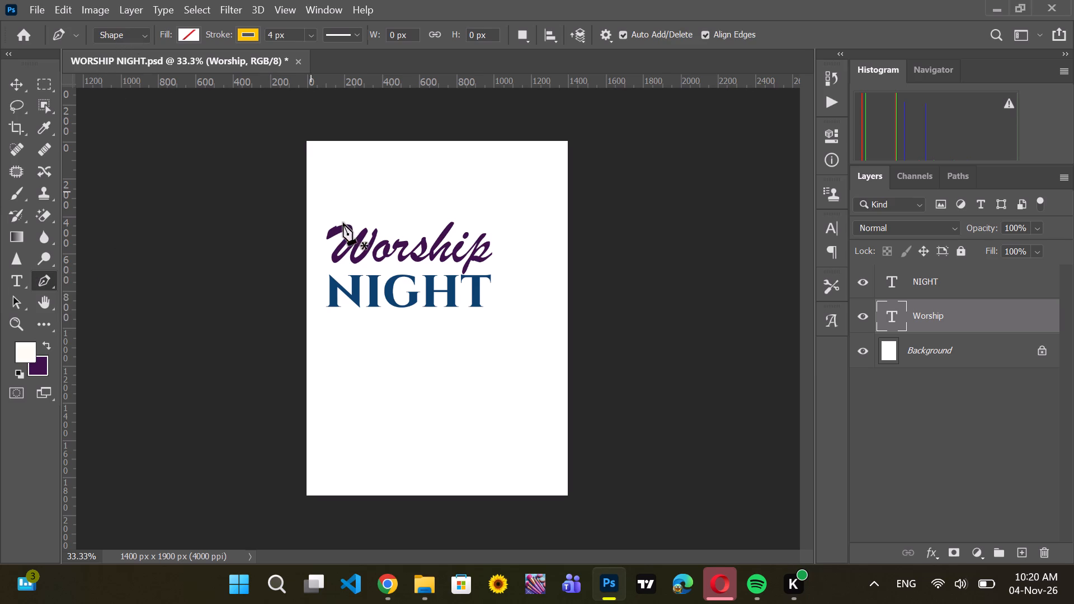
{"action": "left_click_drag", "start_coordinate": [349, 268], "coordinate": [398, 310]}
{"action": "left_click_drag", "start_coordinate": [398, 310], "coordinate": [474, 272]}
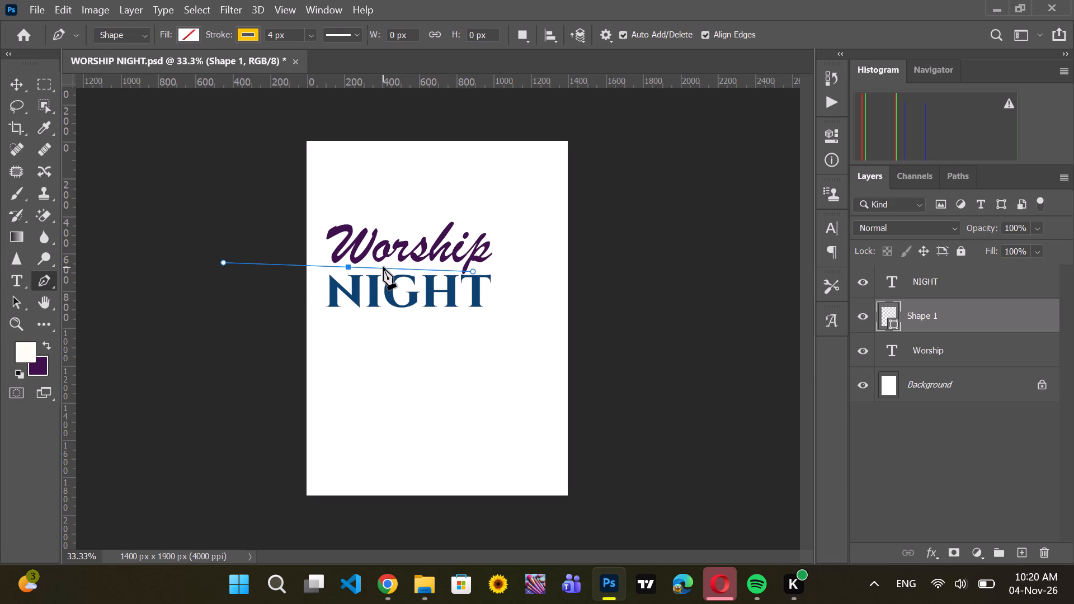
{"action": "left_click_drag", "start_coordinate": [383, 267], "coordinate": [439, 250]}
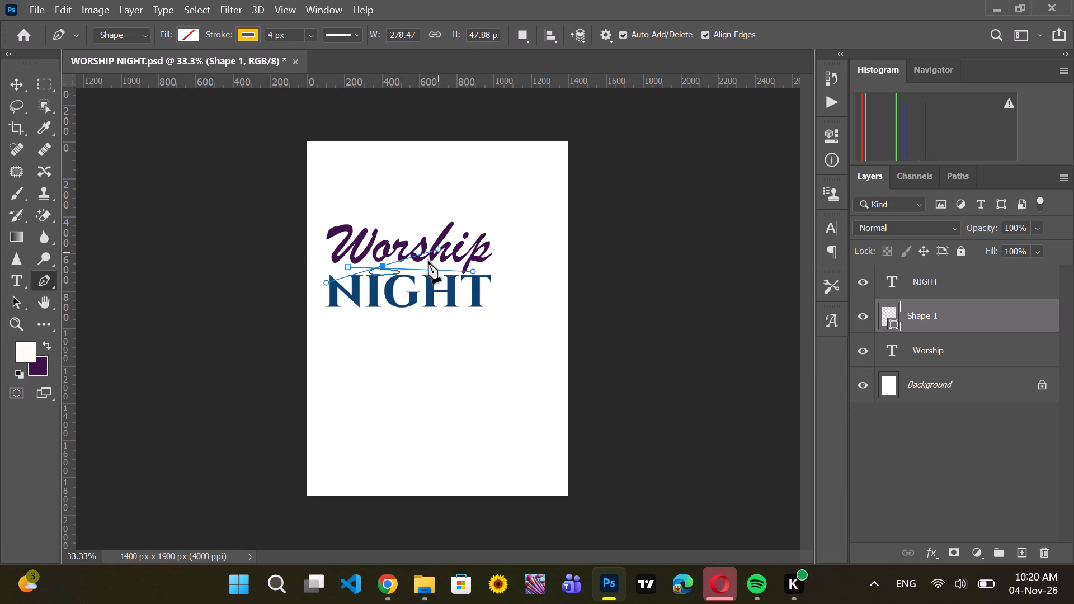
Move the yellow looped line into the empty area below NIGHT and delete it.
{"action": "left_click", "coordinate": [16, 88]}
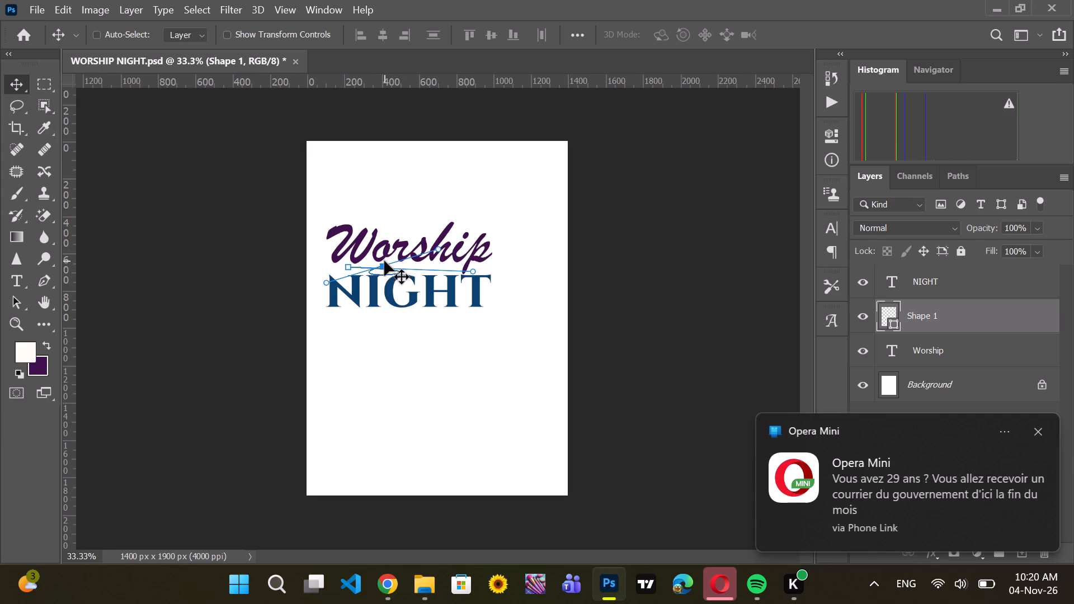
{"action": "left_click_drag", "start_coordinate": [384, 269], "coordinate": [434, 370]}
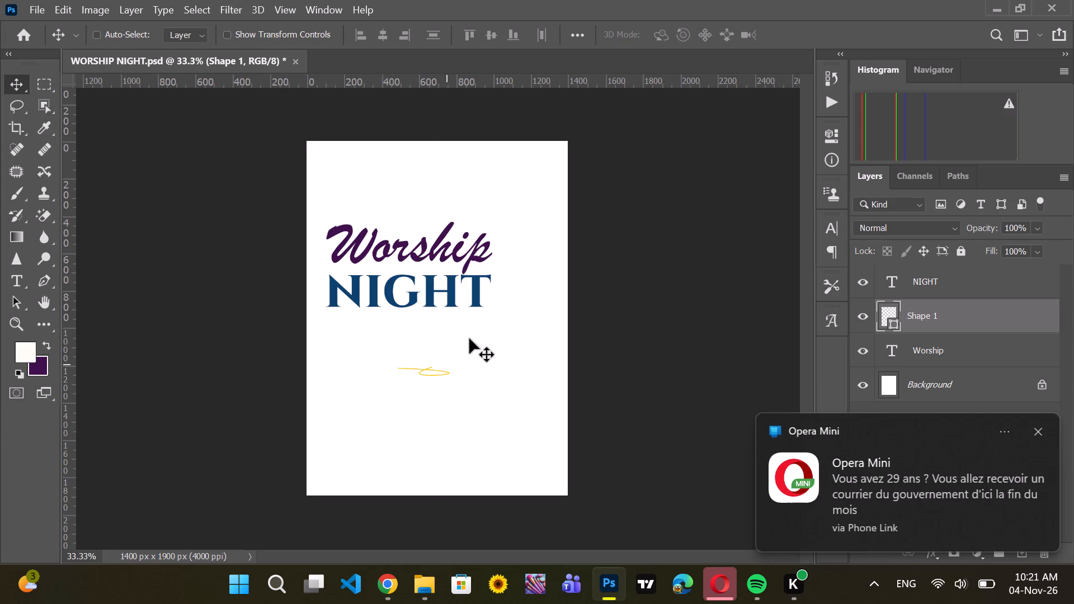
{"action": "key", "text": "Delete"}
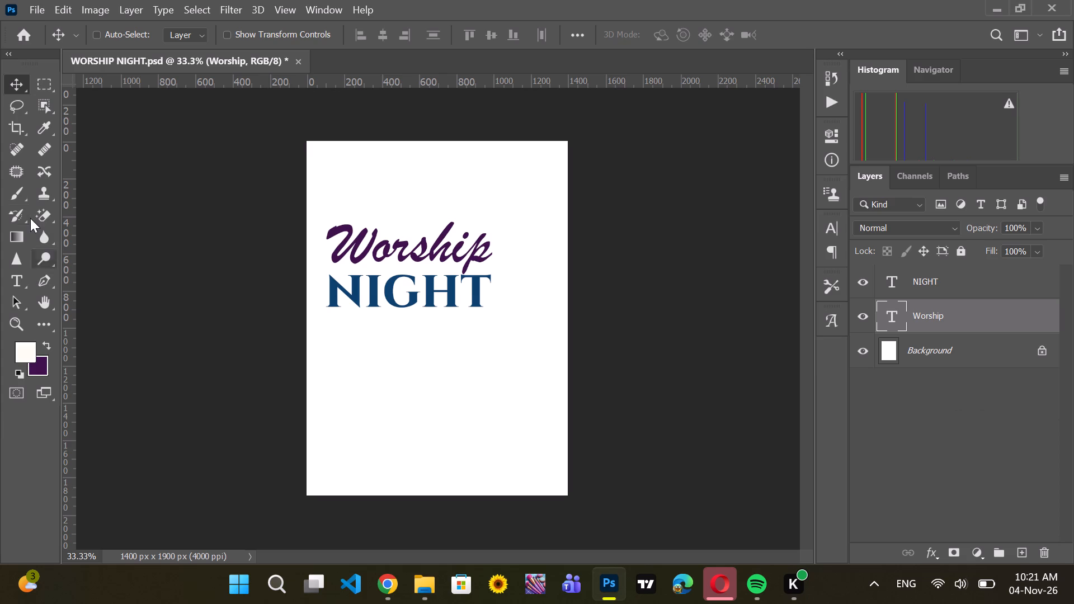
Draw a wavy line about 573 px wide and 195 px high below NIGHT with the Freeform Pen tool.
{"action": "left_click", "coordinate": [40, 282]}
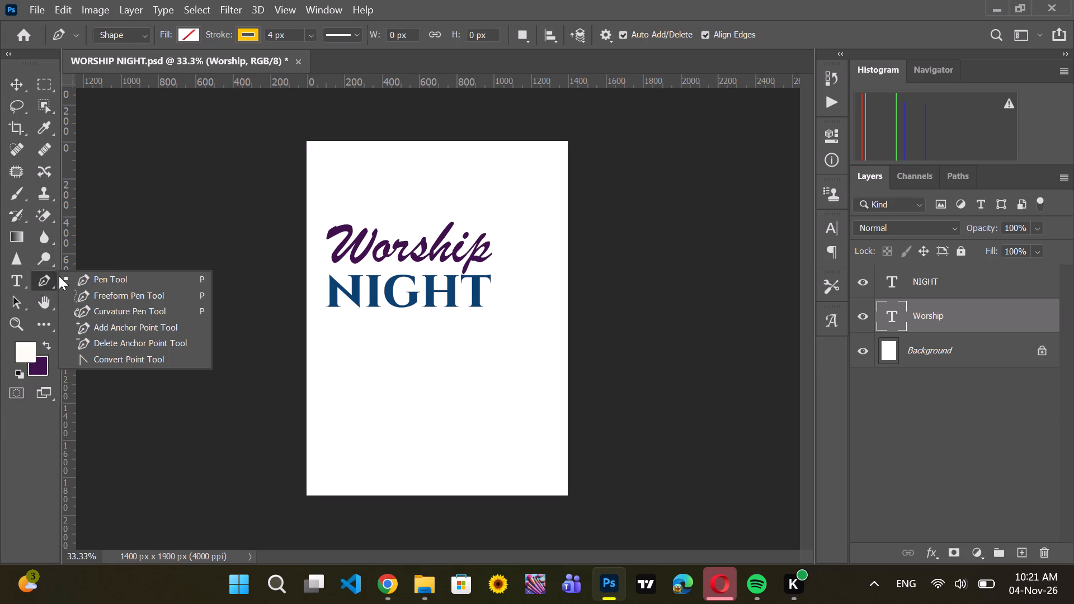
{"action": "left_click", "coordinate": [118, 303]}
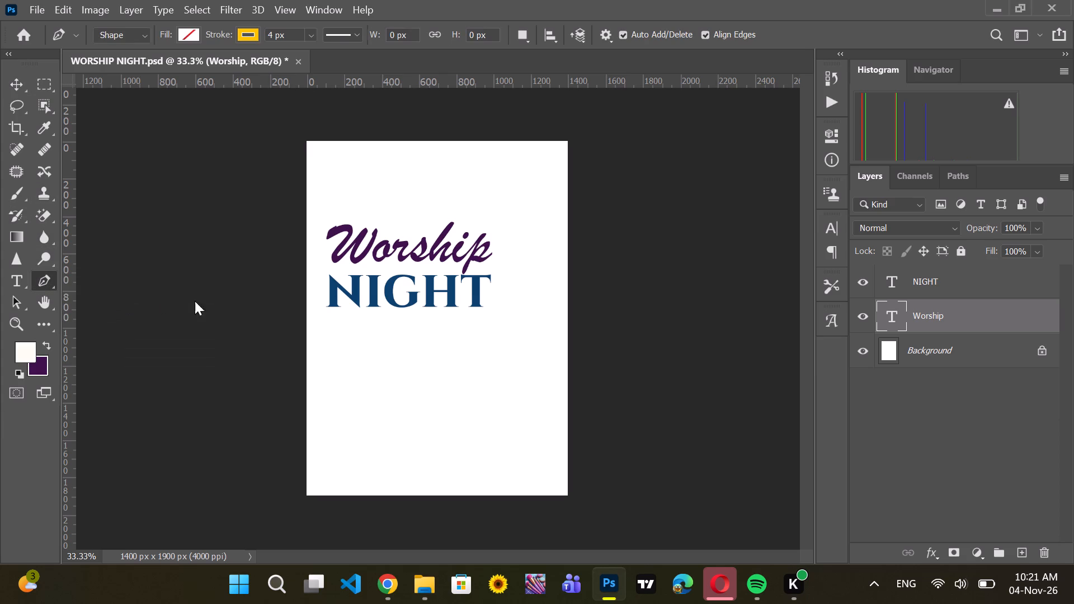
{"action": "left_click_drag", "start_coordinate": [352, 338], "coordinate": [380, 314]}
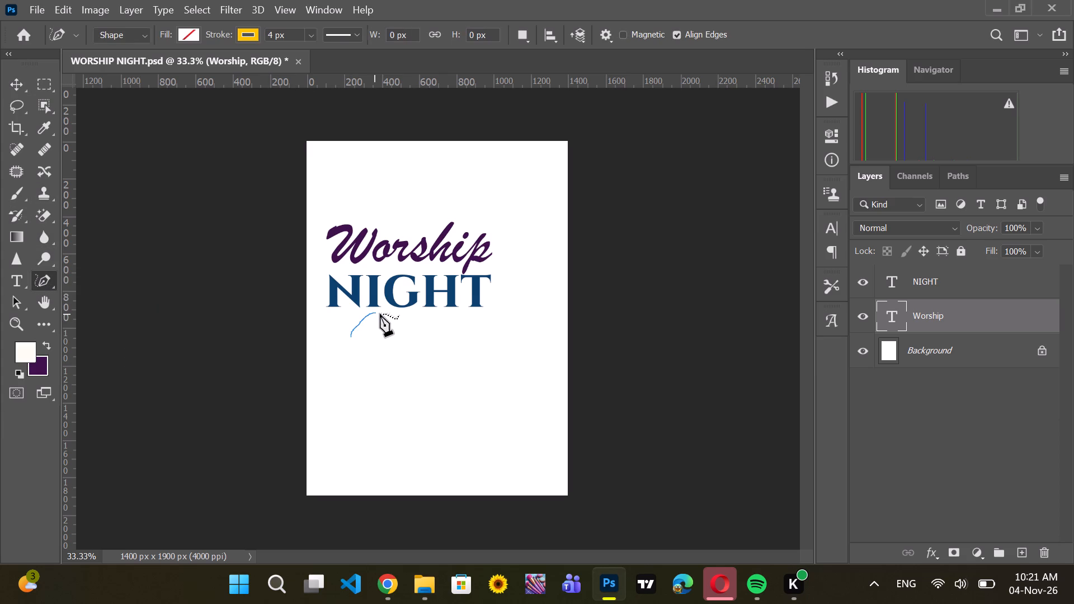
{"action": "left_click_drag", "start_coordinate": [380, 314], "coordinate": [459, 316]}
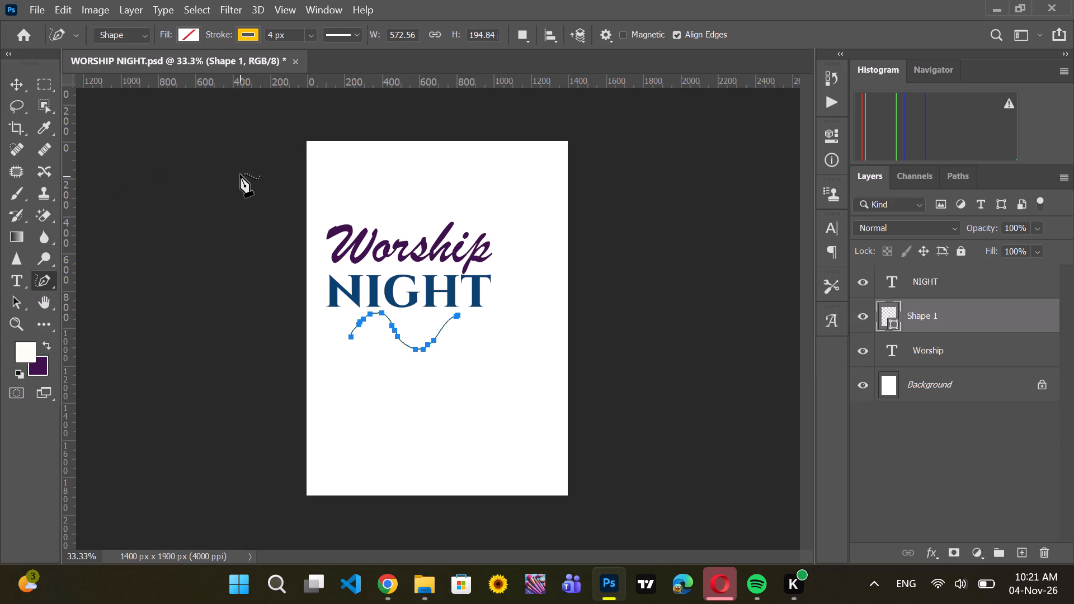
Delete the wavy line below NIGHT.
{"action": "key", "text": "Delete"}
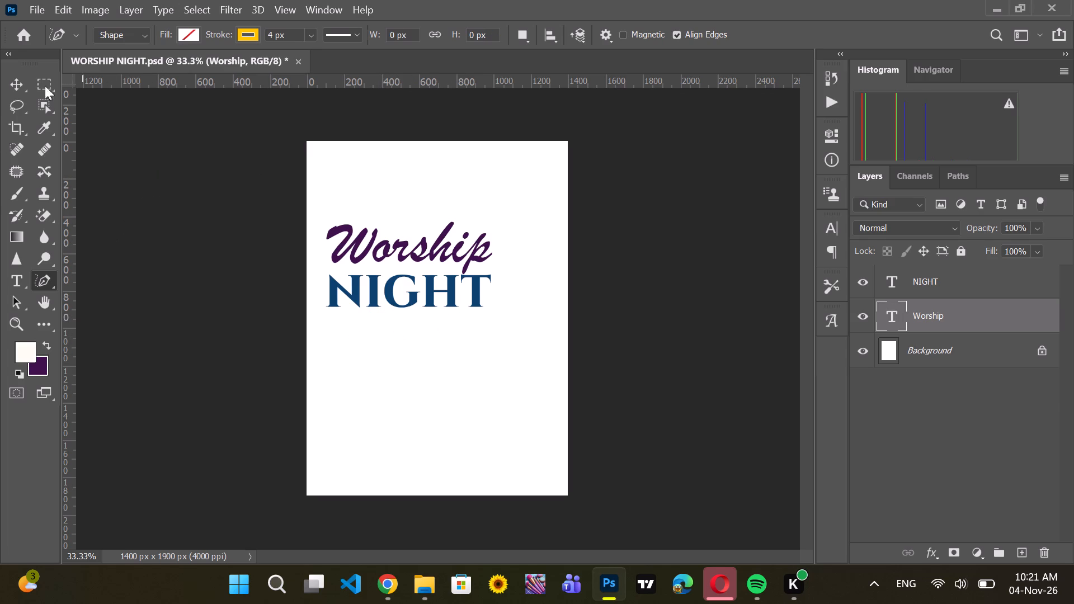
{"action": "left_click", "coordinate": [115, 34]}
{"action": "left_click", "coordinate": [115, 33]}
Try to draw a curved line in the empty area below NIGHT with the Curvature Pen tool.
{"action": "right_click", "coordinate": [49, 279]}
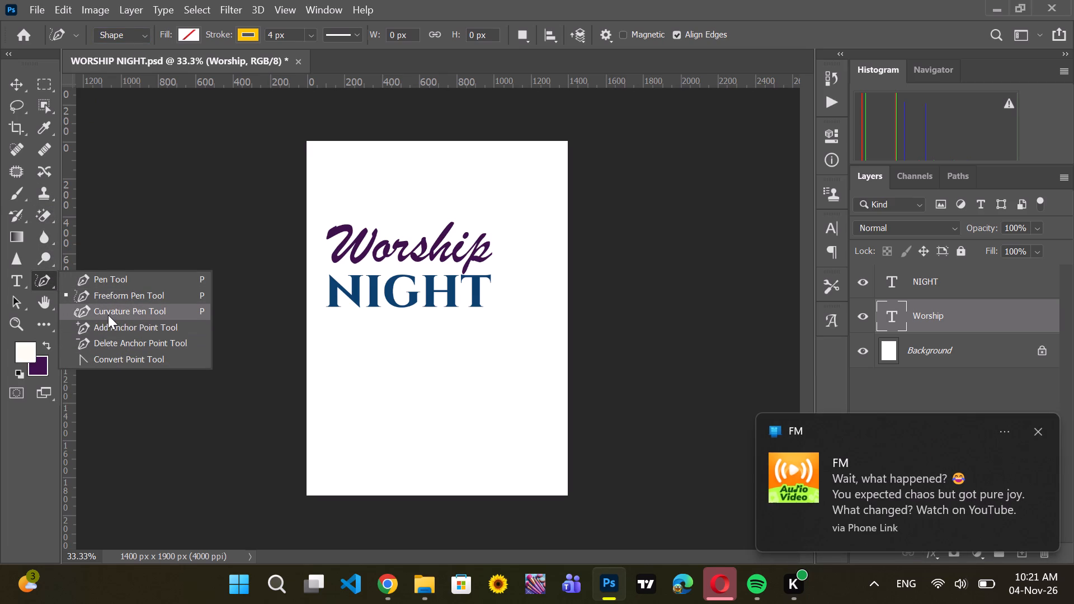
{"action": "left_click", "coordinate": [108, 315]}
{"action": "left_click_drag", "start_coordinate": [332, 353], "coordinate": [386, 352]}
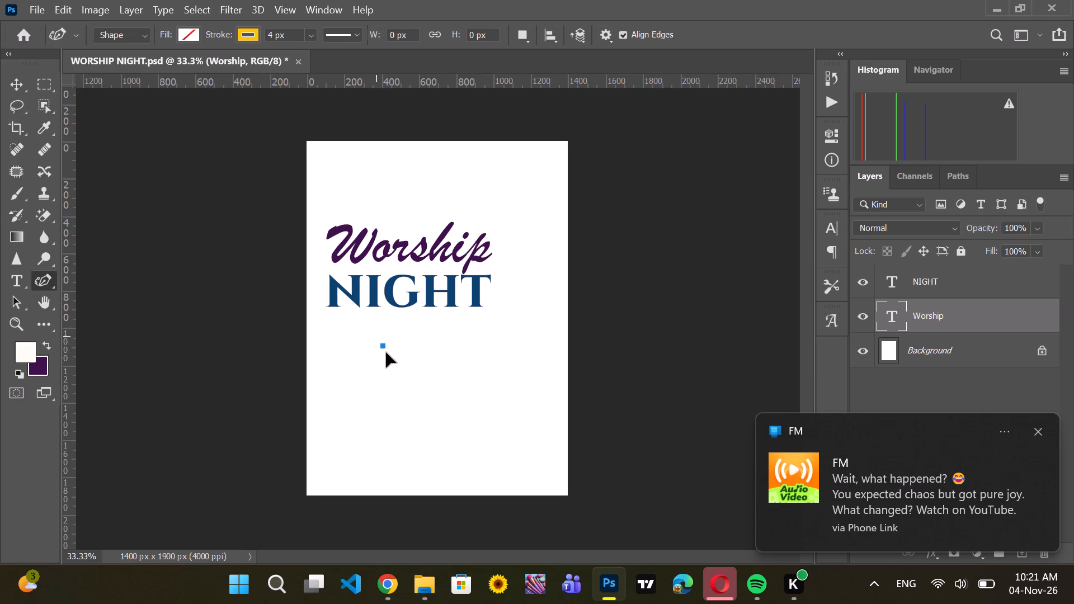
{"action": "left_click_drag", "start_coordinate": [386, 352], "coordinate": [431, 366]}
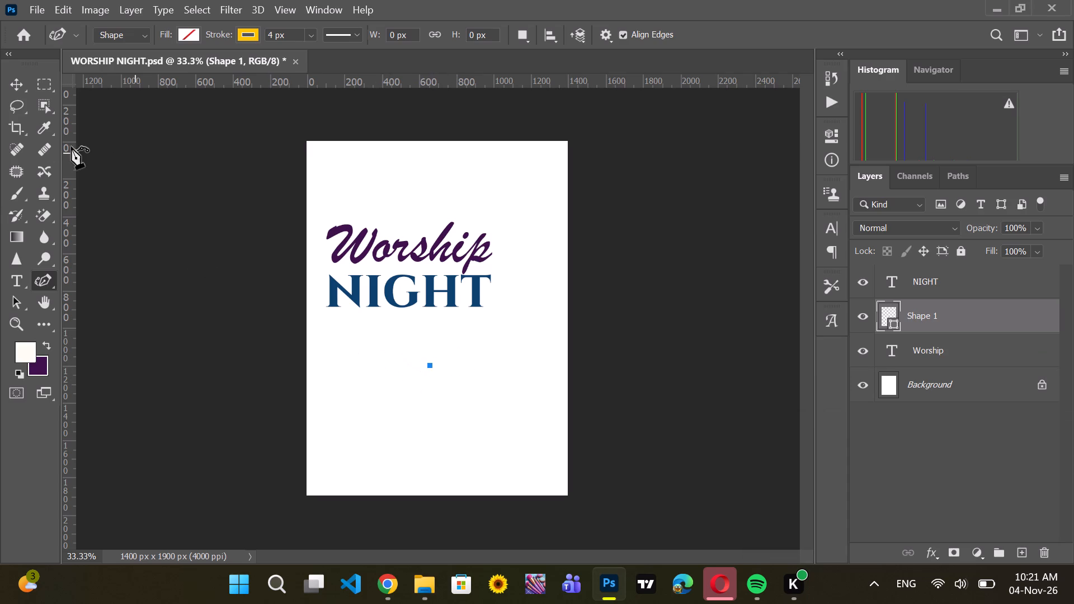
{"action": "left_click", "coordinate": [15, 77]}
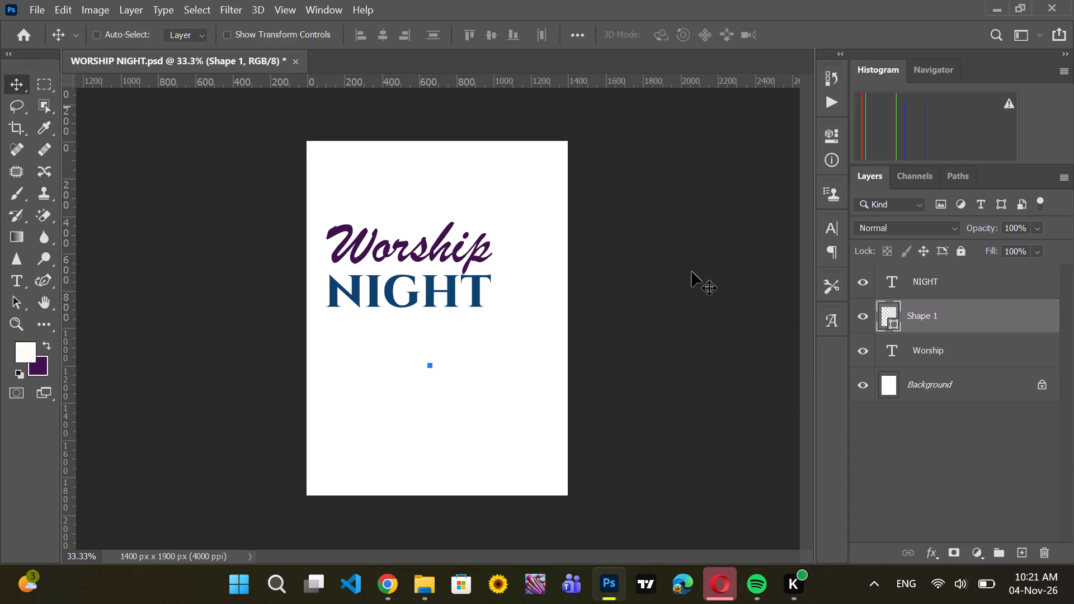
Delete the unfinished curve shape below NIGHT.
{"action": "key", "text": "Delete"}
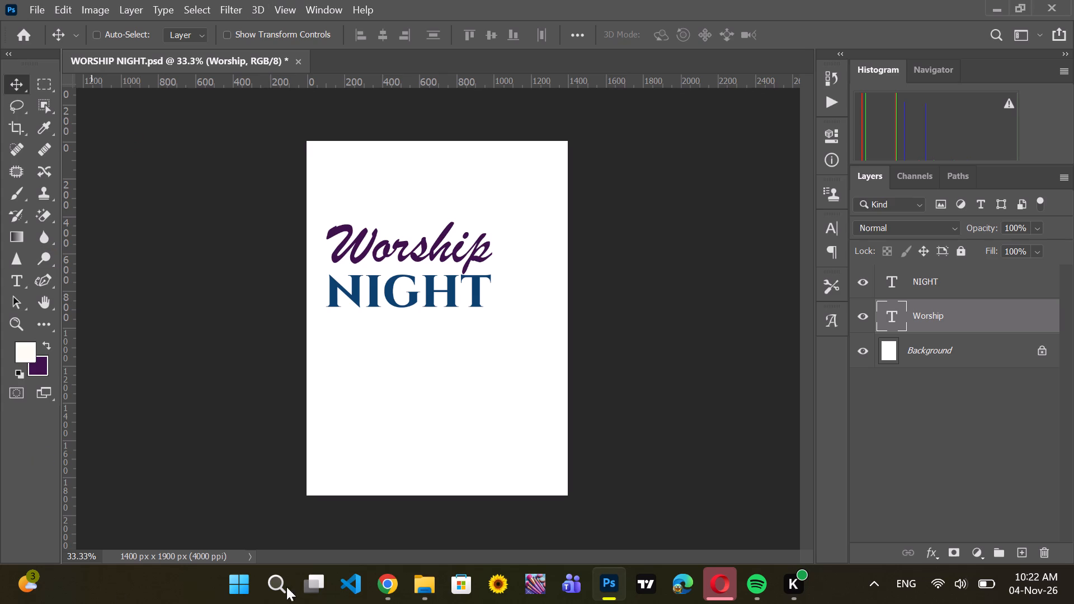
Switch to Pinterest in Chrome and download the black-and-white image of a crowd with raised hands against a pale background.
{"action": "left_click", "coordinate": [378, 585]}
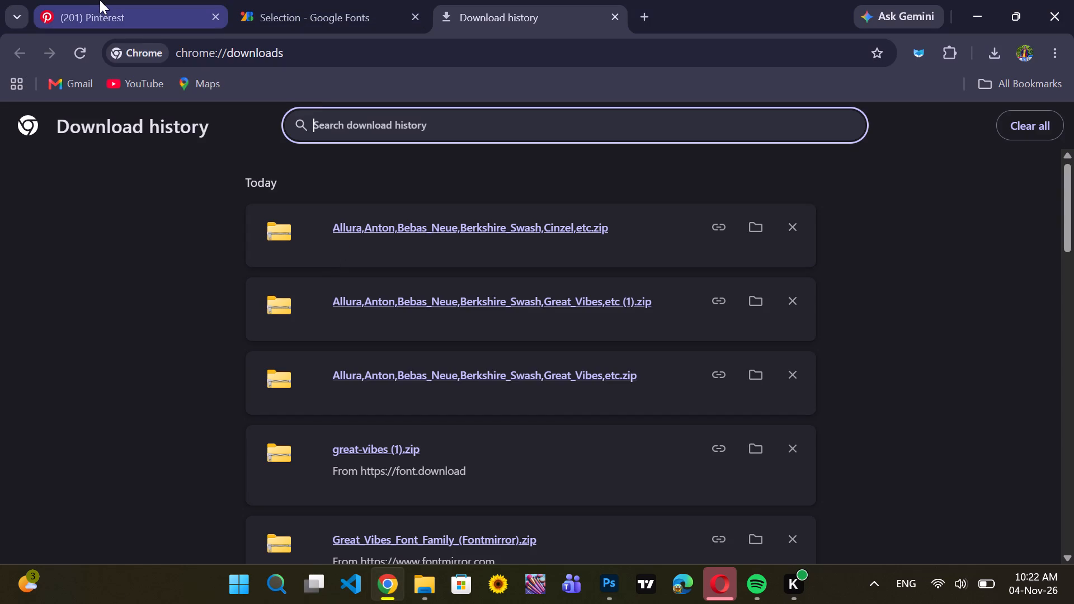
{"action": "left_click", "coordinate": [100, 0]}
{"action": "scroll", "coordinate": [388, 308], "scroll_direction": "down", "scroll_amount": 1}
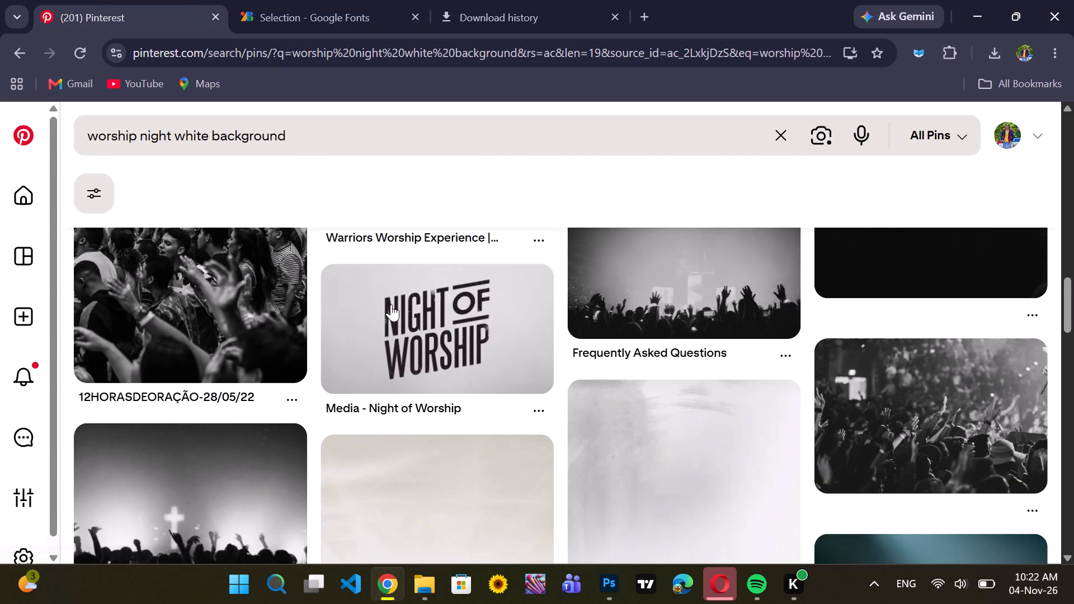
{"action": "scroll", "coordinate": [391, 304], "scroll_direction": "up", "scroll_amount": 14}
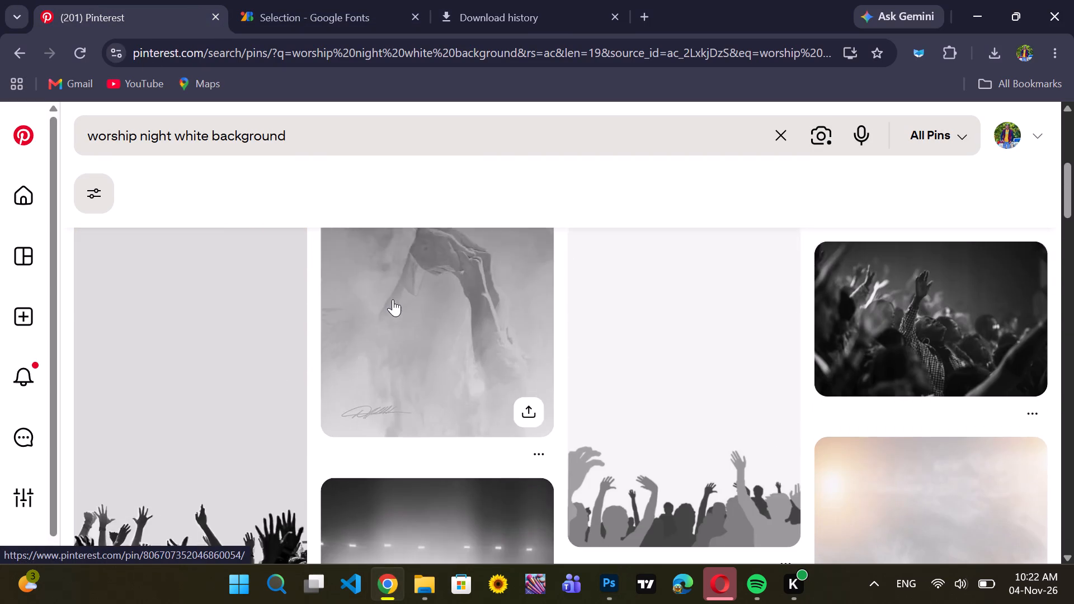
{"action": "scroll", "coordinate": [393, 299], "scroll_direction": "up", "scroll_amount": 3}
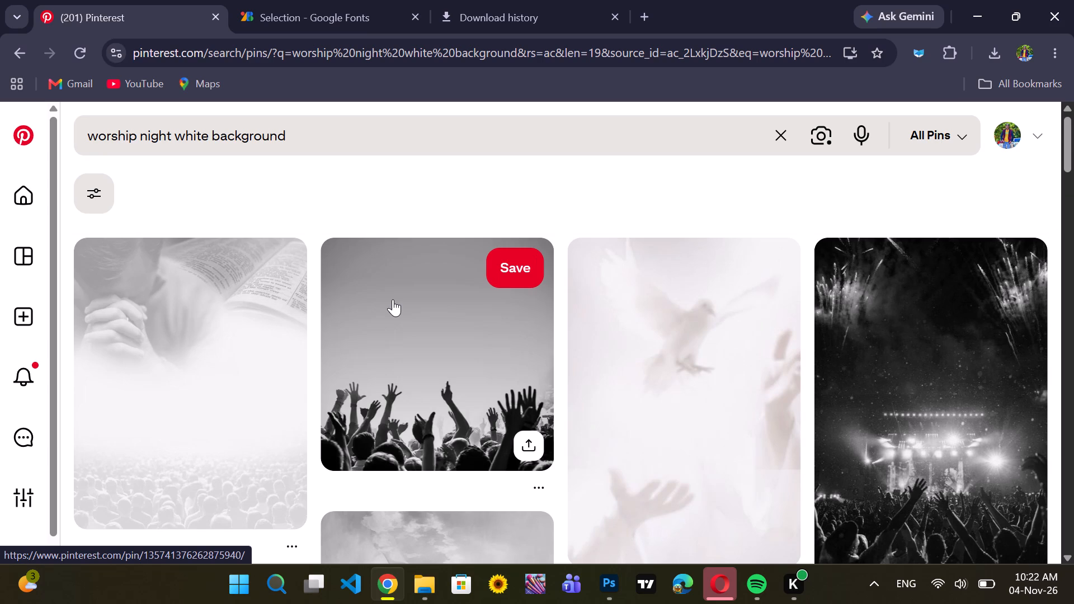
{"action": "left_click", "coordinate": [433, 380]}
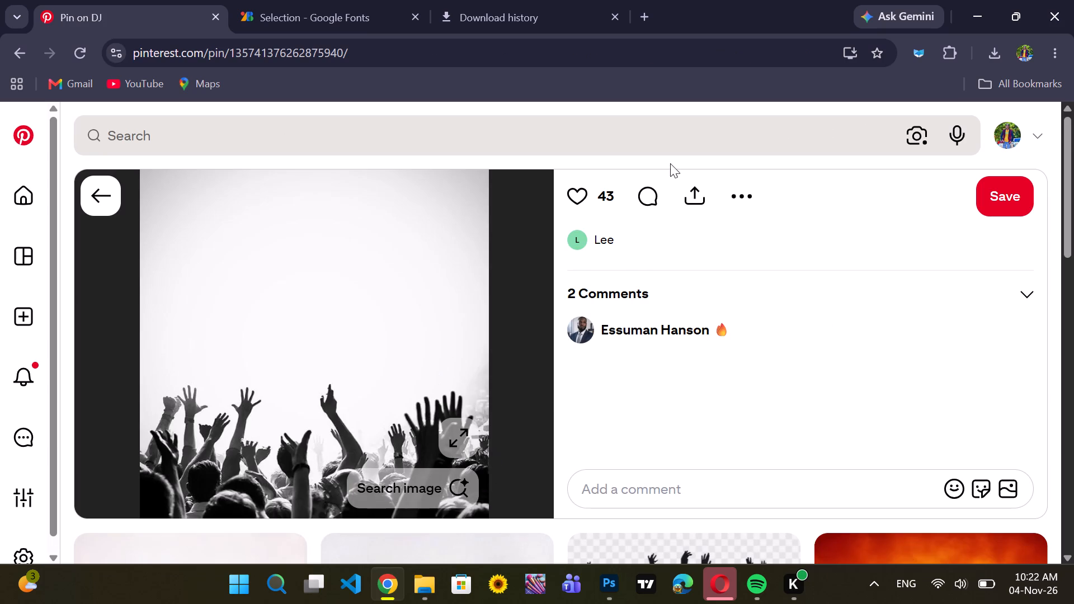
{"action": "left_click", "coordinate": [757, 192]}
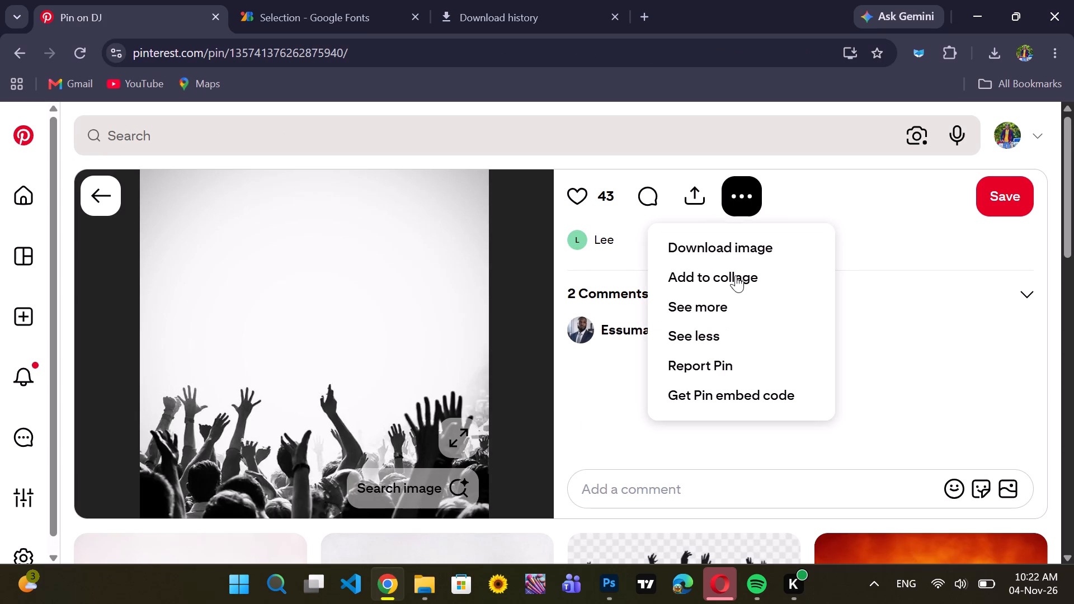
{"action": "left_click", "coordinate": [736, 245]}
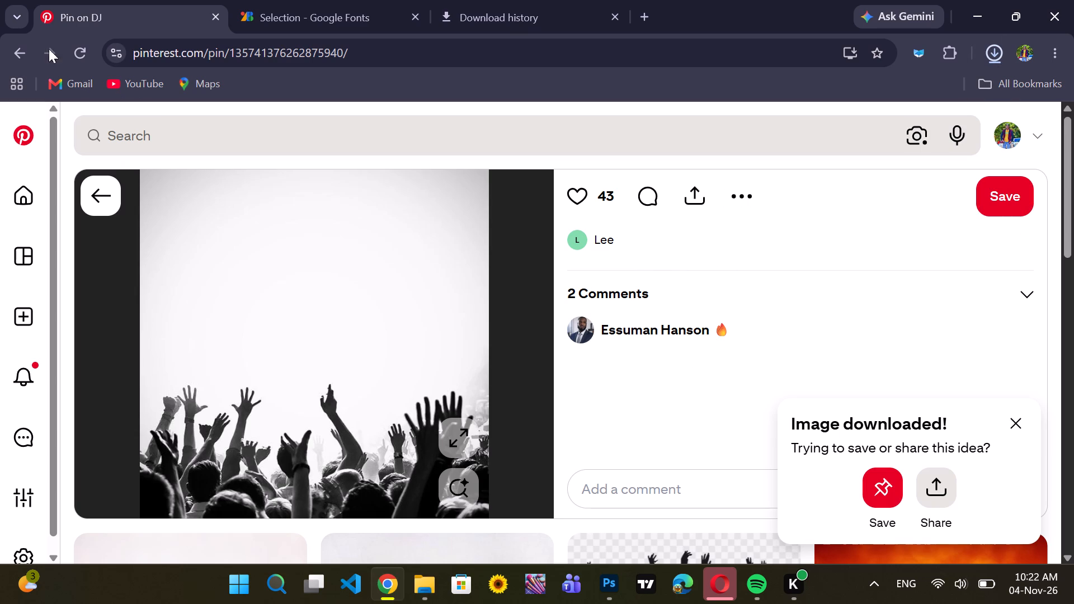
Return to the "worship night white background" results and look through them for more background images.
{"action": "left_click", "coordinate": [21, 63]}
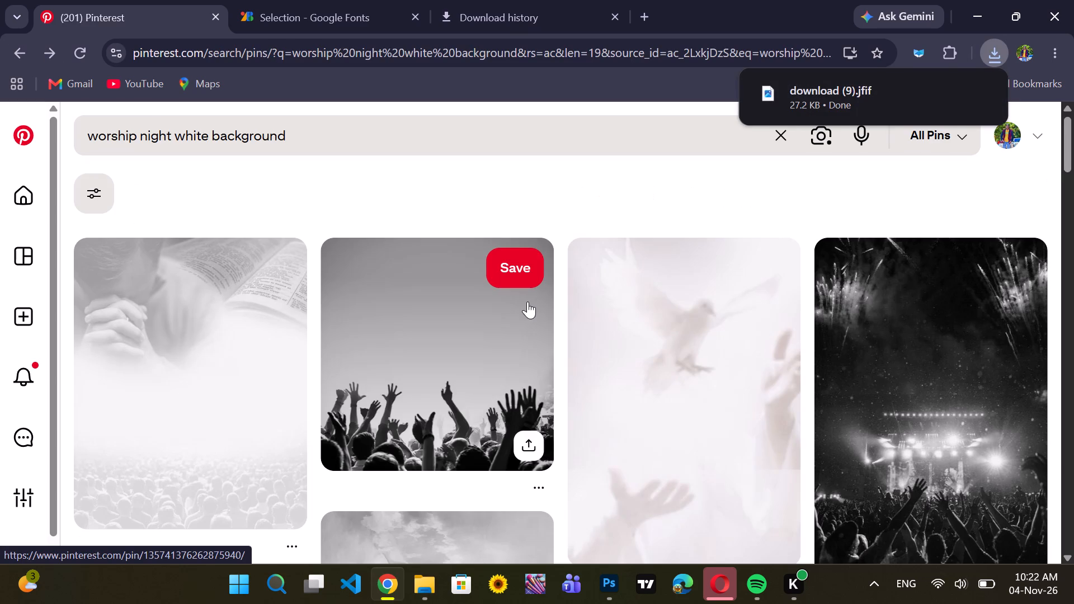
{"action": "scroll", "coordinate": [527, 301], "scroll_direction": "down", "scroll_amount": 8}
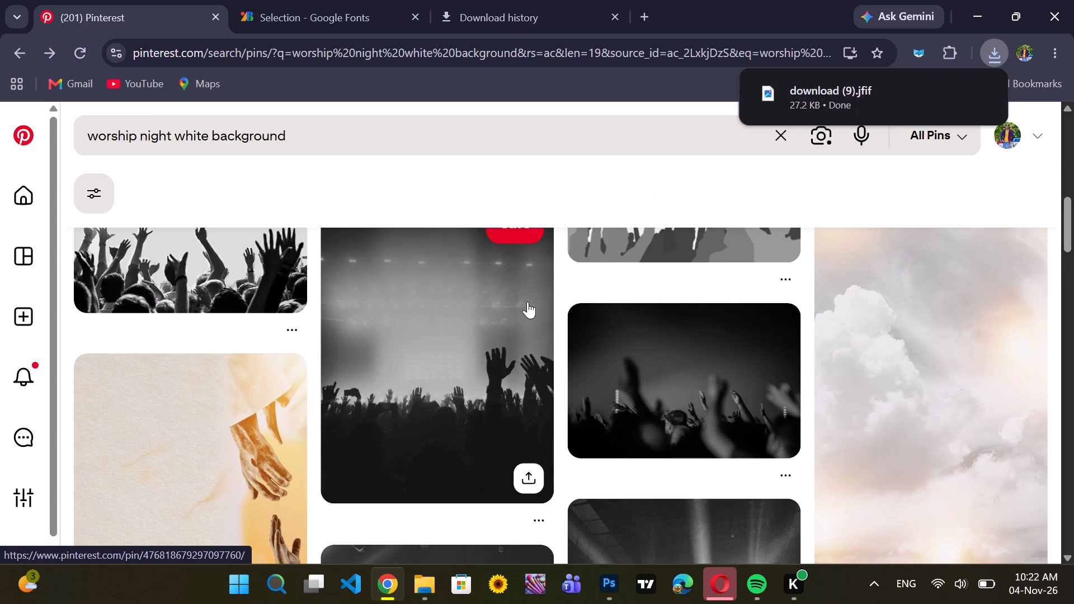
{"action": "scroll", "coordinate": [527, 301], "scroll_direction": "down", "scroll_amount": 4}
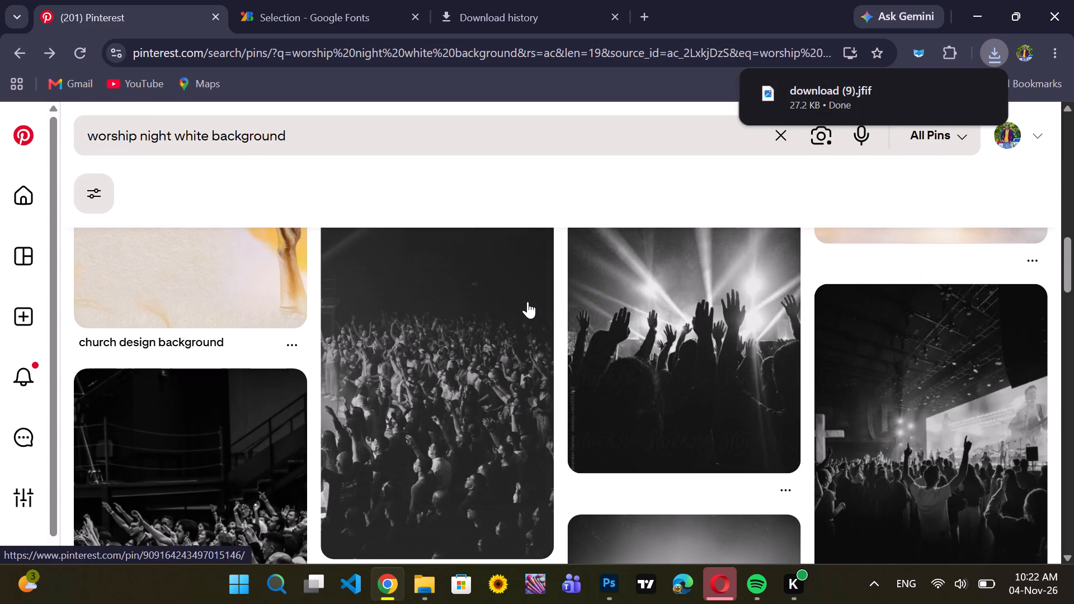
{"action": "scroll", "coordinate": [527, 301], "scroll_direction": "down", "scroll_amount": 4}
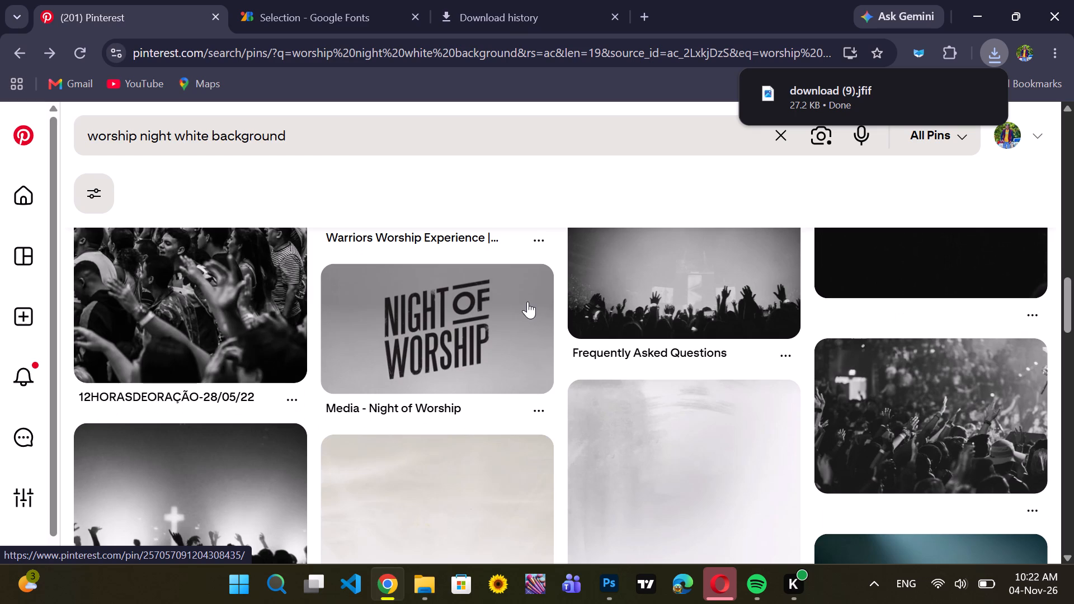
{"action": "scroll", "coordinate": [527, 301], "scroll_direction": "down", "scroll_amount": 4}
{"action": "scroll", "coordinate": [527, 301], "scroll_direction": "up", "scroll_amount": 1}
{"action": "scroll", "coordinate": [527, 301], "scroll_direction": "down", "scroll_amount": 4}
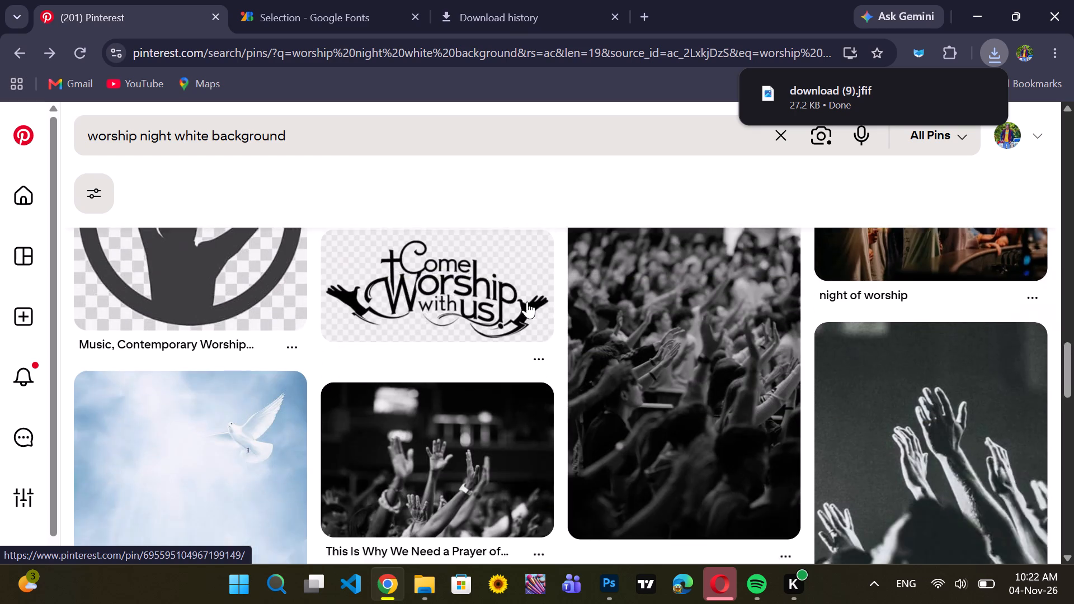
{"action": "scroll", "coordinate": [527, 301], "scroll_direction": "down", "scroll_amount": 4}
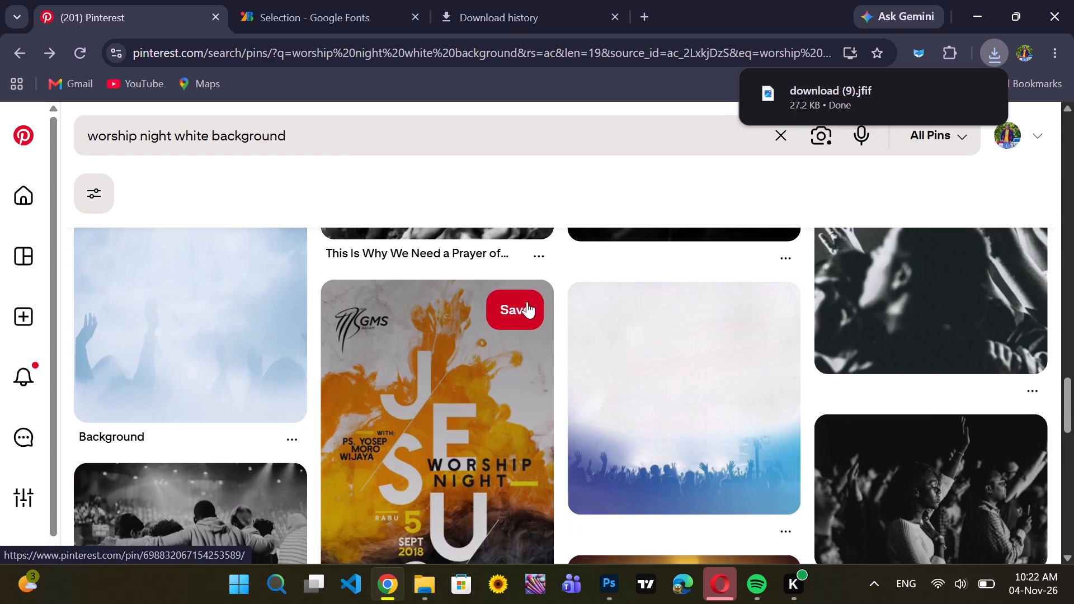
{"action": "scroll", "coordinate": [527, 301], "scroll_direction": "down", "scroll_amount": 2}
{"action": "scroll", "coordinate": [527, 301], "scroll_direction": "up", "scroll_amount": 2}
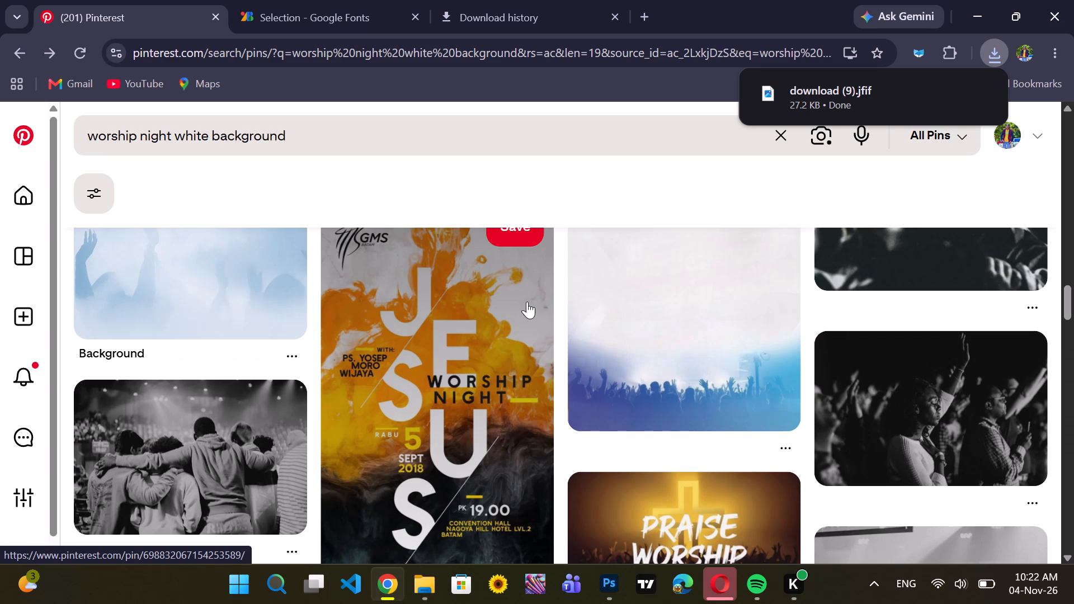
{"action": "scroll", "coordinate": [527, 301], "scroll_direction": "down", "scroll_amount": 4}
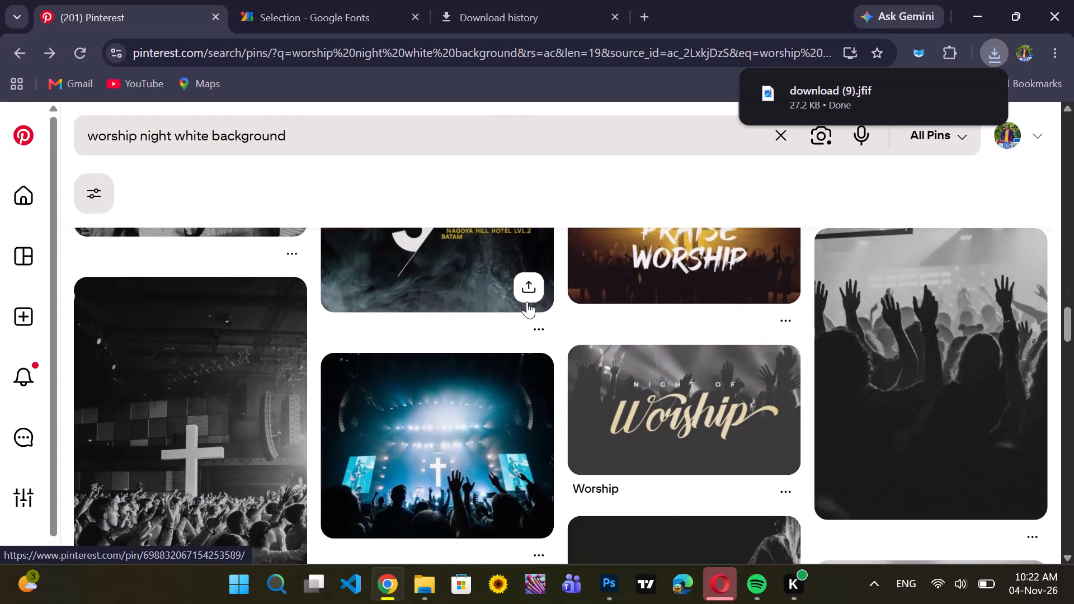
{"action": "scroll", "coordinate": [527, 301], "scroll_direction": "down", "scroll_amount": 3}
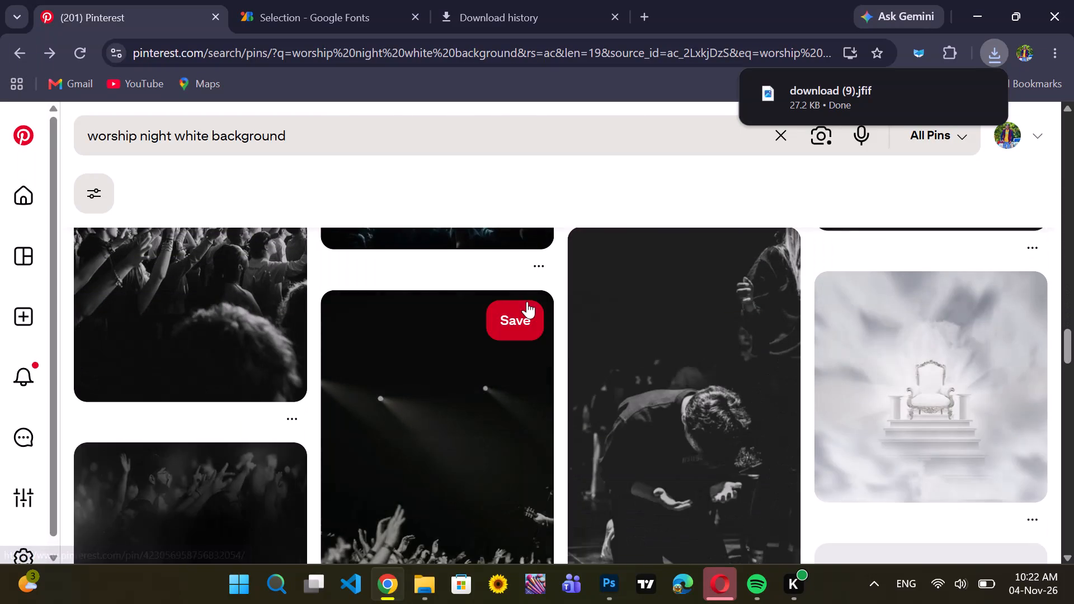
{"action": "scroll", "coordinate": [527, 301], "scroll_direction": "down", "scroll_amount": 7}
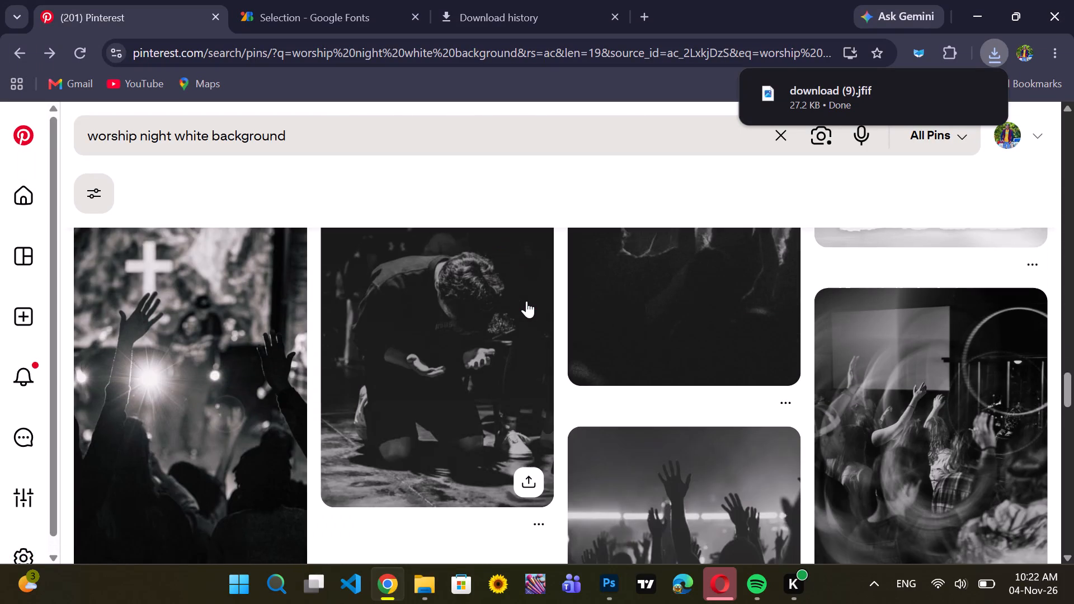
{"action": "scroll", "coordinate": [526, 301], "scroll_direction": "down", "scroll_amount": 1}
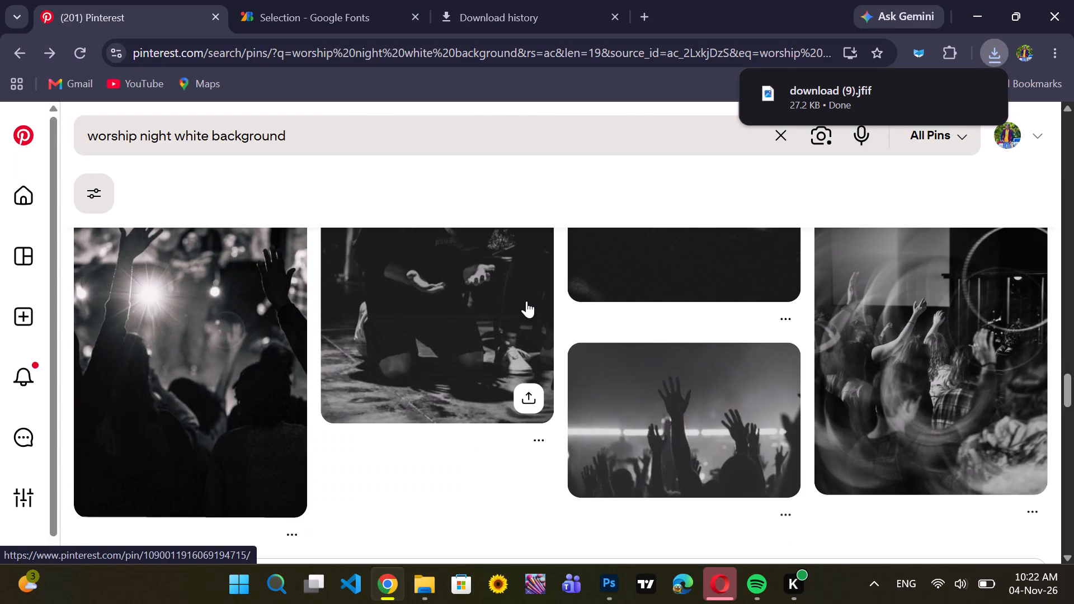
{"action": "scroll", "coordinate": [526, 301], "scroll_direction": "down", "scroll_amount": 5}
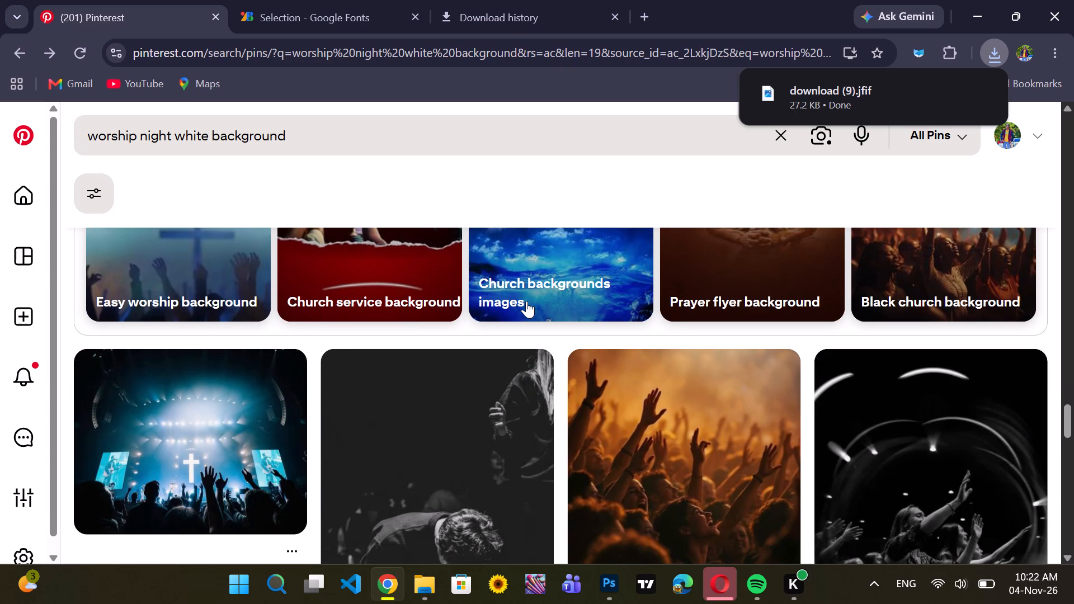
Search Pinterest for "sky and hands lifted up background".
{"action": "left_click", "coordinate": [418, 126]}
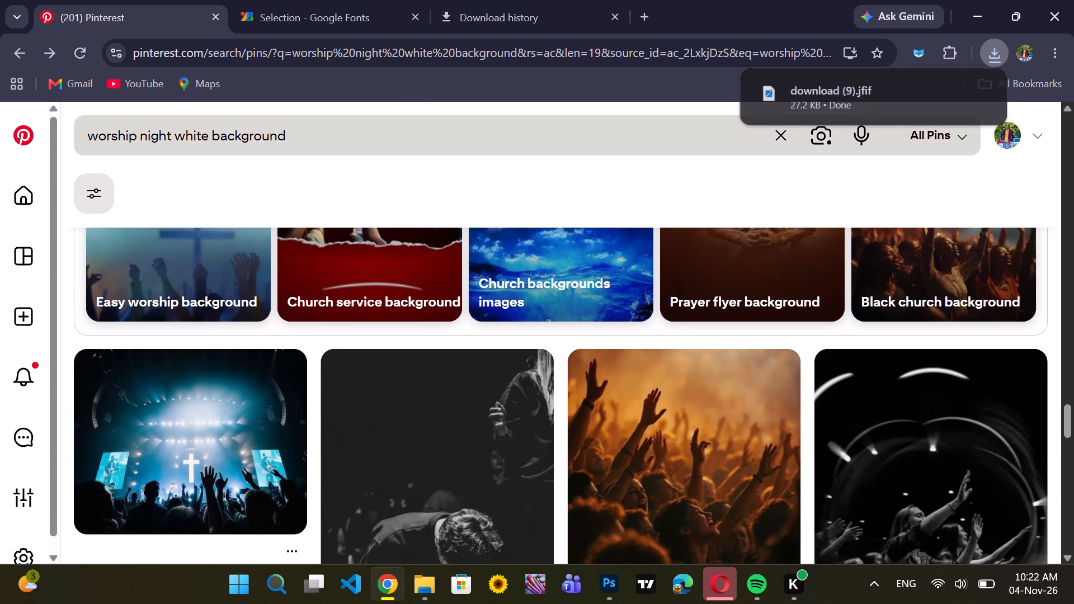
{"action": "left_click", "coordinate": [439, 138]}
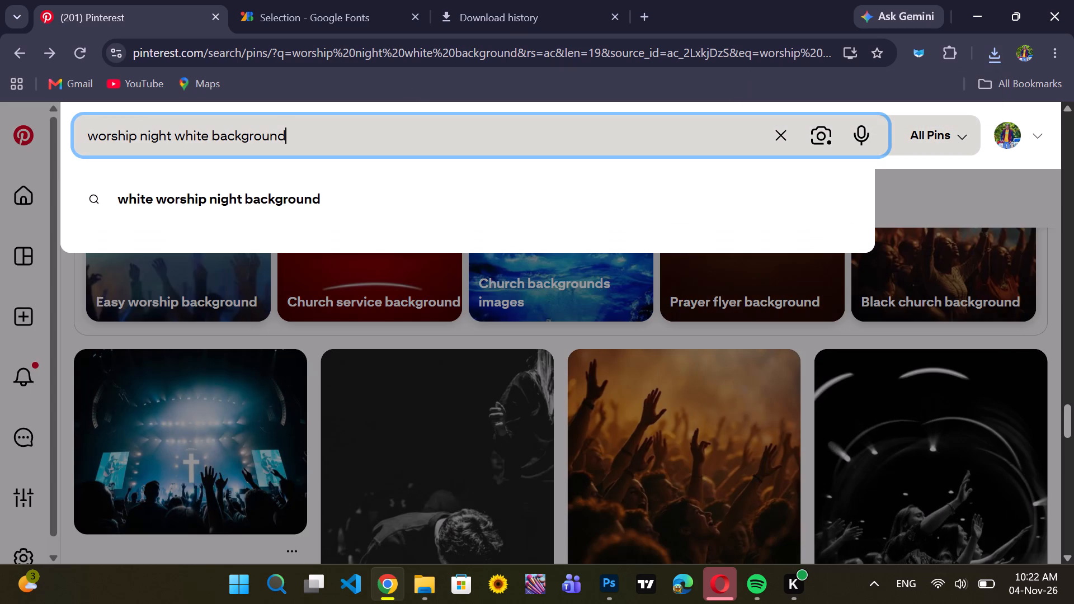
{"action": "left_click", "coordinate": [205, 132]}
{"action": "key", "text": "BackSpace"}
{"action": "key", "text": "BackSpace"}
{"action": "key", "text": "BackSpace"}
{"action": "key", "text": "BackSpace"}
{"action": "key", "text": "BackSpace"}
{"action": "key", "text": "BackSpace"}
{"action": "key", "text": "BackSpace"}
{"action": "key", "text": "BackSpace"}
{"action": "key", "text": "BackSpace"}
{"action": "key", "text": "BackSpace"}
{"action": "key", "text": "BackSpace"}
{"action": "key", "text": "BackSpace"}
{"action": "key", "text": "BackSpace"}
{"action": "key", "text": "BackSpace"}
{"action": "key", "text": "BackSpace"}
{"action": "key", "text": "BackSpace"}
{"action": "key", "text": "BackSpace"}
{"action": "key", "text": "BackSpace"}
{"action": "key", "text": "BackSpace"}
{"action": "key", "text": "BackSpace"}
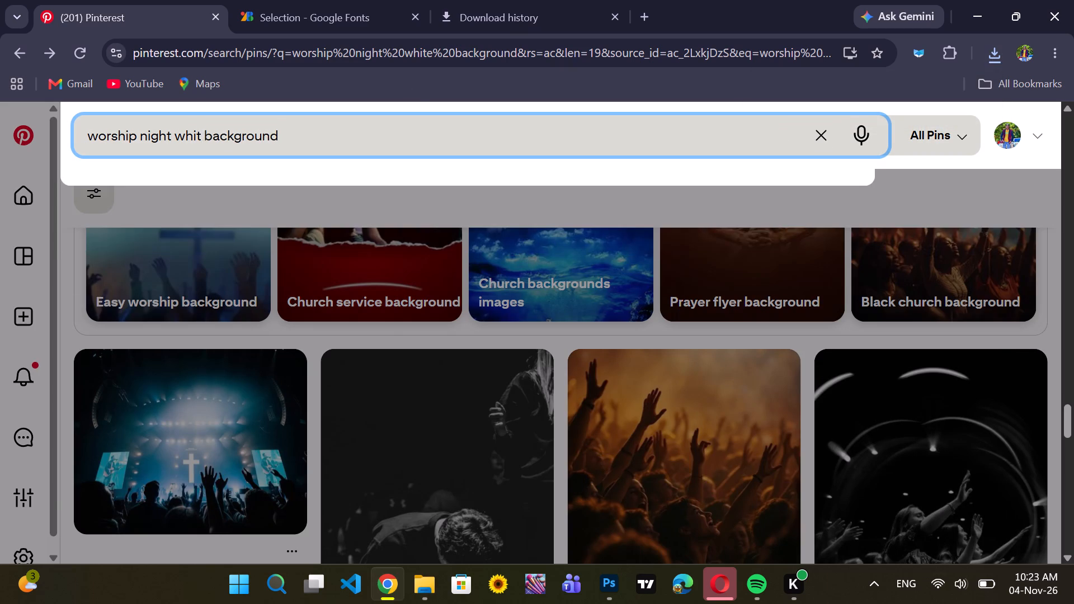
{"action": "type", "text": "ak"}
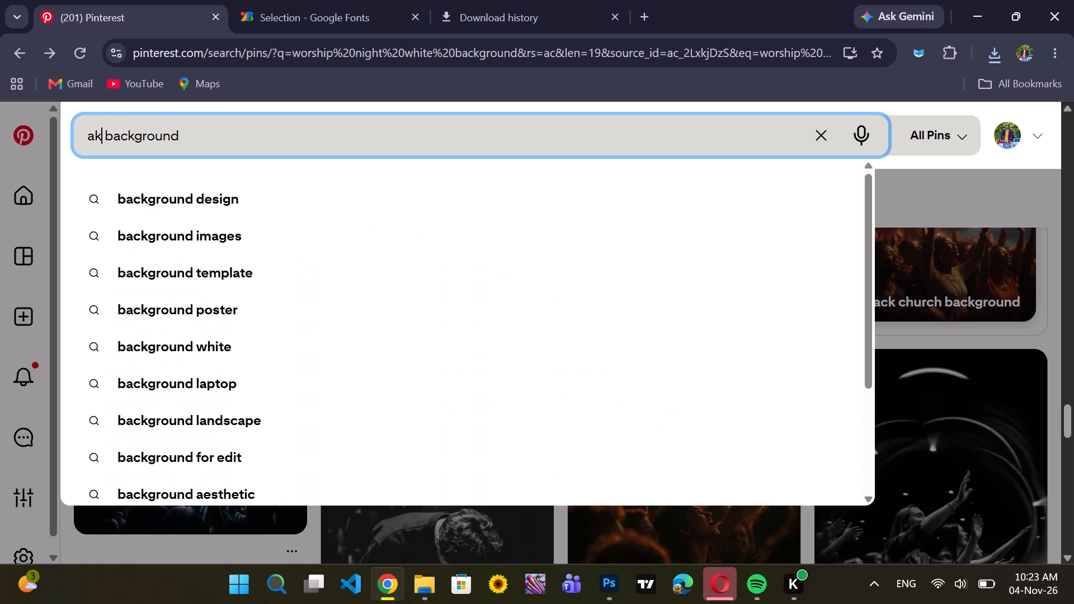
{"action": "key", "text": "BackSpace"}
{"action": "key", "text": "BackSpace"}
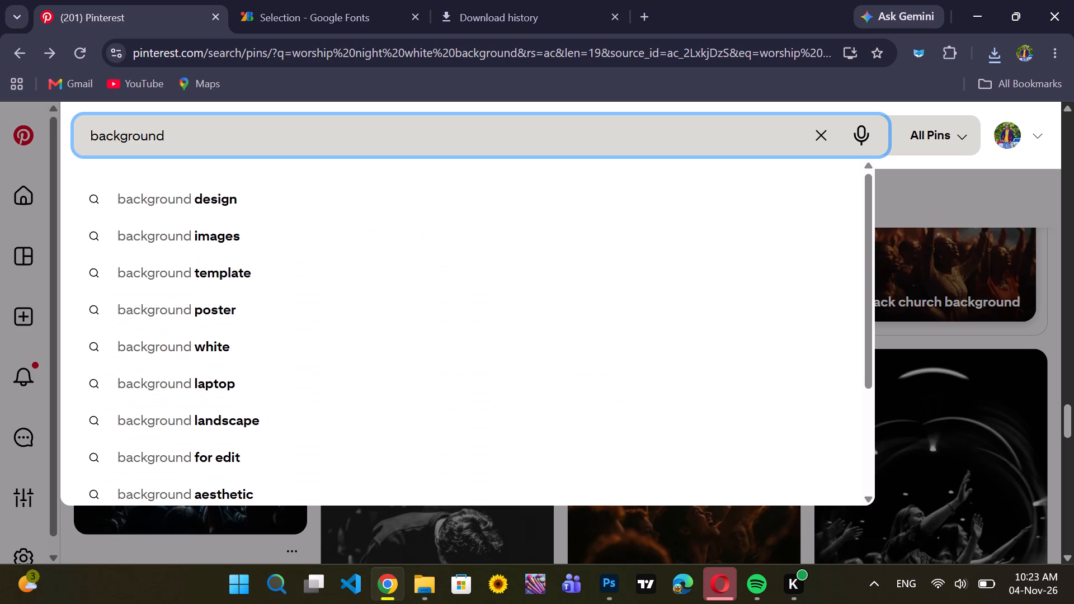
{"action": "type", "text": "sky"}
{"action": "key", "text": "space"}
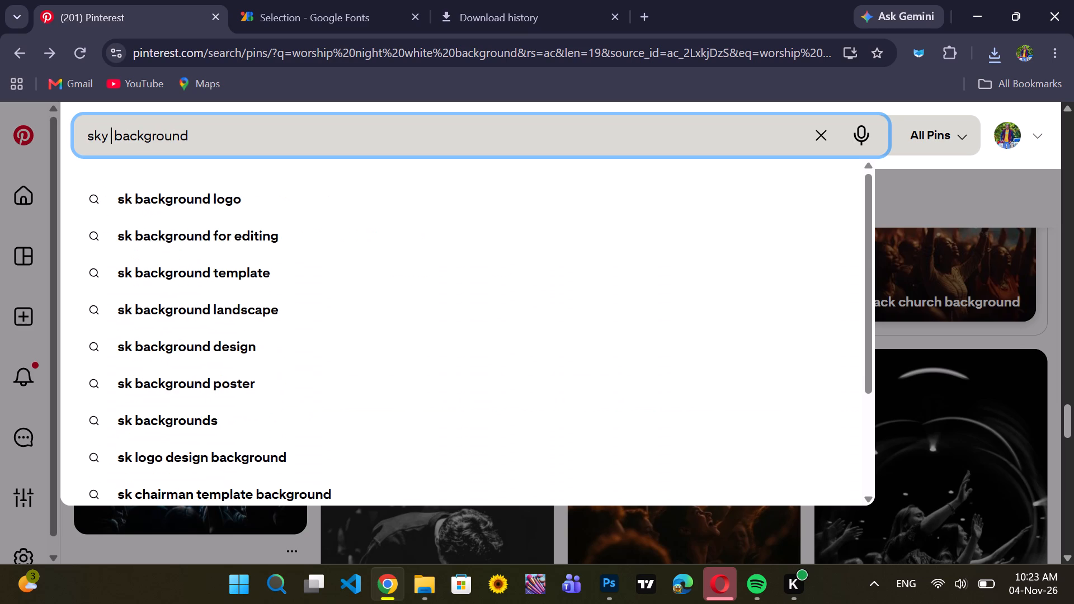
{"action": "type", "text": "and hans"}
{"action": "key", "text": "BackSpace"}
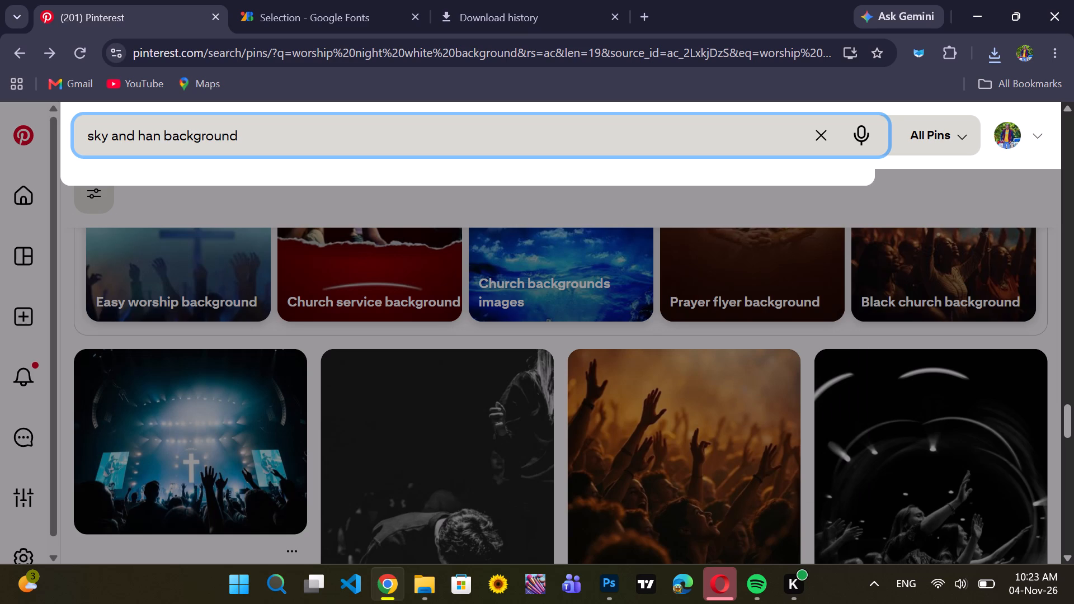
{"action": "type", "text": "ds lifted"}
{"action": "key", "text": "space"}
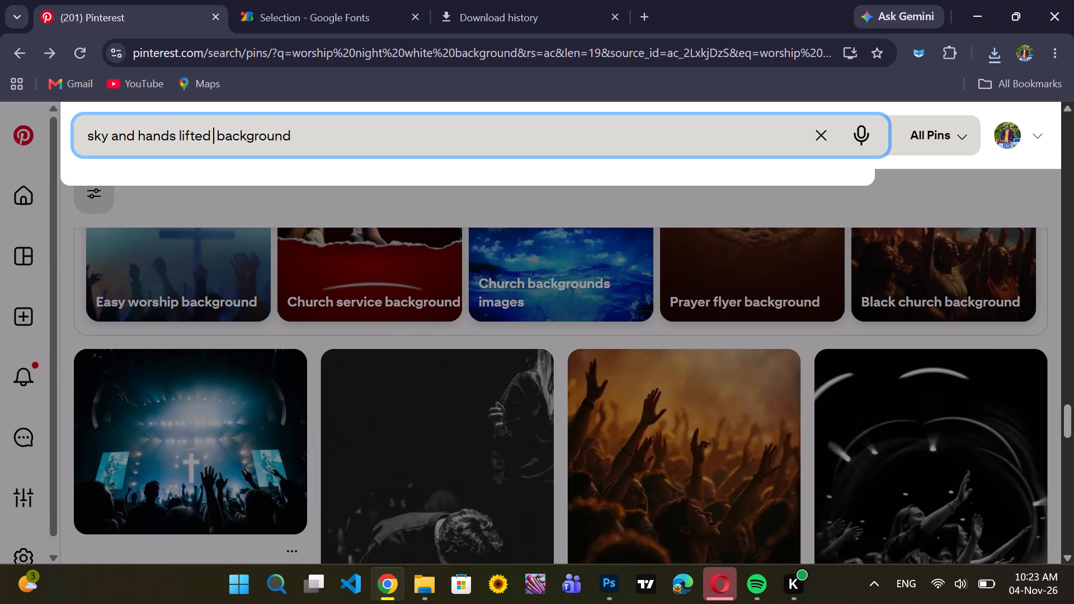
{"action": "type", "text": "up"}
{"action": "key", "text": "Return"}
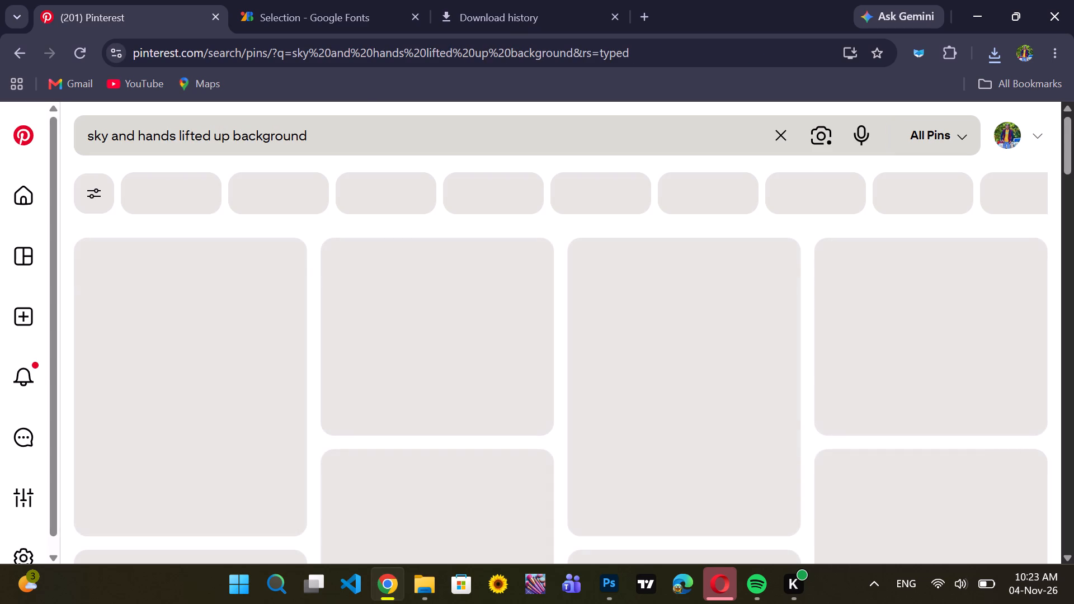
Look through the "sky and hands lifted up background" results for a suitable raised-hands background image.
{"action": "scroll", "coordinate": [438, 390], "scroll_direction": "down", "scroll_amount": 1}
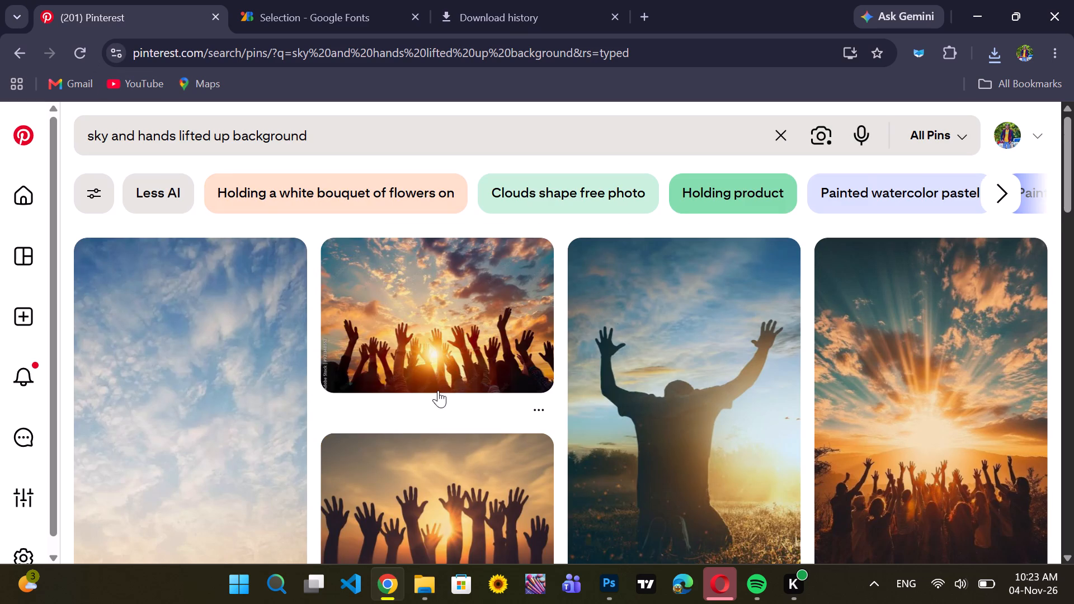
{"action": "scroll", "coordinate": [437, 391], "scroll_direction": "down", "scroll_amount": 2}
{"action": "scroll", "coordinate": [313, 351], "scroll_direction": "up", "scroll_amount": 2}
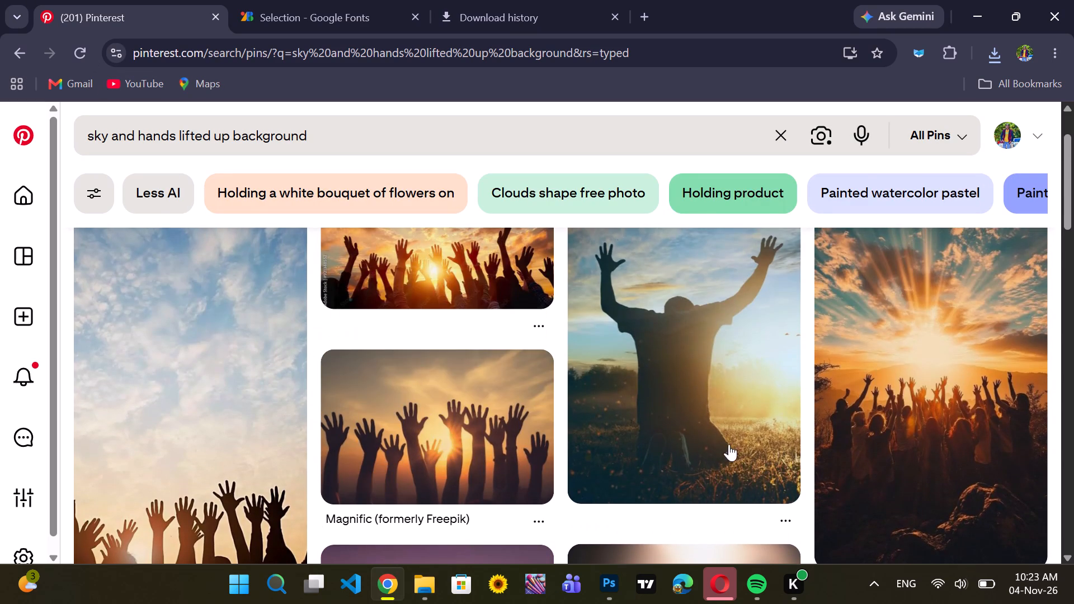
{"action": "scroll", "coordinate": [729, 444], "scroll_direction": "down", "scroll_amount": 7}
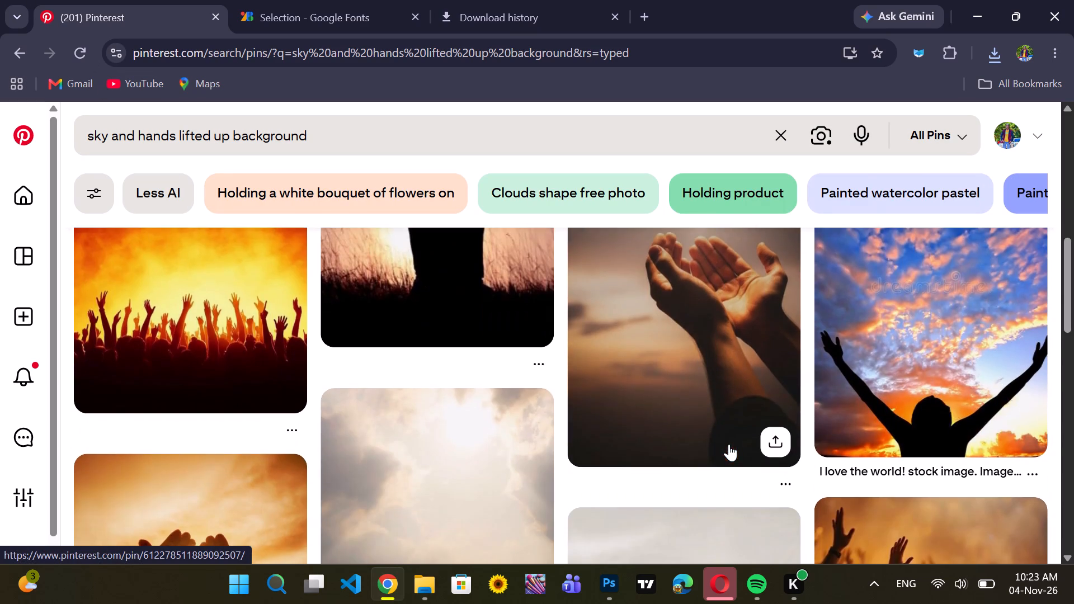
{"action": "scroll", "coordinate": [729, 444], "scroll_direction": "down", "scroll_amount": 4}
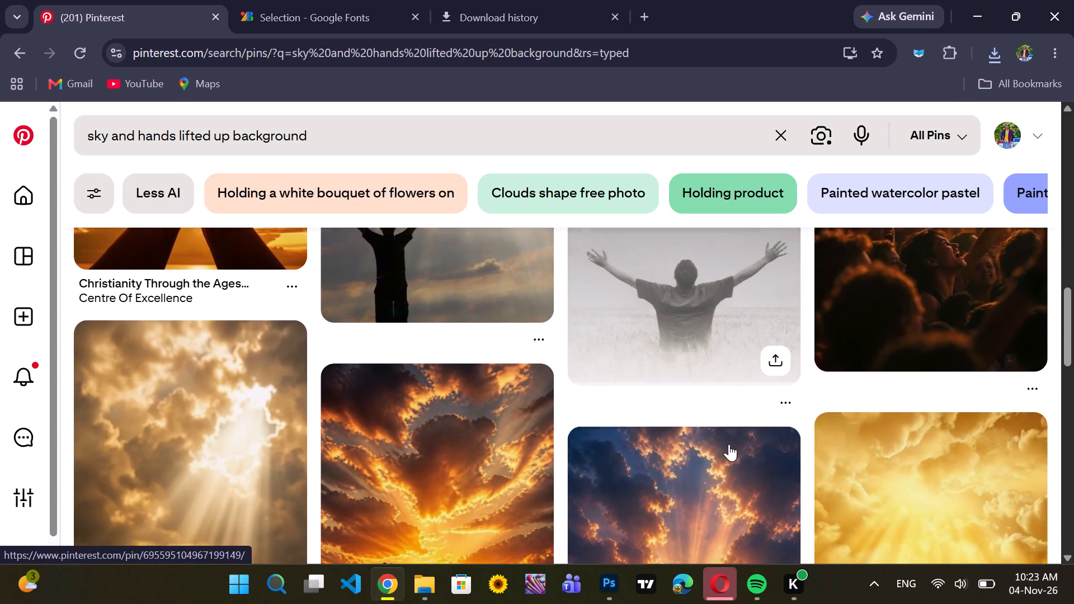
{"action": "scroll", "coordinate": [729, 444], "scroll_direction": "down", "scroll_amount": 2}
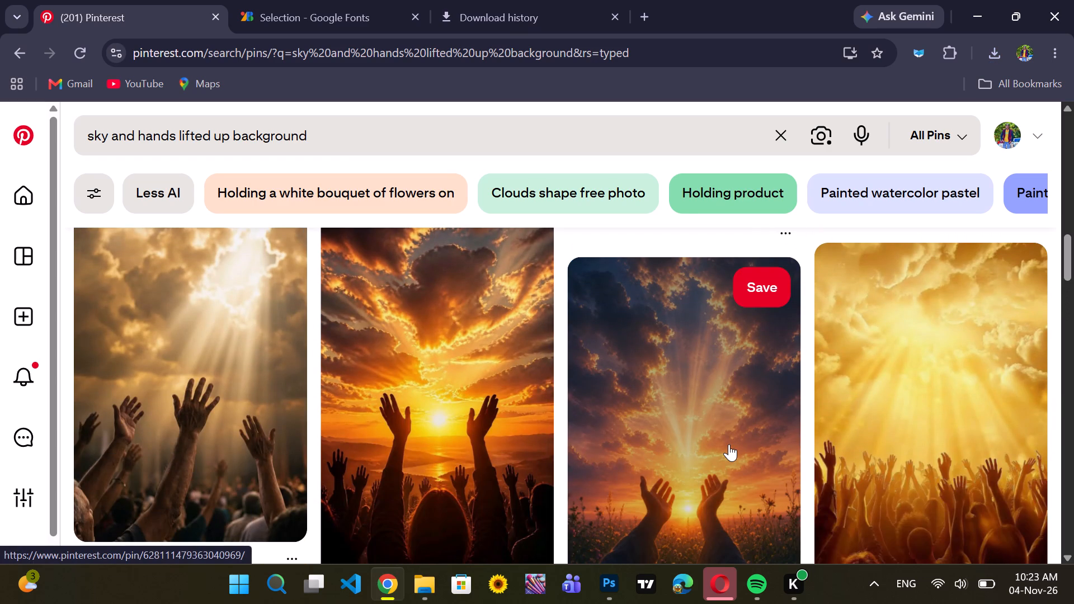
{"action": "scroll", "coordinate": [729, 444], "scroll_direction": "down", "scroll_amount": 6}
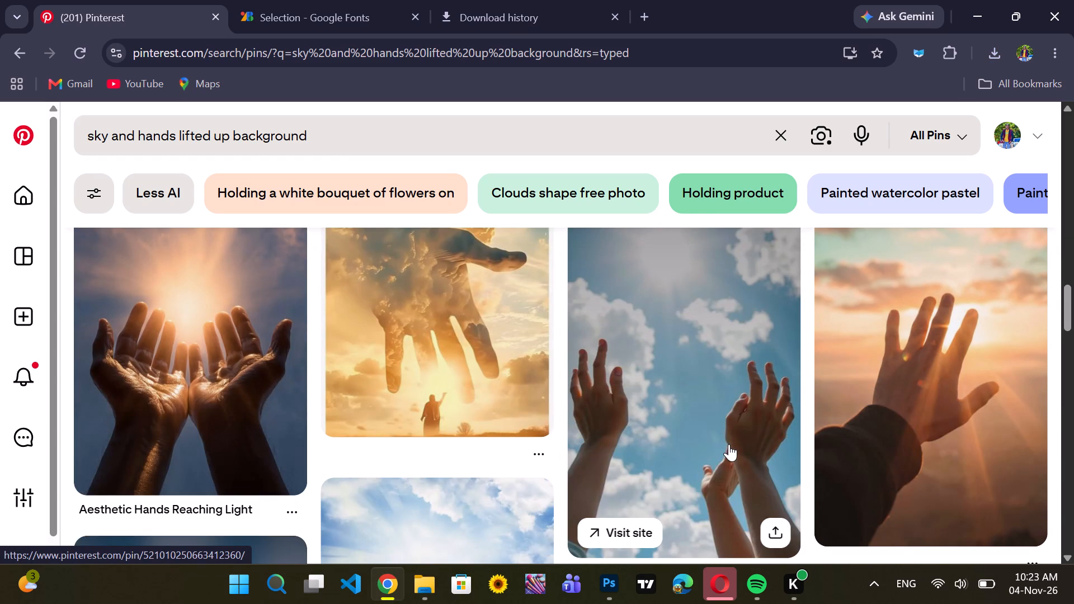
{"action": "scroll", "coordinate": [729, 444], "scroll_direction": "down", "scroll_amount": 8}
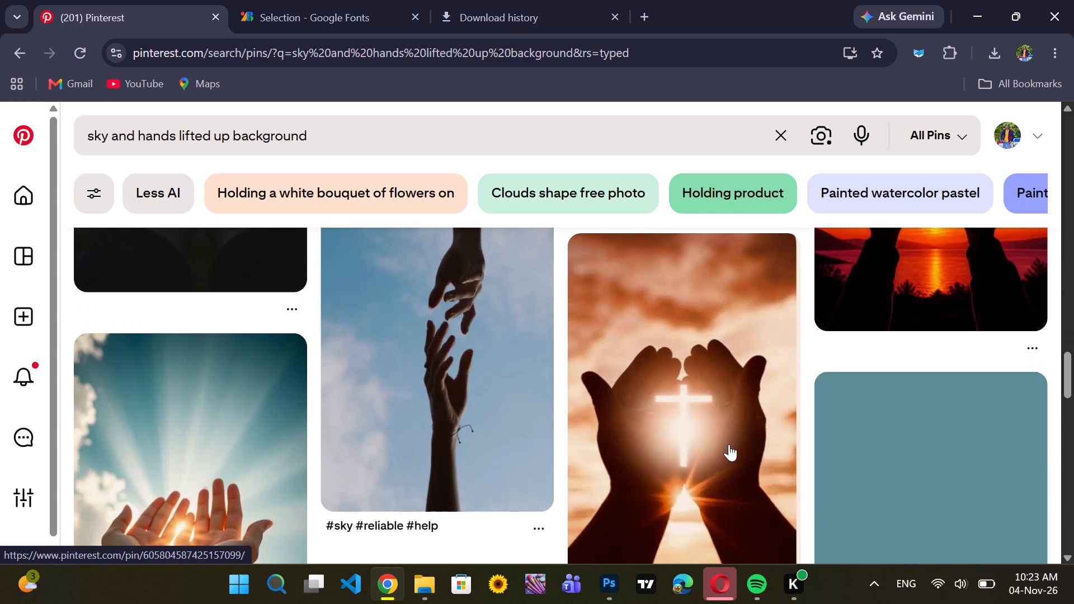
Refine the Pinterest search to "sky and hands lifted up in worship background".
{"action": "left_click", "coordinate": [230, 139]}
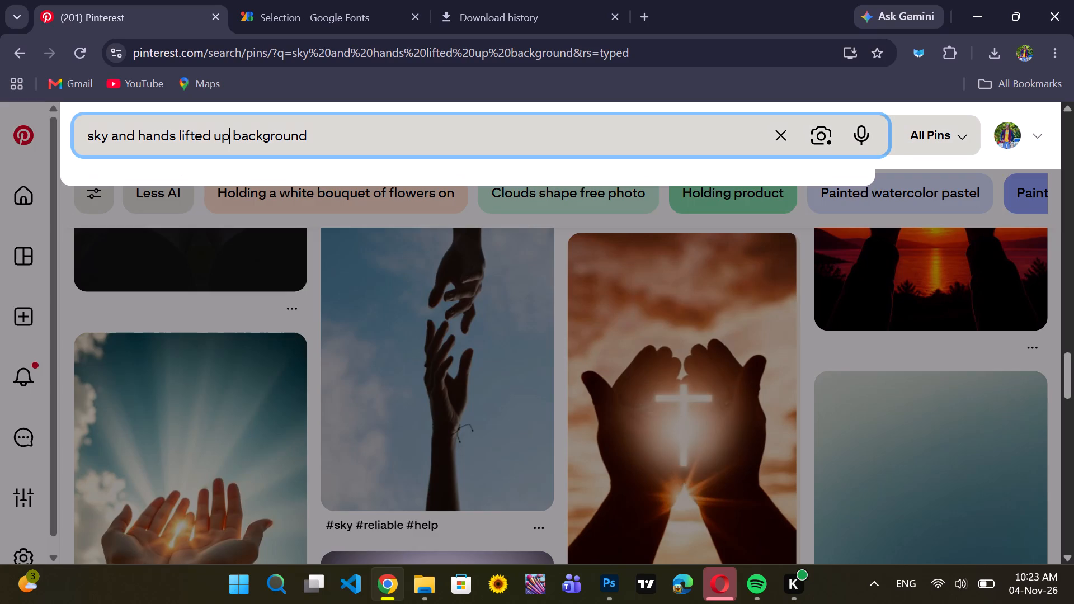
{"action": "key", "text": "space"}
{"action": "type", "text": "in"}
{"action": "key", "text": "space"}
{"action": "type", "text": "worship"}
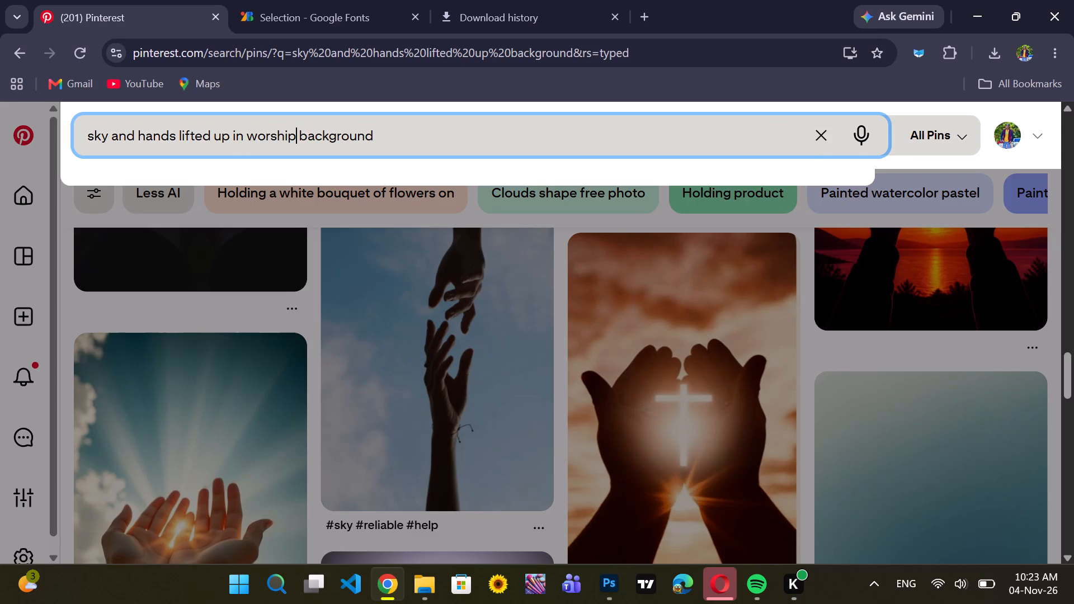
{"action": "key", "text": "Return"}
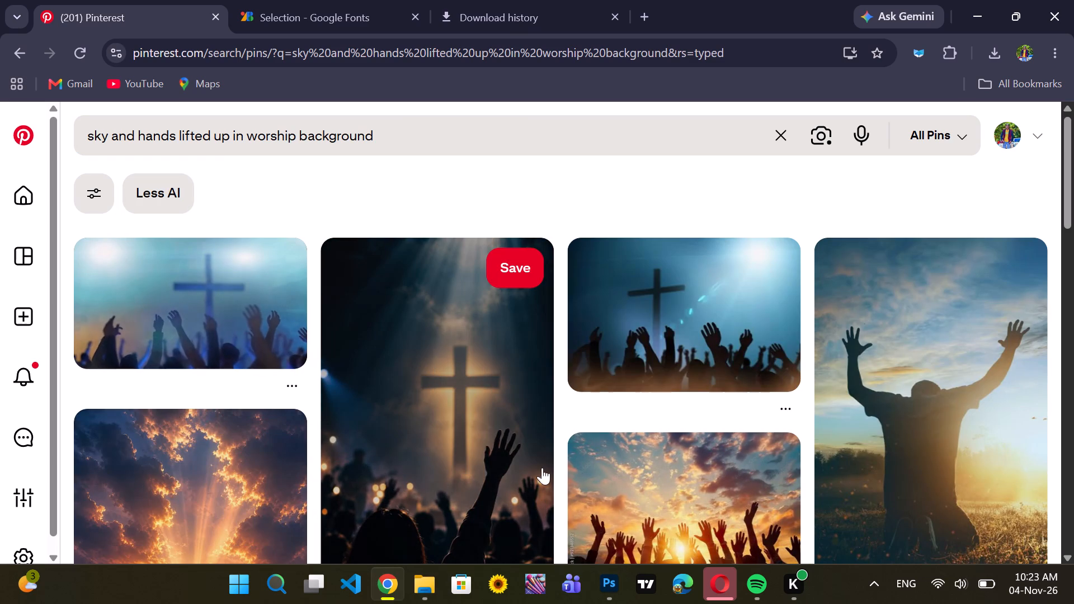
Look through the refined results and open the pin of silhouetted raised hands against a pale, cloudy sky.
{"action": "scroll", "coordinate": [812, 452], "scroll_direction": "down", "scroll_amount": 5}
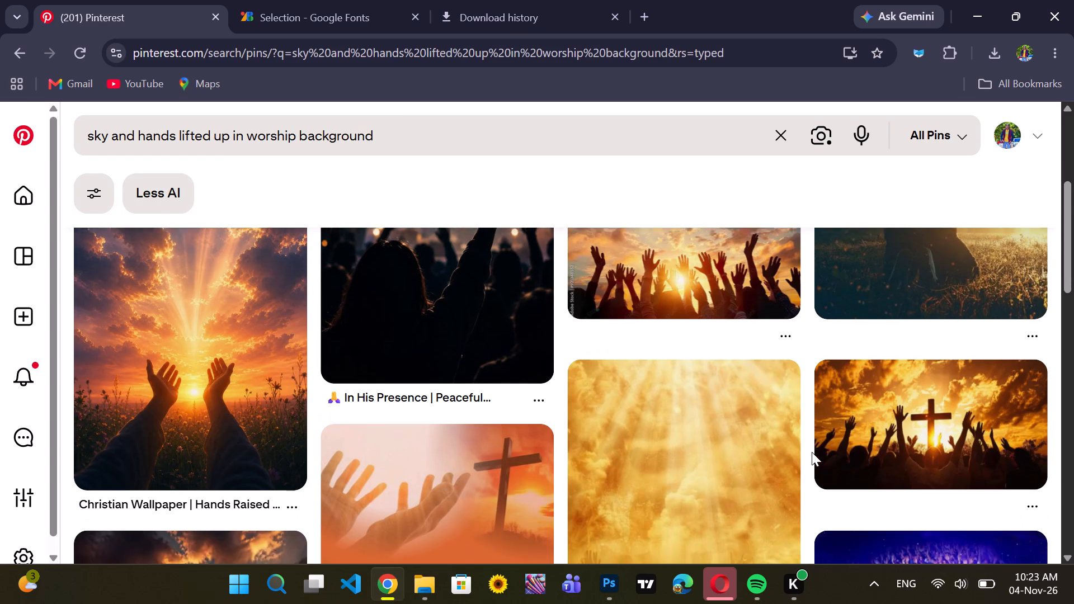
{"action": "scroll", "coordinate": [812, 452], "scroll_direction": "down", "scroll_amount": 7}
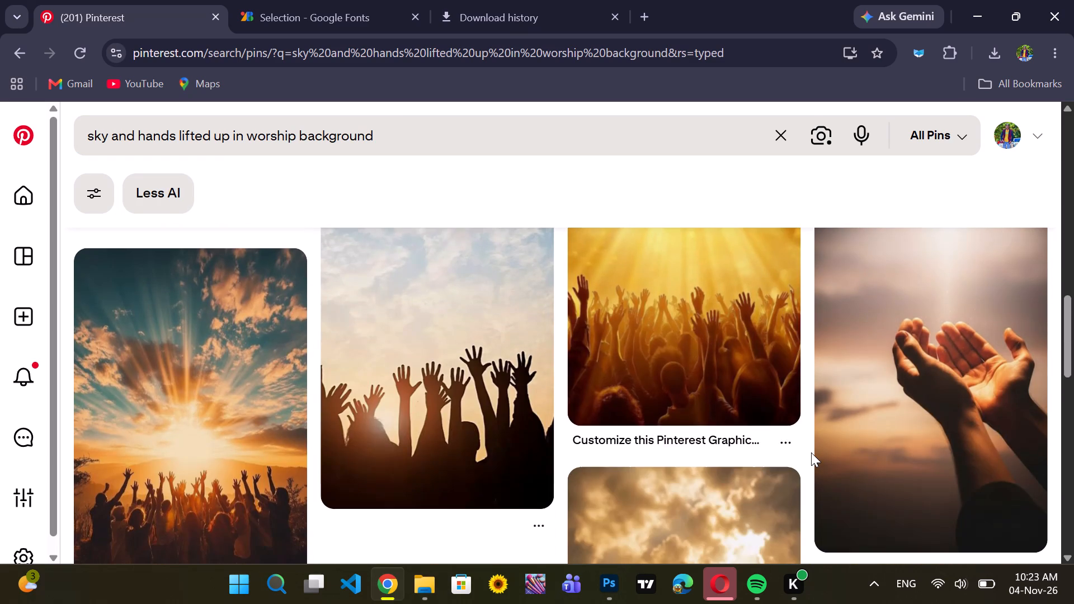
{"action": "scroll", "coordinate": [573, 405], "scroll_direction": "up", "scroll_amount": 1}
{"action": "left_click", "coordinate": [426, 420]}
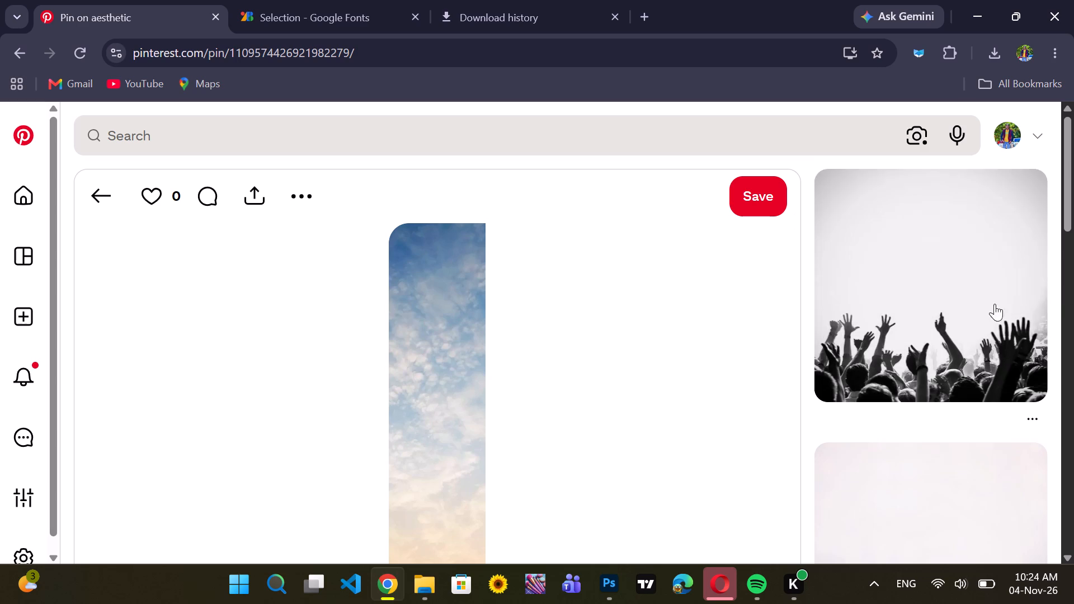
Examine the opened raised-hands pin and look through its related images for a light worship background.
{"action": "scroll", "coordinate": [558, 332], "scroll_direction": "down", "scroll_amount": 5}
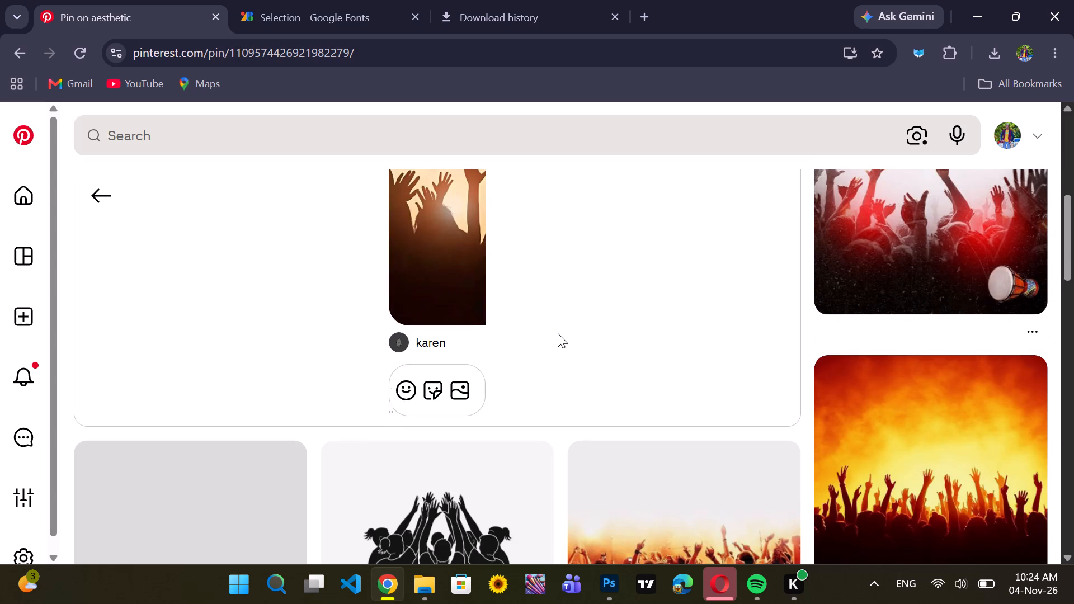
{"action": "scroll", "coordinate": [557, 333], "scroll_direction": "up", "scroll_amount": 2}
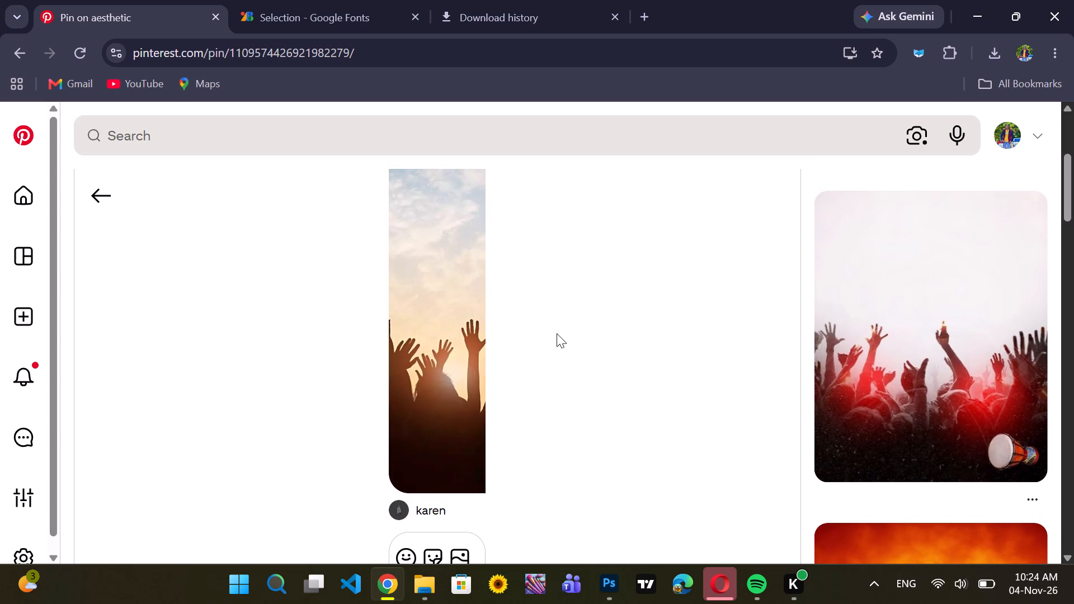
{"action": "scroll", "coordinate": [557, 333], "scroll_direction": "down", "scroll_amount": 8}
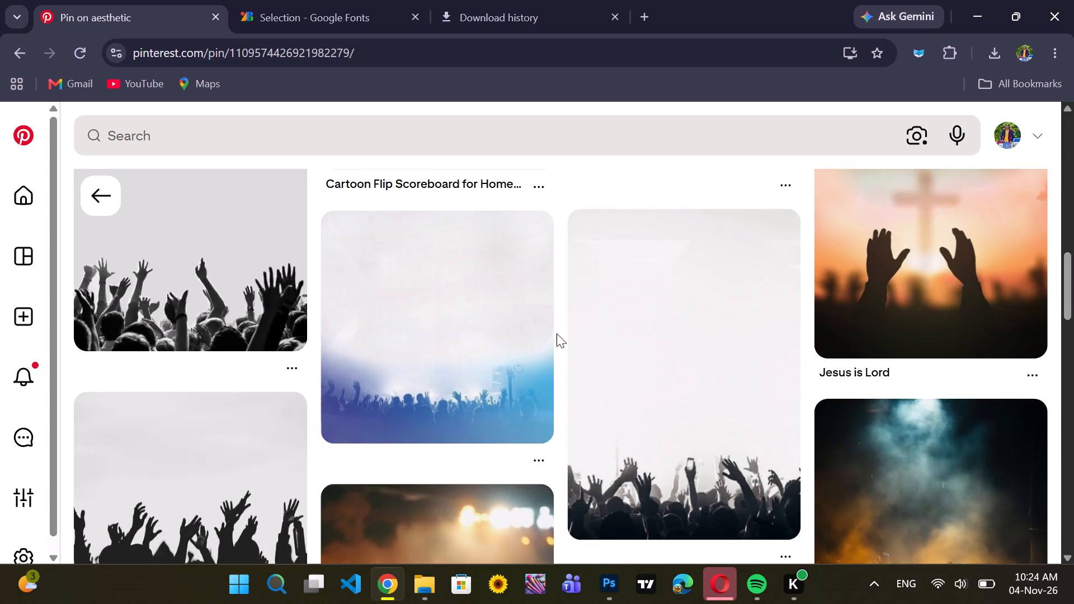
{"action": "scroll", "coordinate": [557, 333], "scroll_direction": "down", "scroll_amount": 6}
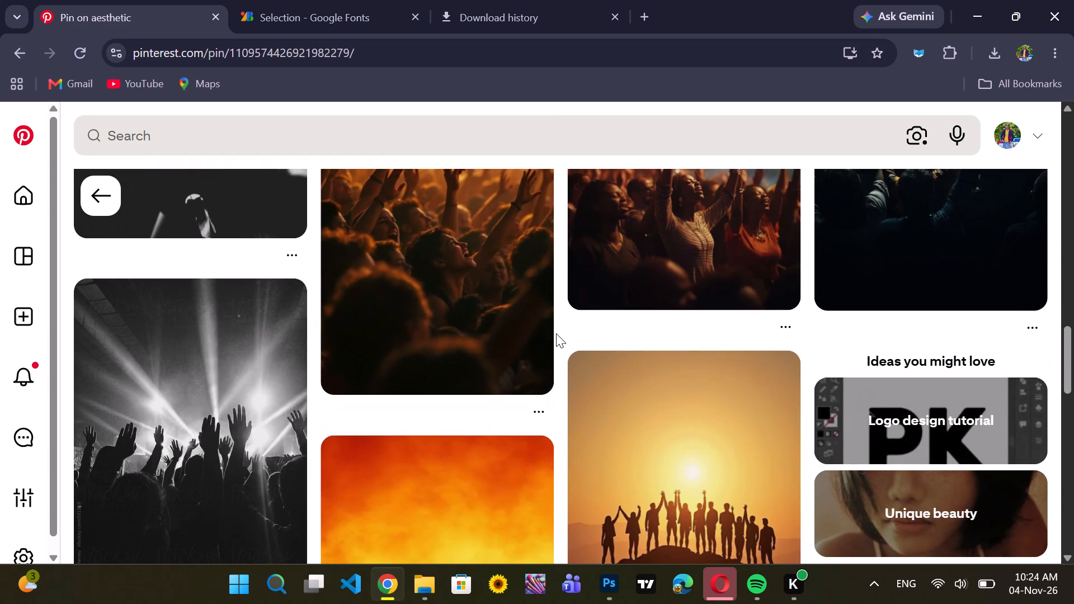
{"action": "scroll", "coordinate": [556, 333], "scroll_direction": "down", "scroll_amount": 5}
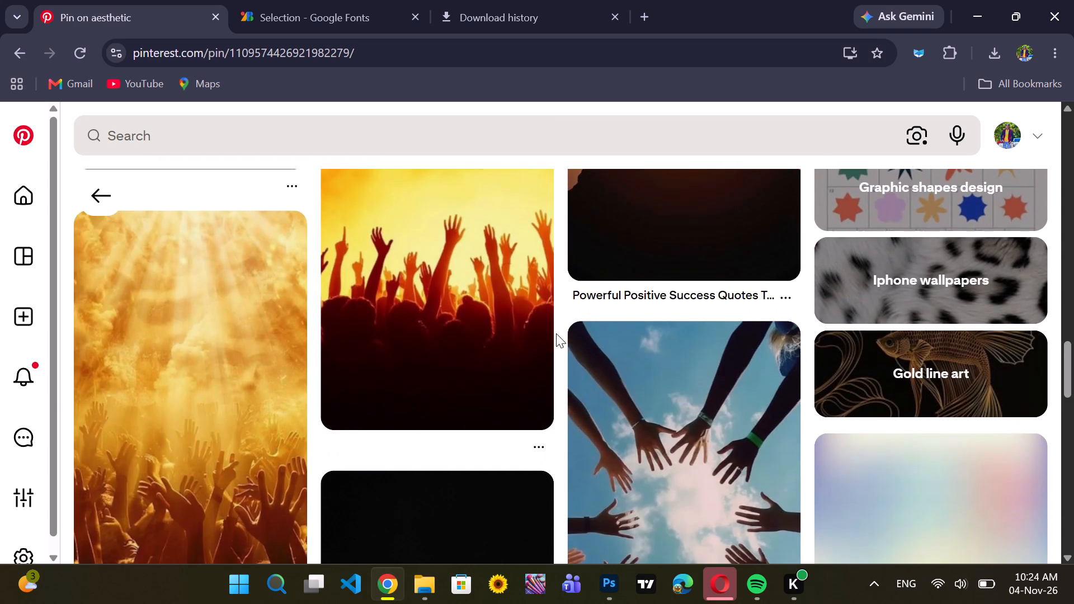
{"action": "scroll", "coordinate": [556, 333], "scroll_direction": "down", "scroll_amount": 5}
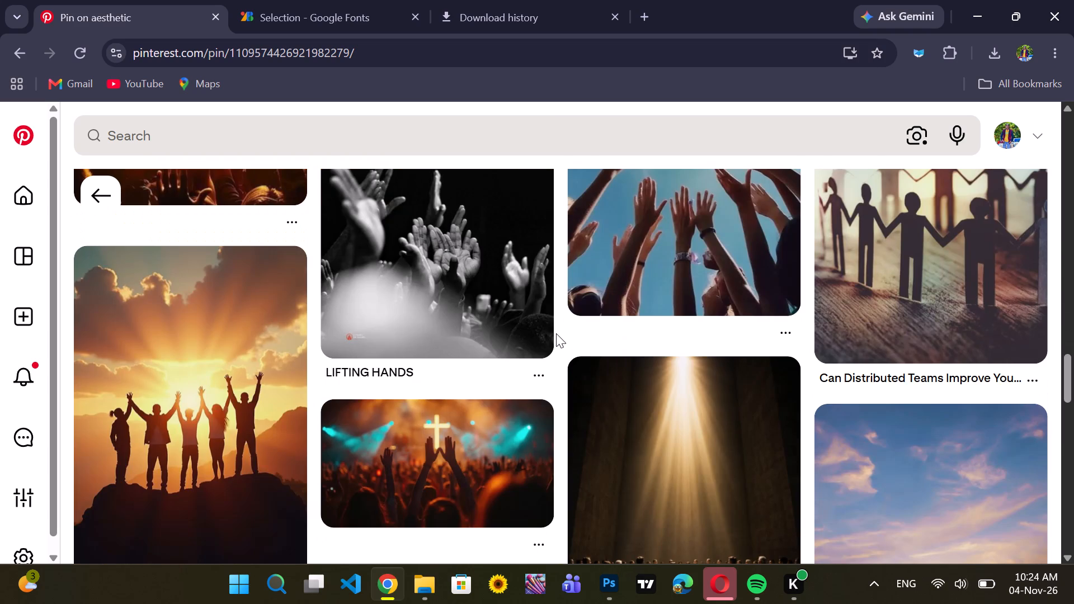
{"action": "scroll", "coordinate": [556, 333], "scroll_direction": "down", "scroll_amount": 2}
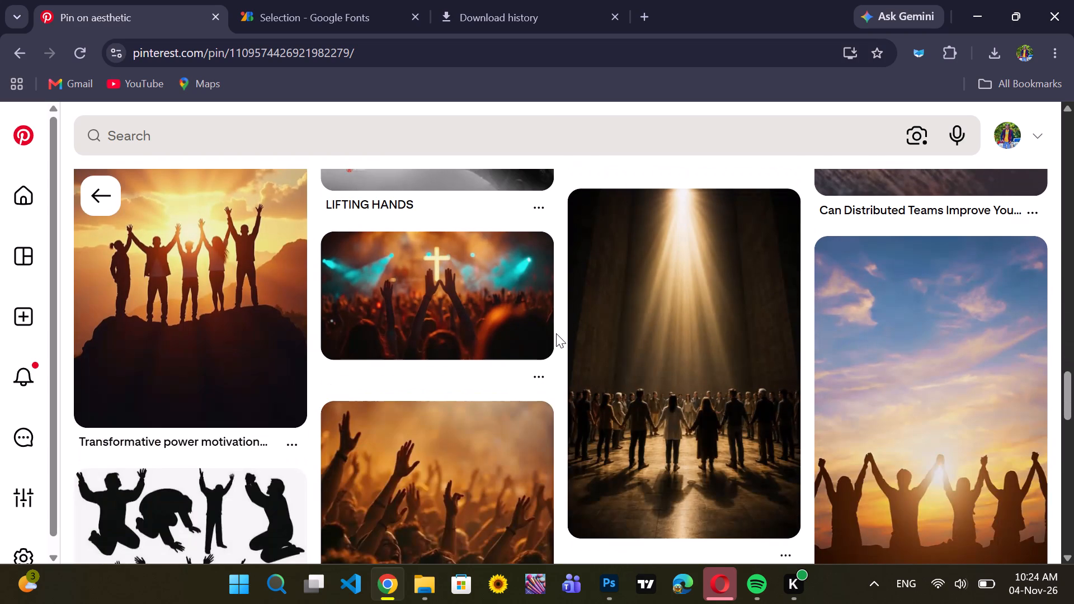
{"action": "scroll", "coordinate": [556, 333], "scroll_direction": "down", "scroll_amount": 1}
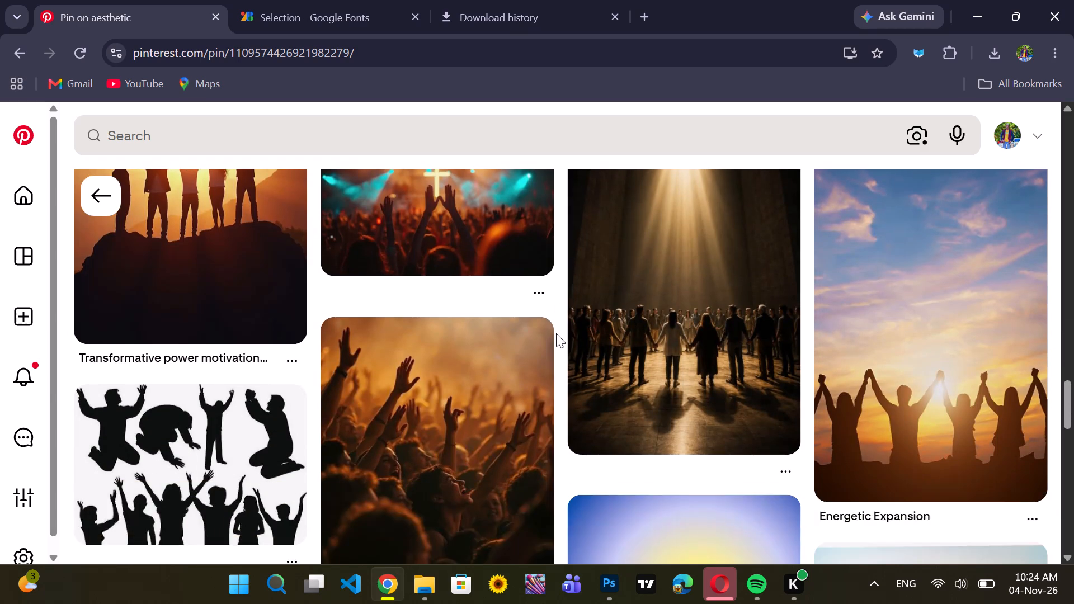
{"action": "scroll", "coordinate": [556, 333], "scroll_direction": "down", "scroll_amount": 8}
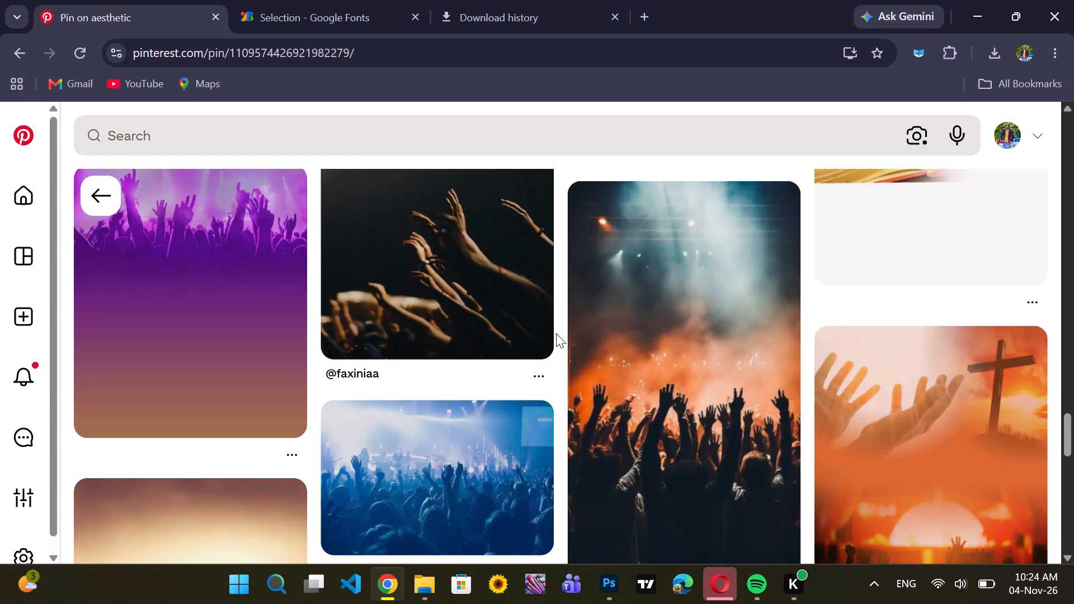
{"action": "scroll", "coordinate": [556, 333], "scroll_direction": "down", "scroll_amount": 3}
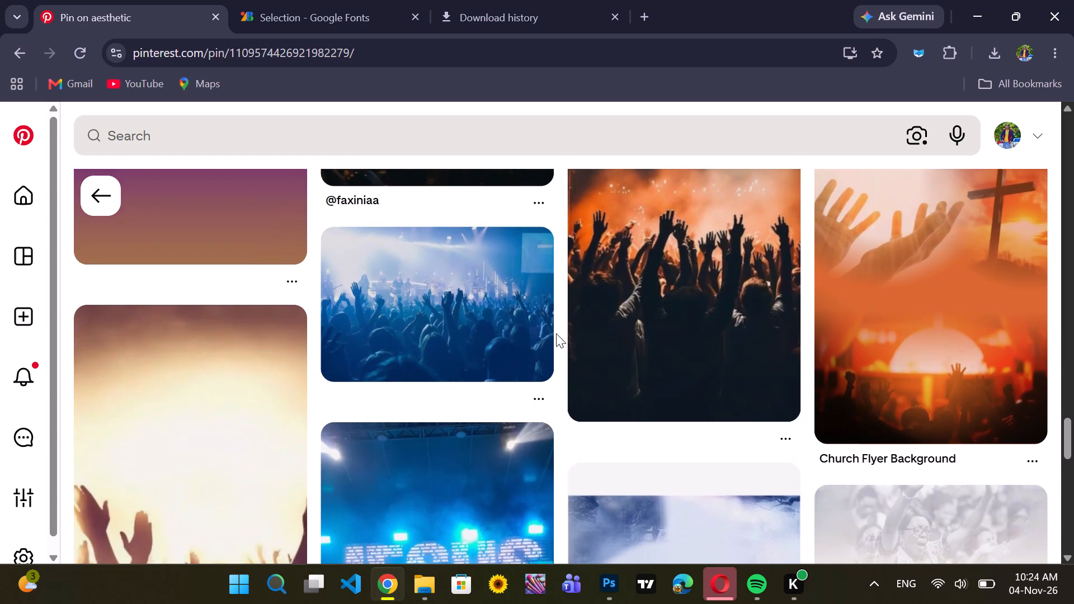
{"action": "scroll", "coordinate": [556, 333], "scroll_direction": "down", "scroll_amount": 2}
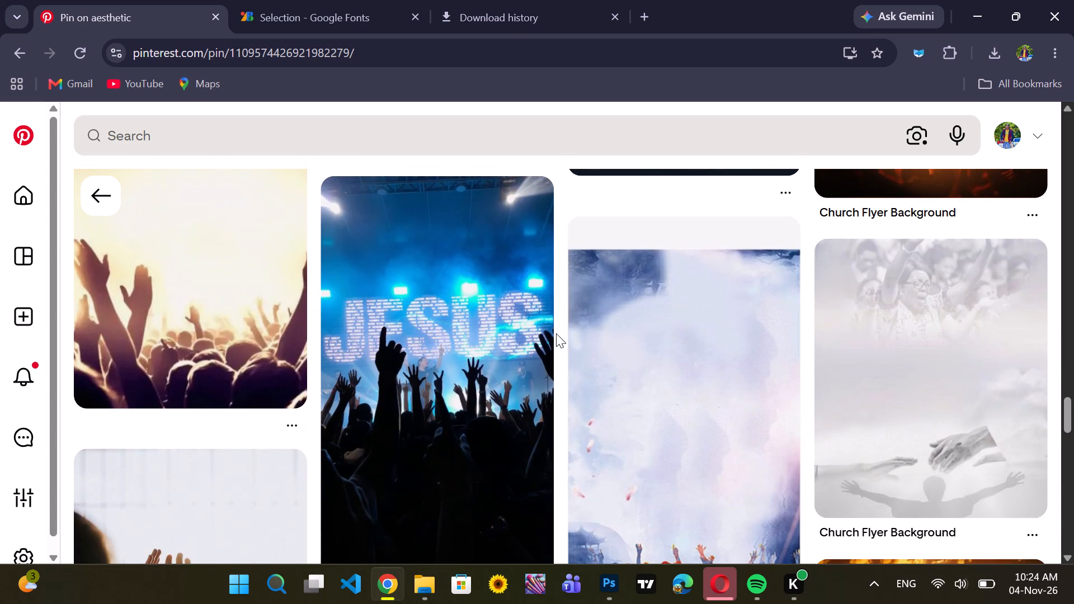
{"action": "scroll", "coordinate": [556, 333], "scroll_direction": "down", "scroll_amount": 3}
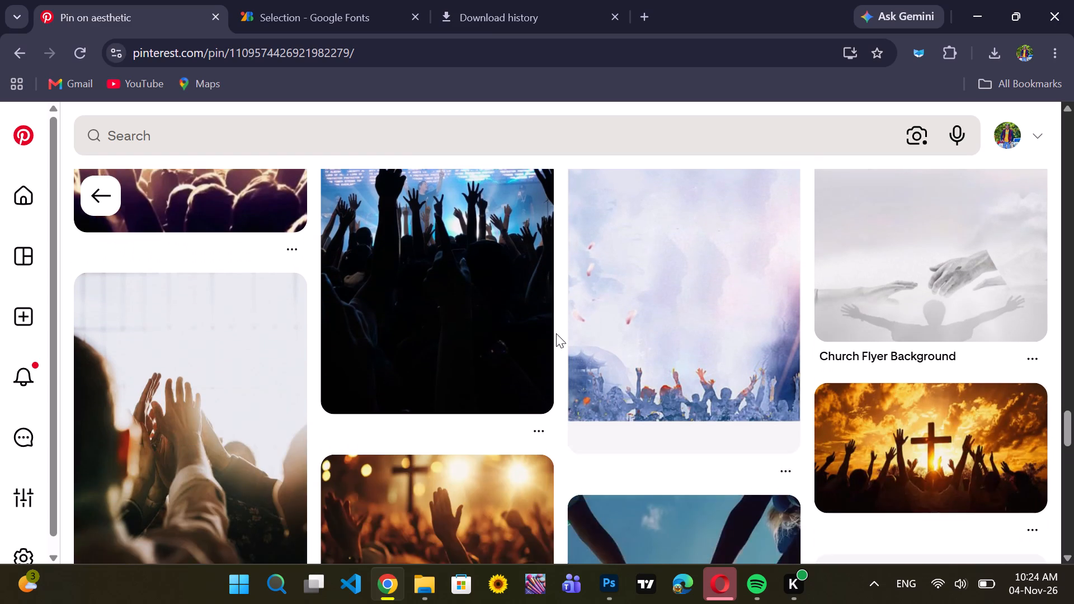
{"action": "scroll", "coordinate": [556, 333], "scroll_direction": "up", "scroll_amount": 3}
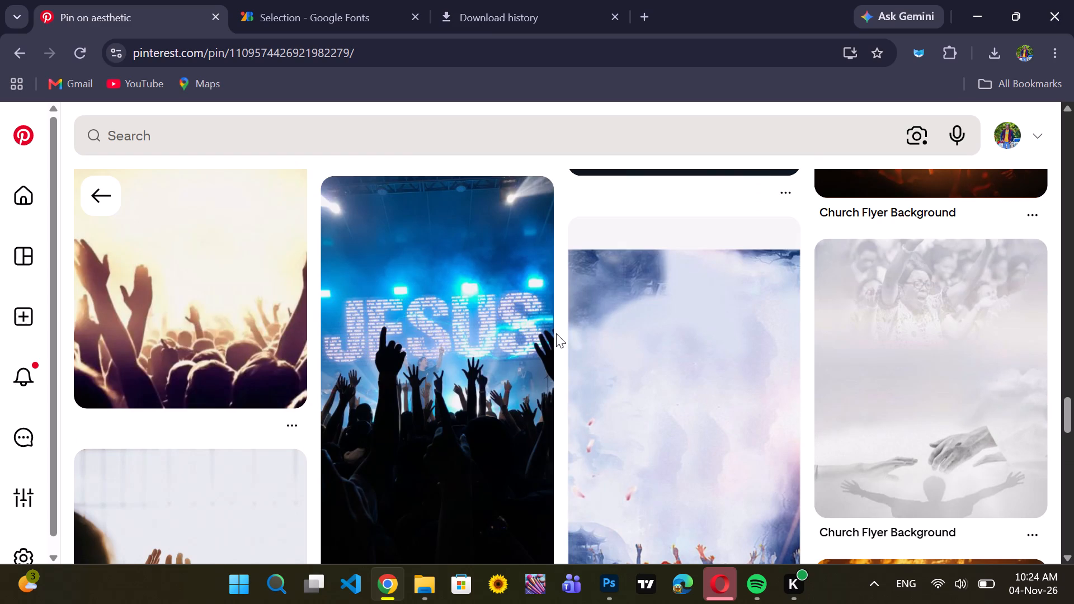
Open the pale grey "Church Flyer Background" pin with reaching hands and outstretched arms, and download its image.
{"action": "left_click", "coordinate": [929, 328]}
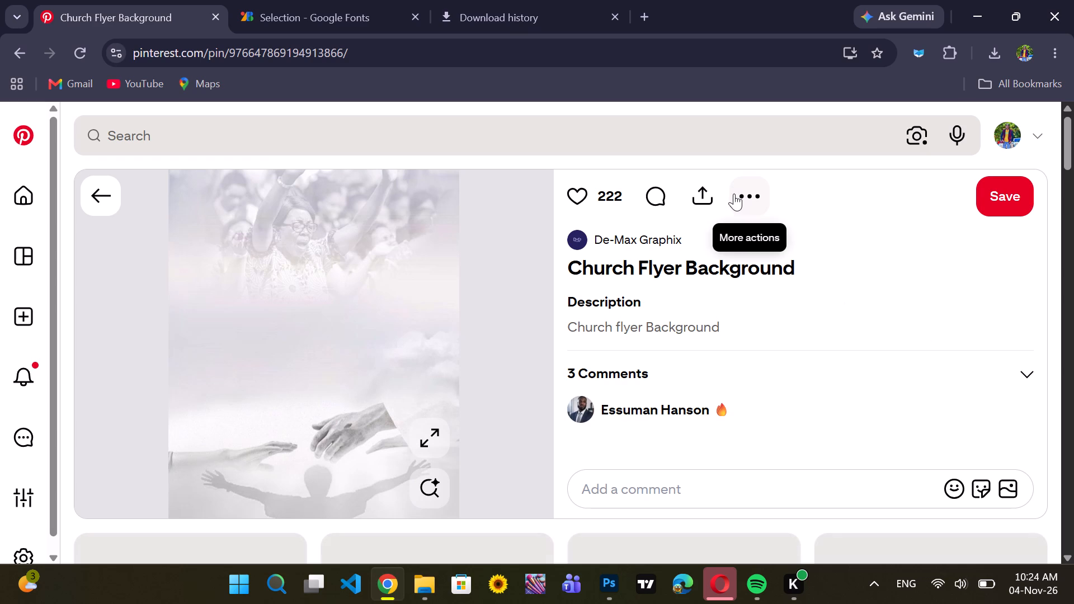
{"action": "left_click", "coordinate": [734, 194]}
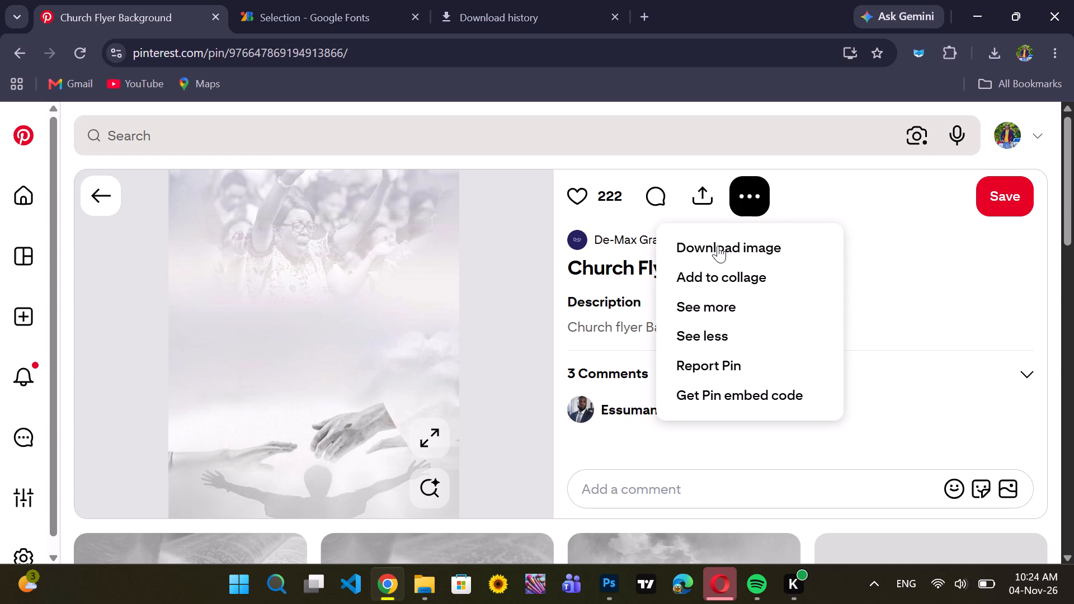
{"action": "left_click", "coordinate": [726, 250]}
Return to the raised-hands pin and look through its related images for more light worship backgrounds.
{"action": "left_click", "coordinate": [12, 50]}
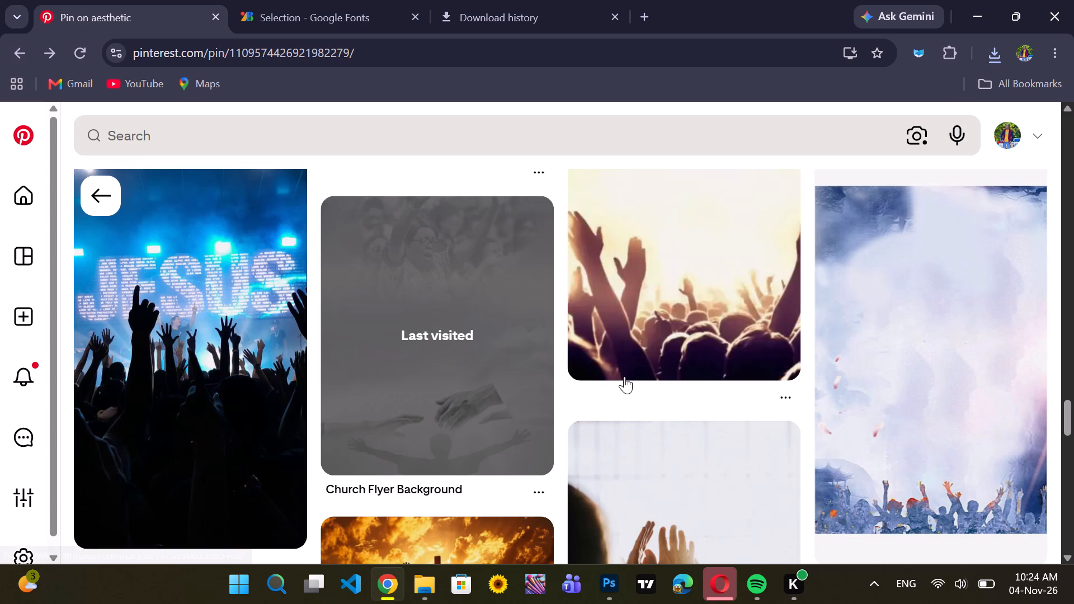
{"action": "scroll", "coordinate": [624, 377], "scroll_direction": "down", "scroll_amount": 9}
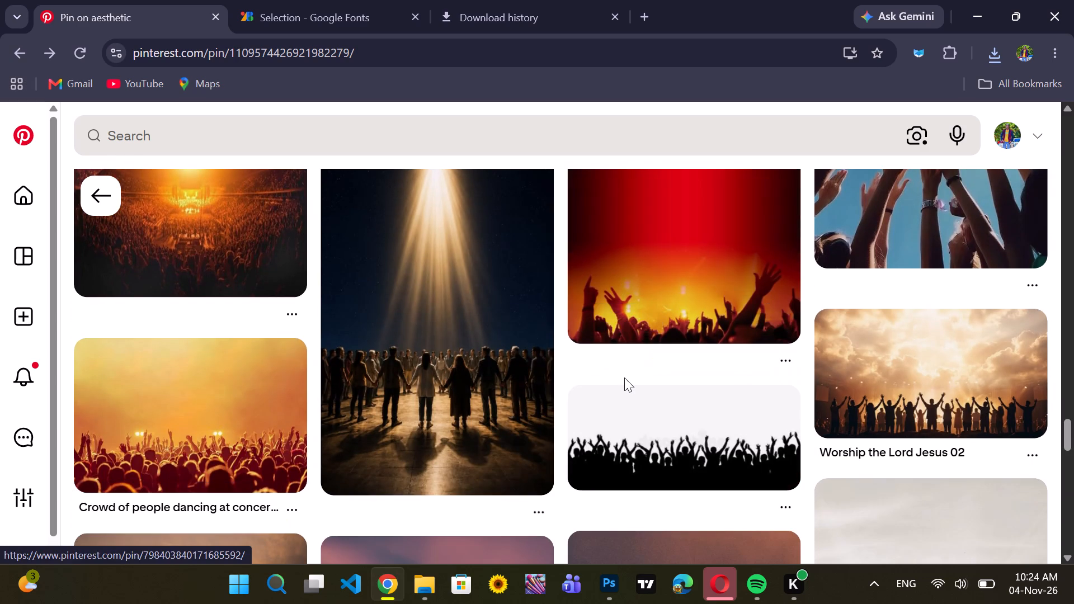
{"action": "scroll", "coordinate": [624, 379], "scroll_direction": "down", "scroll_amount": 5}
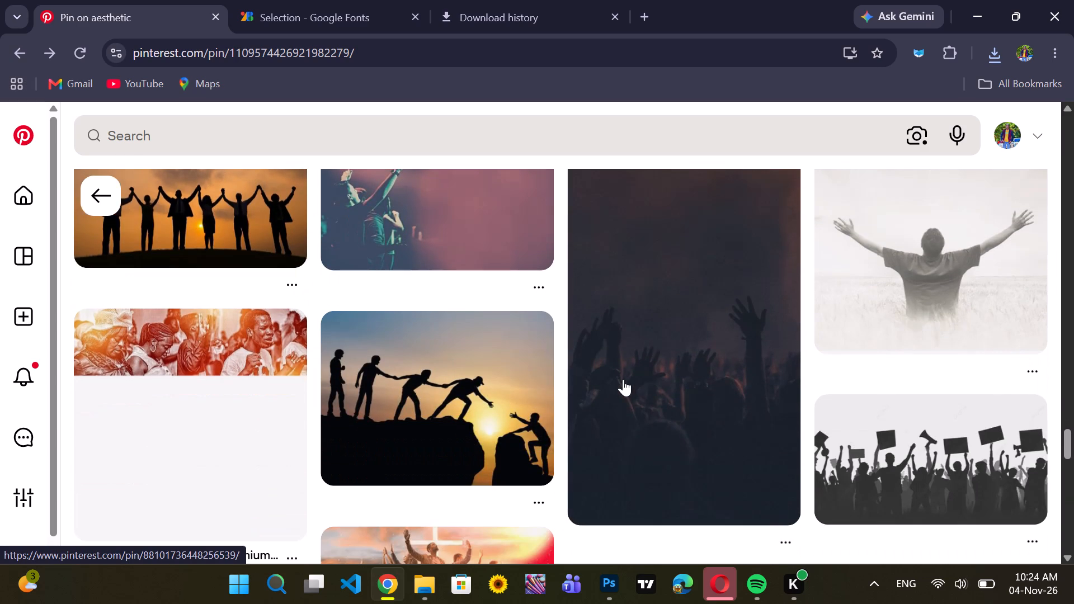
{"action": "scroll", "coordinate": [623, 379], "scroll_direction": "down", "scroll_amount": 3}
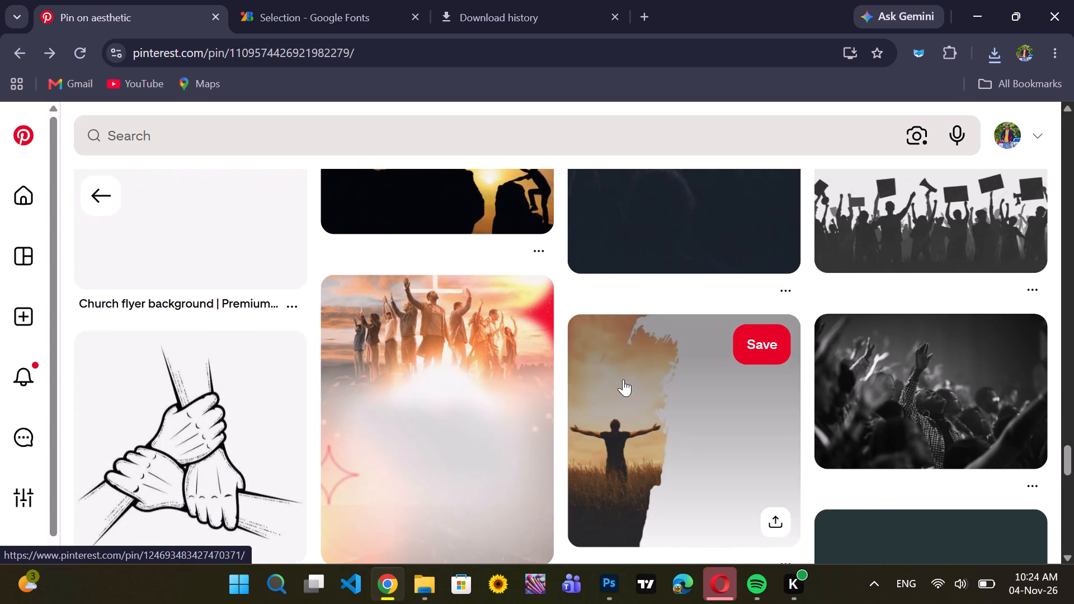
{"action": "scroll", "coordinate": [623, 379], "scroll_direction": "down", "scroll_amount": 8}
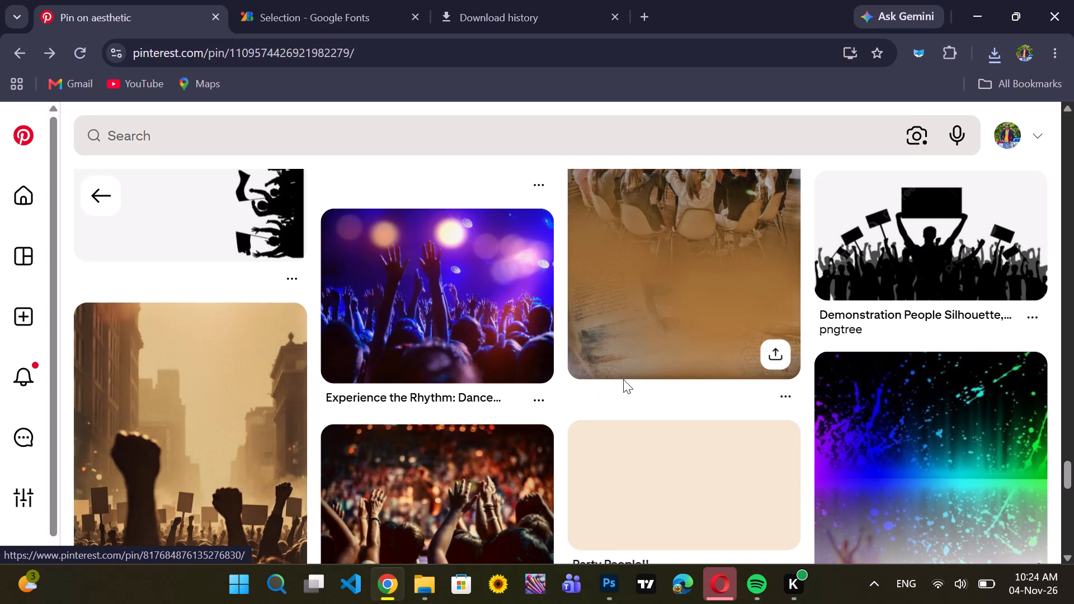
{"action": "scroll", "coordinate": [623, 379], "scroll_direction": "down", "scroll_amount": 7}
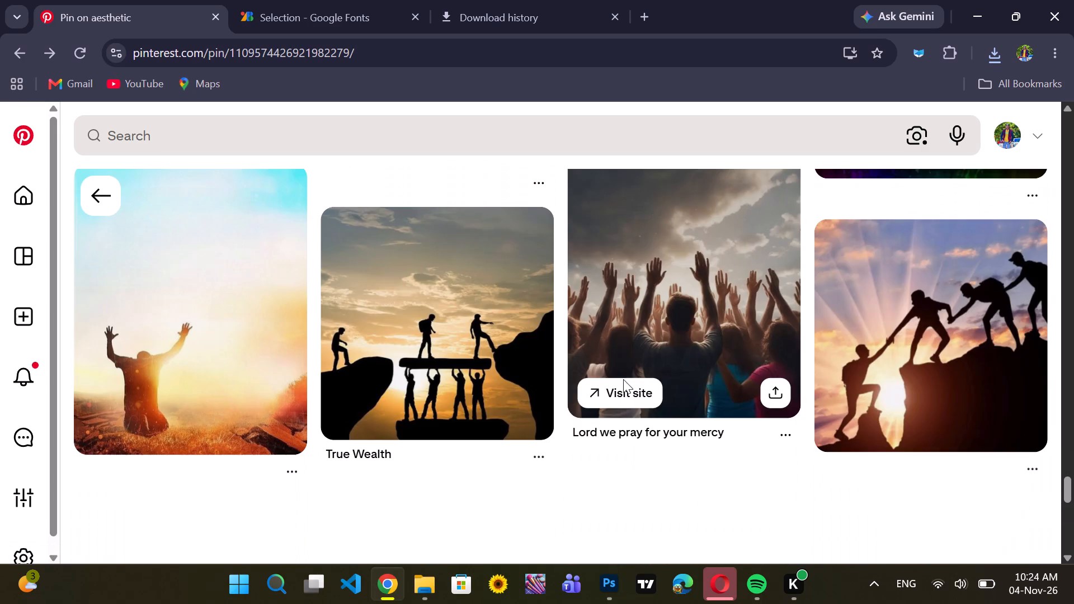
{"action": "scroll", "coordinate": [623, 379], "scroll_direction": "down", "scroll_amount": 9}
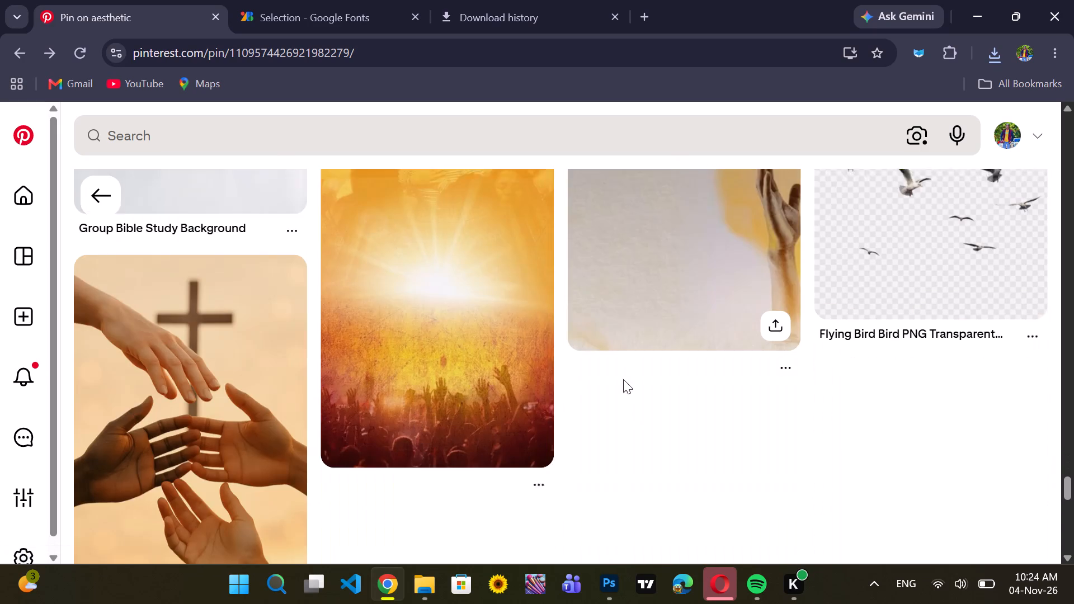
{"action": "scroll", "coordinate": [623, 379], "scroll_direction": "down", "scroll_amount": 2}
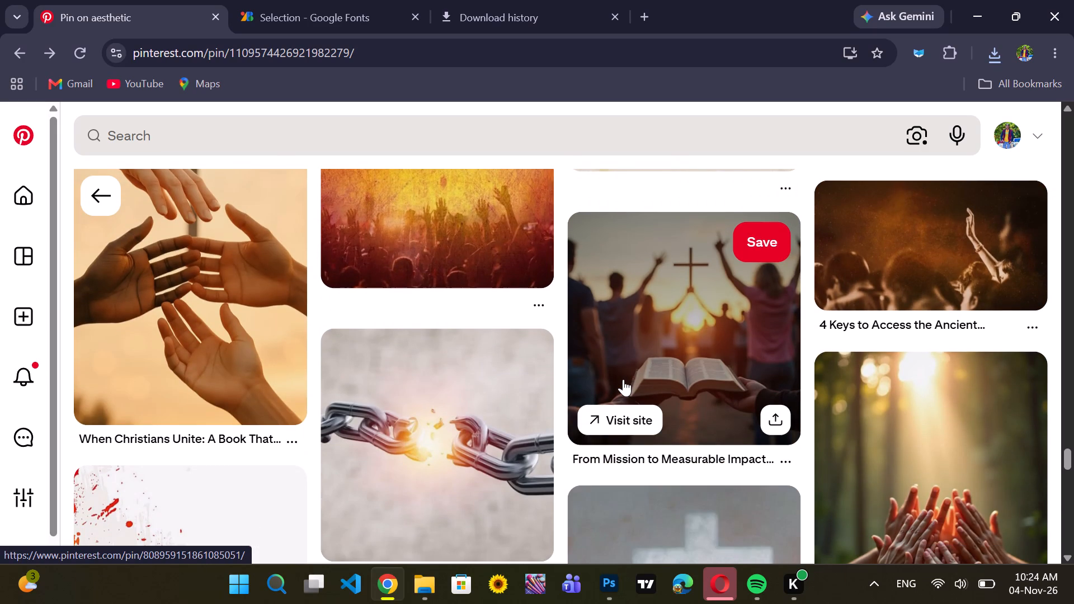
{"action": "scroll", "coordinate": [623, 379], "scroll_direction": "down", "scroll_amount": 8}
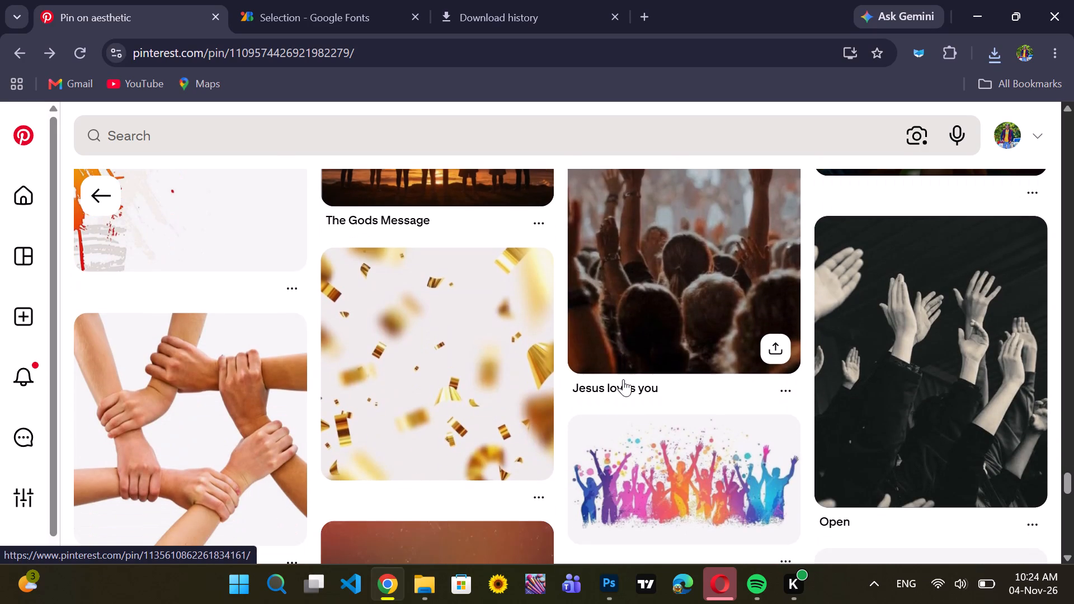
{"action": "scroll", "coordinate": [623, 379], "scroll_direction": "down", "scroll_amount": 4}
{"action": "scroll", "coordinate": [623, 379], "scroll_direction": "up", "scroll_amount": 1}
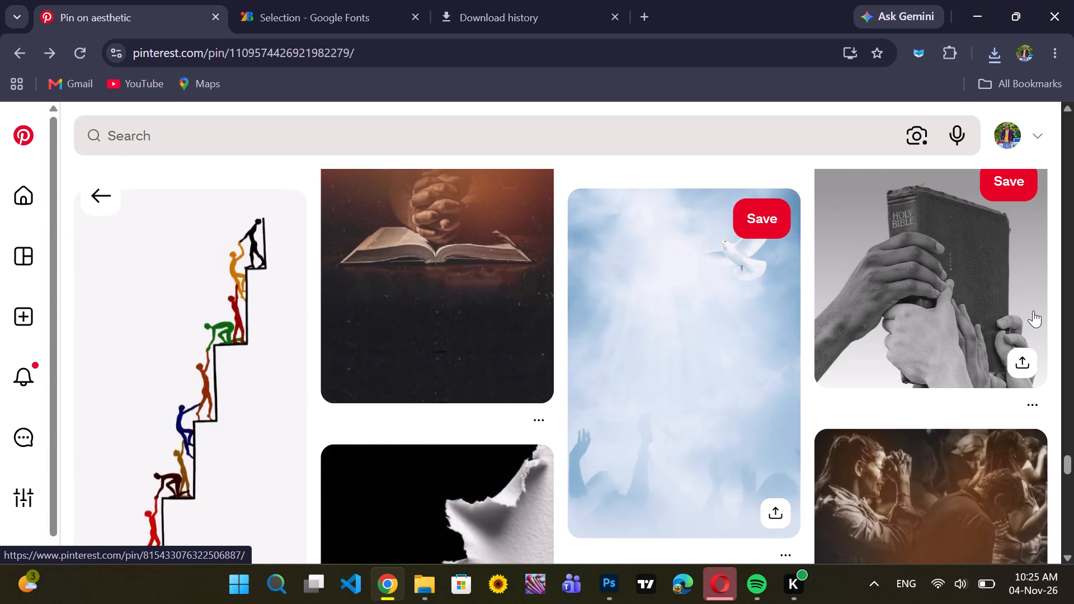
{"action": "scroll", "coordinate": [753, 390], "scroll_direction": "down", "scroll_amount": 2}
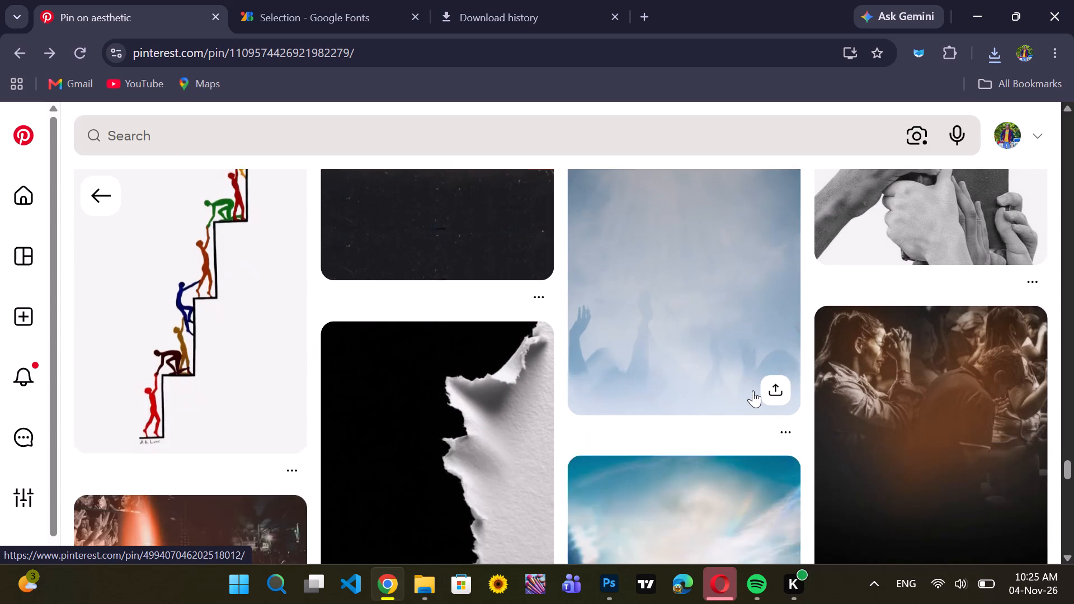
{"action": "scroll", "coordinate": [753, 390], "scroll_direction": "down", "scroll_amount": 10}
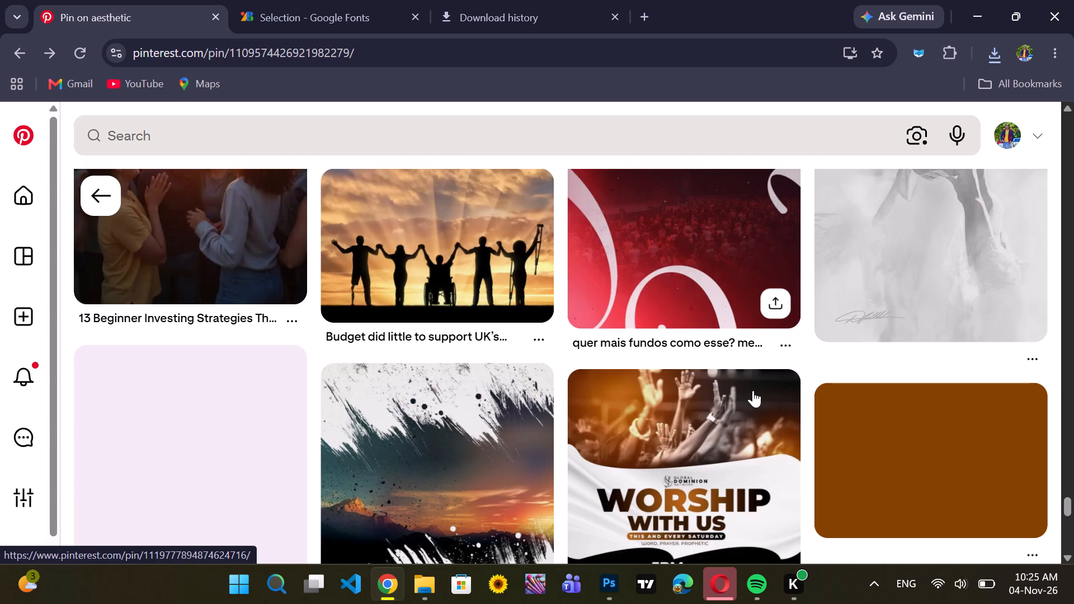
{"action": "scroll", "coordinate": [753, 390], "scroll_direction": "down", "scroll_amount": 5}
{"action": "scroll", "coordinate": [753, 390], "scroll_direction": "up", "scroll_amount": 4}
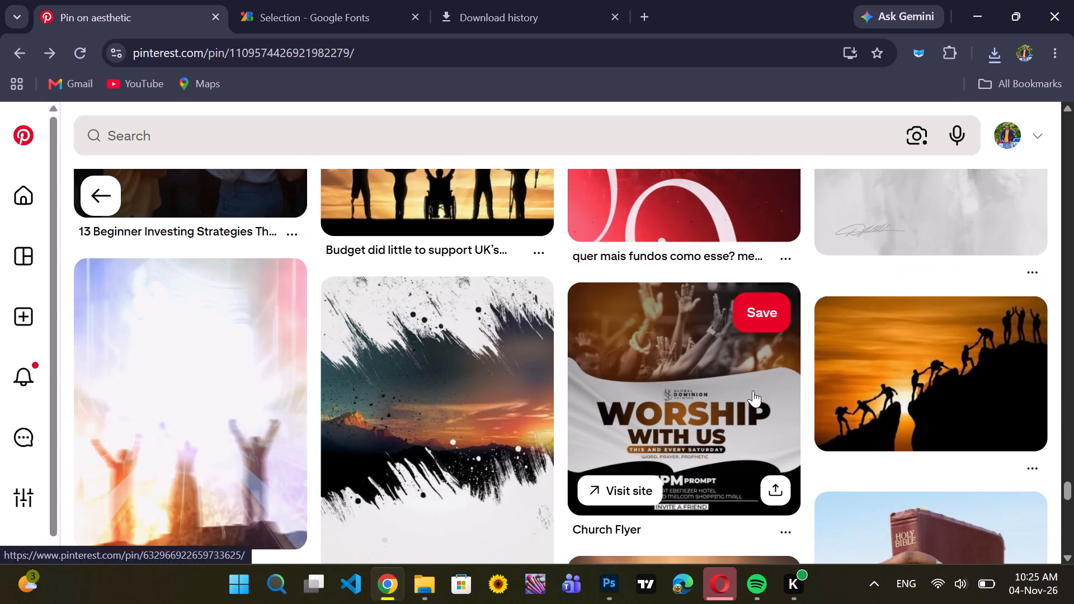
{"action": "scroll", "coordinate": [753, 390], "scroll_direction": "down", "scroll_amount": 7}
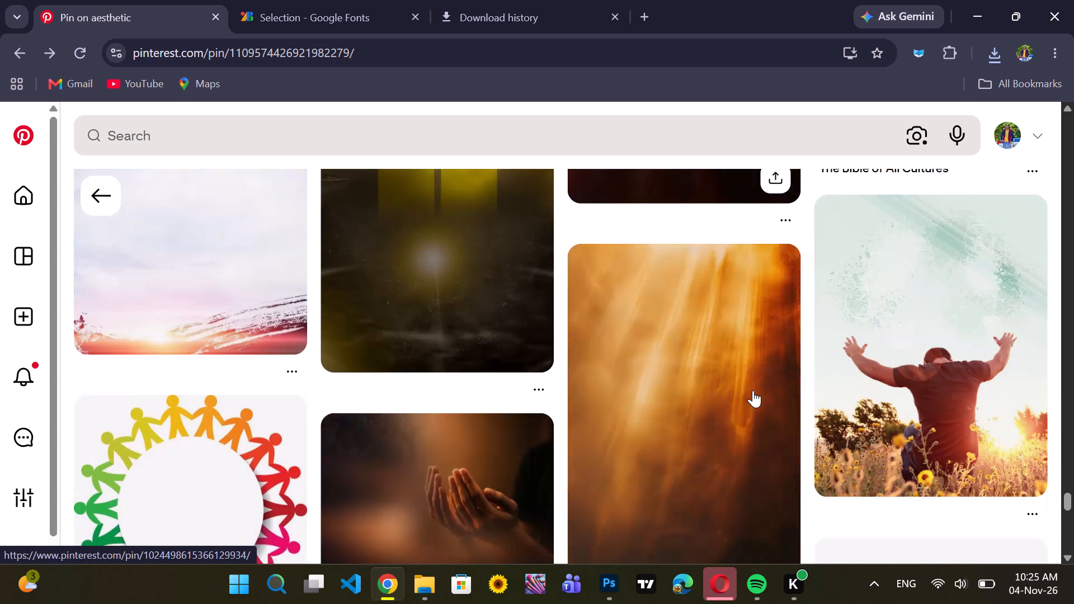
{"action": "scroll", "coordinate": [753, 389], "scroll_direction": "down", "scroll_amount": 7}
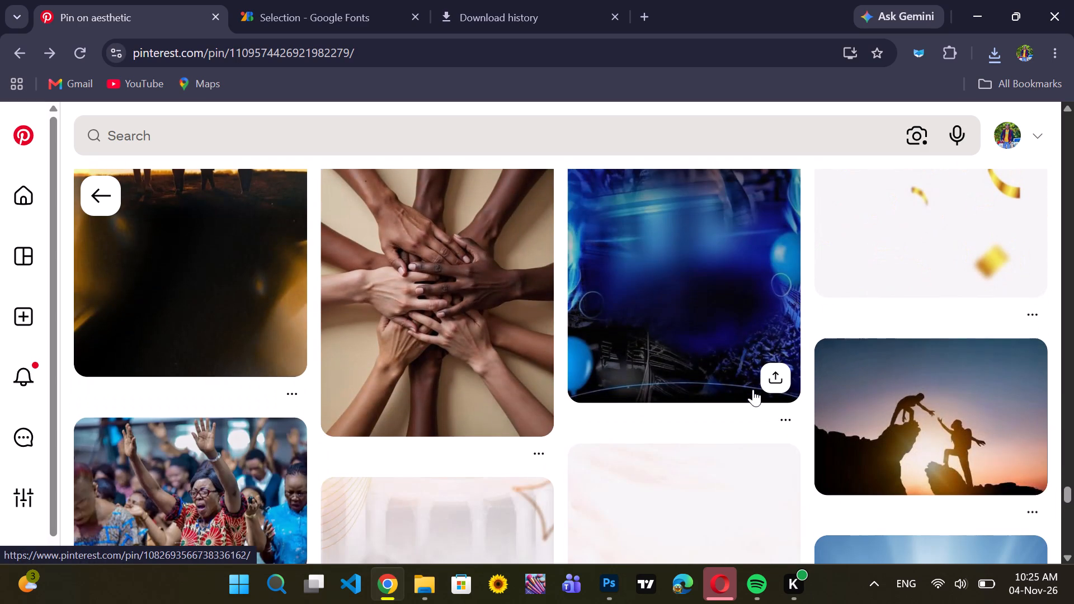
{"action": "scroll", "coordinate": [753, 389], "scroll_direction": "down", "scroll_amount": 5}
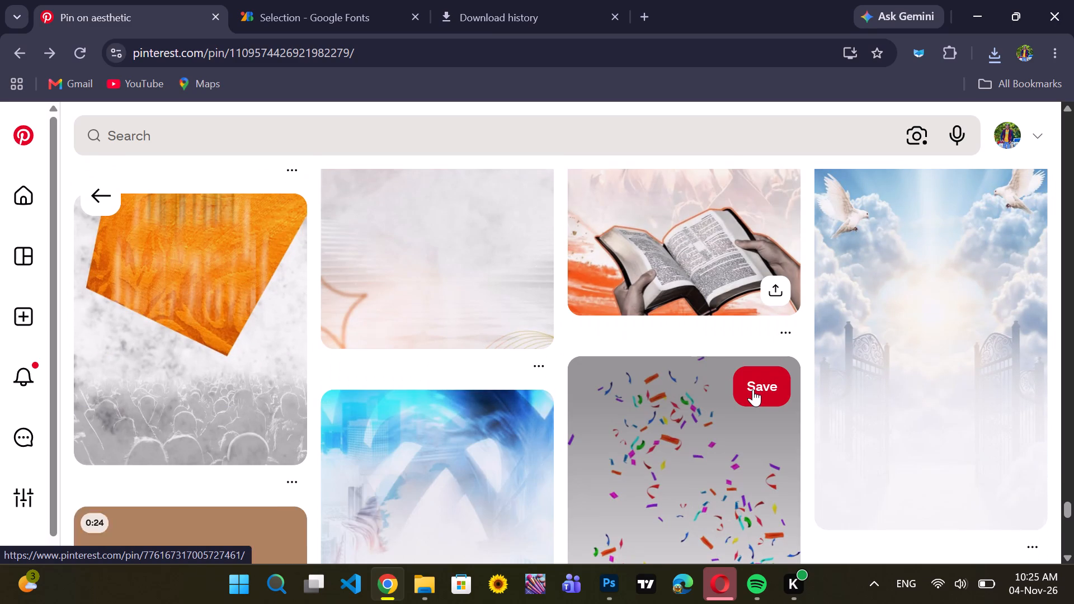
{"action": "scroll", "coordinate": [753, 389], "scroll_direction": "up", "scroll_amount": 4}
{"action": "scroll", "coordinate": [753, 389], "scroll_direction": "down", "scroll_amount": 6}
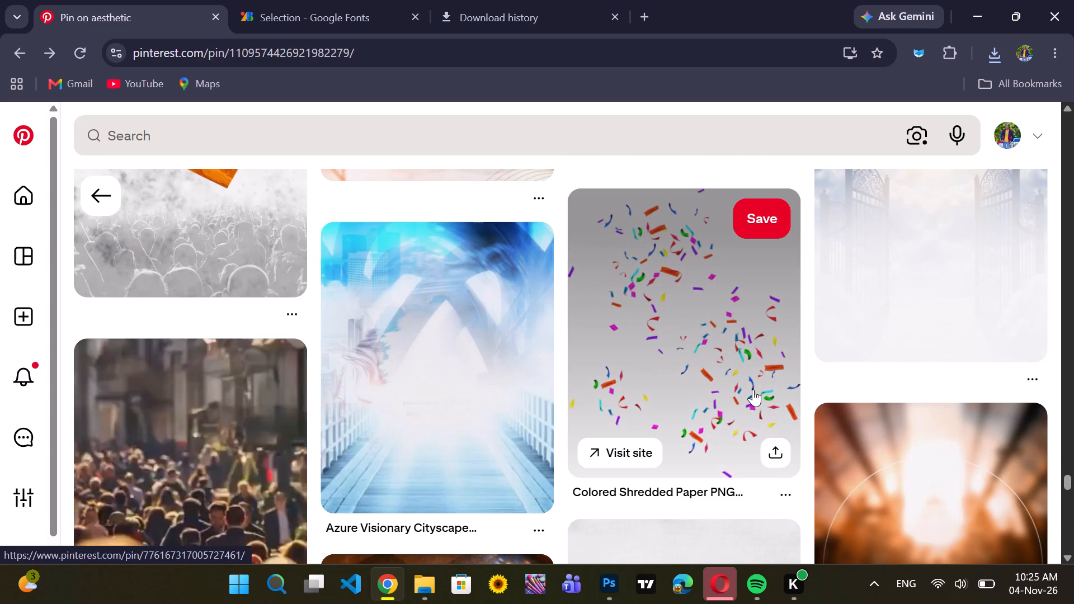
{"action": "scroll", "coordinate": [753, 389], "scroll_direction": "down", "scroll_amount": 7}
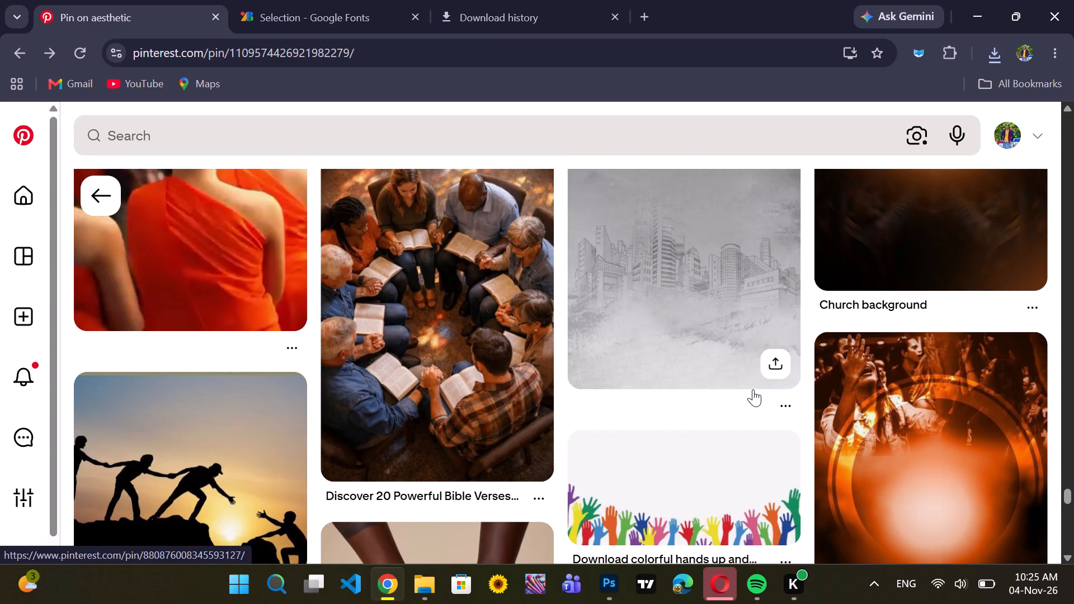
{"action": "scroll", "coordinate": [753, 389], "scroll_direction": "down", "scroll_amount": 5}
{"action": "scroll", "coordinate": [713, 374], "scroll_direction": "up", "scroll_amount": 1}
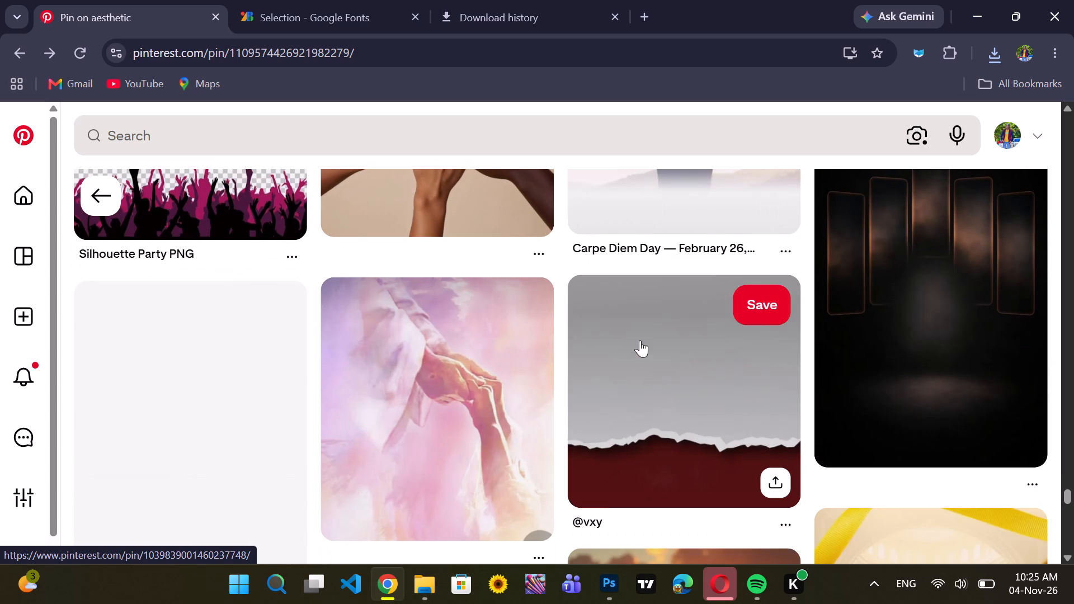
{"action": "scroll", "coordinate": [494, 282], "scroll_direction": "up", "scroll_amount": 6}
Search Pinterest for "swirl design".
{"action": "left_click", "coordinate": [582, 131]}
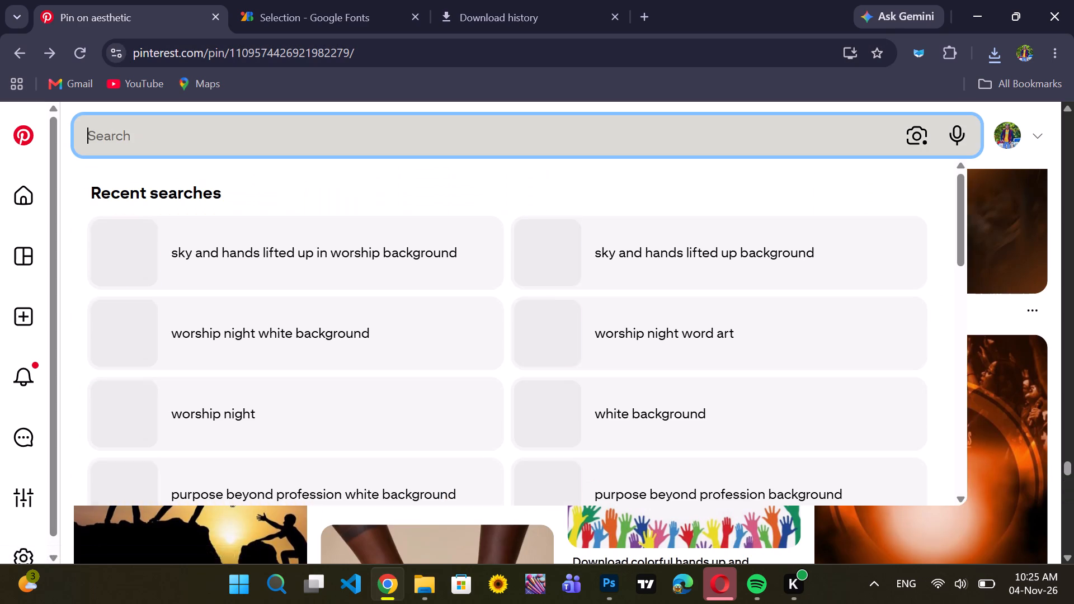
{"action": "type", "text": "sw"}
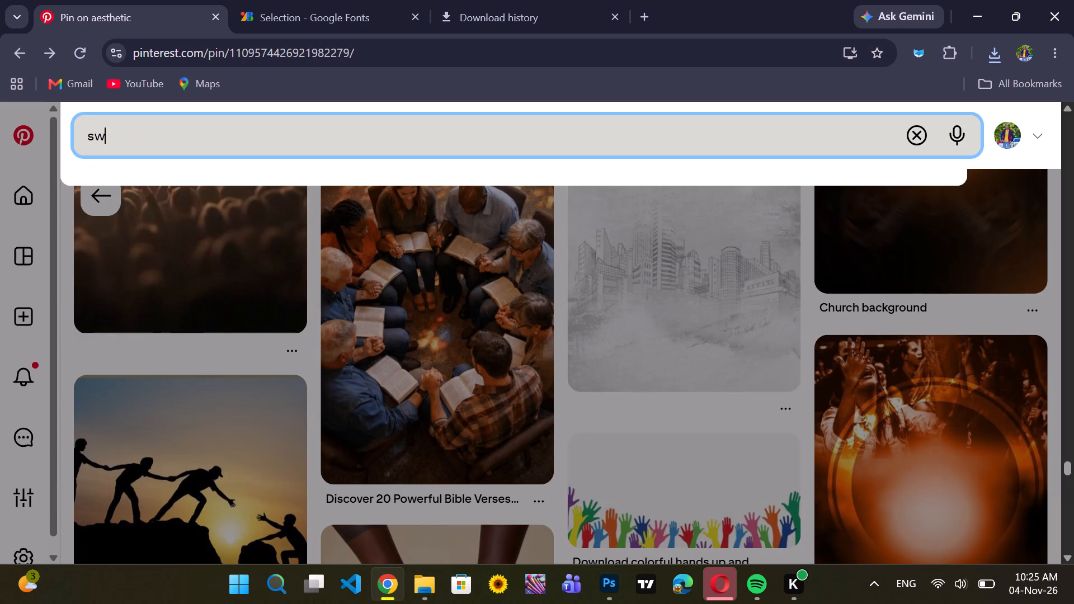
{"action": "type", "text": "oo"}
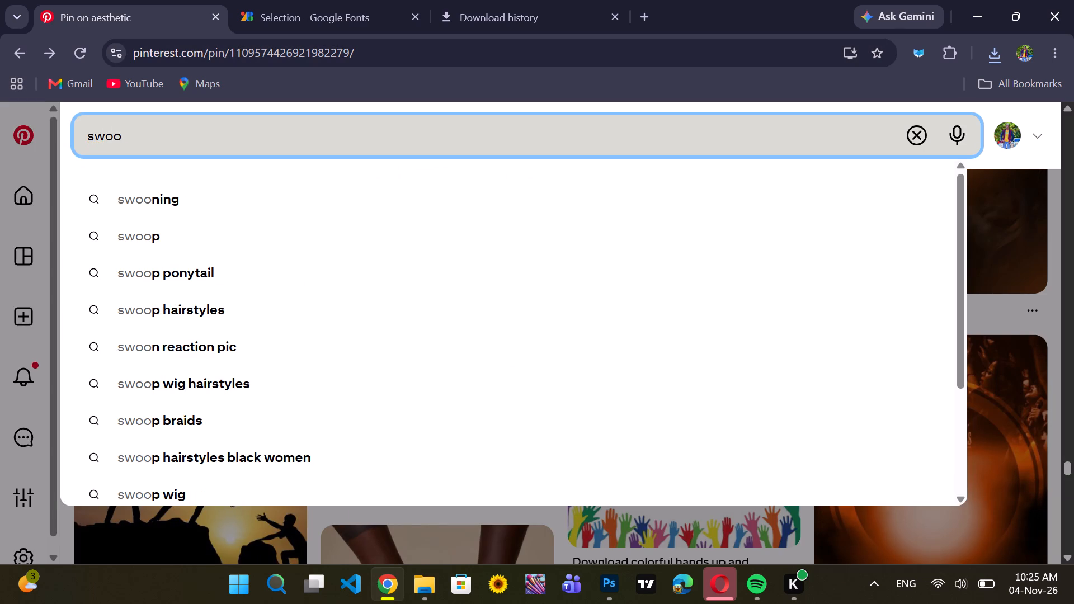
{"action": "key", "text": "BackSpace"}
{"action": "key", "text": "BackSpace"}
{"action": "left_click", "coordinate": [354, 207]}
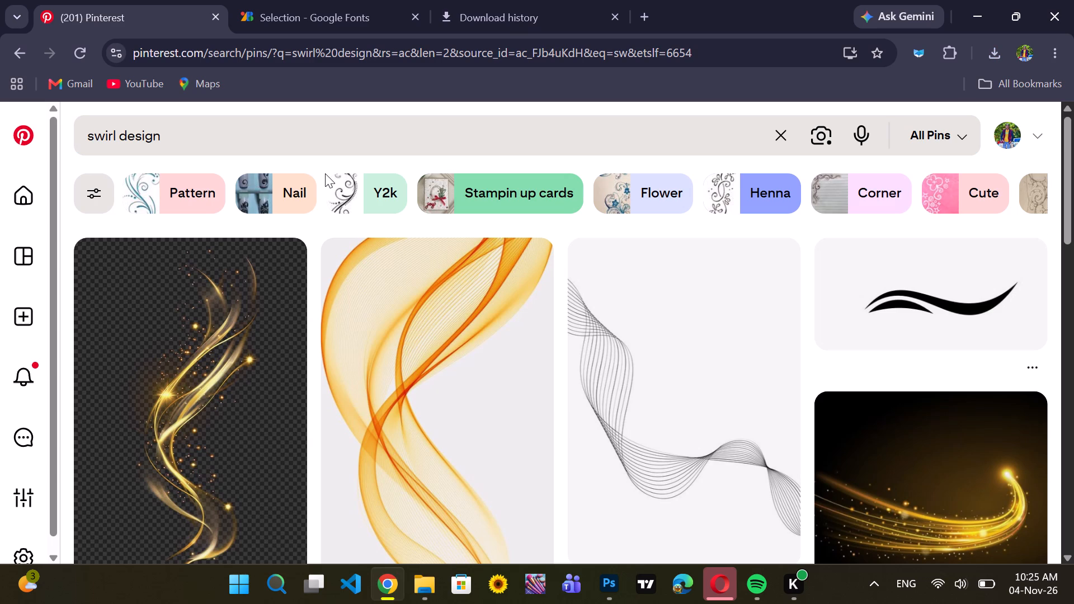
Look through the swirl design results for a flowing wave or light-trail graphic.
{"action": "scroll", "coordinate": [383, 314], "scroll_direction": "down", "scroll_amount": 2}
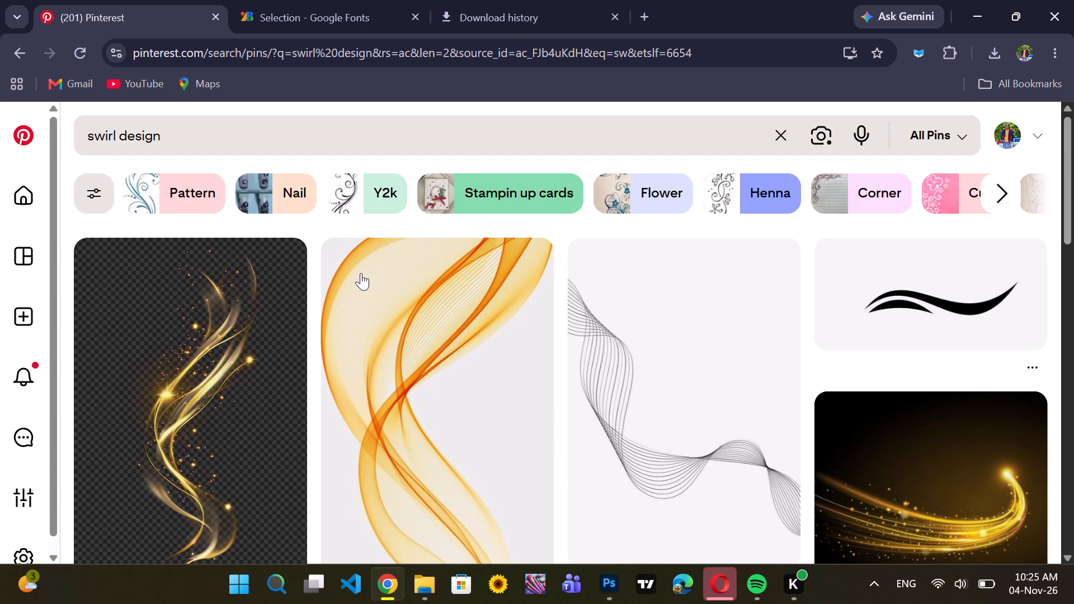
{"action": "scroll", "coordinate": [361, 273], "scroll_direction": "down", "scroll_amount": 2}
{"action": "scroll", "coordinate": [386, 323], "scroll_direction": "up", "scroll_amount": 4}
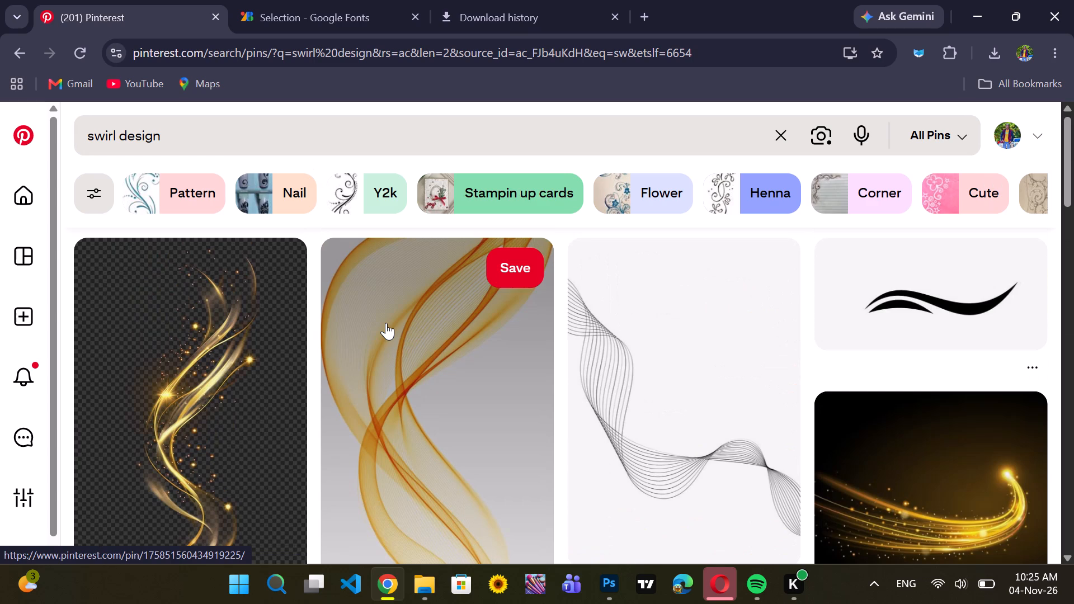
{"action": "scroll", "coordinate": [373, 331], "scroll_direction": "down", "scroll_amount": 2}
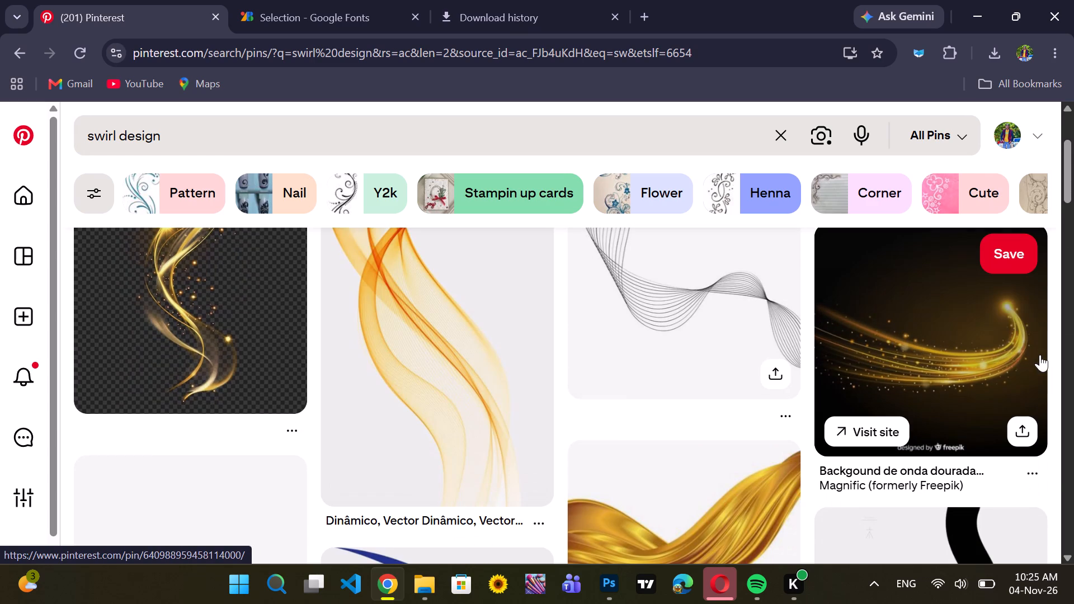
{"action": "scroll", "coordinate": [672, 368], "scroll_direction": "down", "scroll_amount": 3}
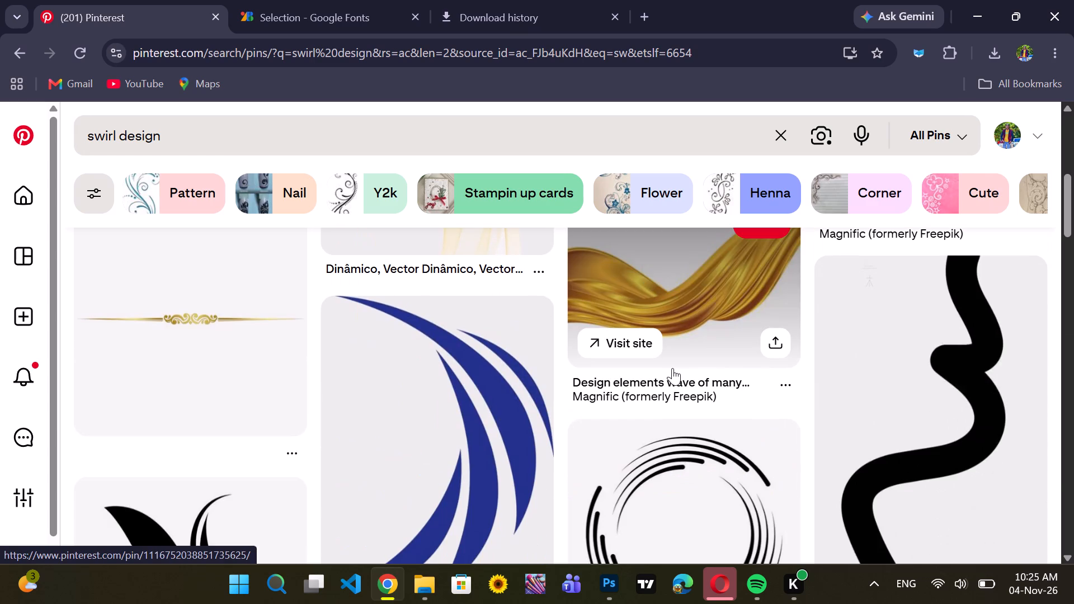
{"action": "scroll", "coordinate": [672, 368], "scroll_direction": "down", "scroll_amount": 6}
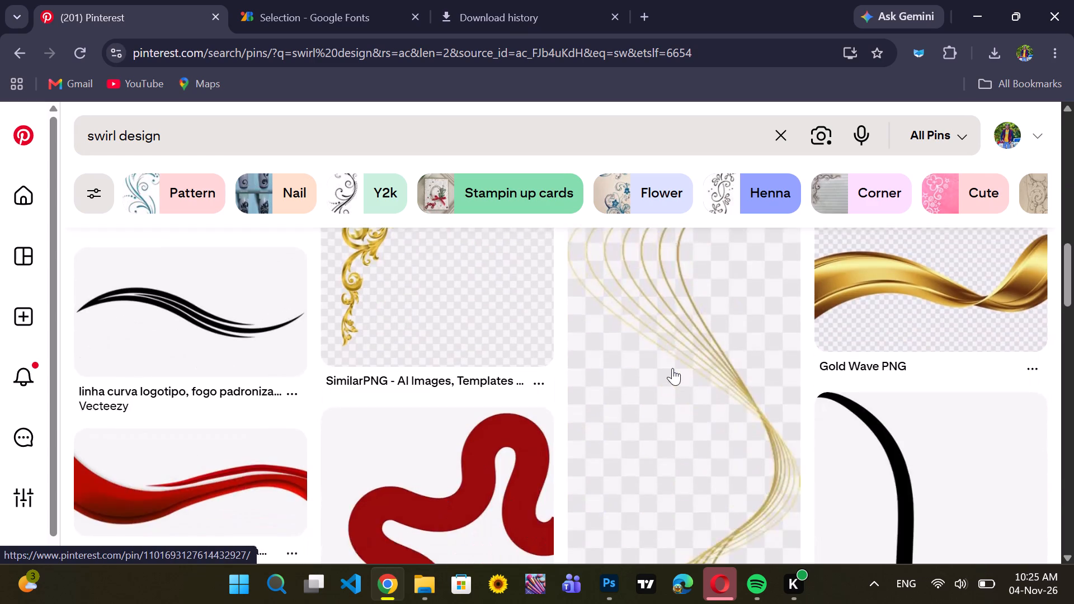
{"action": "scroll", "coordinate": [672, 368], "scroll_direction": "down", "scroll_amount": 1}
{"action": "scroll", "coordinate": [672, 368], "scroll_direction": "up", "scroll_amount": 7}
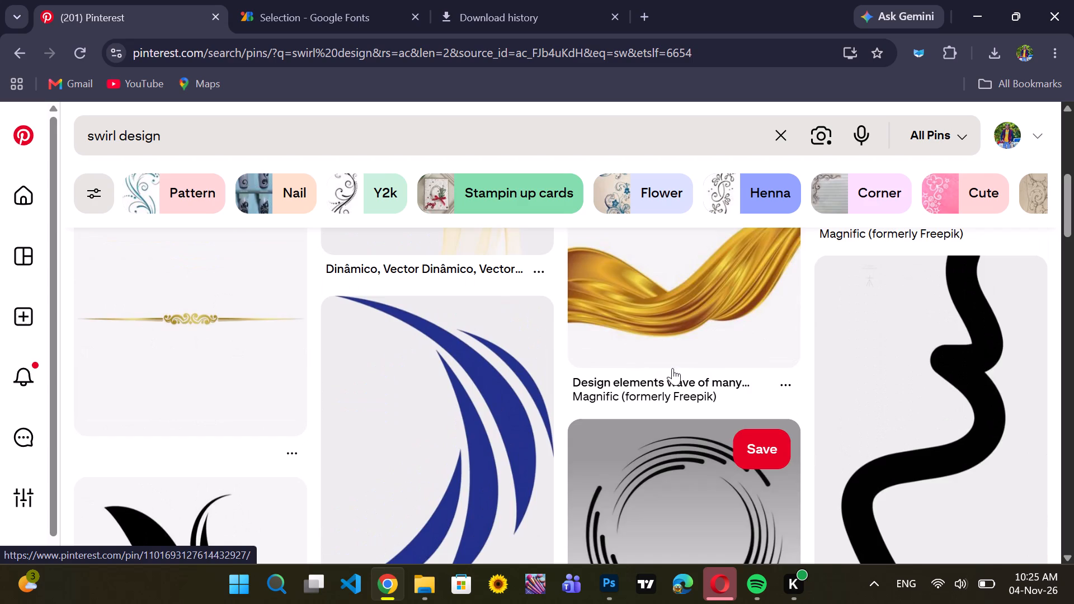
{"action": "scroll", "coordinate": [672, 368], "scroll_direction": "up", "scroll_amount": 5}
Open the rawpixel pin of a sparkling vertical gold swirl on a dark checkered background and download its image.
{"action": "left_click", "coordinate": [218, 414]}
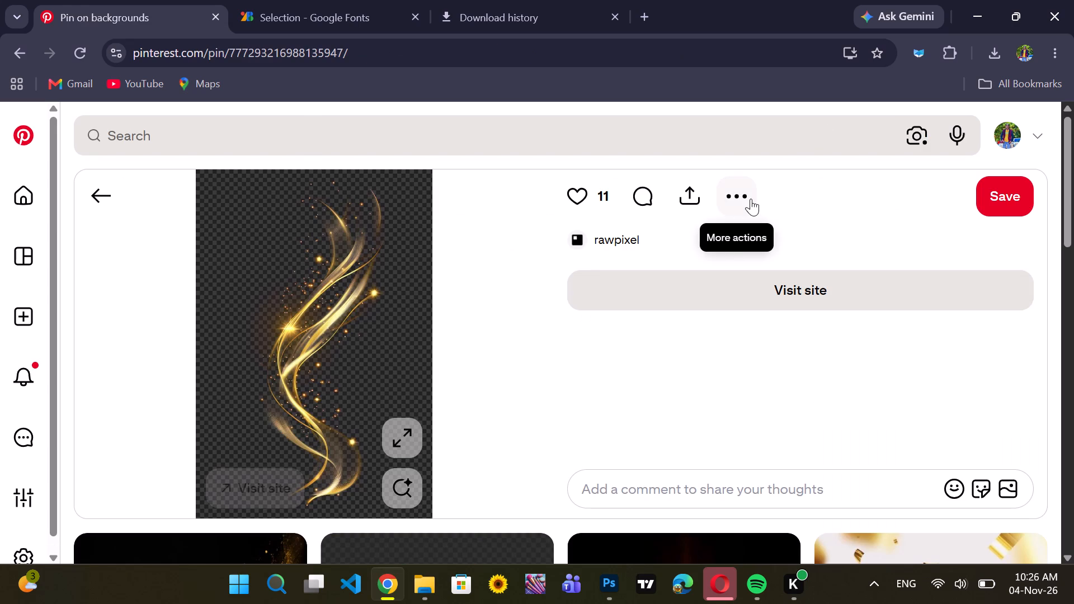
{"action": "left_click", "coordinate": [751, 199]}
{"action": "left_click", "coordinate": [726, 254]}
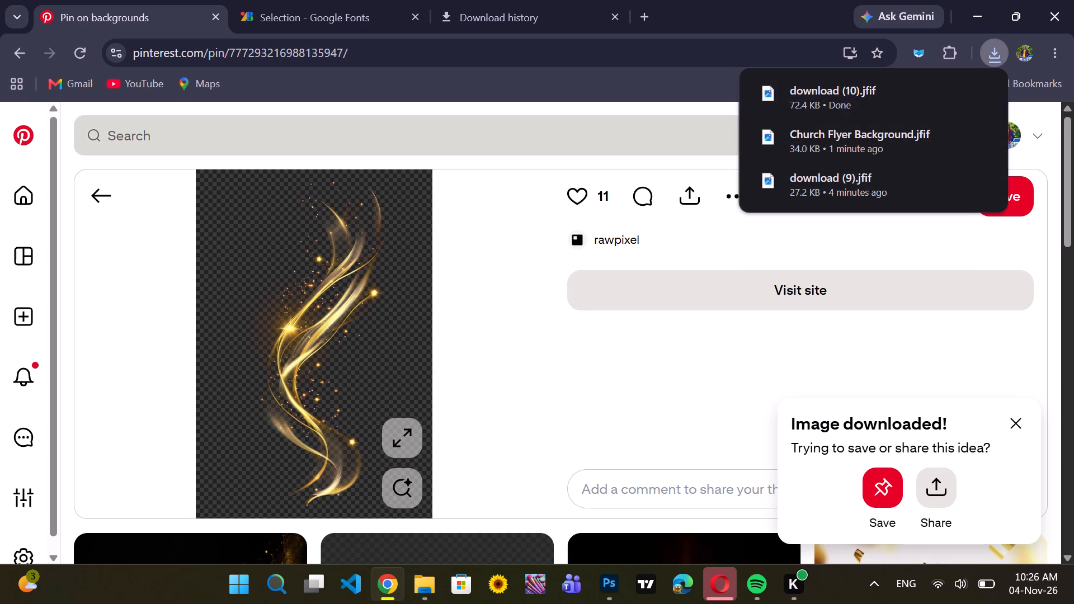
Return to the swirl design results, open the "Backgound de onda dourada brilhante" pin and download its image.
{"action": "left_click", "coordinate": [19, 59]}
{"action": "scroll", "coordinate": [888, 345], "scroll_direction": "down", "scroll_amount": 2}
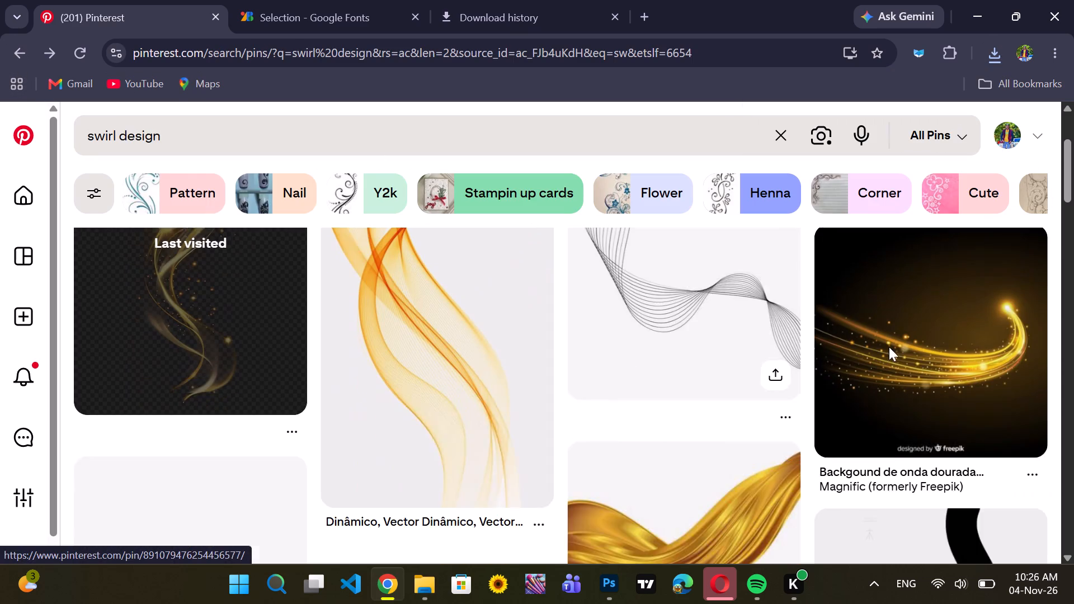
{"action": "scroll", "coordinate": [889, 347], "scroll_direction": "up", "scroll_amount": 2}
{"action": "left_click", "coordinate": [972, 476]}
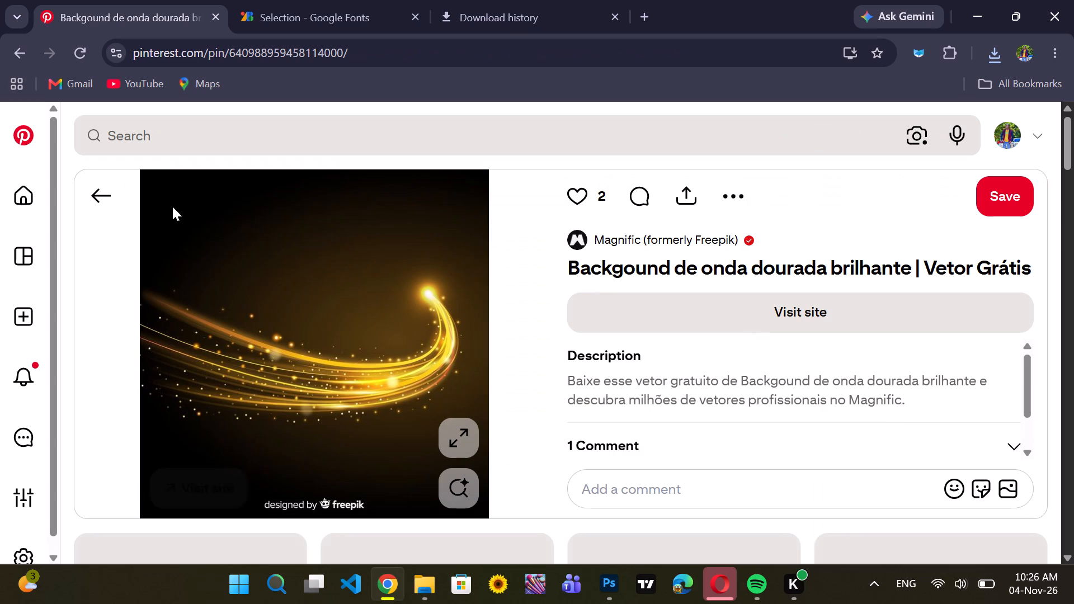
{"action": "left_click", "coordinate": [738, 195]}
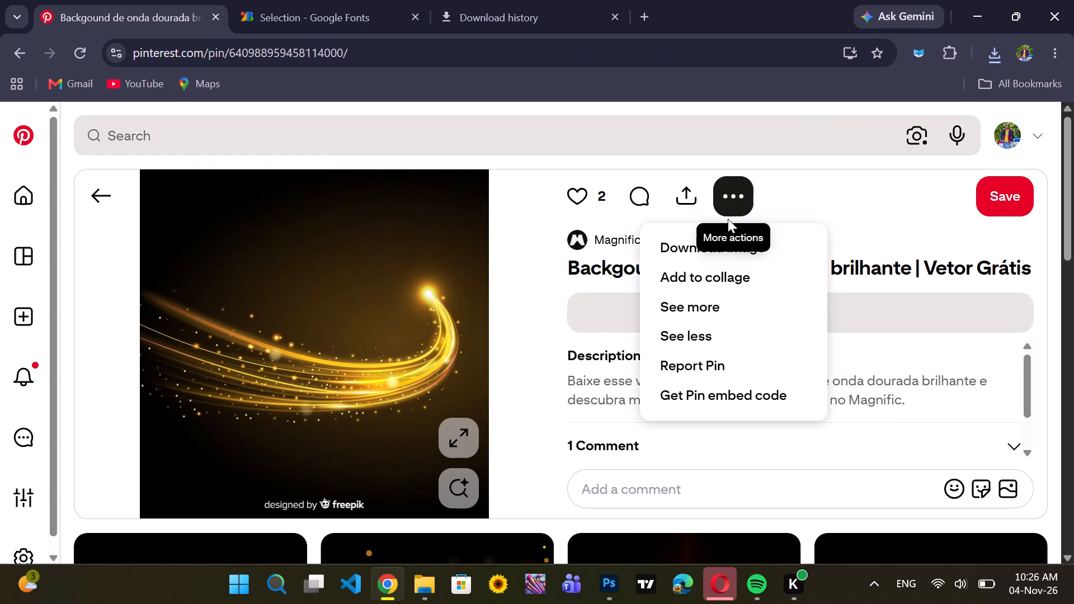
{"action": "left_click", "coordinate": [722, 251]}
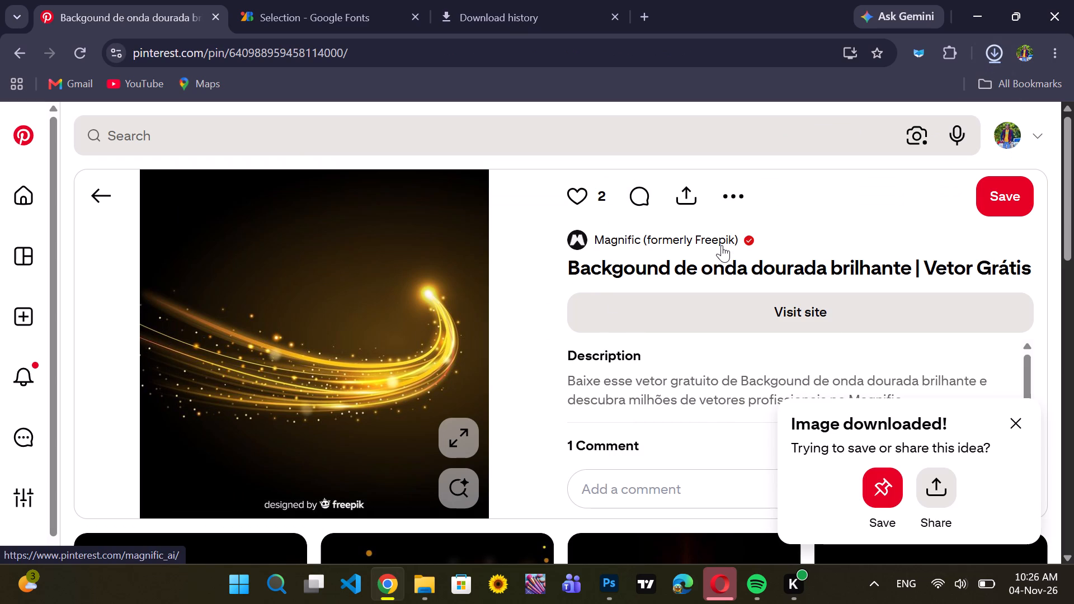
{"action": "left_click", "coordinate": [1007, 413]}
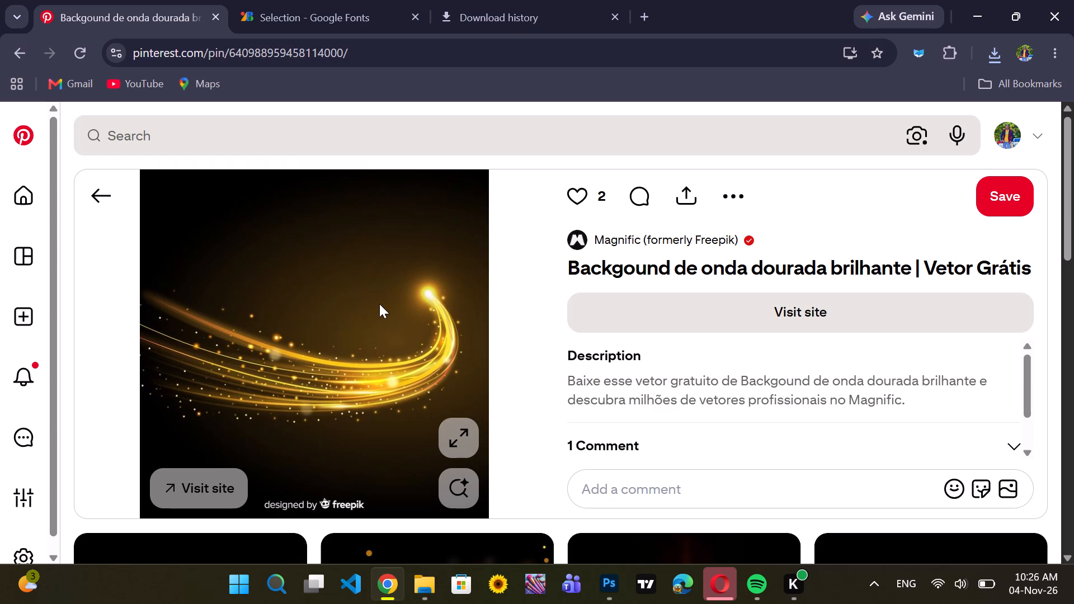
Search Pinterest for "gold swash".
{"action": "left_click", "coordinate": [204, 144]}
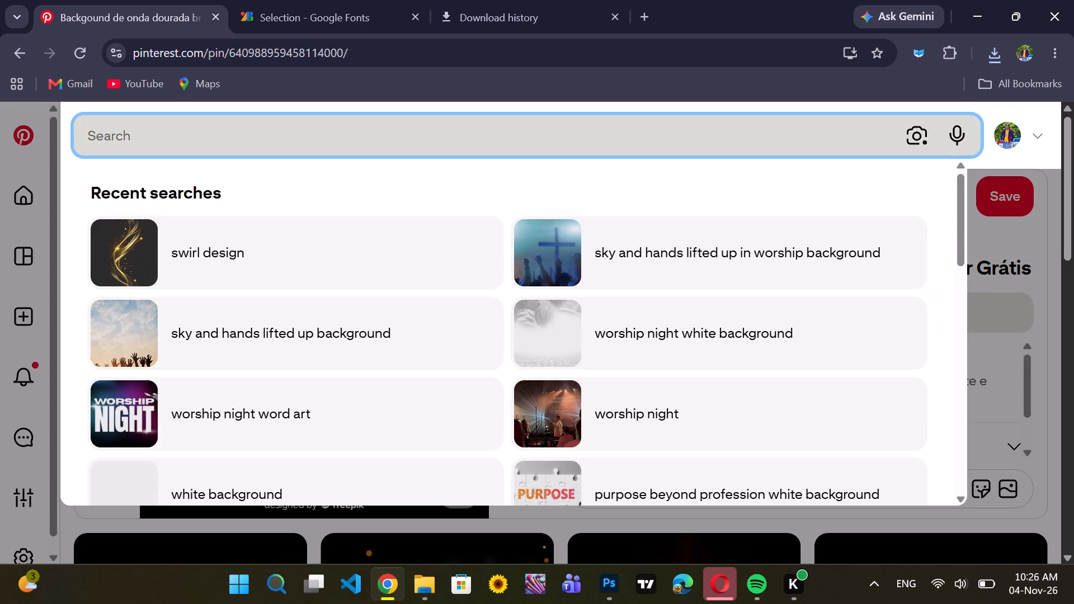
{"action": "type", "text": "gold swa"}
{"action": "key", "text": "s"}
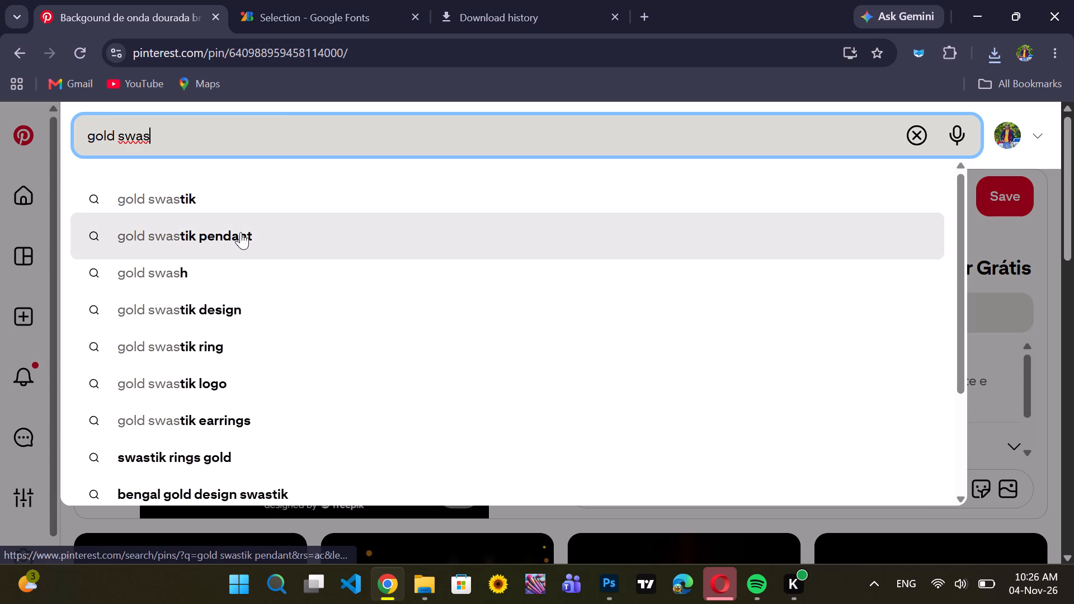
{"action": "key", "text": "h"}
{"action": "key", "text": "Return"}
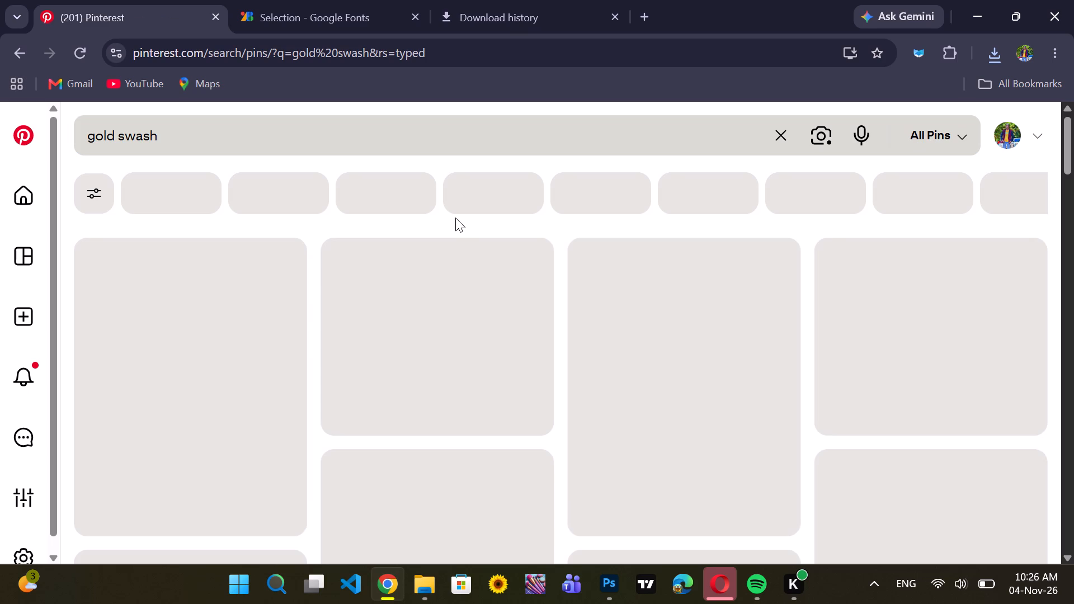
Look through the gold swash results for a flowing gold wave or light-trail graphic.
{"action": "scroll", "coordinate": [526, 253], "scroll_direction": "down", "scroll_amount": 1}
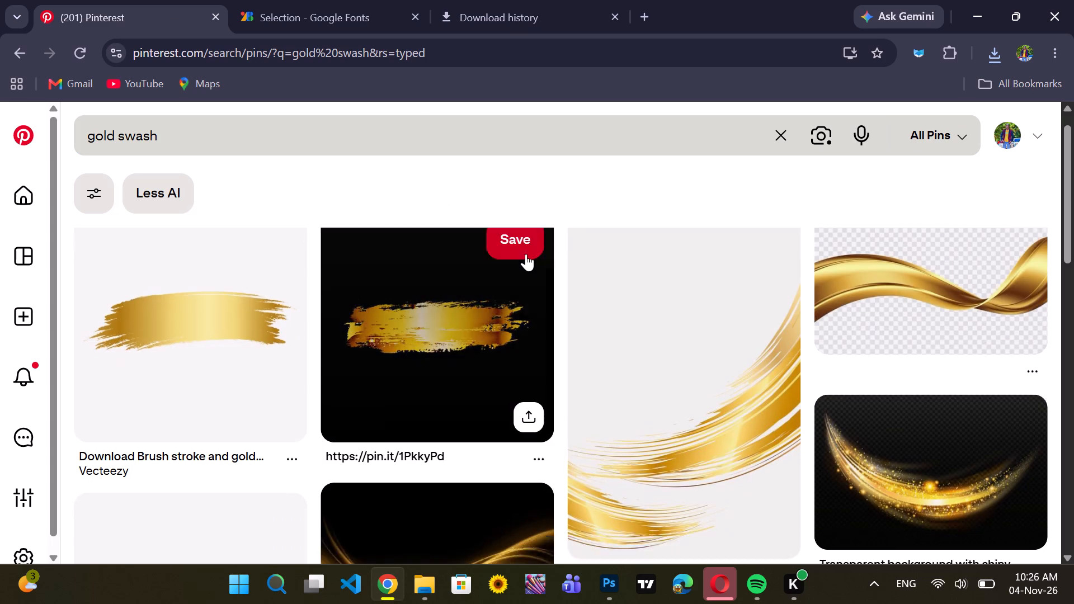
{"action": "scroll", "coordinate": [526, 254], "scroll_direction": "down", "scroll_amount": 5}
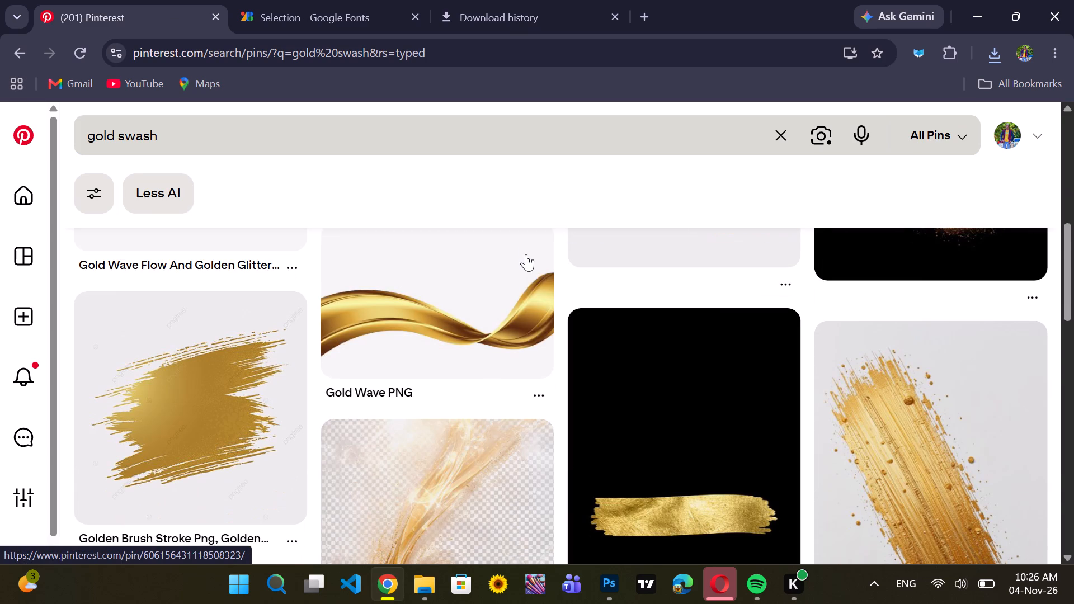
{"action": "scroll", "coordinate": [526, 254], "scroll_direction": "up", "scroll_amount": 3}
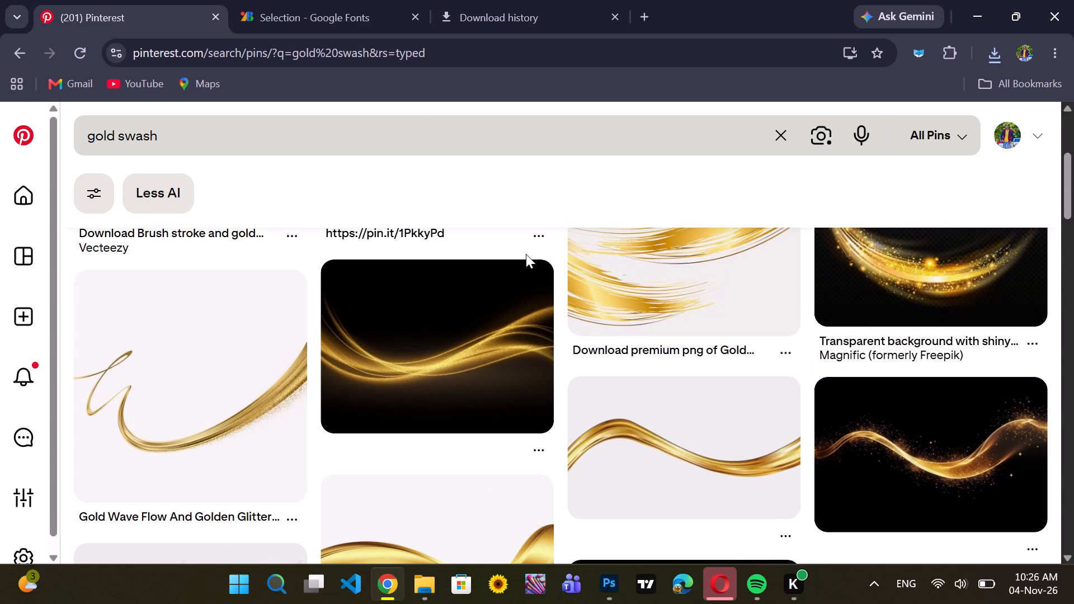
{"action": "scroll", "coordinate": [526, 254], "scroll_direction": "up", "scroll_amount": 2}
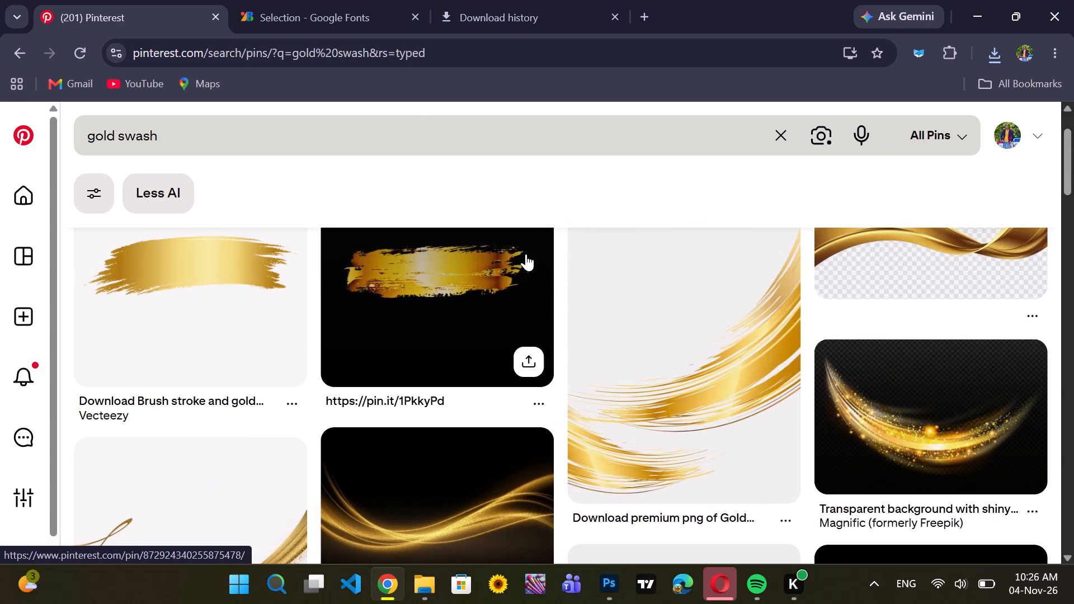
{"action": "scroll", "coordinate": [526, 254], "scroll_direction": "up", "scroll_amount": 1}
{"action": "scroll", "coordinate": [526, 254], "scroll_direction": "down", "scroll_amount": 14}
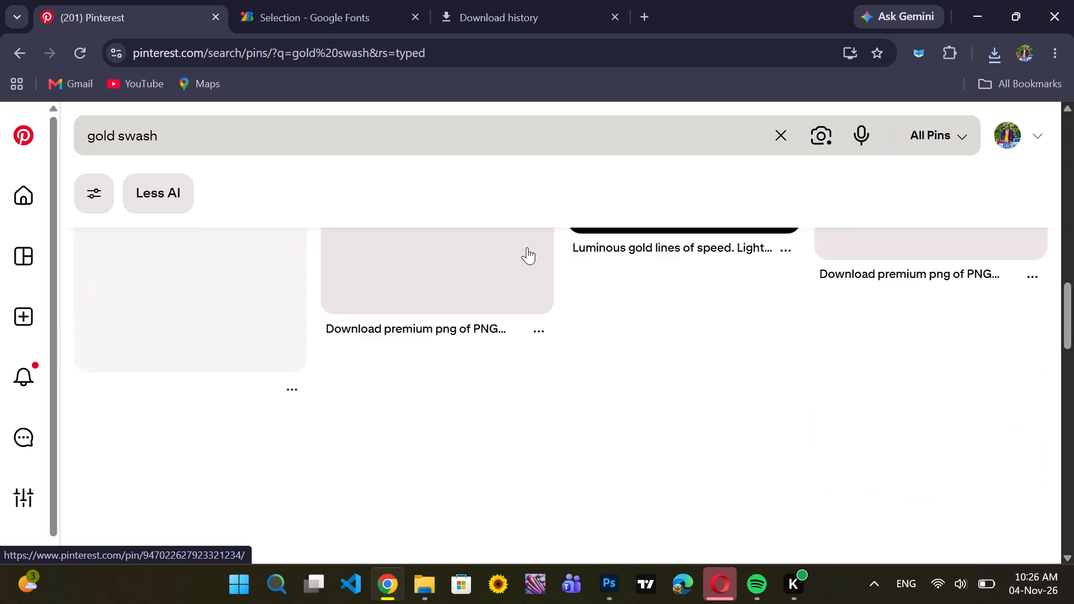
{"action": "scroll", "coordinate": [527, 247], "scroll_direction": "down", "scroll_amount": 1}
{"action": "scroll", "coordinate": [527, 247], "scroll_direction": "up", "scroll_amount": 5}
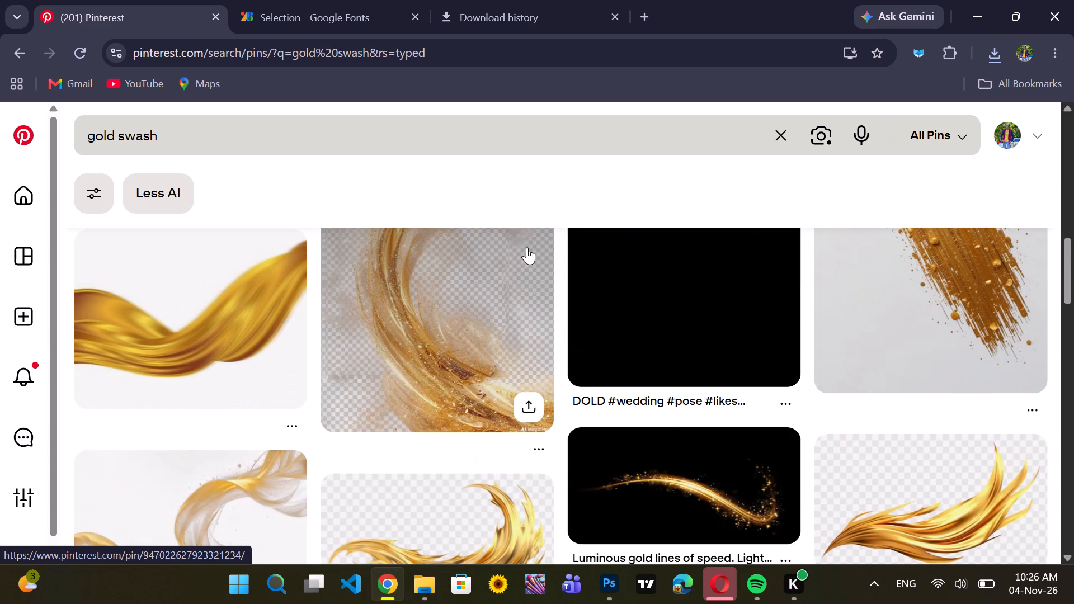
Open the "Luminous gold lines of speed" pin with the sparkling light trail on black and download its image.
{"action": "left_click", "coordinate": [680, 491]}
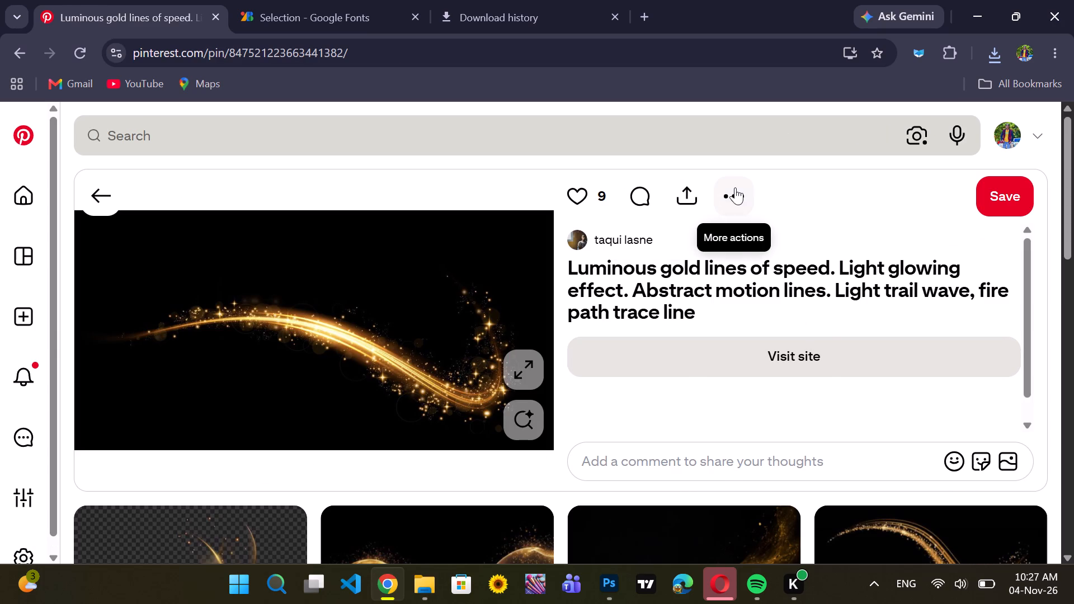
{"action": "left_click", "coordinate": [737, 188]}
{"action": "left_click", "coordinate": [718, 248]}
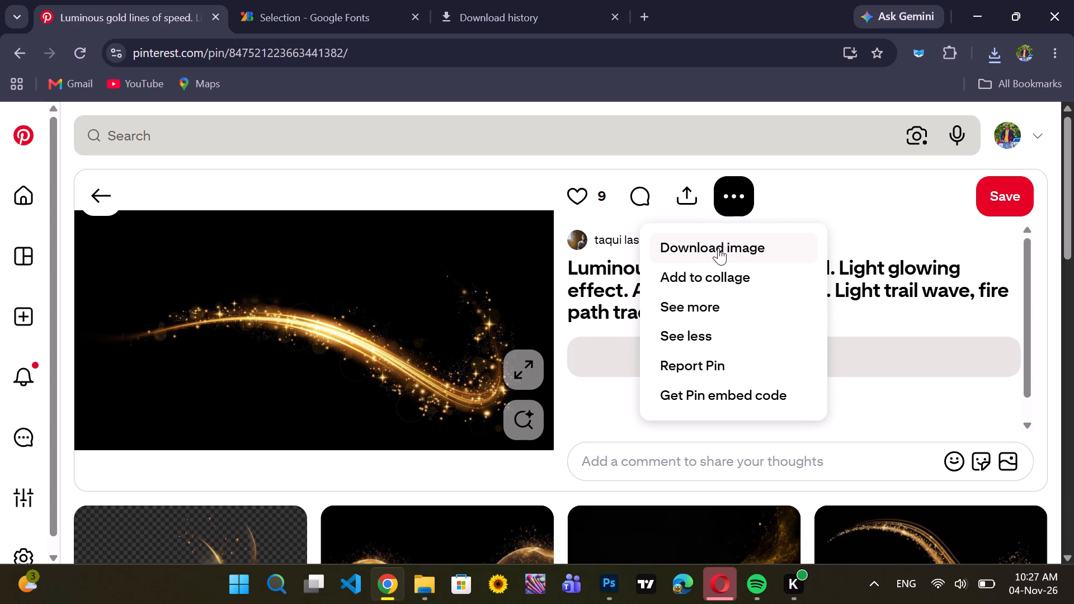
Look through the pin's related images for more gold swirl and light-trail graphics.
{"action": "scroll", "coordinate": [711, 334], "scroll_direction": "down", "scroll_amount": 4}
{"action": "scroll", "coordinate": [606, 437], "scroll_direction": "down", "scroll_amount": 3}
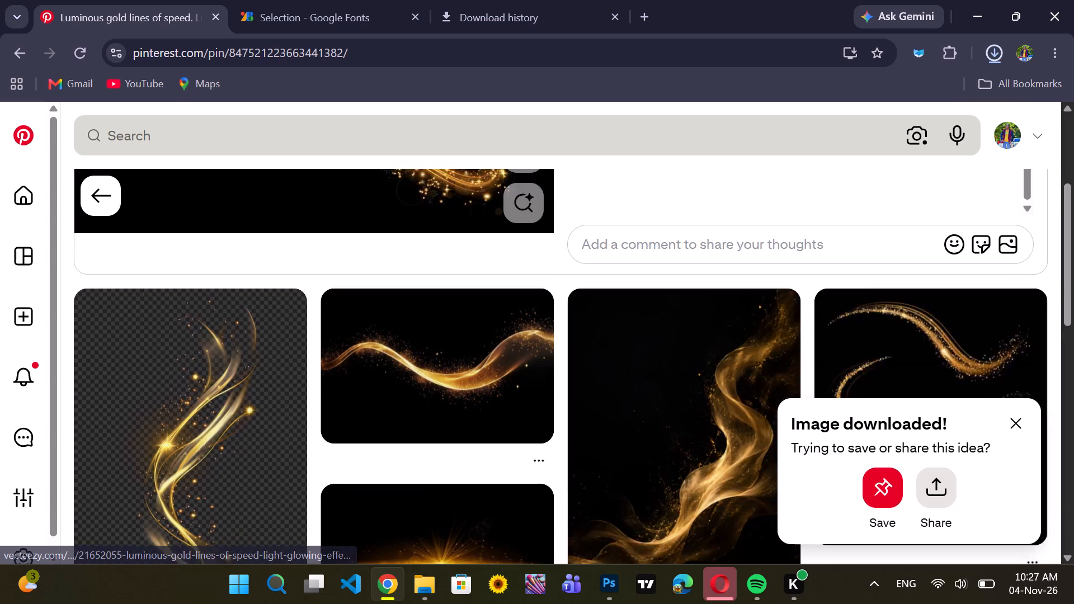
{"action": "scroll", "coordinate": [605, 433], "scroll_direction": "down", "scroll_amount": 4}
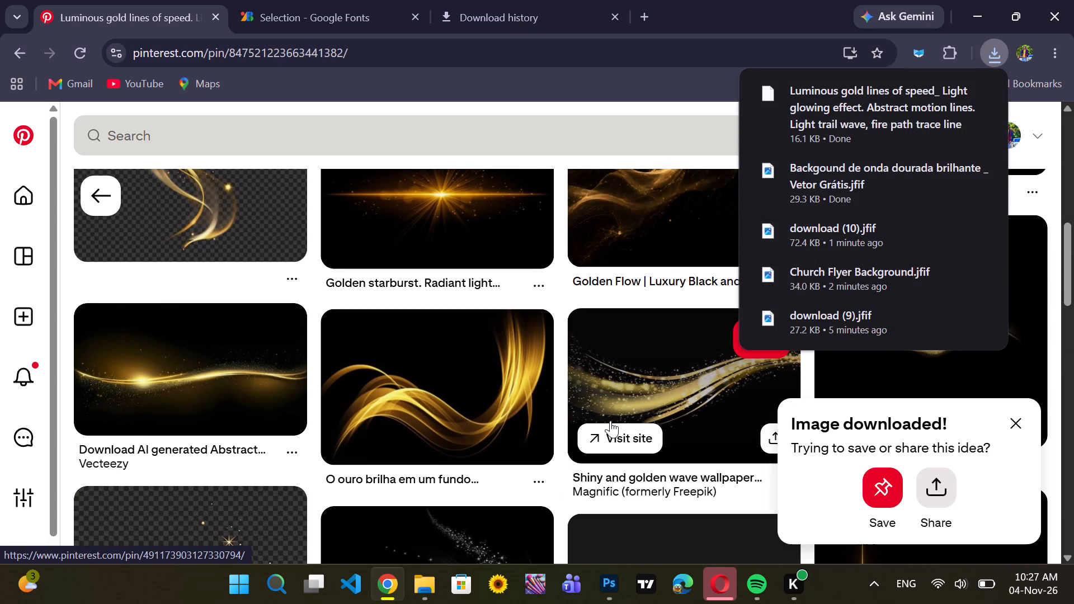
{"action": "scroll", "coordinate": [610, 416], "scroll_direction": "down", "scroll_amount": 3}
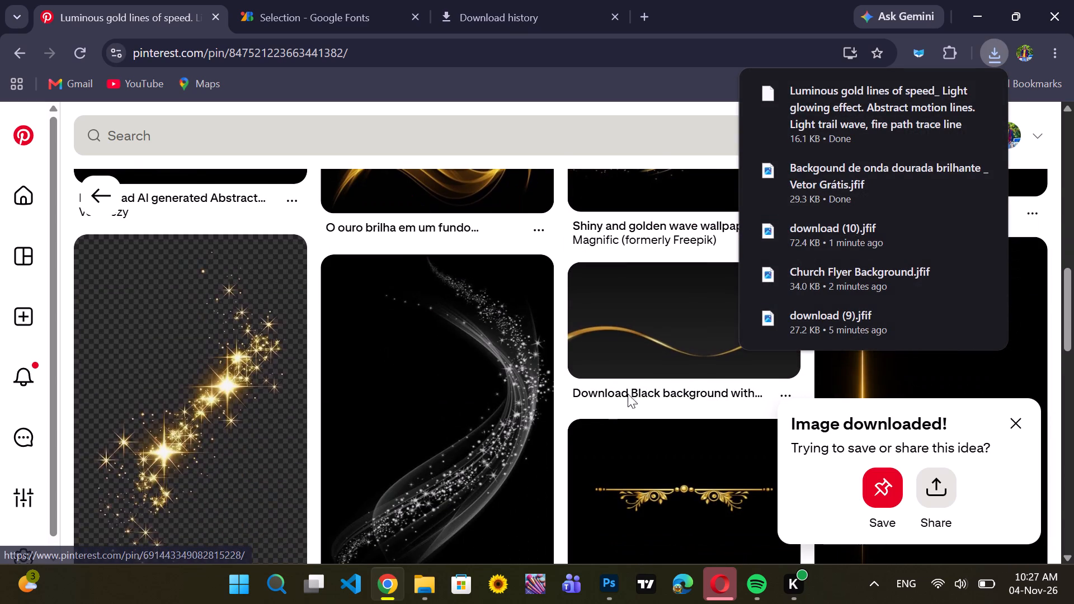
{"action": "scroll", "coordinate": [660, 546], "scroll_direction": "down", "scroll_amount": 2}
{"action": "scroll", "coordinate": [500, 379], "scroll_direction": "down", "scroll_amount": 2}
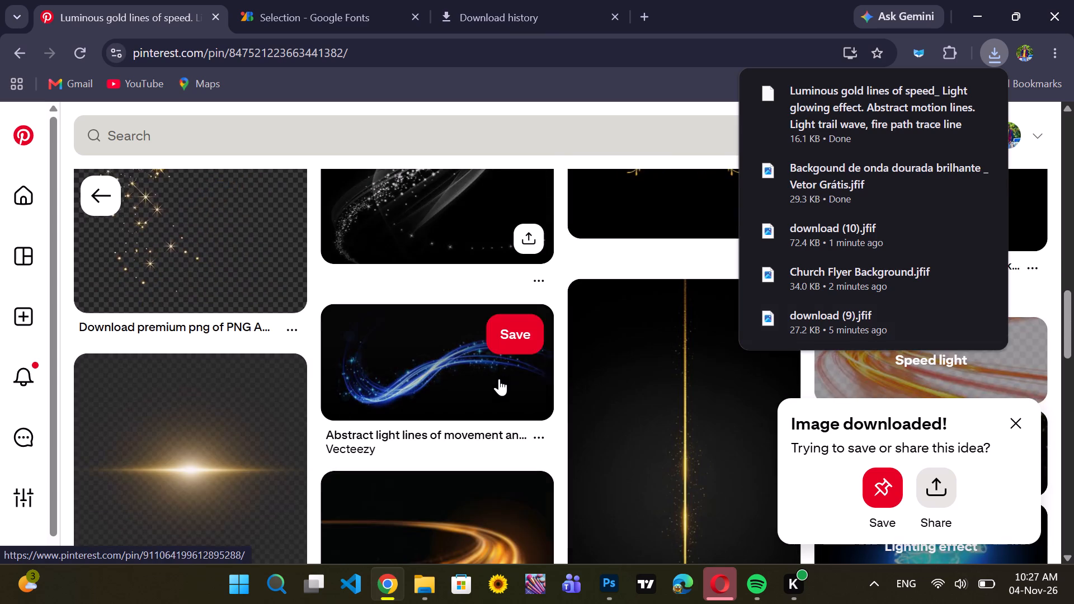
{"action": "scroll", "coordinate": [499, 379], "scroll_direction": "down", "scroll_amount": 4}
{"action": "scroll", "coordinate": [568, 447], "scroll_direction": "down", "scroll_amount": 3}
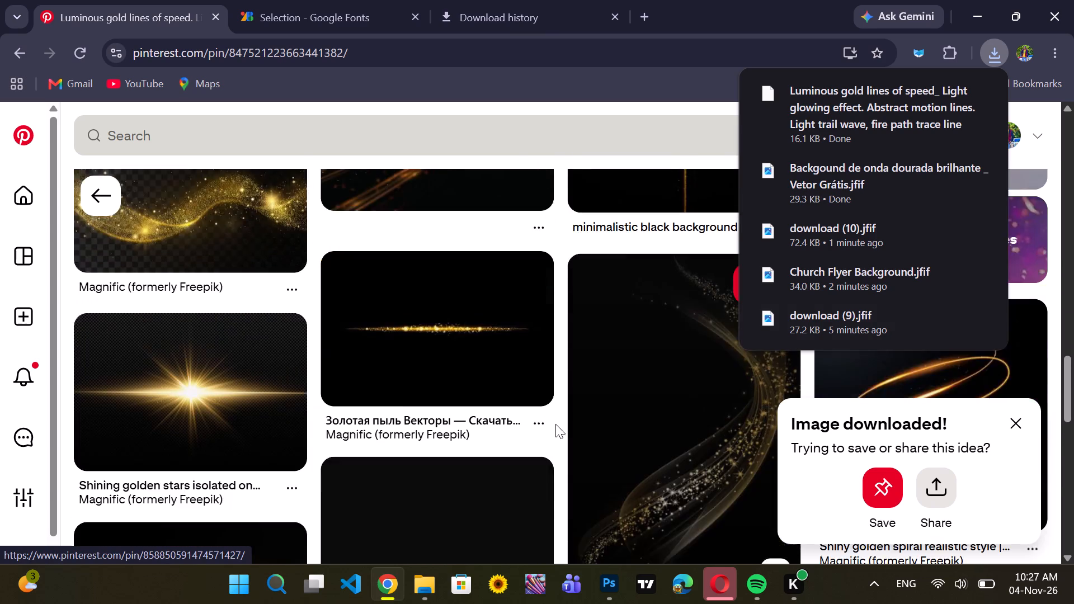
{"action": "scroll", "coordinate": [555, 424], "scroll_direction": "down", "scroll_amount": 4}
{"action": "scroll", "coordinate": [357, 275], "scroll_direction": "up", "scroll_amount": 2}
{"action": "scroll", "coordinate": [357, 274], "scroll_direction": "down", "scroll_amount": 4}
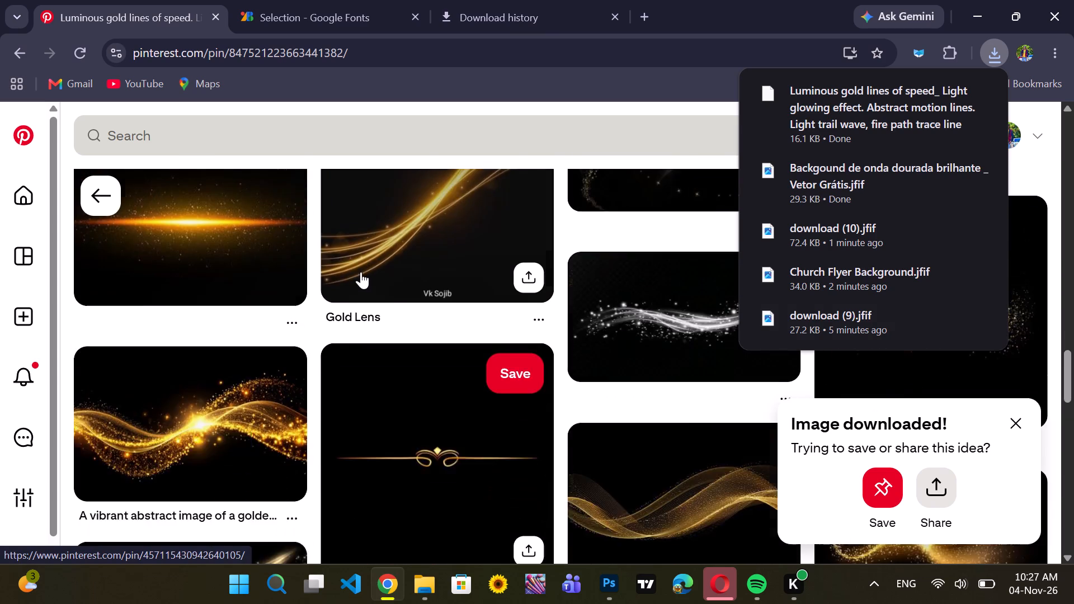
{"action": "scroll", "coordinate": [423, 284], "scroll_direction": "down", "scroll_amount": 3}
{"action": "scroll", "coordinate": [491, 291], "scroll_direction": "up", "scroll_amount": 1}
{"action": "scroll", "coordinate": [492, 294], "scroll_direction": "down", "scroll_amount": 3}
{"action": "scroll", "coordinate": [571, 316], "scroll_direction": "down", "scroll_amount": 5}
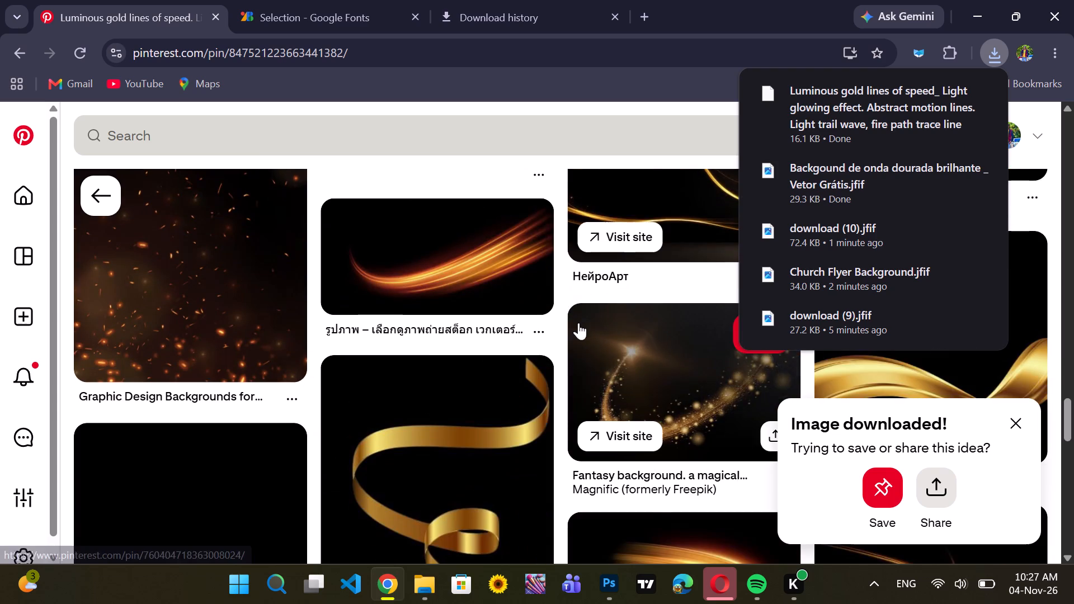
{"action": "left_click", "coordinate": [1073, 253]}
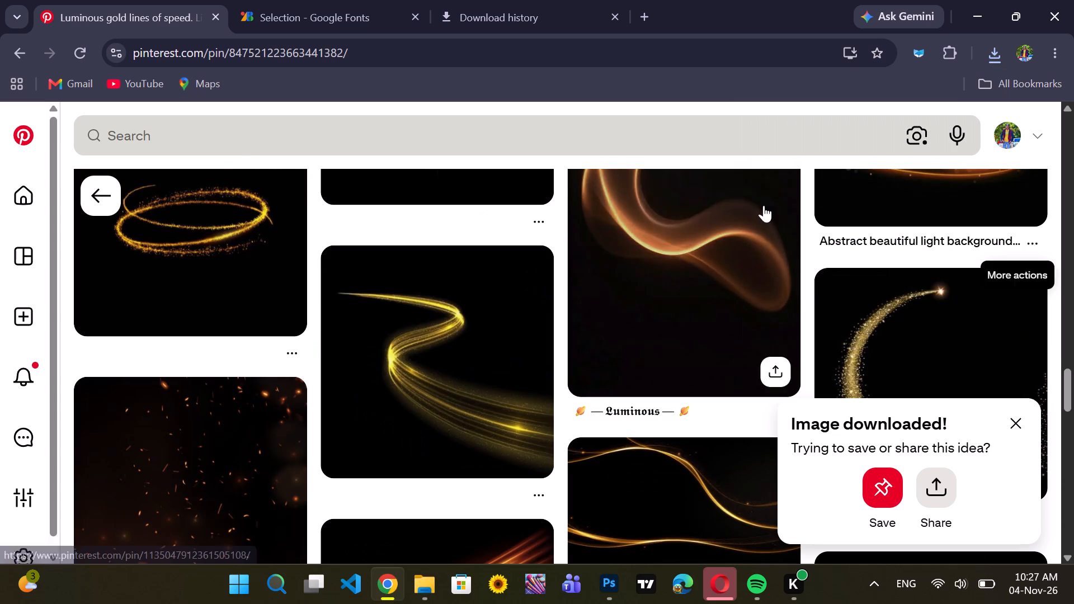
{"action": "scroll", "coordinate": [764, 205], "scroll_direction": "down", "scroll_amount": 7}
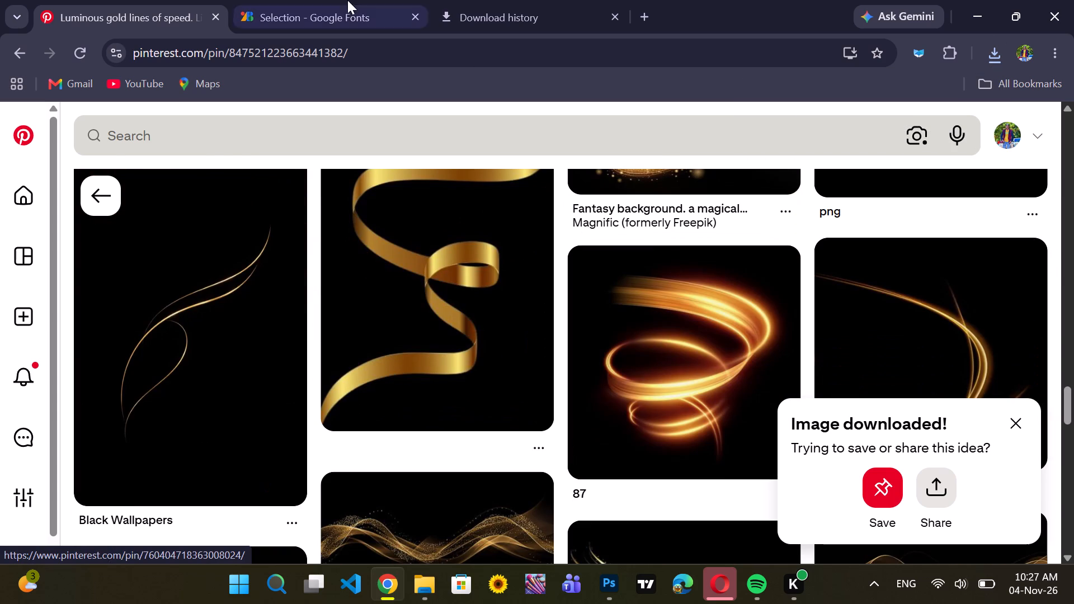
{"action": "scroll", "coordinate": [341, 144], "scroll_direction": "up", "scroll_amount": 2}
Search Pinterest for "ornamental curves".
{"action": "left_click", "coordinate": [290, 119]}
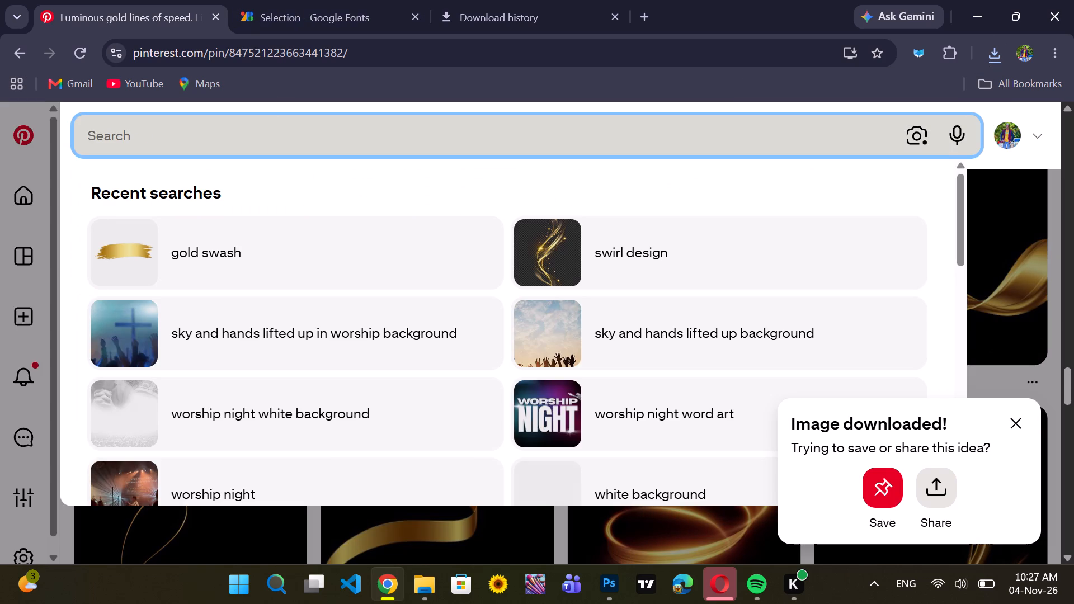
{"action": "type", "text": "orname"}
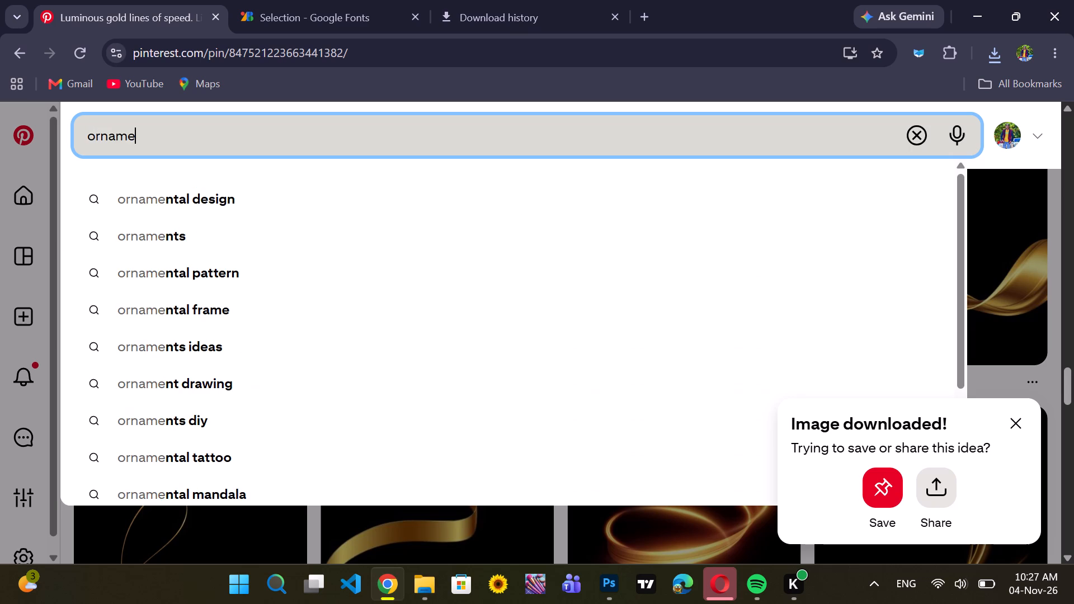
{"action": "type", "text": "ntal cur"}
{"action": "type", "text": "ves"}
{"action": "key", "text": "Return"}
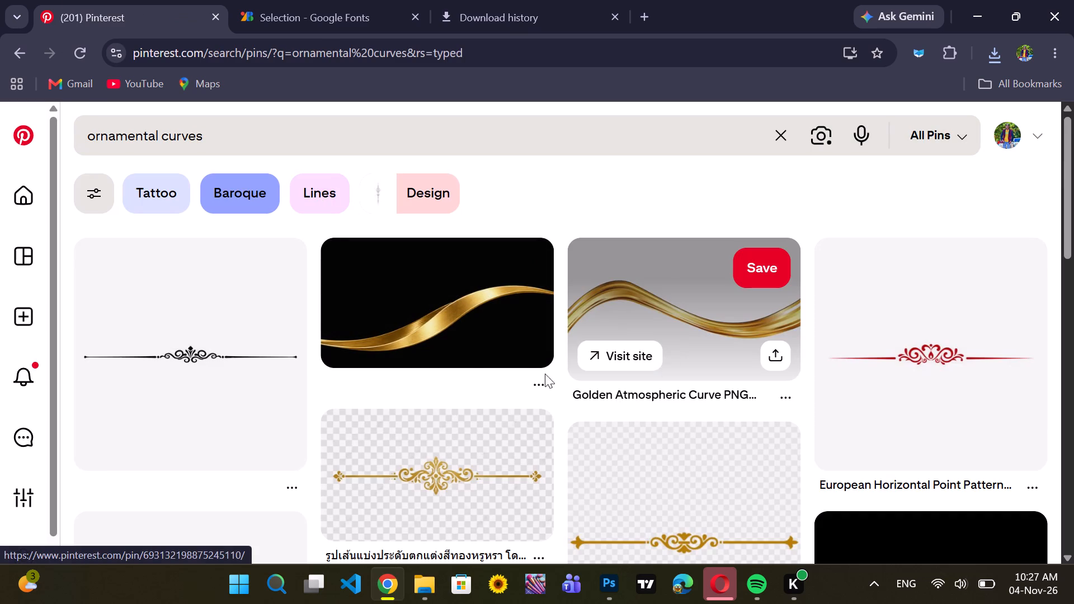
Look through the ornamental curves results for a suitable gold curve graphic.
{"action": "scroll", "coordinate": [453, 339], "scroll_direction": "down", "scroll_amount": 5}
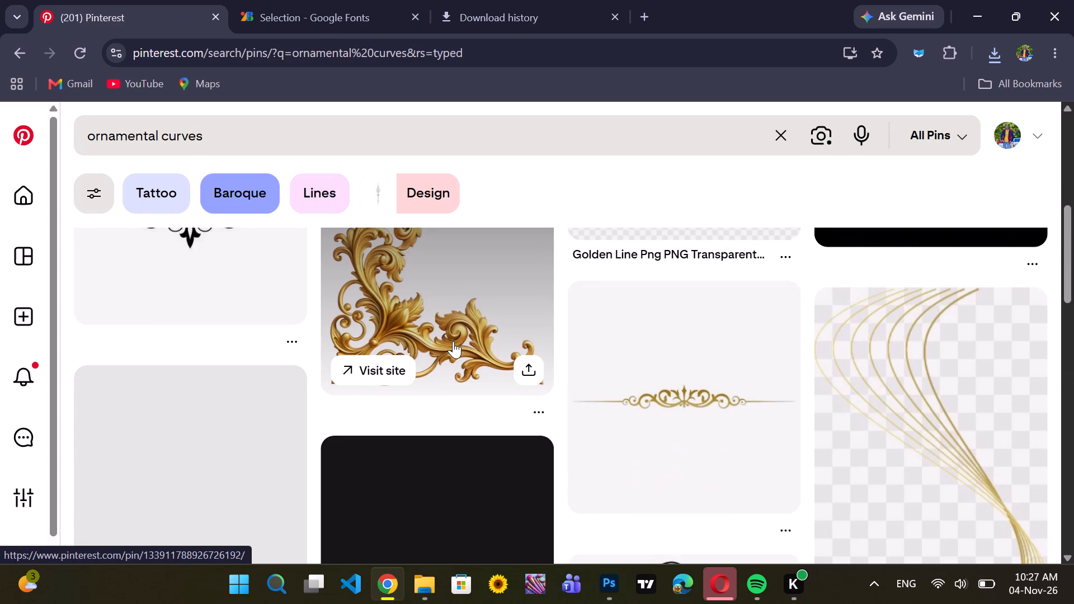
{"action": "scroll", "coordinate": [453, 341], "scroll_direction": "down", "scroll_amount": 8}
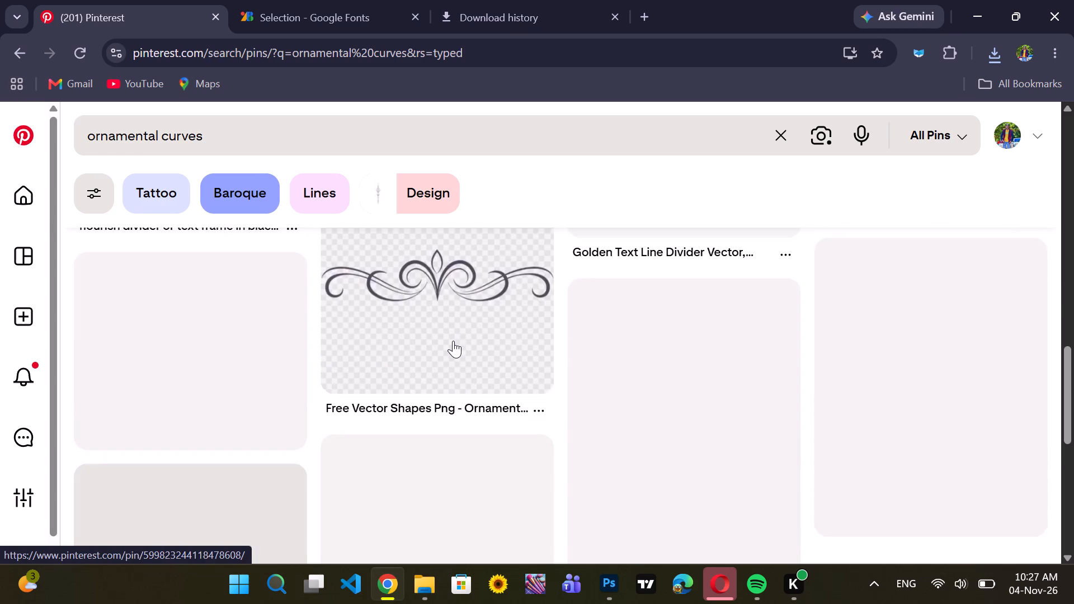
{"action": "scroll", "coordinate": [453, 341], "scroll_direction": "up", "scroll_amount": 11}
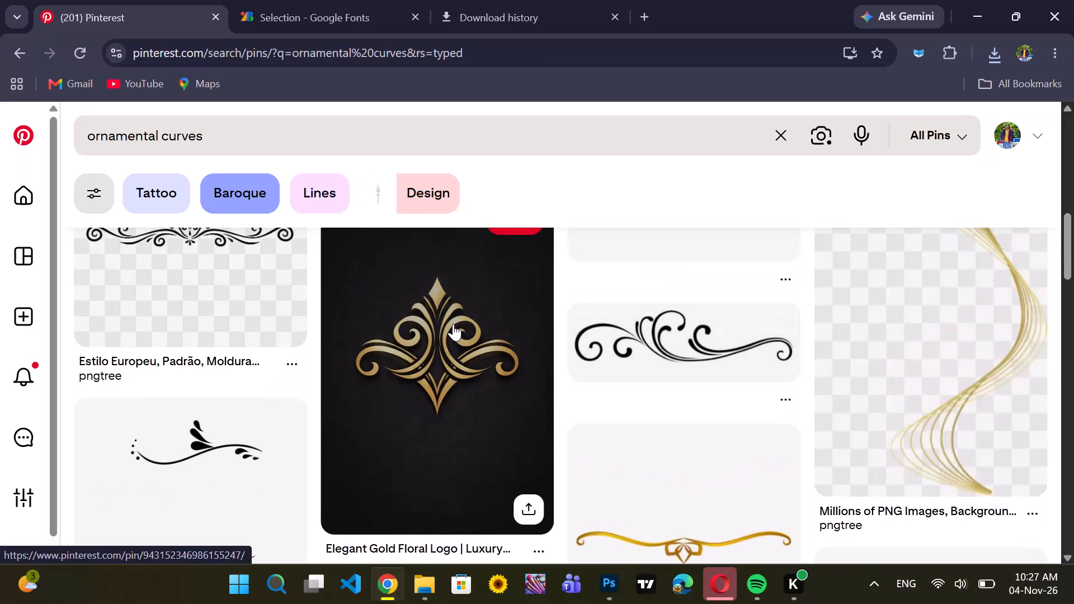
{"action": "scroll", "coordinate": [453, 324], "scroll_direction": "up", "scroll_amount": 6}
Find the "Gleaming golden ribbon flowing gracefully" pin among a gold ribbon pin's related images and download its image.
{"action": "left_click", "coordinate": [449, 309]}
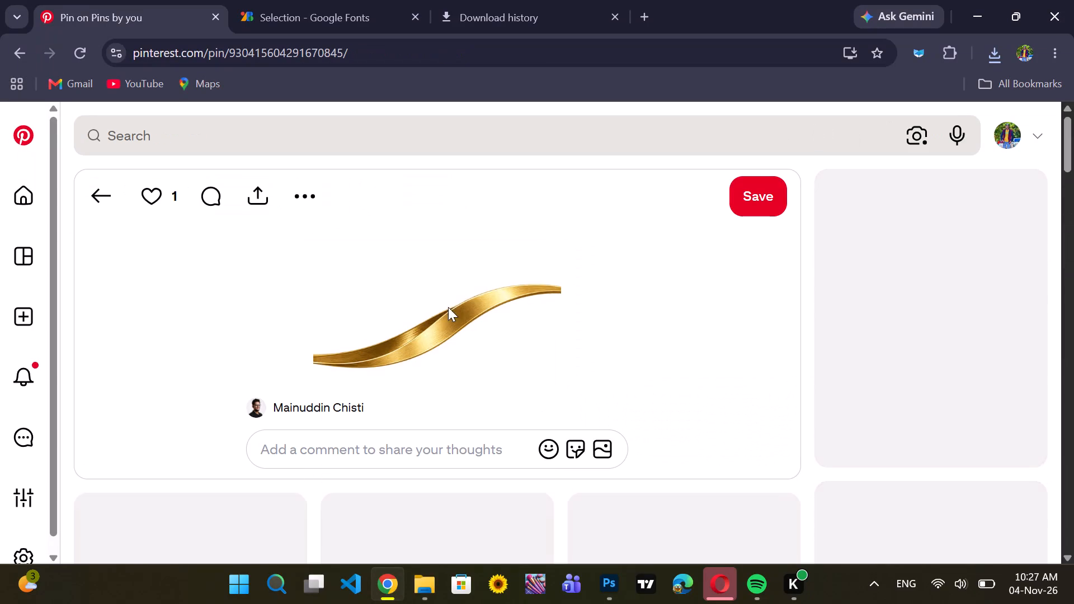
{"action": "scroll", "coordinate": [599, 378], "scroll_direction": "down", "scroll_amount": 4}
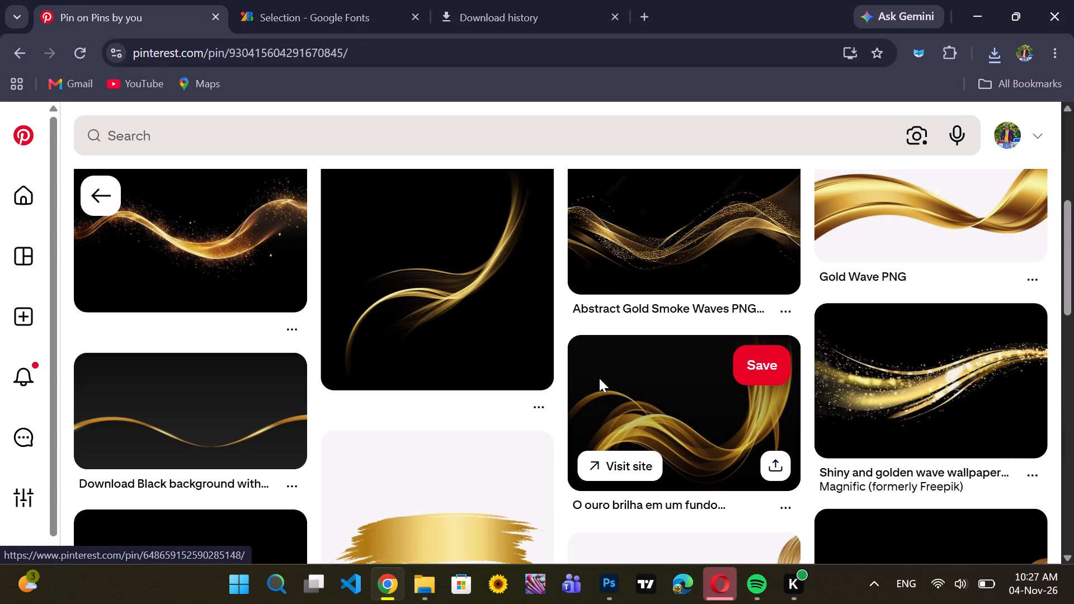
{"action": "scroll", "coordinate": [599, 378], "scroll_direction": "up", "scroll_amount": 1}
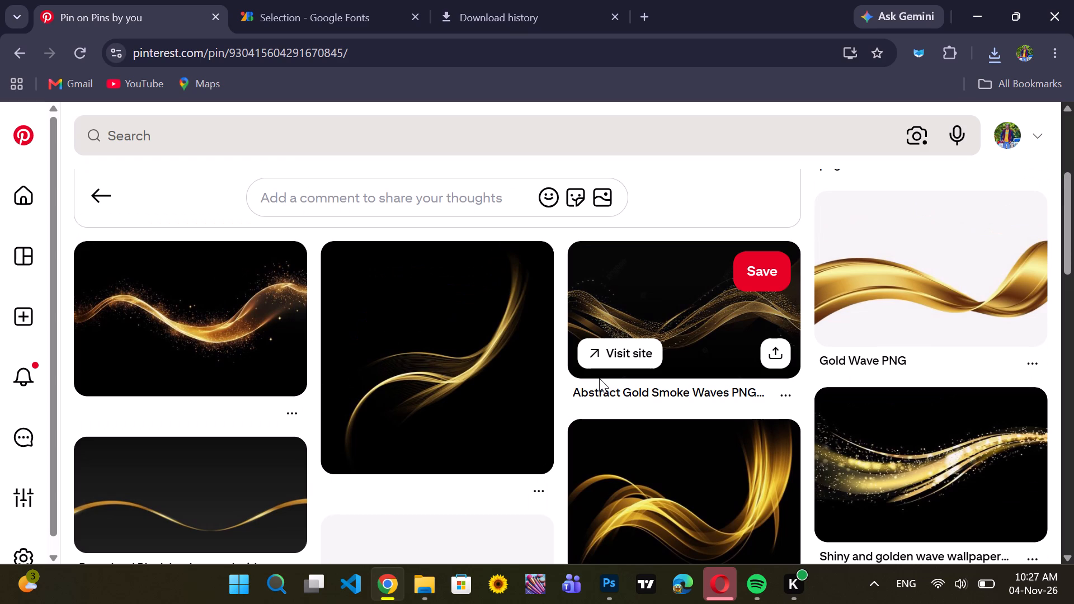
{"action": "scroll", "coordinate": [599, 378], "scroll_direction": "down", "scroll_amount": 4}
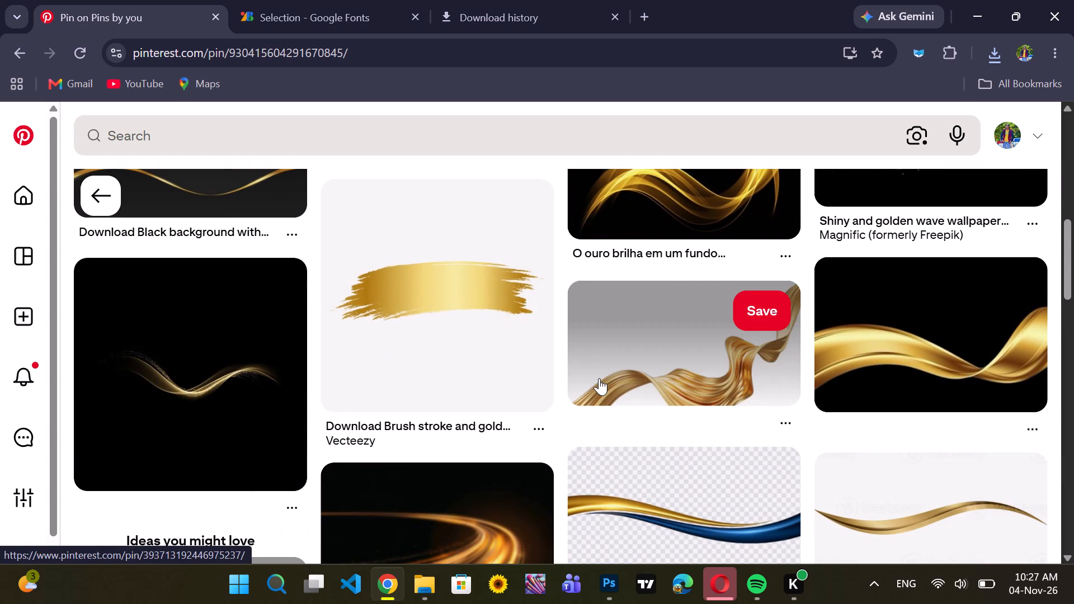
{"action": "scroll", "coordinate": [599, 378], "scroll_direction": "down", "scroll_amount": 2}
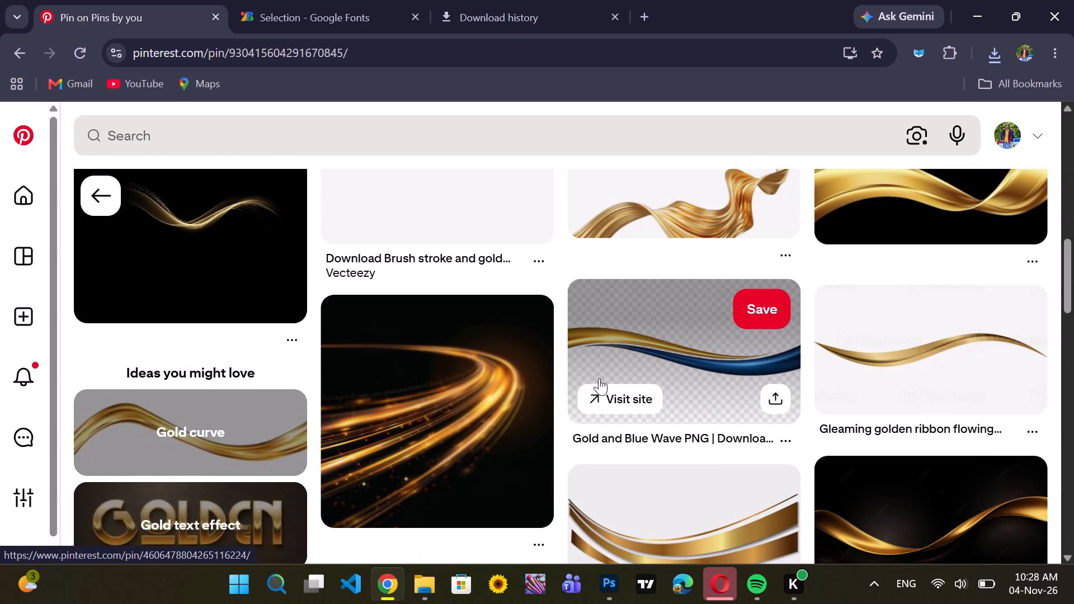
{"action": "left_click", "coordinate": [1006, 363]}
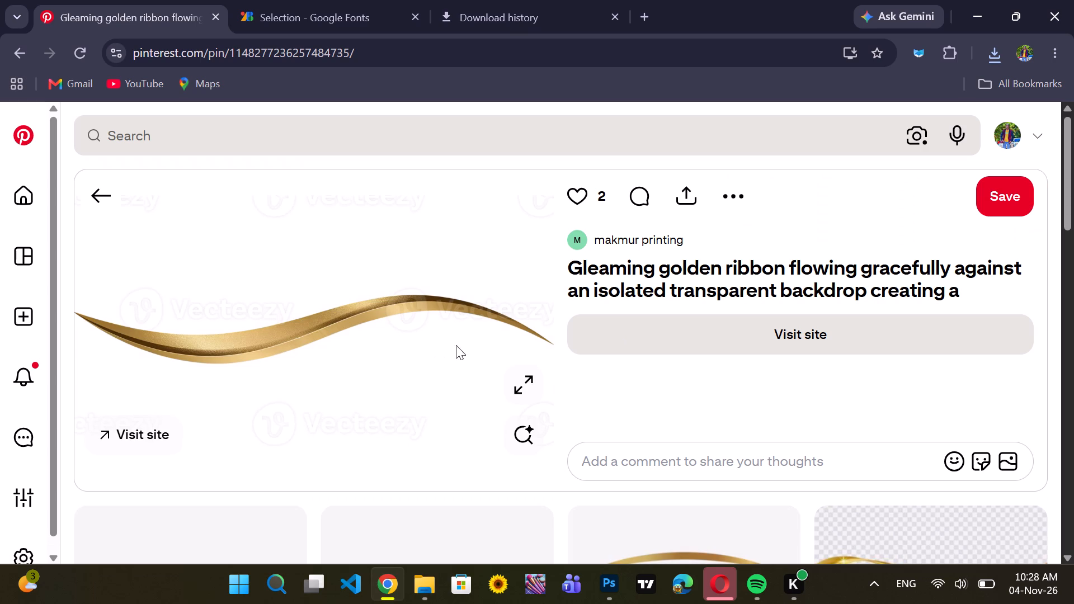
{"action": "left_click", "coordinate": [732, 192]}
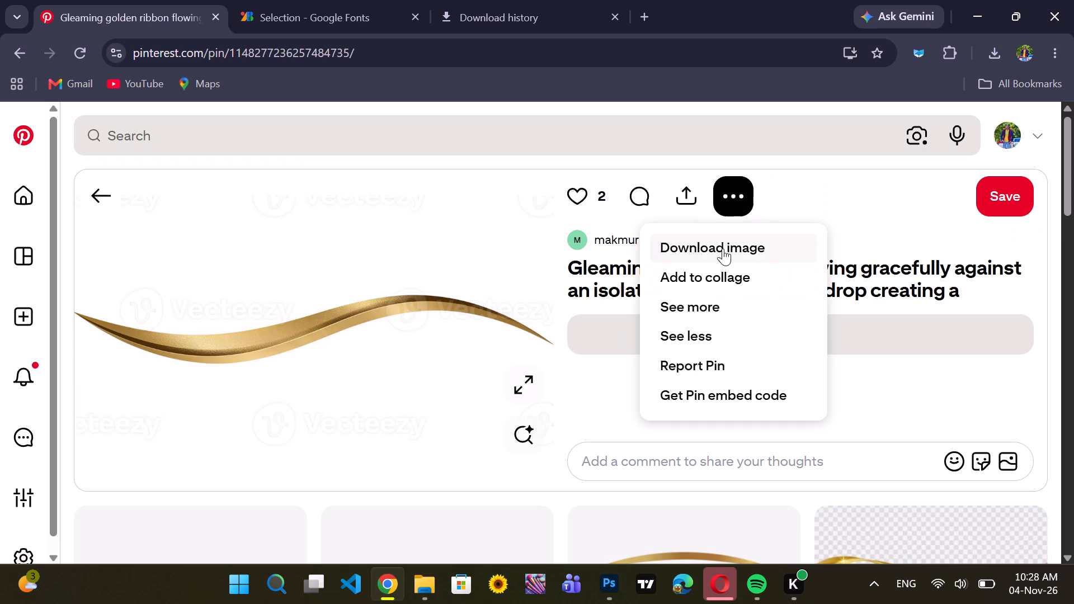
{"action": "left_click", "coordinate": [713, 251]}
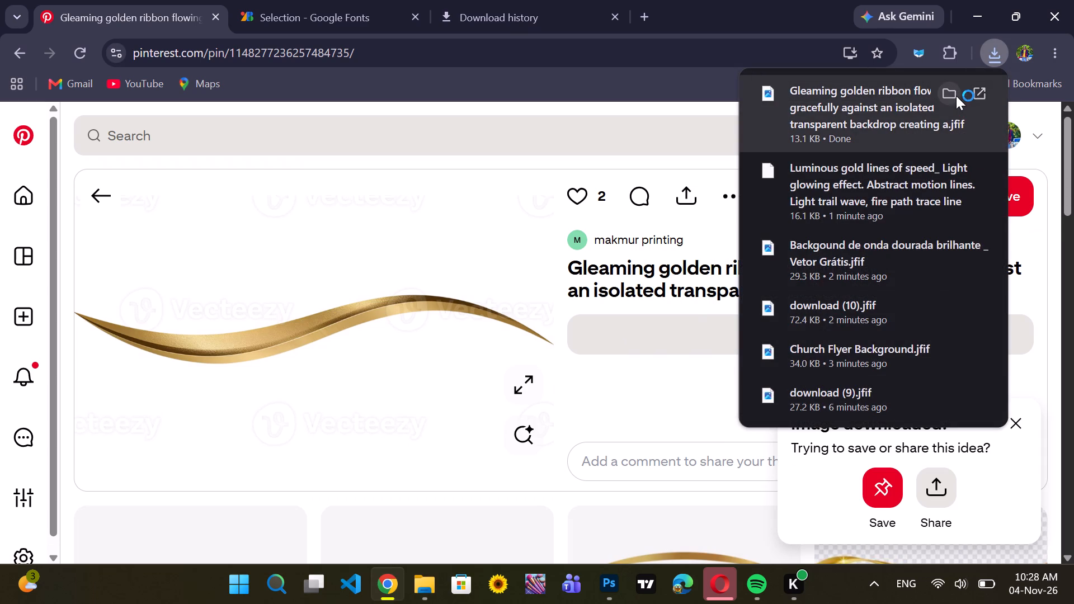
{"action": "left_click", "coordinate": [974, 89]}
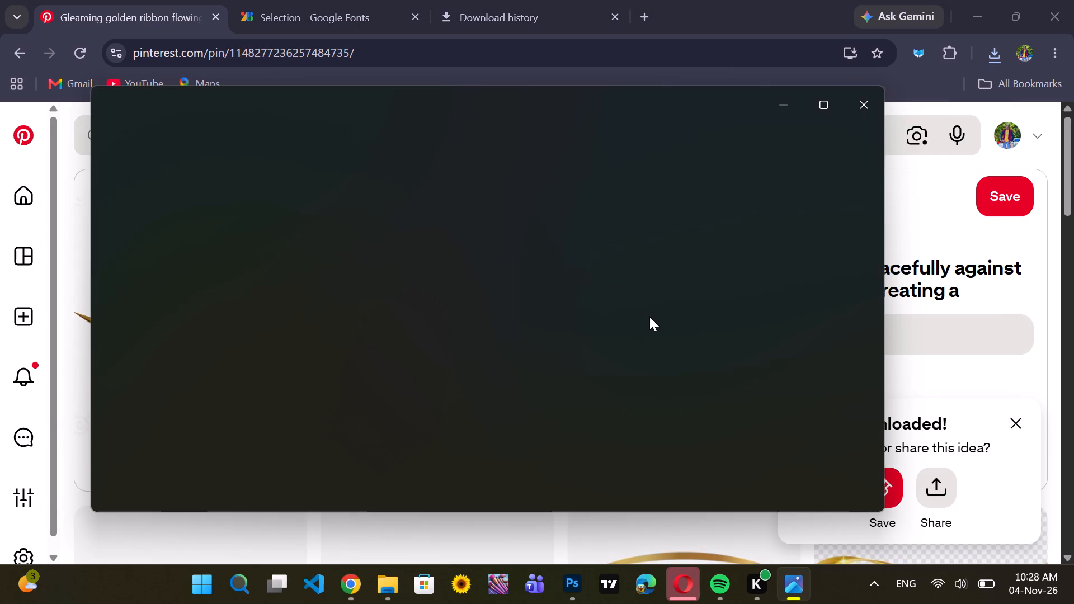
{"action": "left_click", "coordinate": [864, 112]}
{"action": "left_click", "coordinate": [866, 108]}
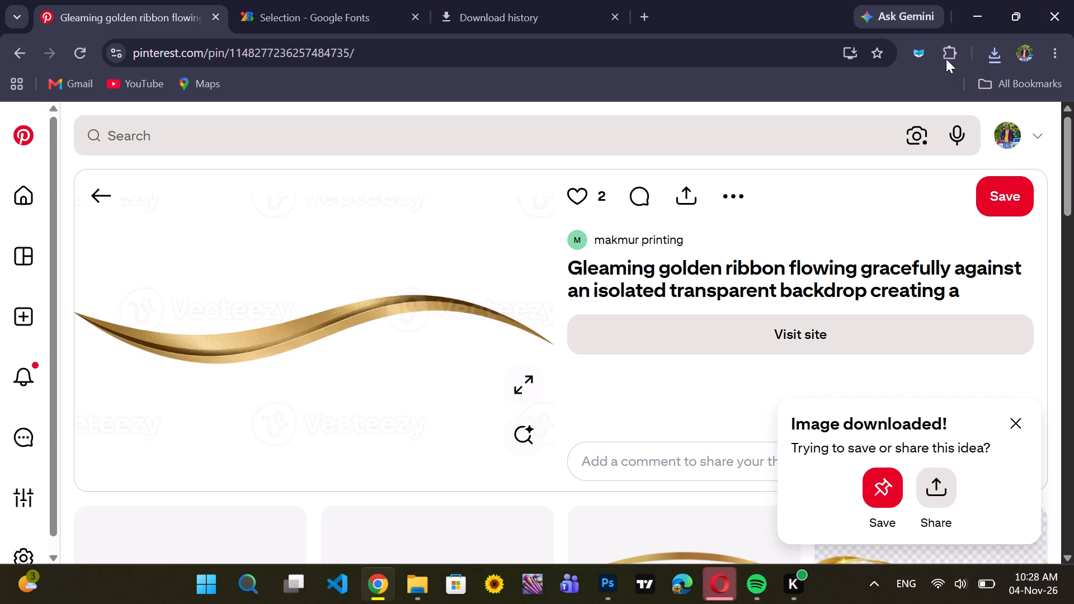
Place the downloaded gleaming golden ribbon image from the Downloads folder into the WORSHIP NIGHT document in Photoshop.
{"action": "left_click", "coordinate": [1000, 52]}
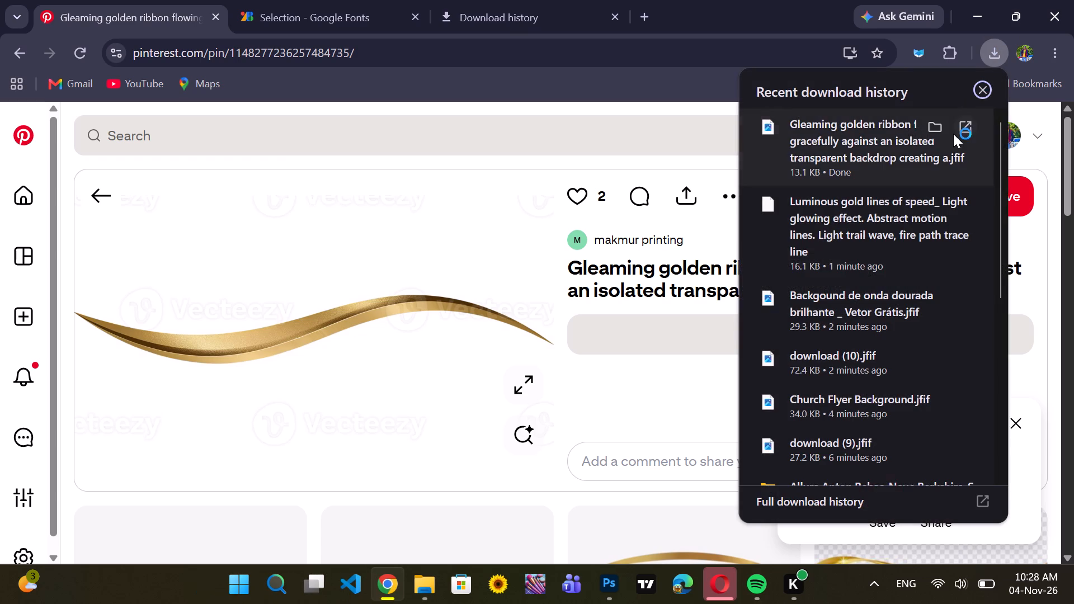
{"action": "left_click", "coordinate": [937, 126]}
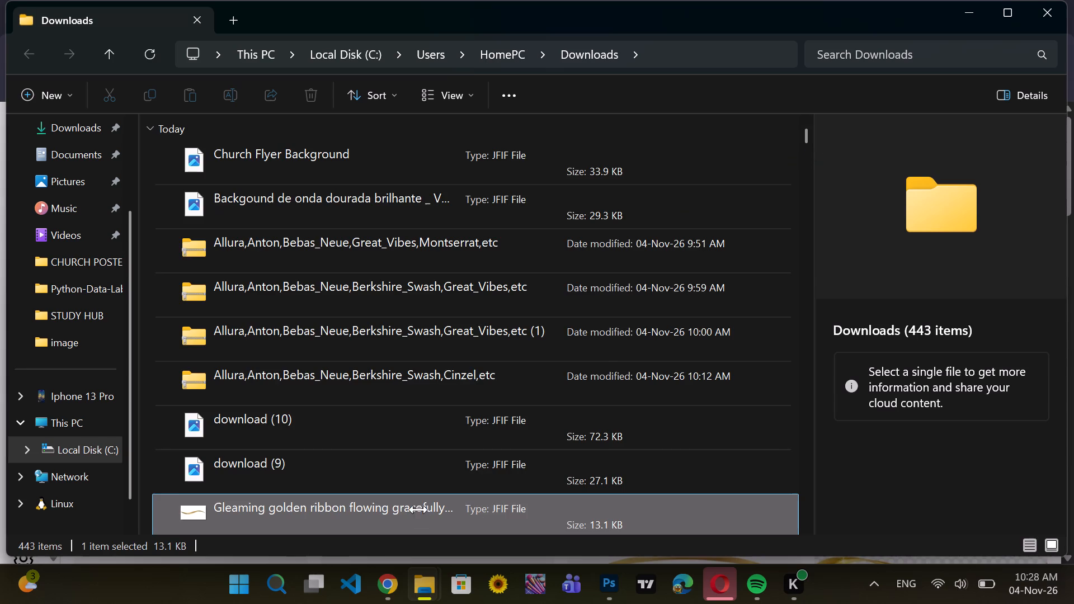
{"action": "left_click_drag", "start_coordinate": [411, 519], "coordinate": [580, 520]}
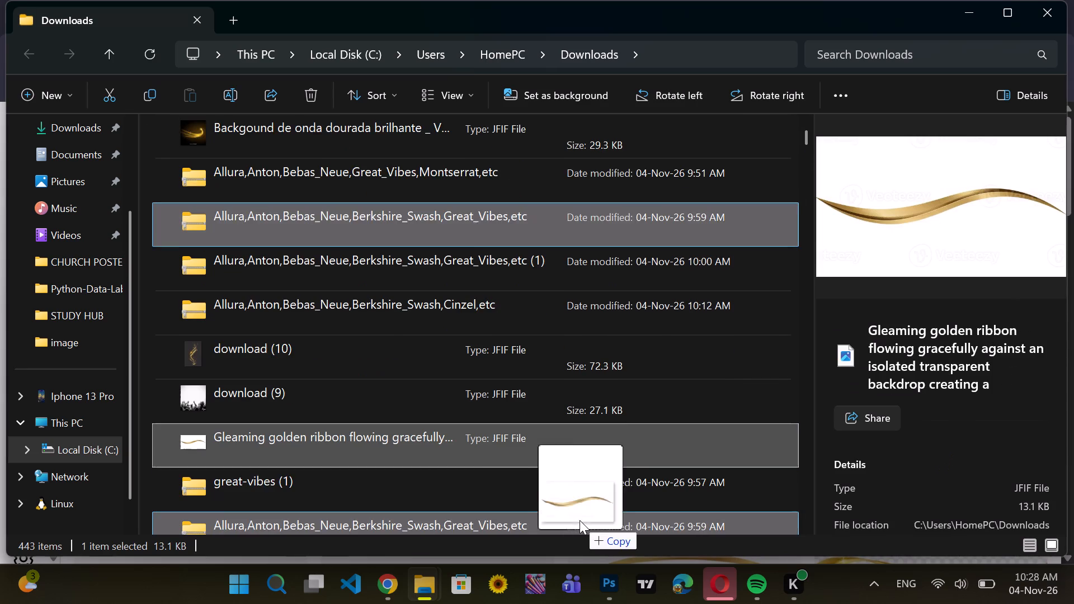
{"action": "left_click_drag", "start_coordinate": [580, 520], "coordinate": [578, 520]}
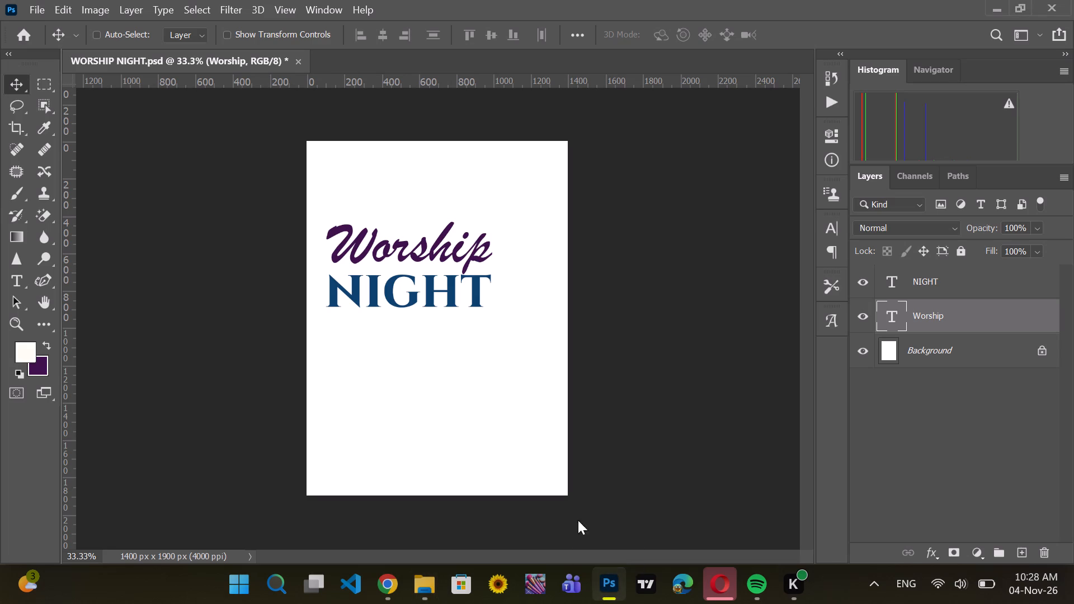
{"action": "left_click_drag", "start_coordinate": [578, 520], "coordinate": [438, 371]}
{"action": "scroll", "coordinate": [733, 383], "scroll_direction": "down", "scroll_amount": 2}
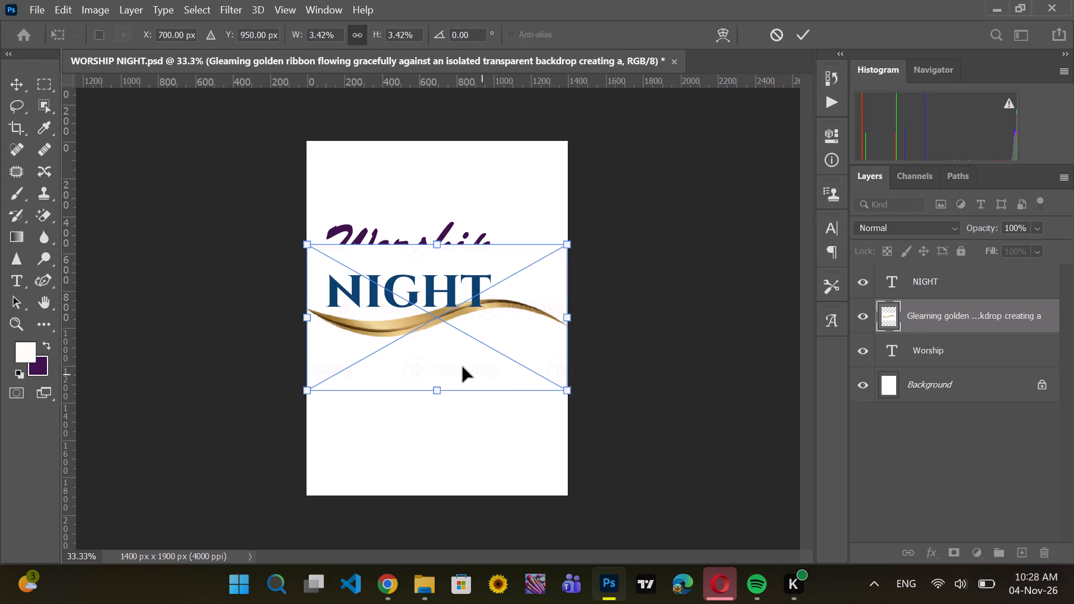
Scale the gold ribbon to about 2.12% width and 1.53% height and position it just beneath the word NIGHT, spanning its width.
{"action": "left_click_drag", "start_coordinate": [460, 361], "coordinate": [465, 403]}
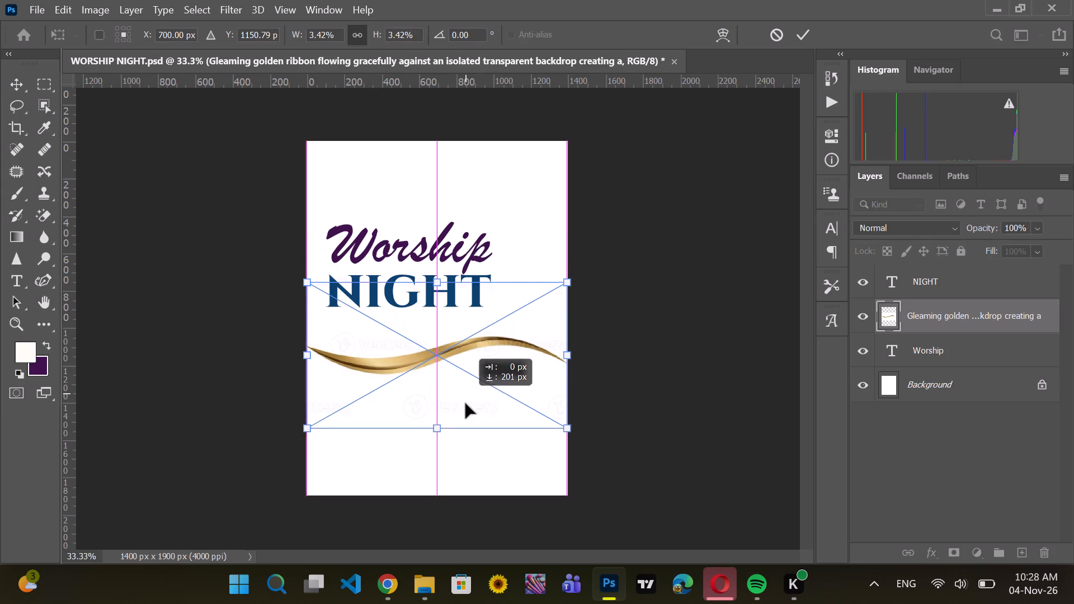
{"action": "left_click_drag", "start_coordinate": [465, 403], "coordinate": [465, 413]}
{"action": "left_click_drag", "start_coordinate": [567, 437], "coordinate": [411, 360]}
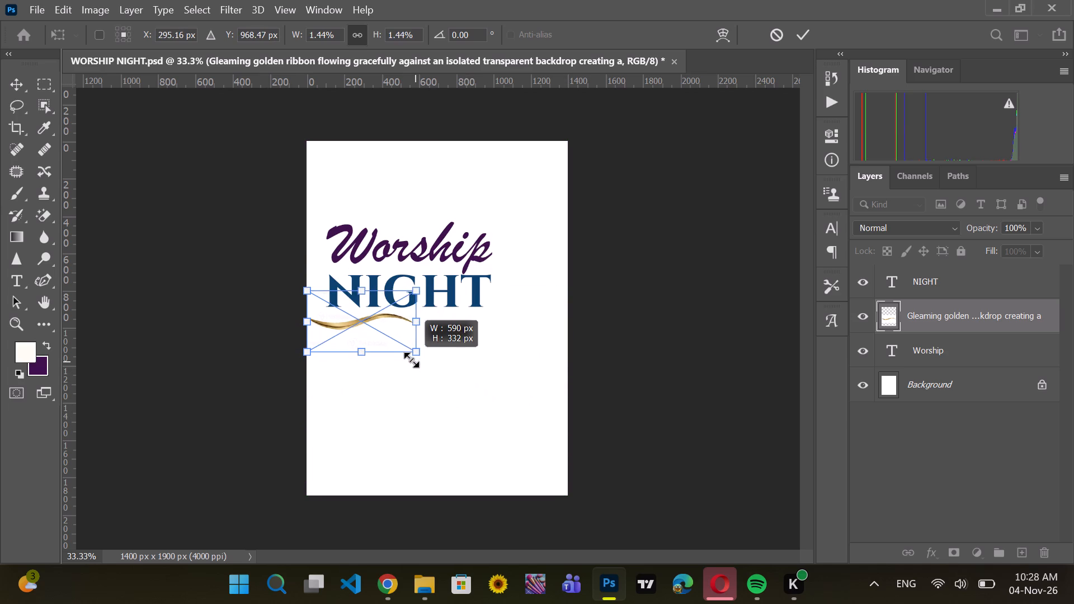
{"action": "left_click_drag", "start_coordinate": [411, 360], "coordinate": [404, 355]}
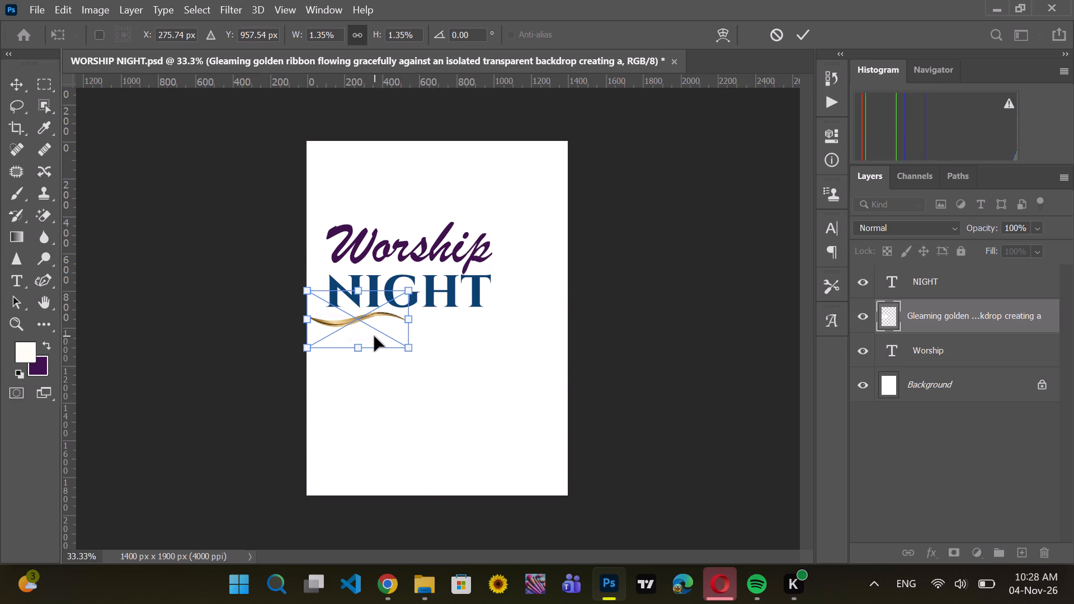
{"action": "left_click_drag", "start_coordinate": [369, 330], "coordinate": [447, 326]}
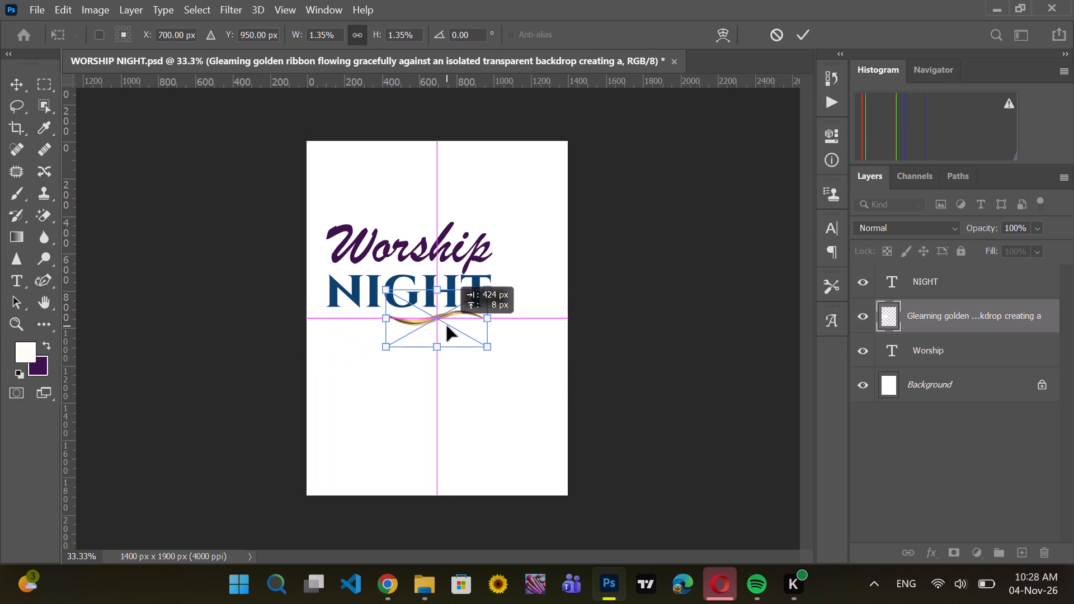
{"action": "left_click_drag", "start_coordinate": [447, 326], "coordinate": [447, 334]}
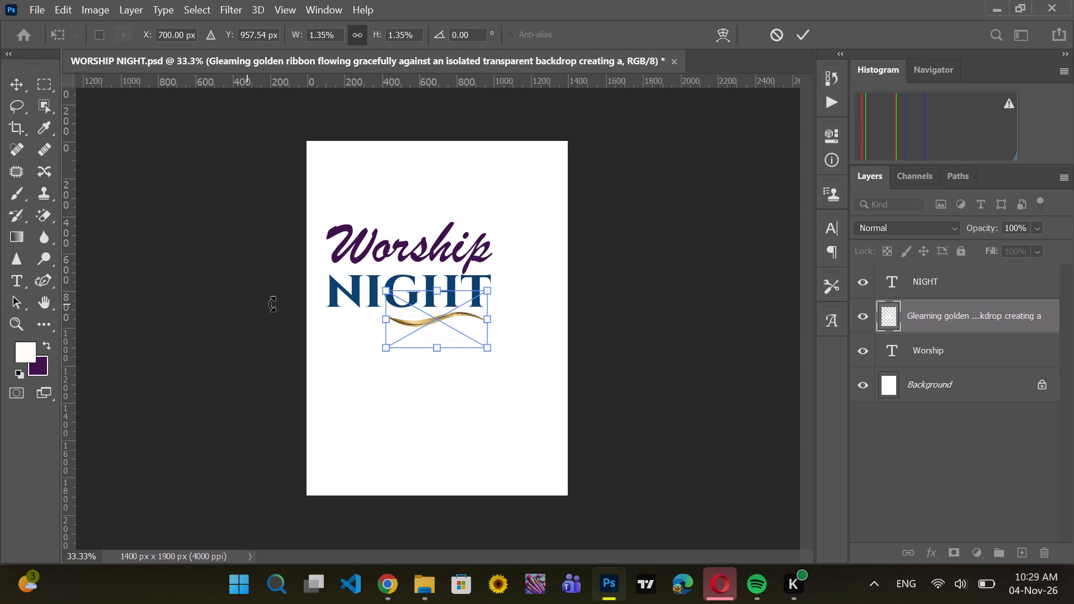
{"action": "left_click_drag", "start_coordinate": [419, 330], "coordinate": [385, 330]}
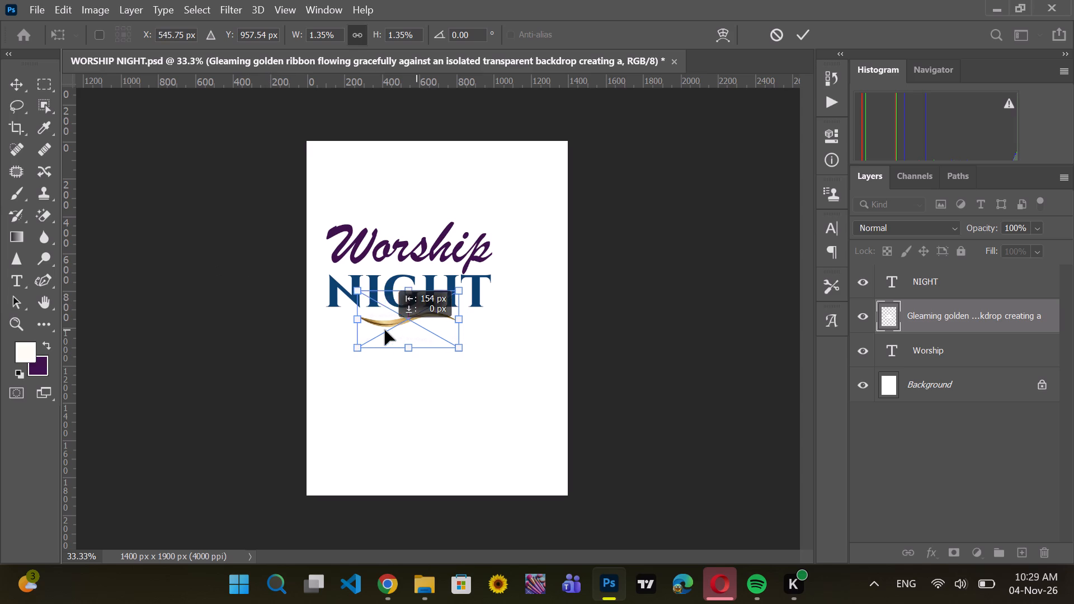
{"action": "left_click_drag", "start_coordinate": [385, 330], "coordinate": [361, 327]}
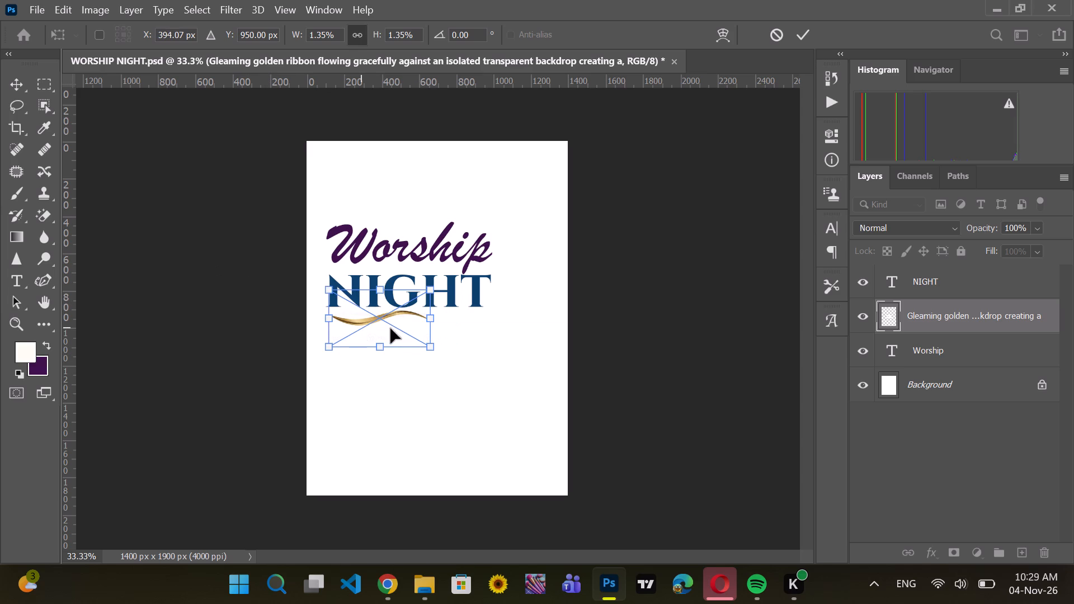
{"action": "left_click_drag", "start_coordinate": [429, 345], "coordinate": [479, 342]}
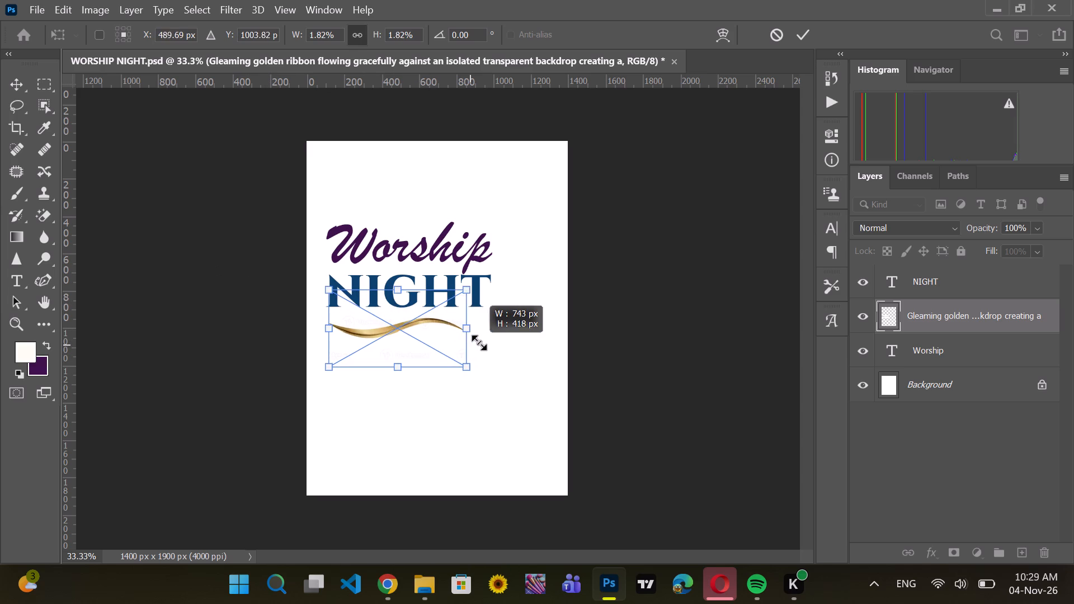
{"action": "left_click_drag", "start_coordinate": [479, 342], "coordinate": [463, 323]}
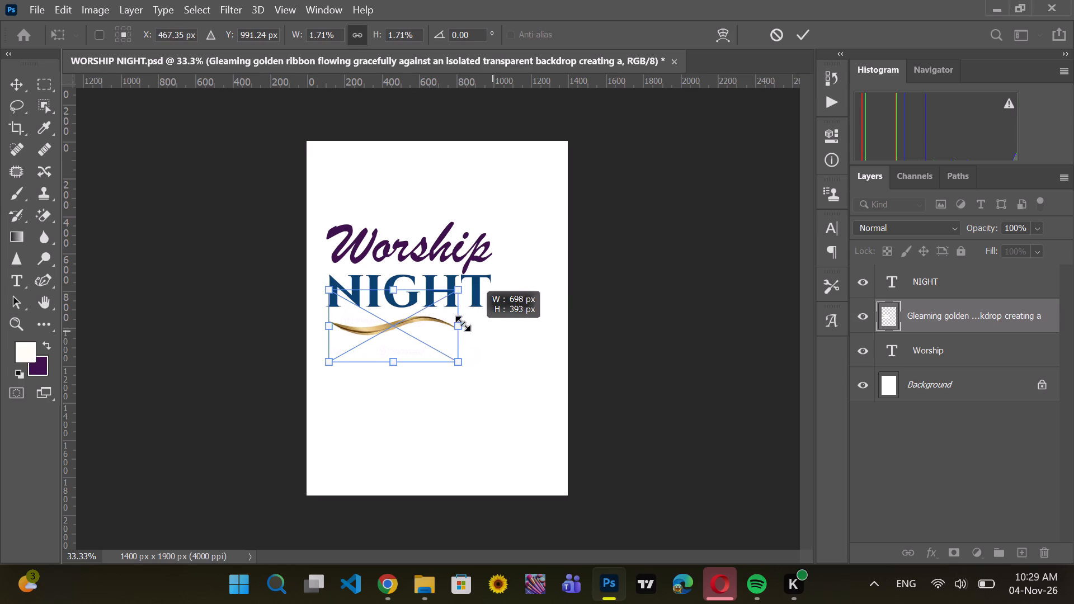
{"action": "left_click_drag", "start_coordinate": [463, 323], "coordinate": [460, 322]}
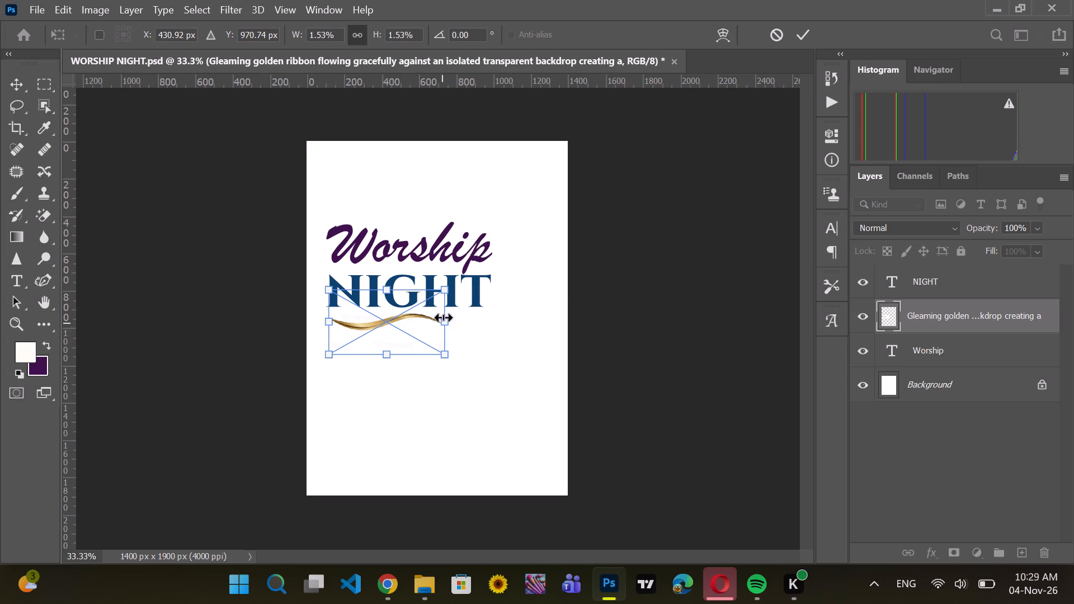
{"action": "left_click_drag", "start_coordinate": [450, 319], "coordinate": [492, 317], "text": "shift"}
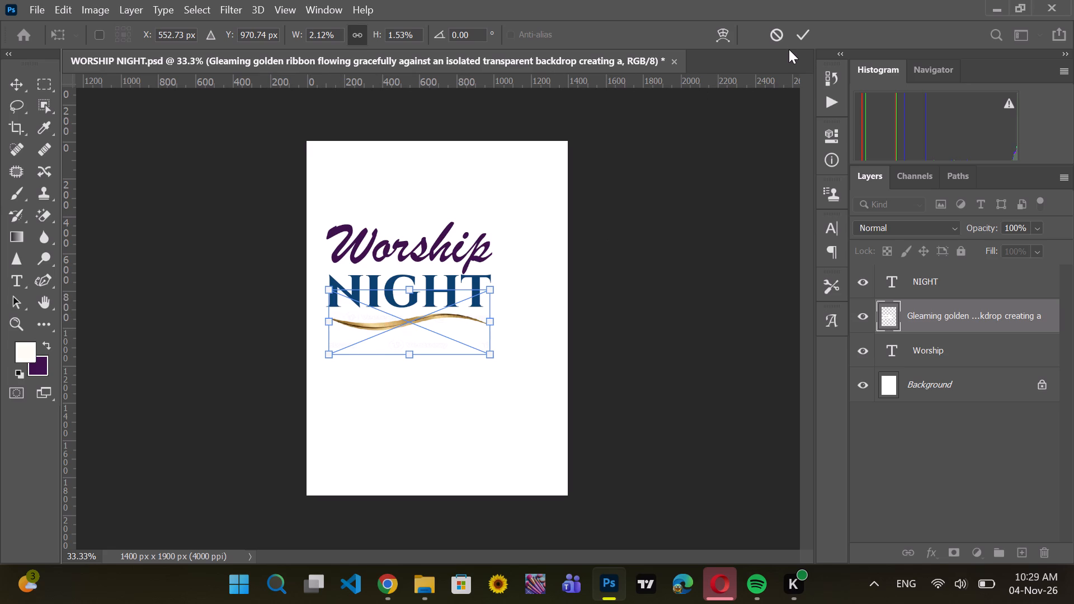
{"action": "left_click", "coordinate": [804, 36]}
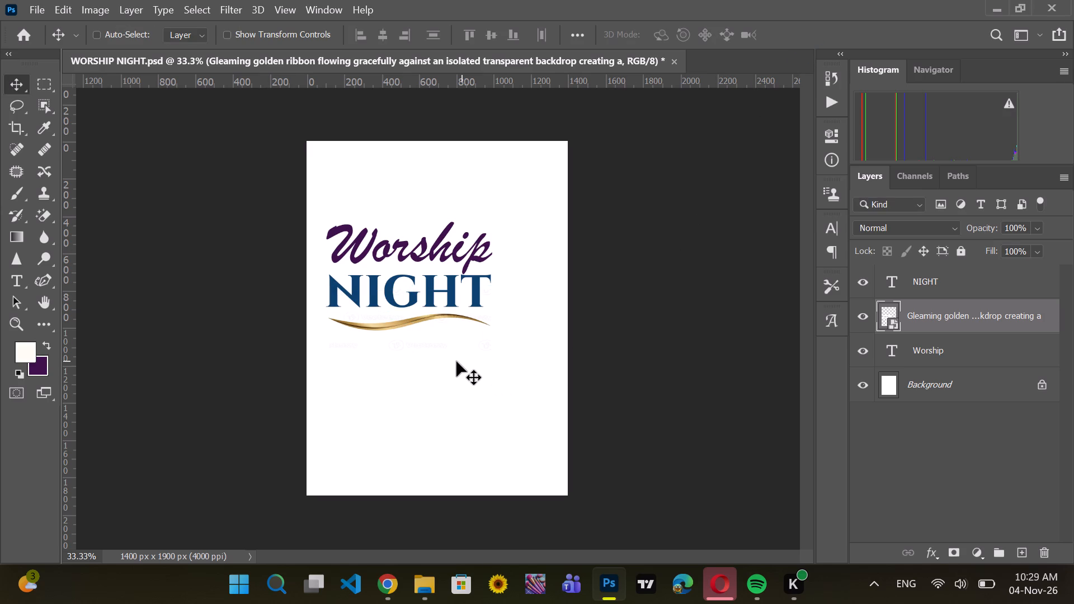
{"action": "left_click", "coordinate": [414, 320]}
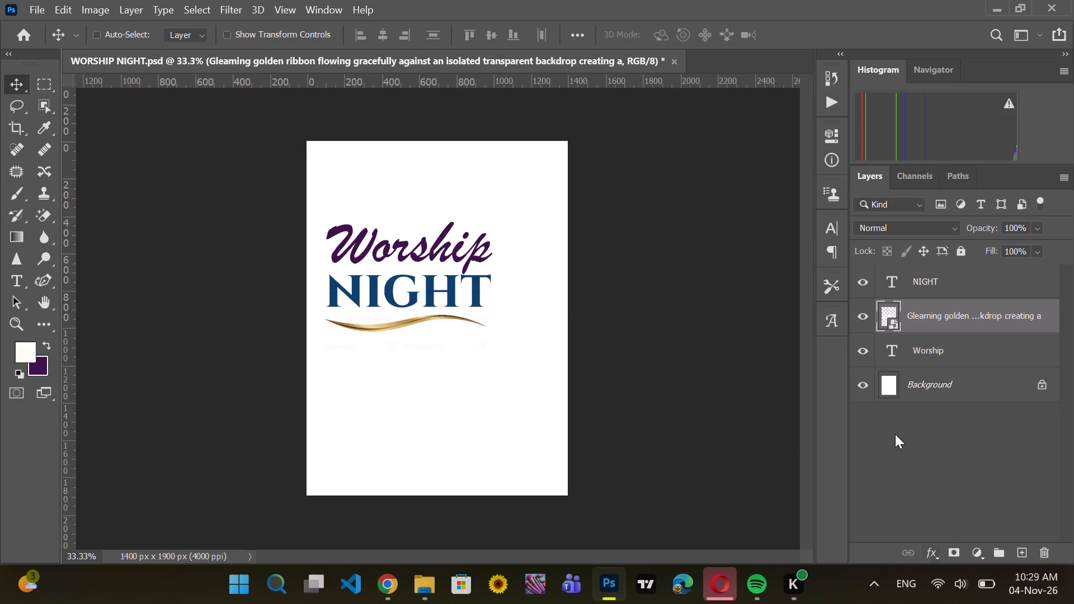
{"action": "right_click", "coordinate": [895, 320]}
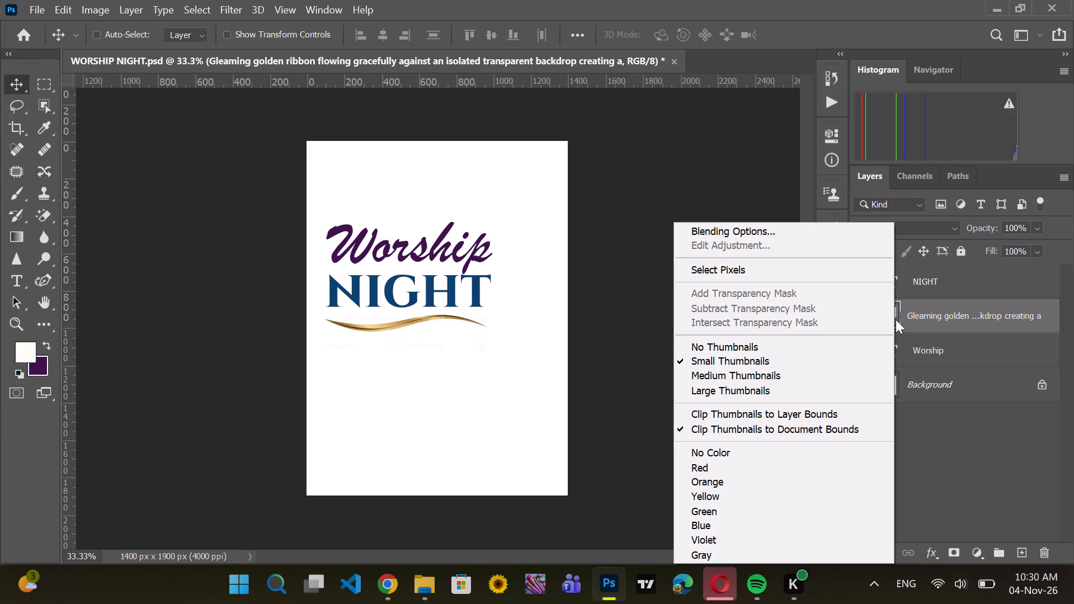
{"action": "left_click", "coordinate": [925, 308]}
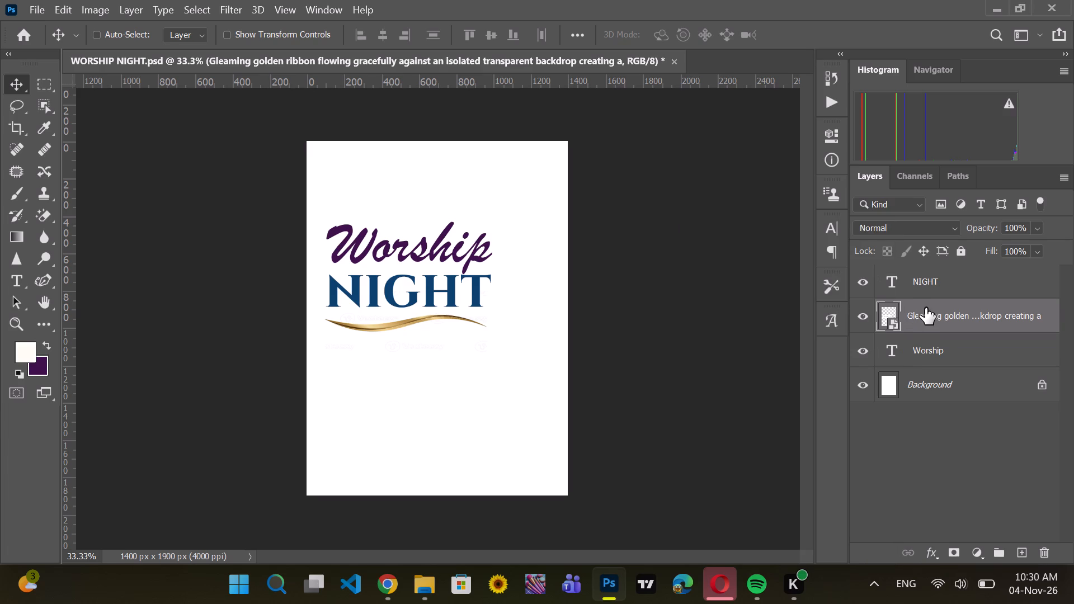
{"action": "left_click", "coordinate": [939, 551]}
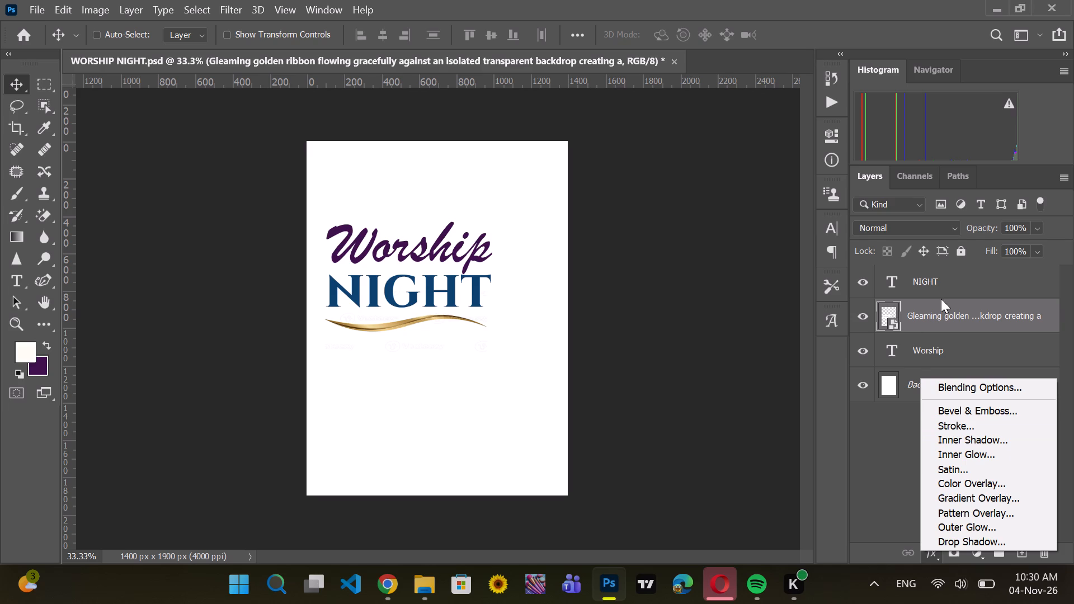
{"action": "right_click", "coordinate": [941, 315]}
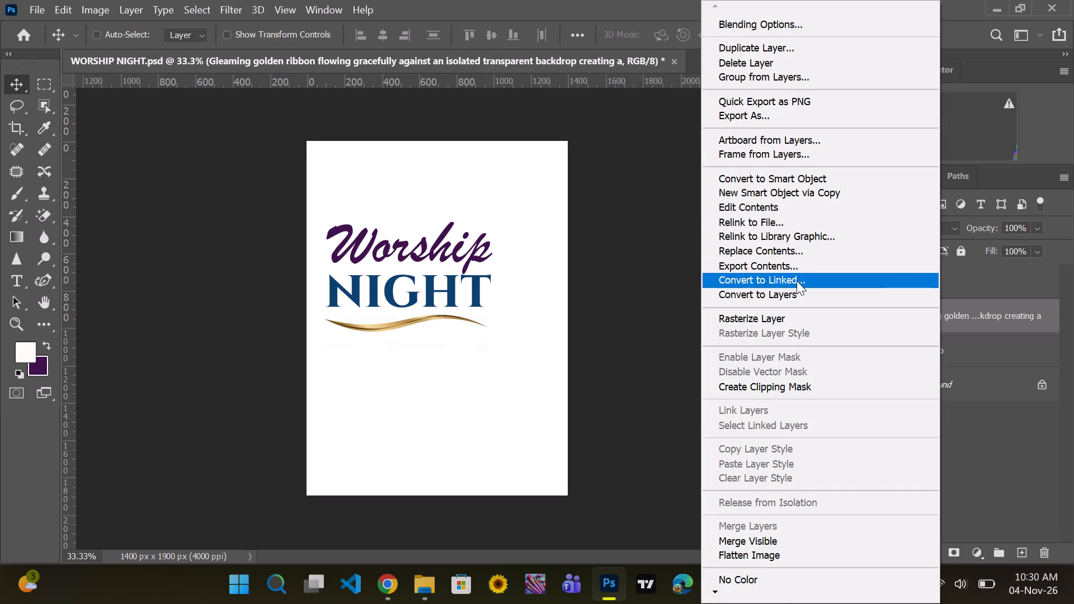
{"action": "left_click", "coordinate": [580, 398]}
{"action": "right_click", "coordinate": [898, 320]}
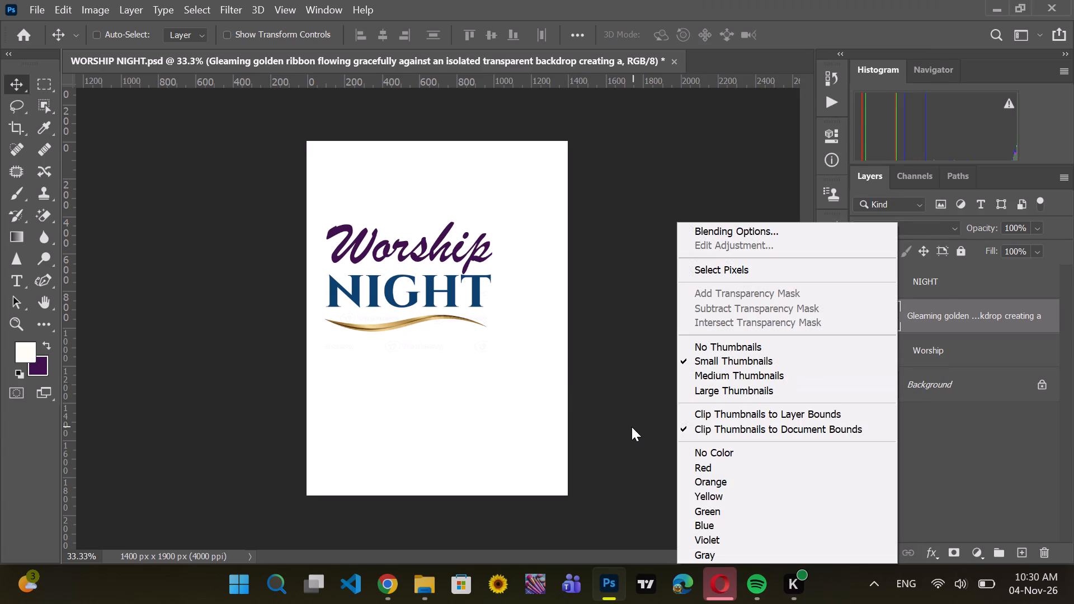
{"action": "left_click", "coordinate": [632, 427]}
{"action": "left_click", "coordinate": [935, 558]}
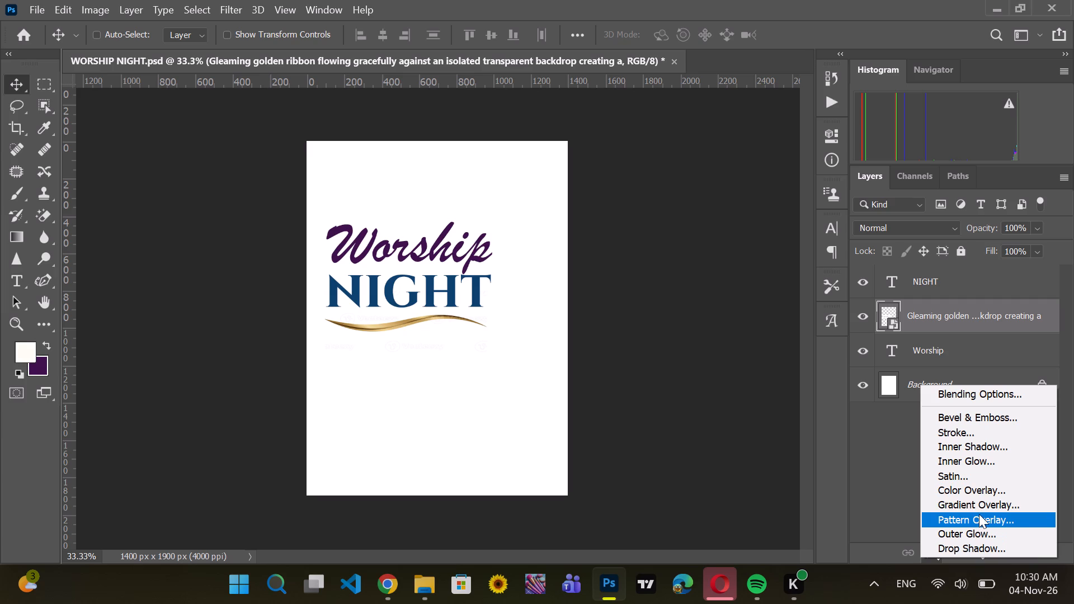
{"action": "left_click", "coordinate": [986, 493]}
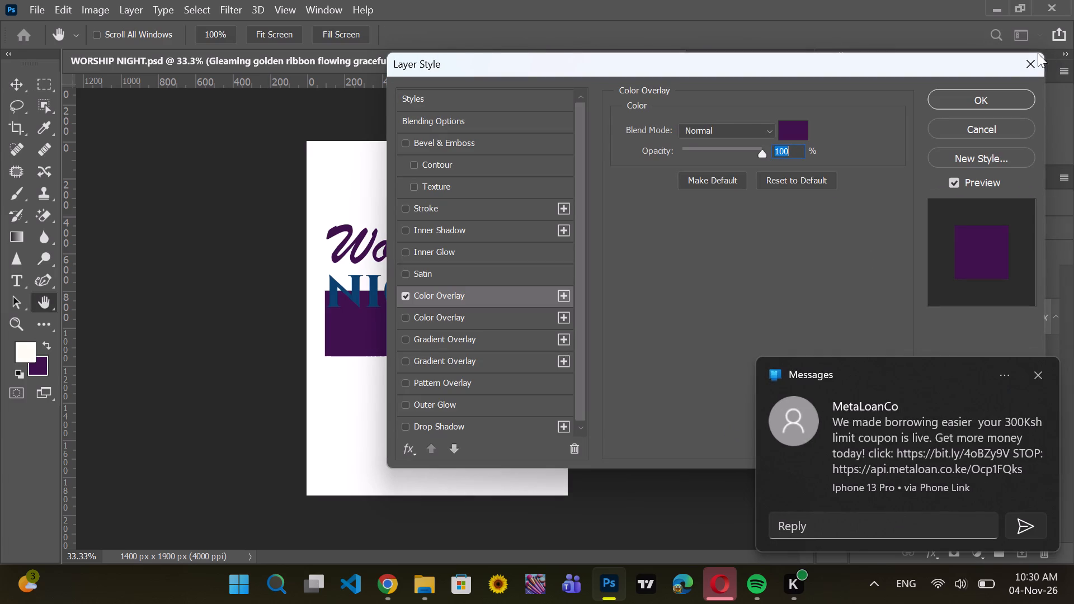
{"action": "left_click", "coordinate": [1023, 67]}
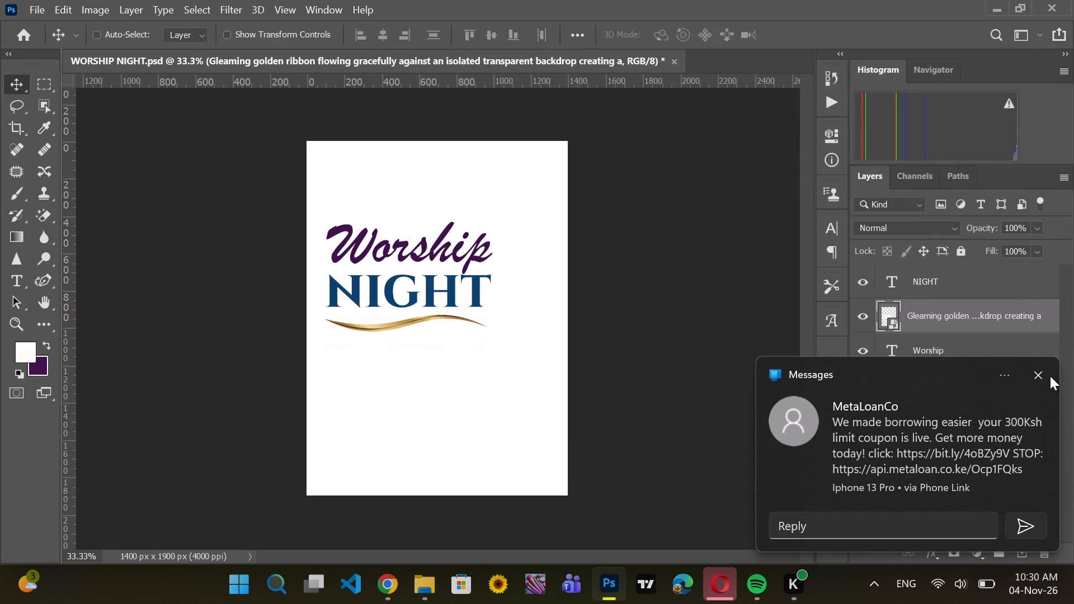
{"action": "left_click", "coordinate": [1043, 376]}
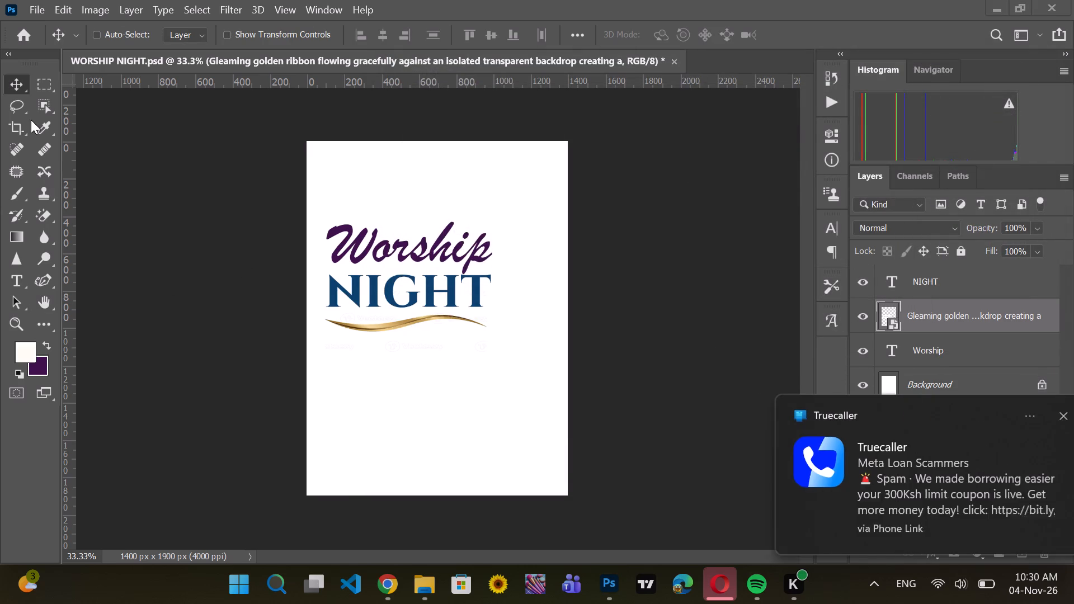
Isolate the gold ribbon from its image with Select Subject and copy the selection onto its own layer.
{"action": "left_click", "coordinate": [43, 106]}
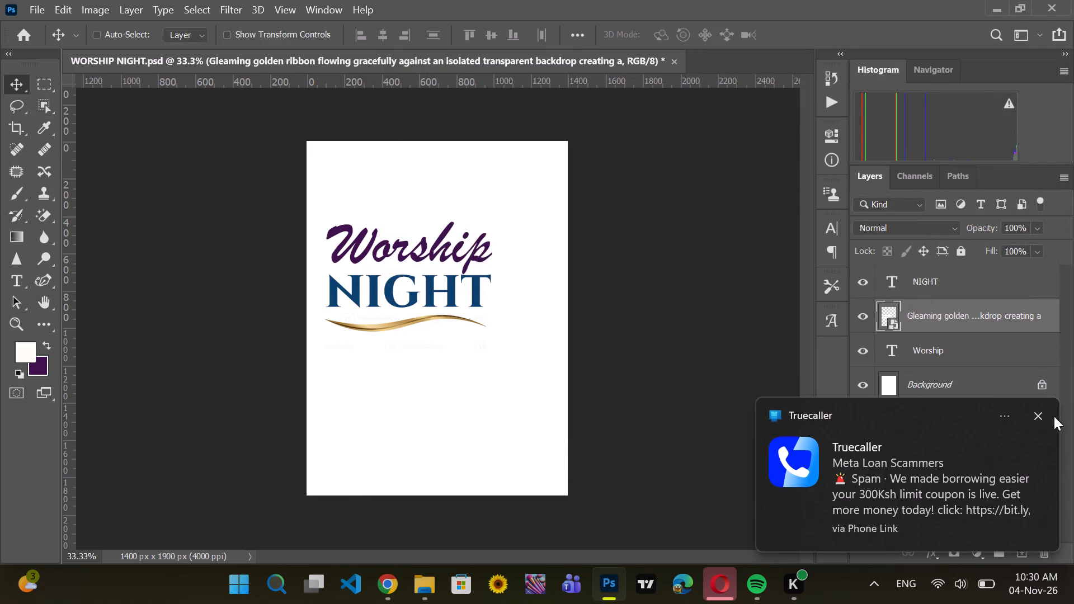
{"action": "left_click", "coordinate": [1043, 417]}
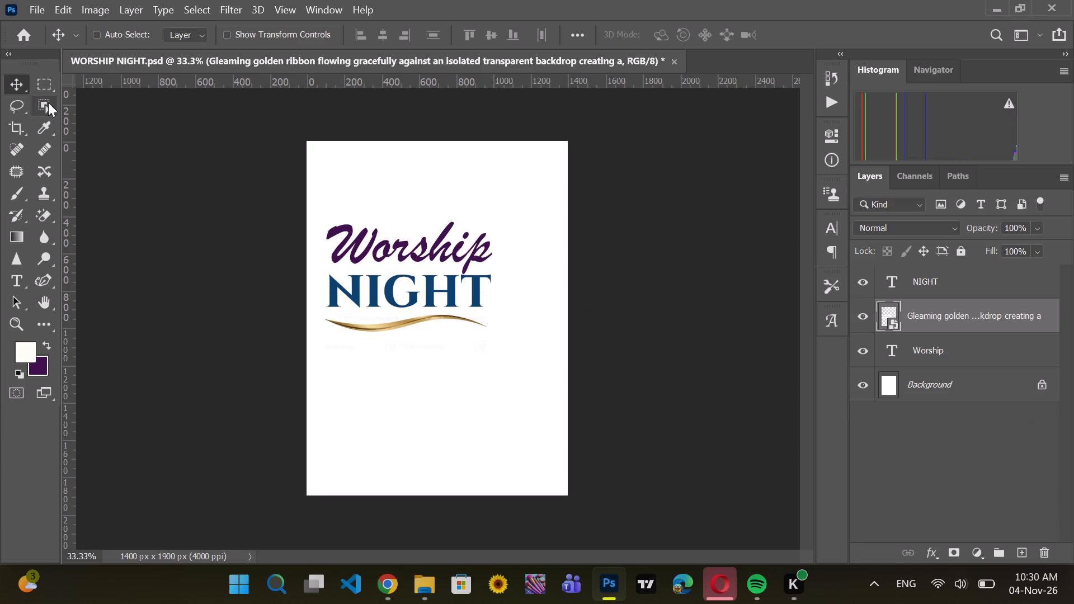
{"action": "left_click", "coordinate": [48, 102]}
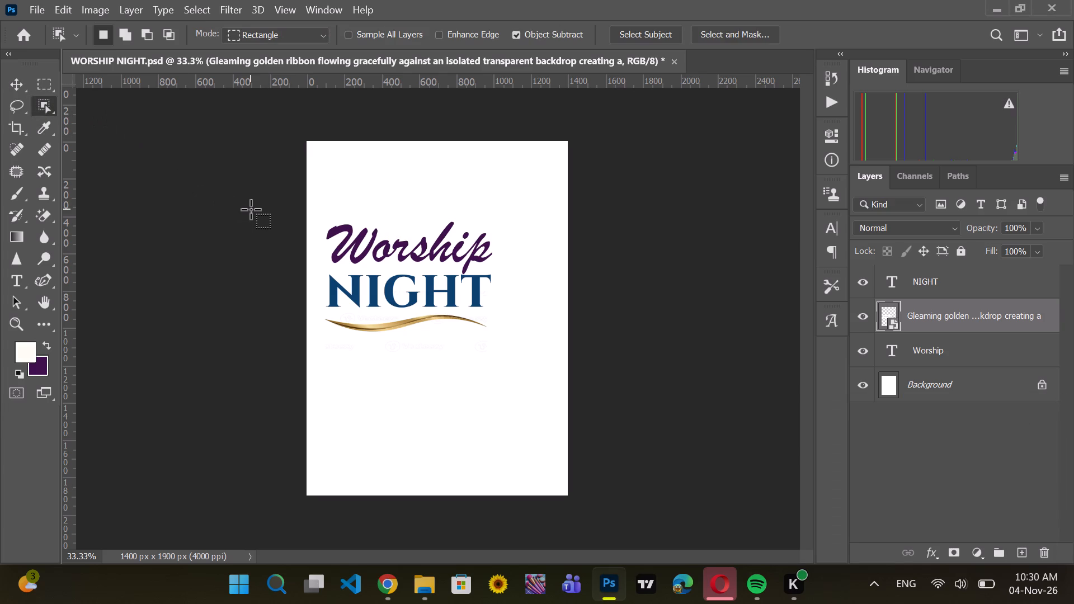
{"action": "left_click", "coordinate": [634, 30]}
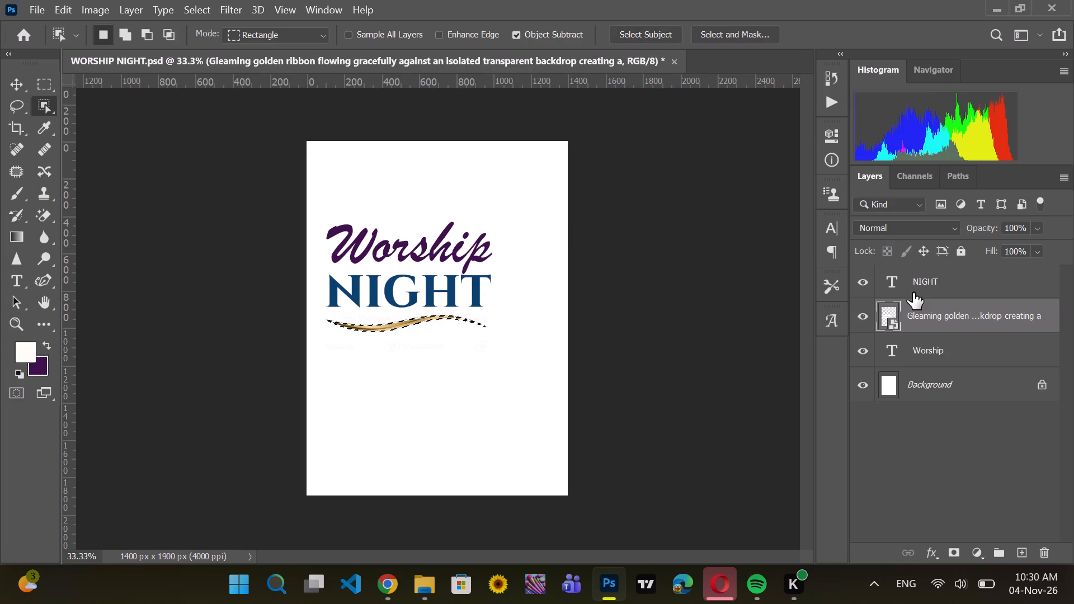
{"action": "key", "text": "ctrl+c"}
{"action": "key", "text": "ctrl+v"}
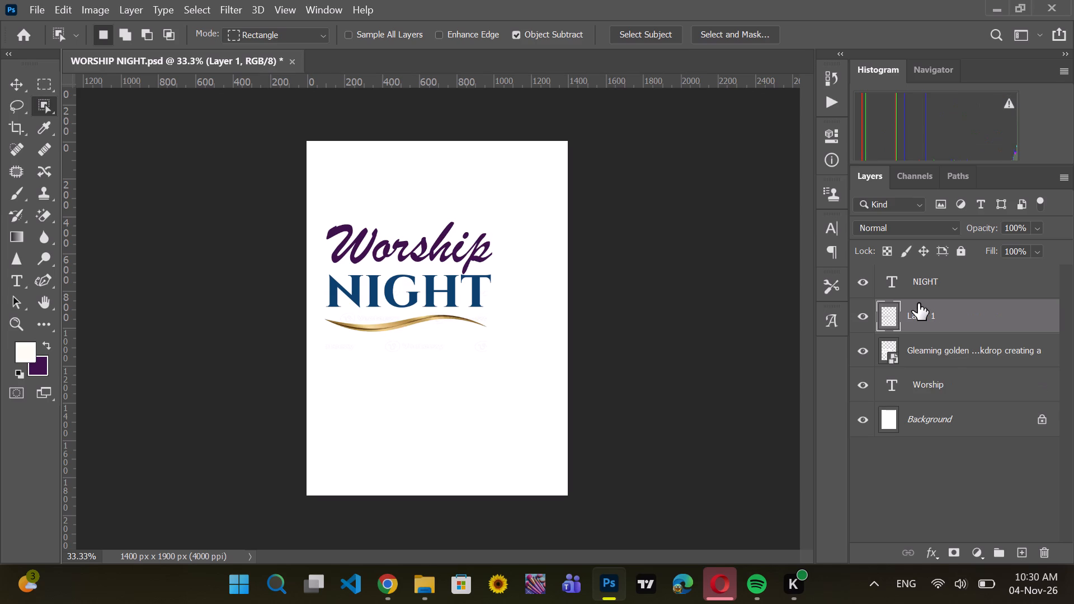
Delete the original "Gleaming golden" ribbon smart object layer.
{"action": "left_click_drag", "start_coordinate": [954, 346], "coordinate": [1016, 446]}
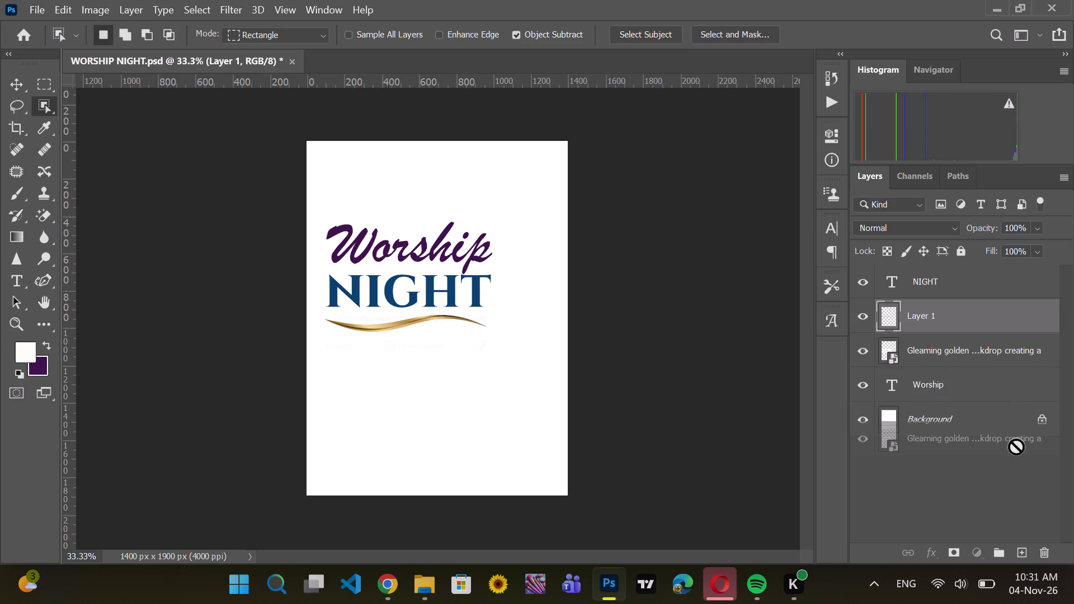
{"action": "left_click_drag", "start_coordinate": [1016, 446], "coordinate": [1043, 547]}
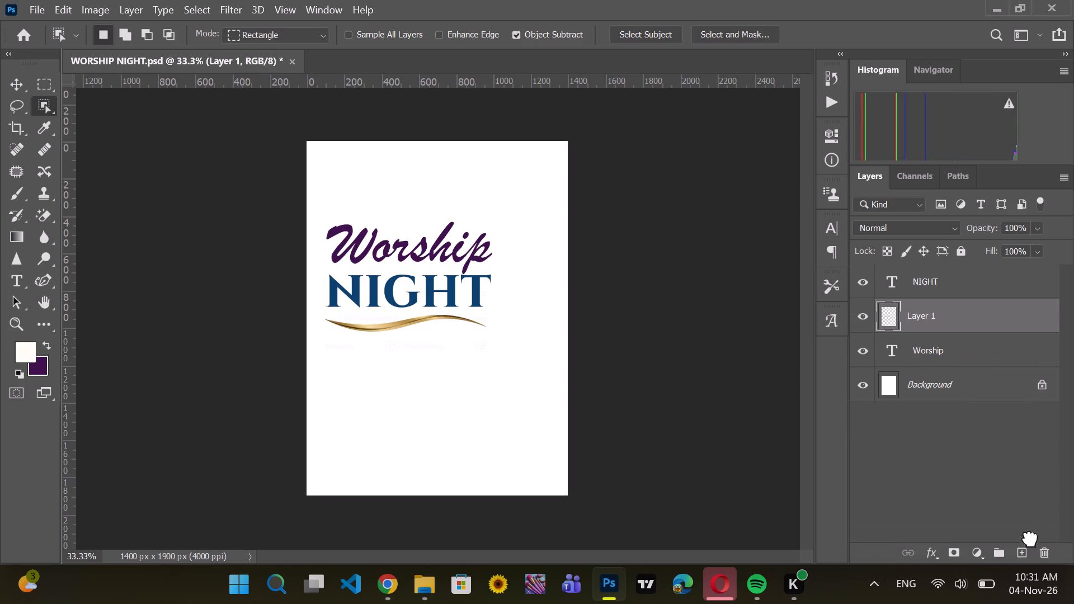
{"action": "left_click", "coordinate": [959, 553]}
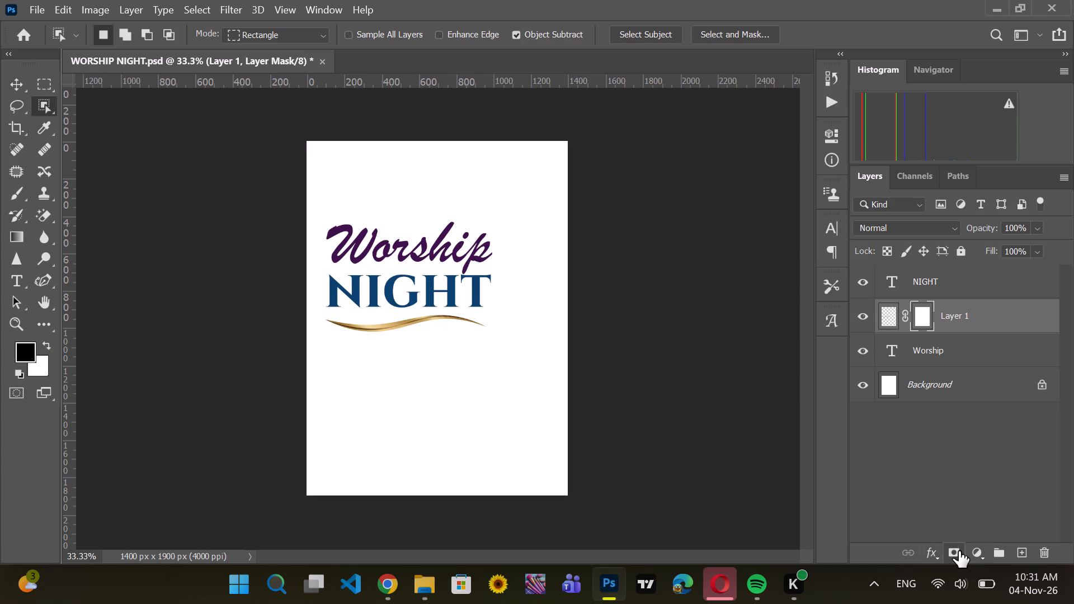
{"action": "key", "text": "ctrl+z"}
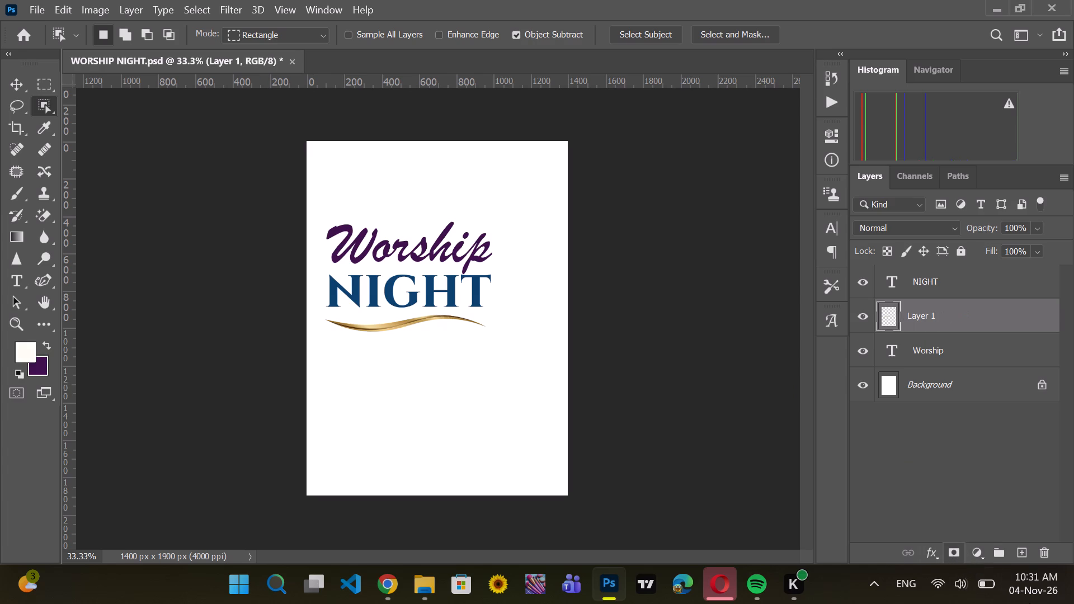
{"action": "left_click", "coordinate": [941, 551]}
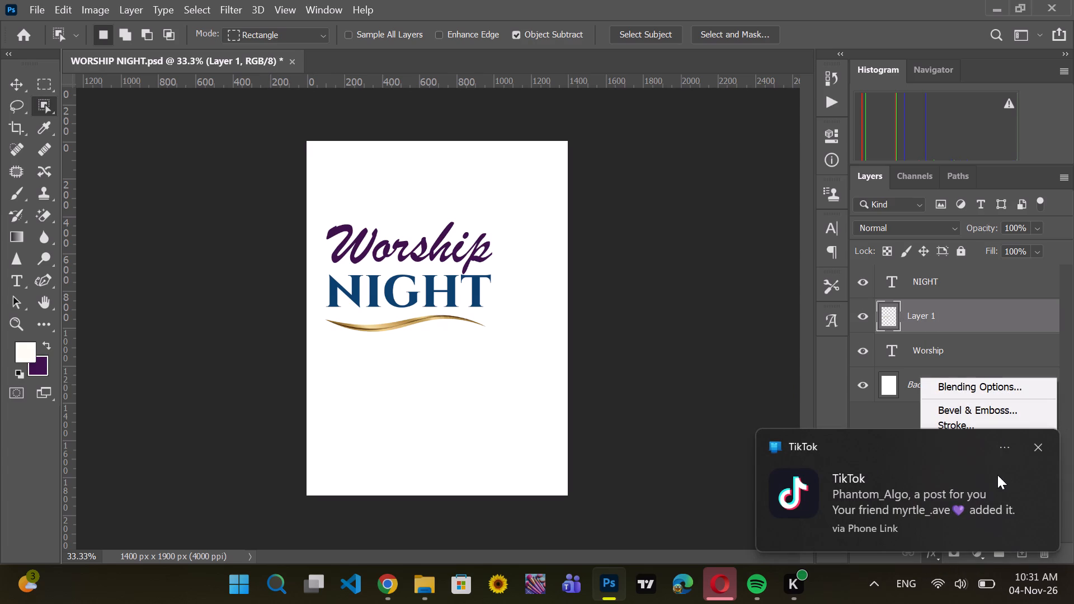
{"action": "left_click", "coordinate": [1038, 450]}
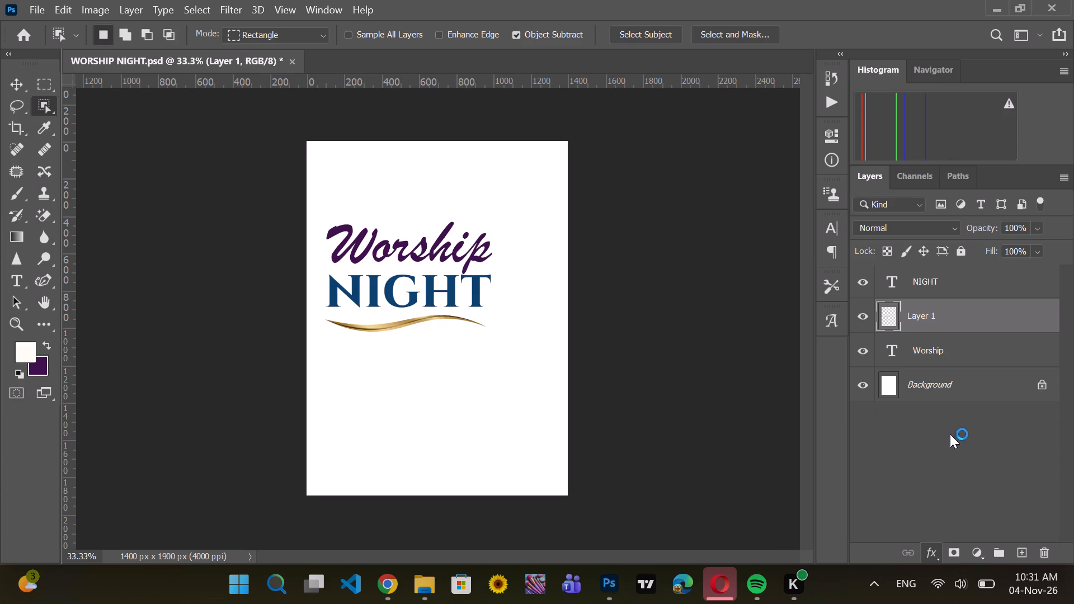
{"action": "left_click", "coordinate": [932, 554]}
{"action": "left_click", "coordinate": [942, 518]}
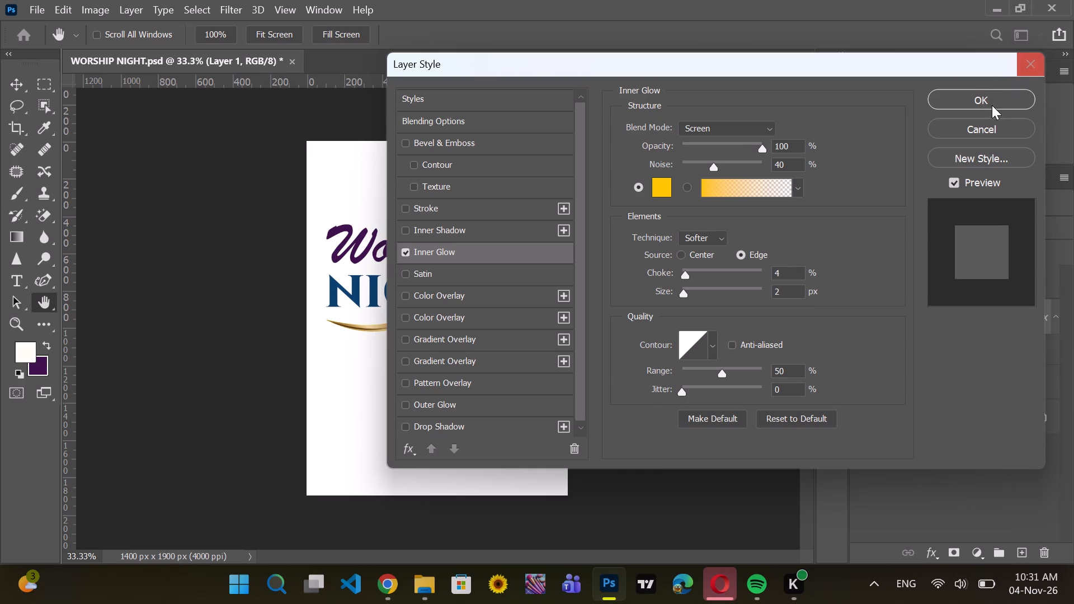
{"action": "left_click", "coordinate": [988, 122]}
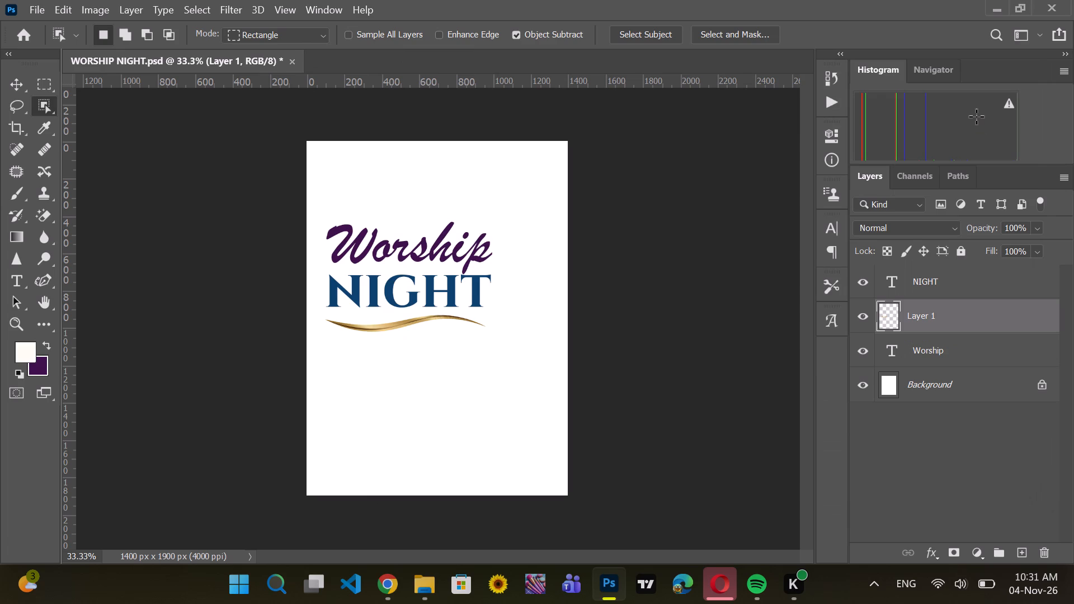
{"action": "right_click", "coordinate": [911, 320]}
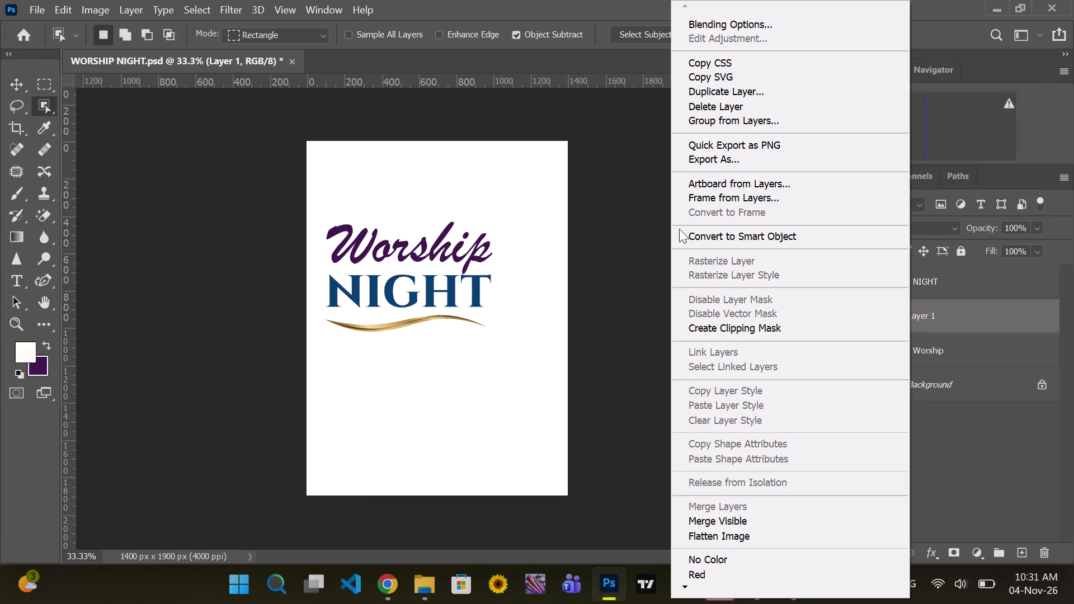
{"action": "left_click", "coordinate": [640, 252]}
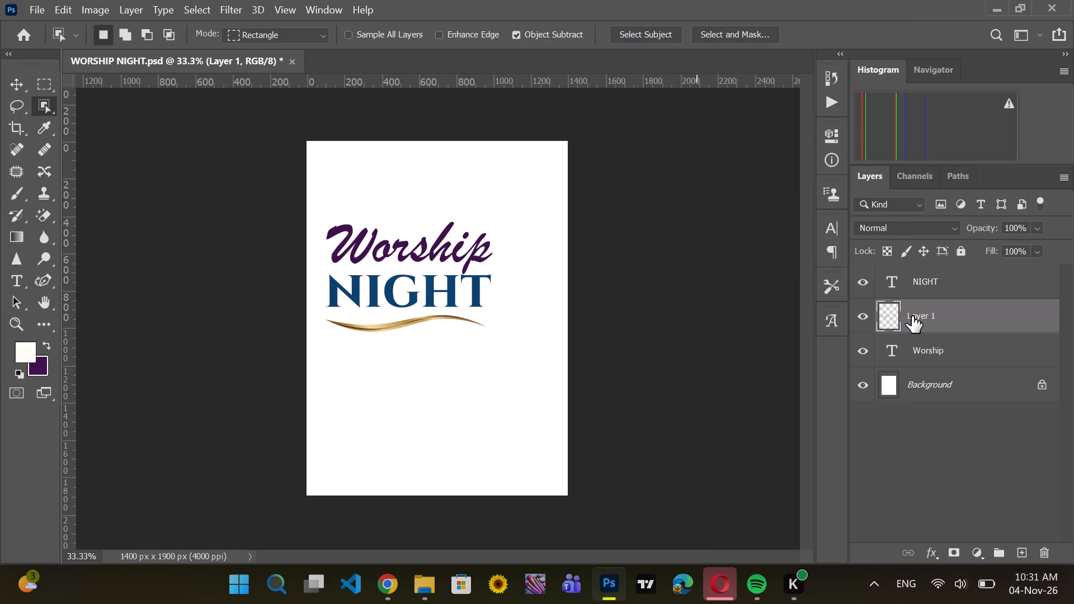
Apply a Color Overlay to the isolated ribbon on Layer 1 using golden yellow #ffc401 at 100% opacity, Normal blend mode.
{"action": "left_click", "coordinate": [927, 548]}
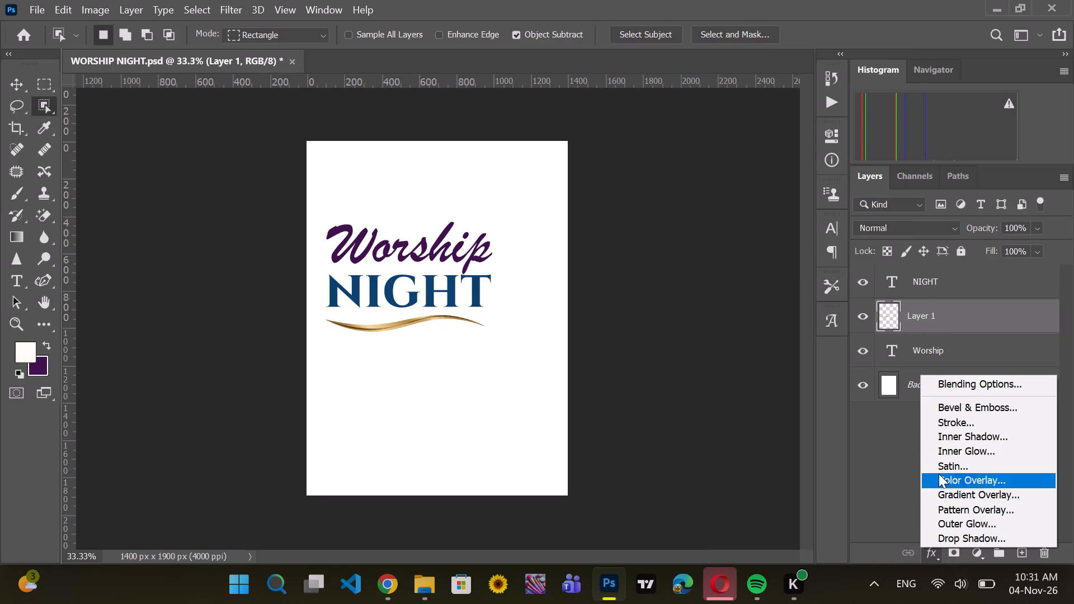
{"action": "left_click", "coordinate": [967, 483]}
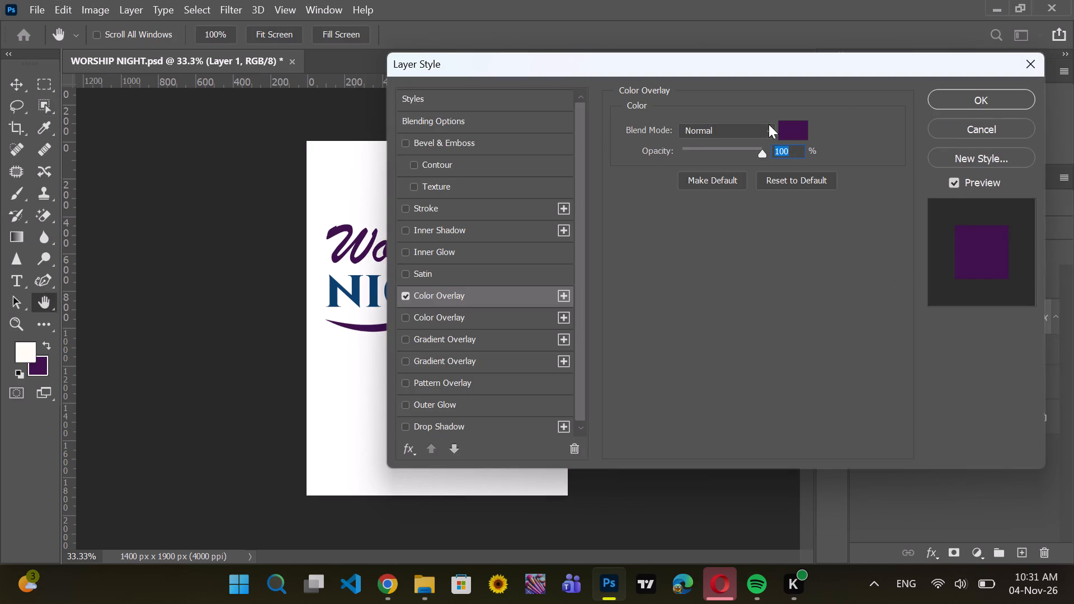
{"action": "left_click", "coordinate": [792, 124]}
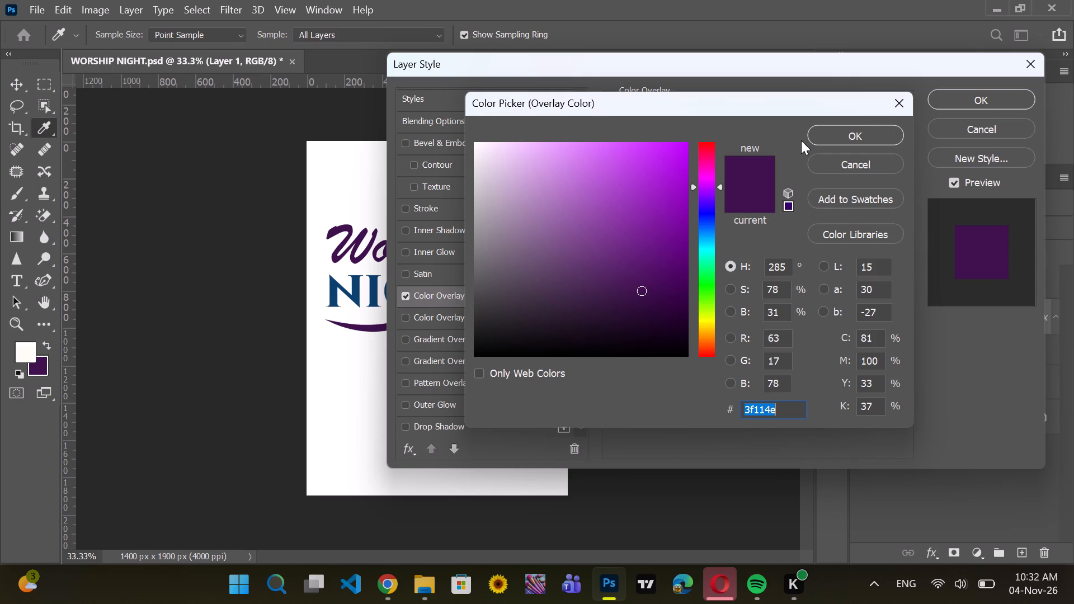
{"action": "key", "text": "BackSpace"}
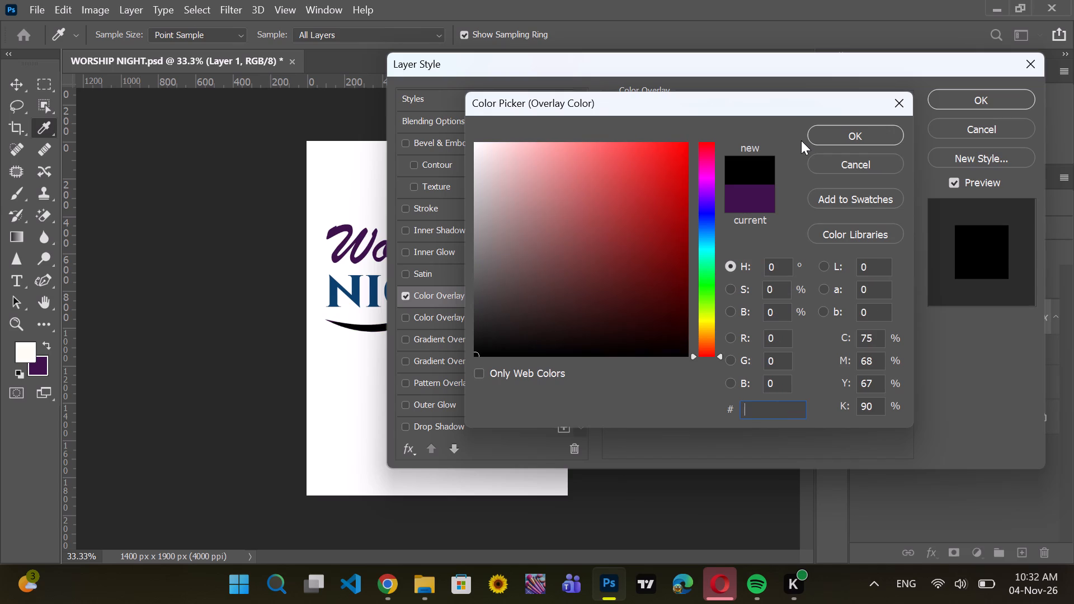
{"action": "type", "text": "ffc"}
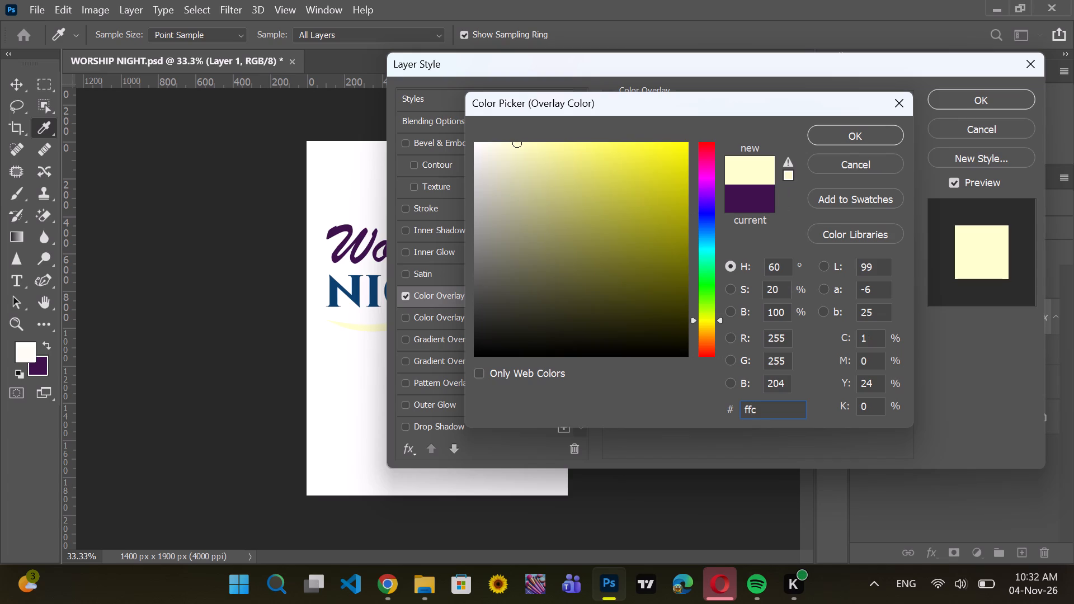
{"action": "type", "text": "40"}
{"action": "key", "text": "1"}
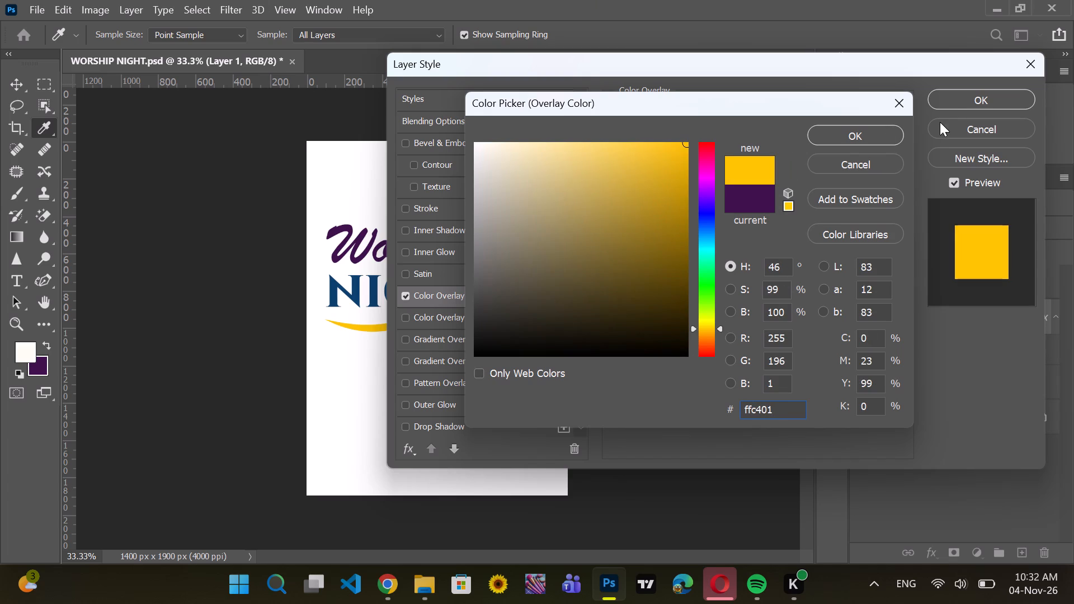
{"action": "left_click", "coordinate": [952, 103]}
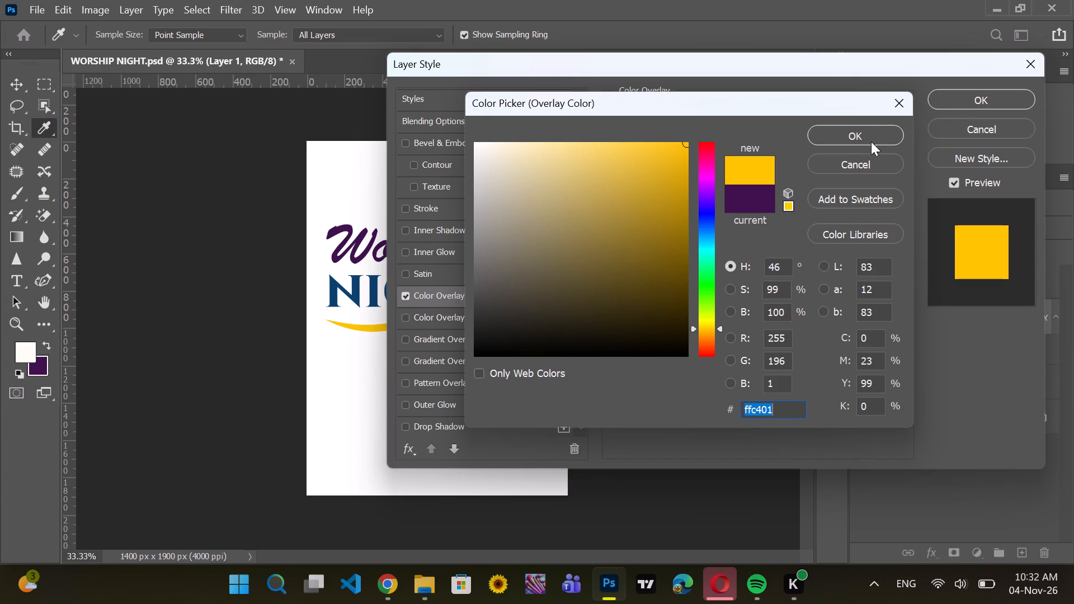
{"action": "left_click", "coordinate": [879, 131]}
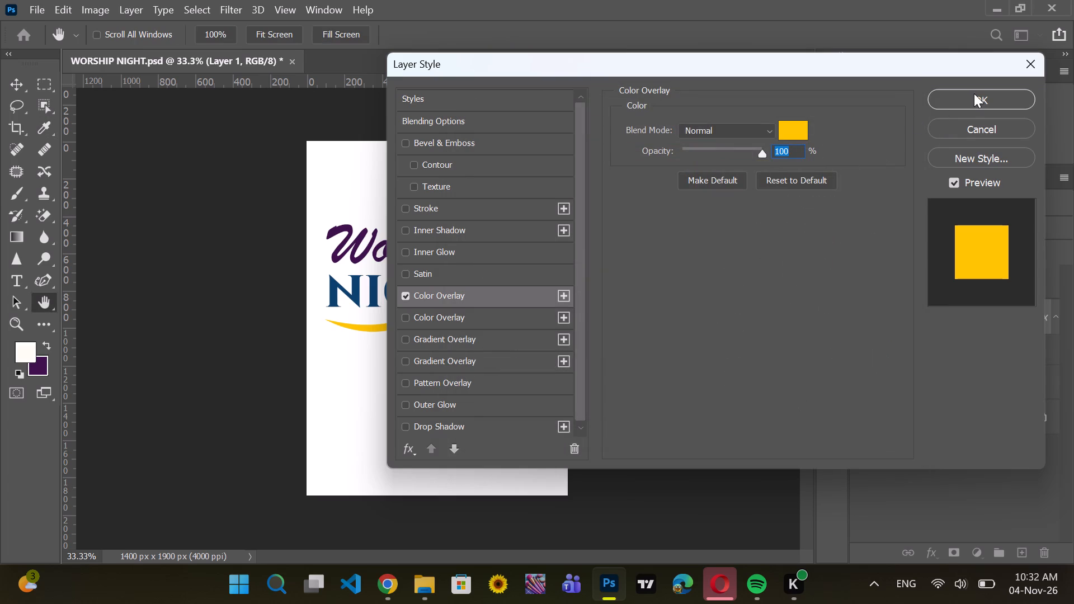
{"action": "left_click", "coordinate": [974, 95]}
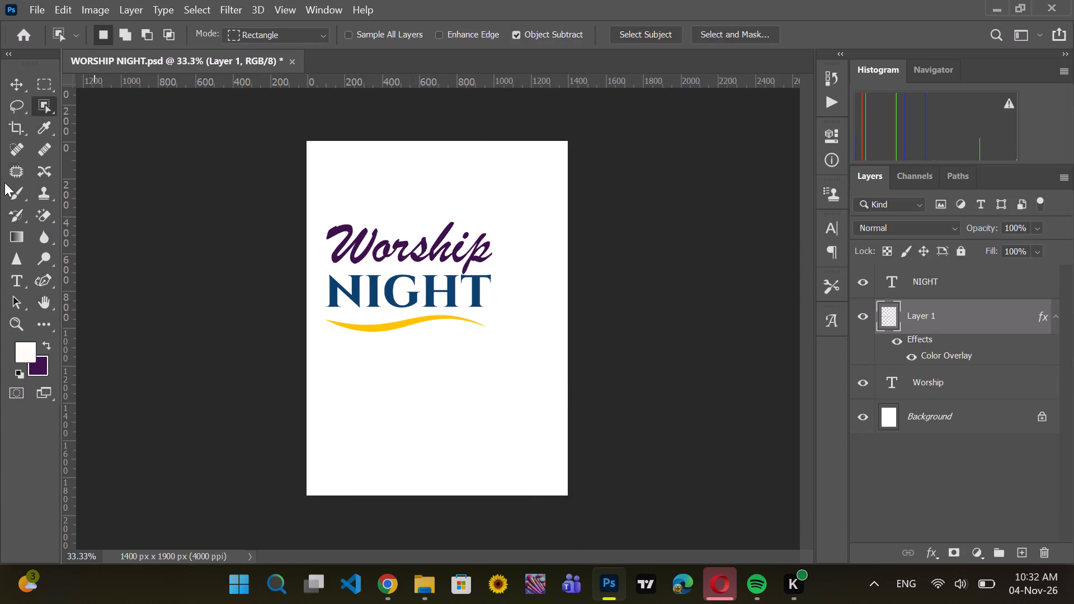
Add a smooth Inner Bevel to the yellow ribbon with depth 998%, size 13 px and soften 11 px.
{"action": "left_click", "coordinate": [931, 561]}
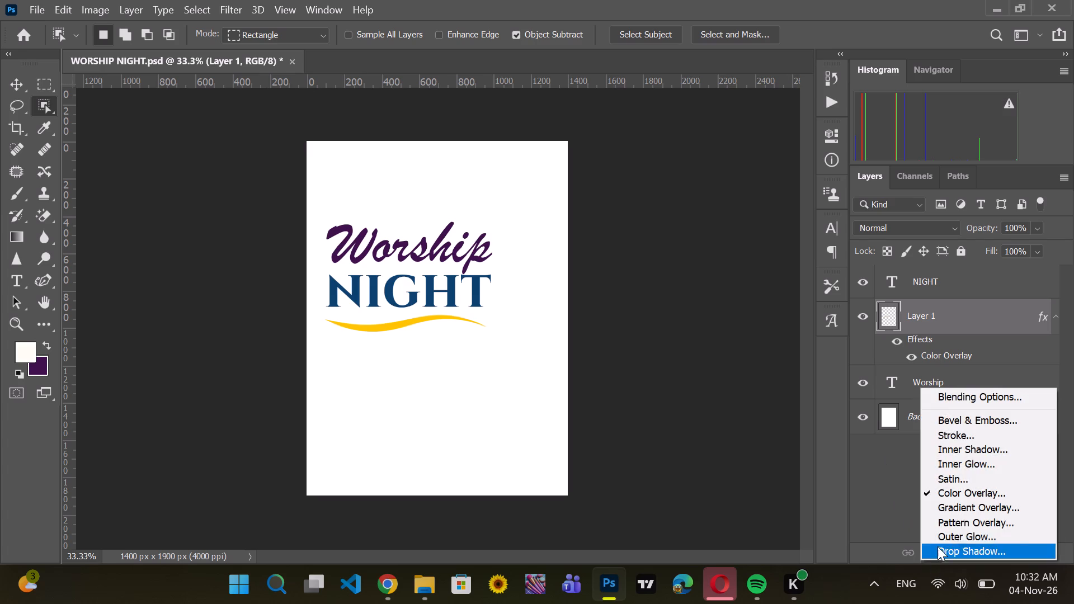
{"action": "left_click", "coordinate": [965, 417]}
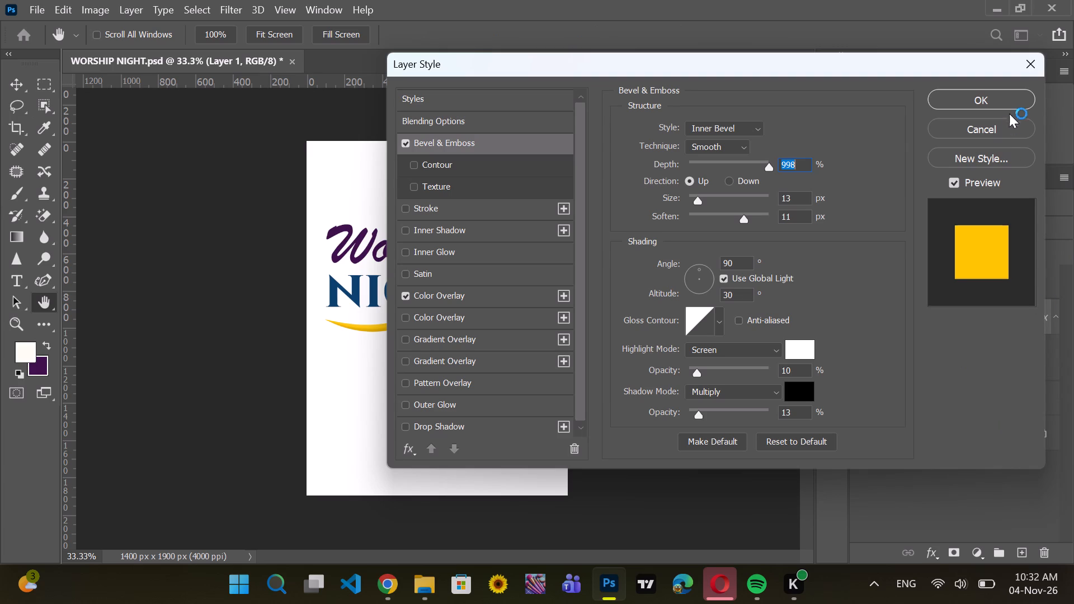
{"action": "left_click", "coordinate": [1010, 93]}
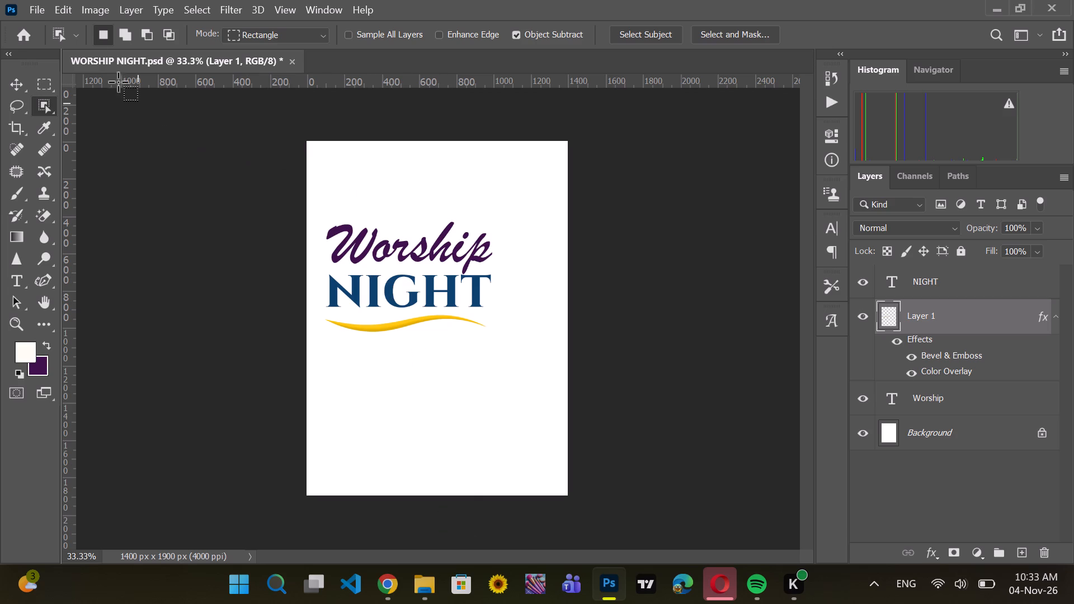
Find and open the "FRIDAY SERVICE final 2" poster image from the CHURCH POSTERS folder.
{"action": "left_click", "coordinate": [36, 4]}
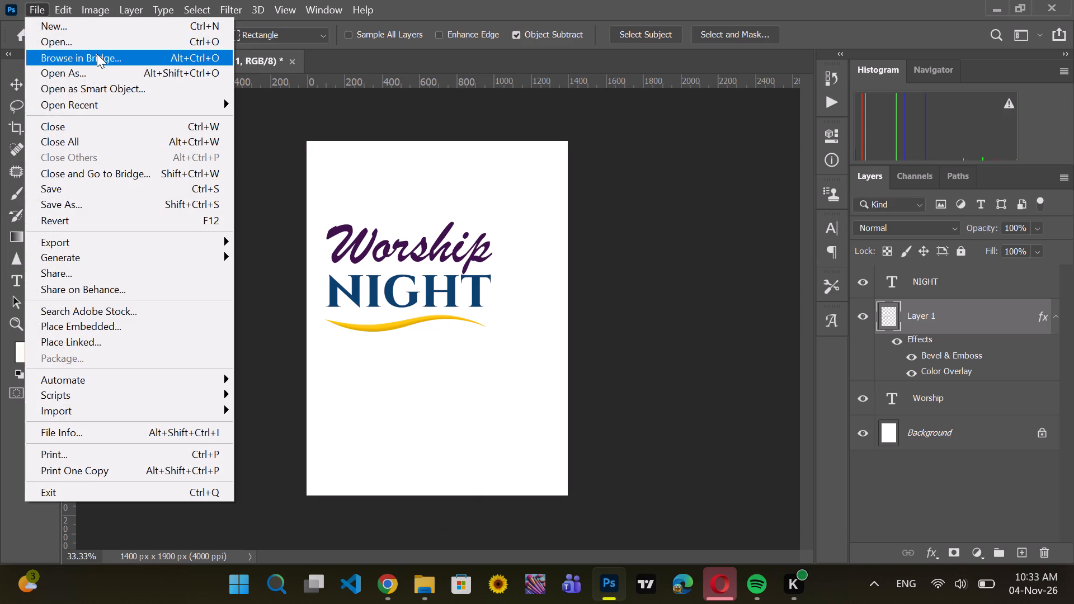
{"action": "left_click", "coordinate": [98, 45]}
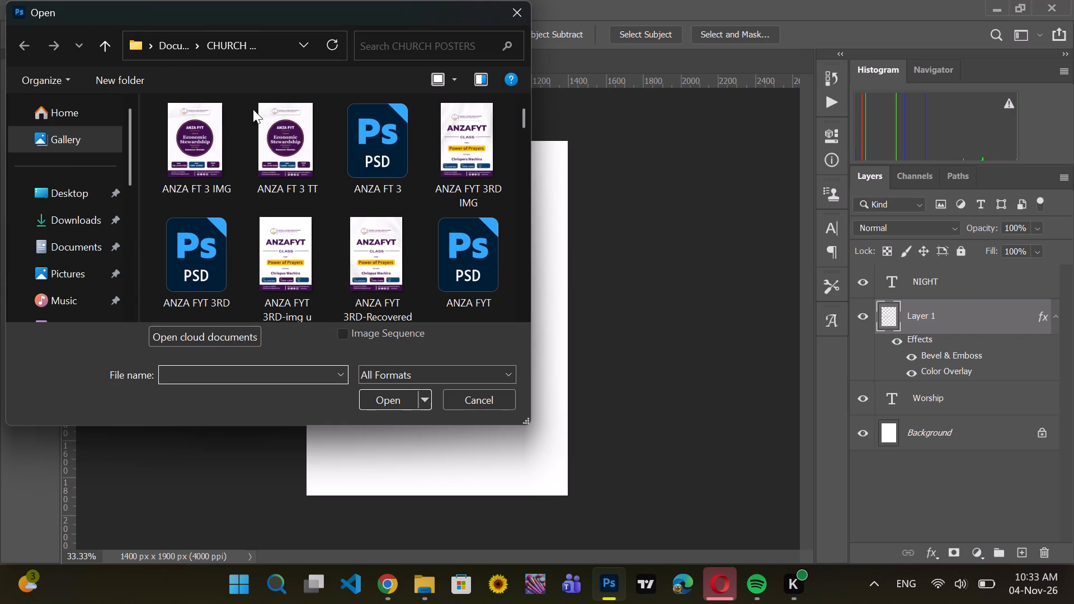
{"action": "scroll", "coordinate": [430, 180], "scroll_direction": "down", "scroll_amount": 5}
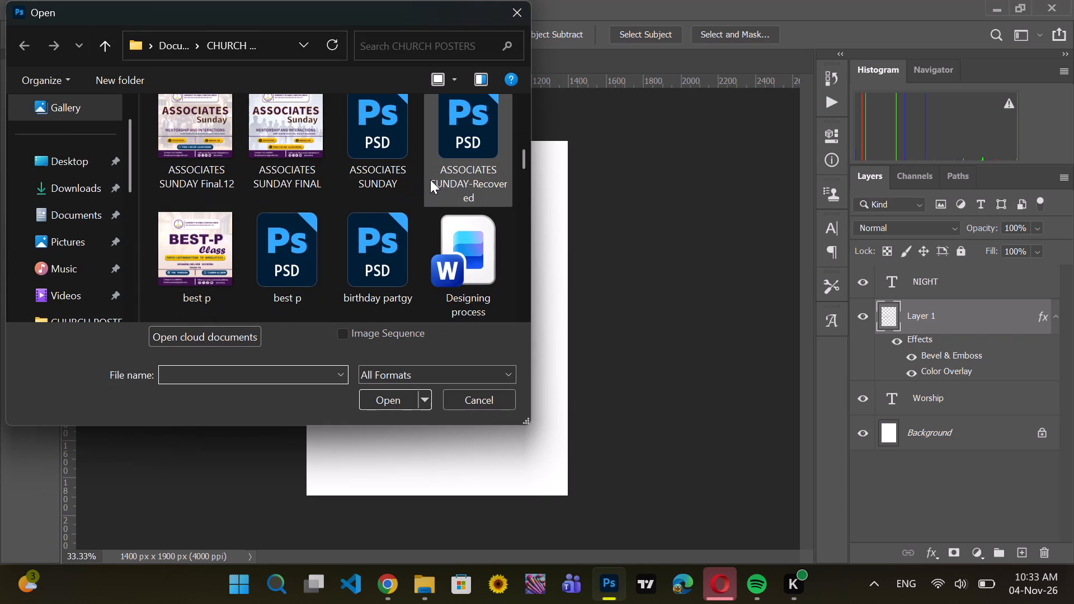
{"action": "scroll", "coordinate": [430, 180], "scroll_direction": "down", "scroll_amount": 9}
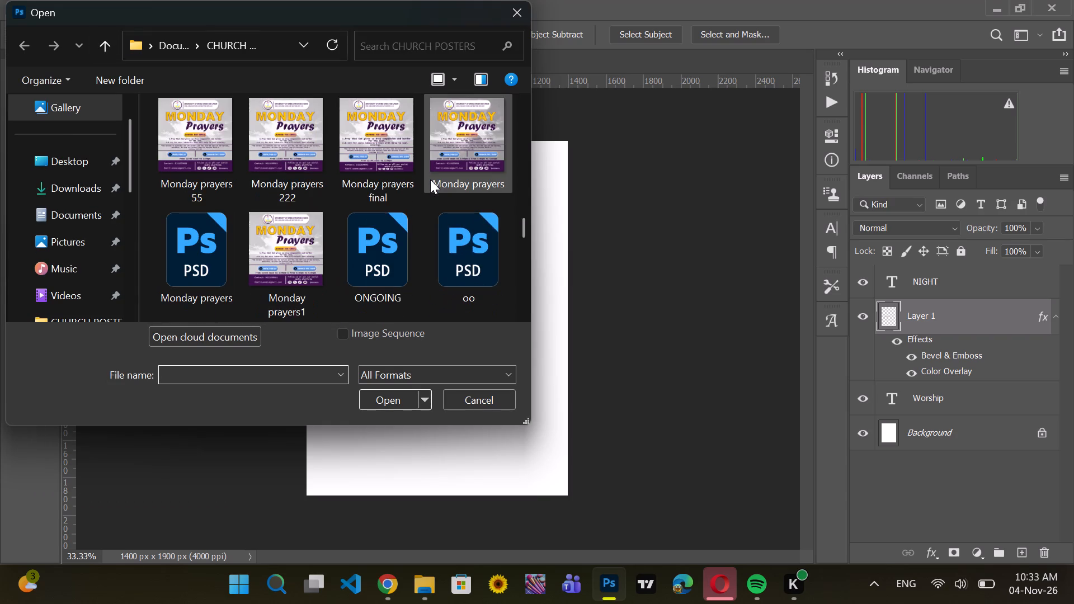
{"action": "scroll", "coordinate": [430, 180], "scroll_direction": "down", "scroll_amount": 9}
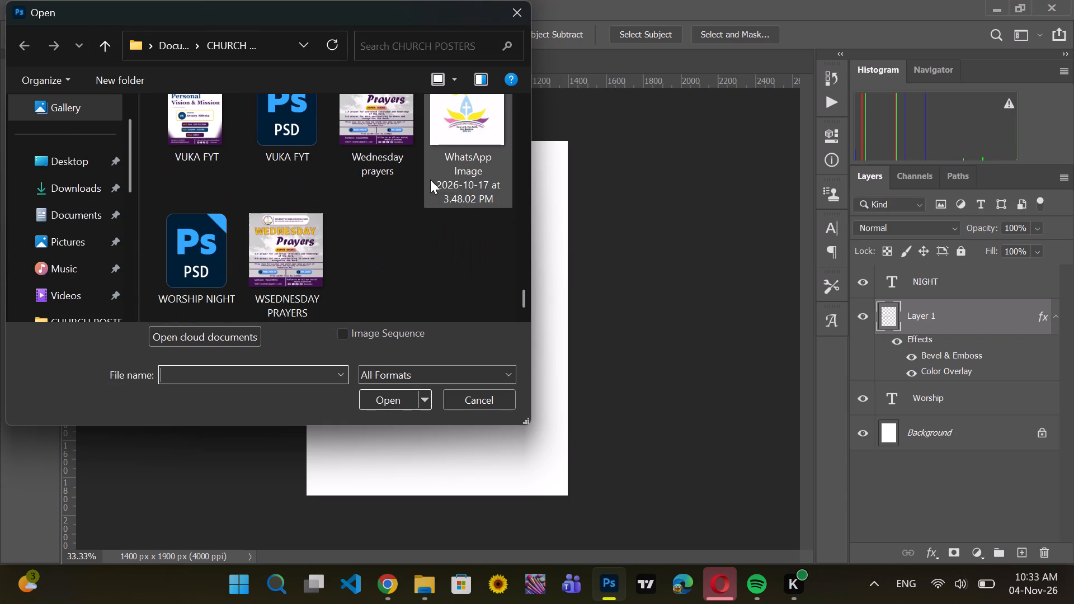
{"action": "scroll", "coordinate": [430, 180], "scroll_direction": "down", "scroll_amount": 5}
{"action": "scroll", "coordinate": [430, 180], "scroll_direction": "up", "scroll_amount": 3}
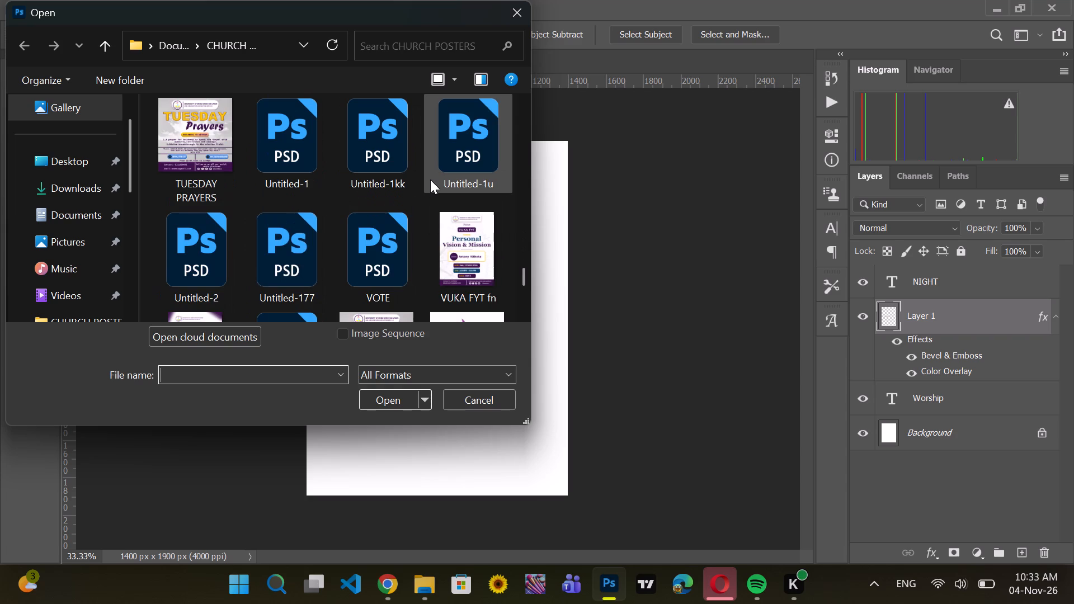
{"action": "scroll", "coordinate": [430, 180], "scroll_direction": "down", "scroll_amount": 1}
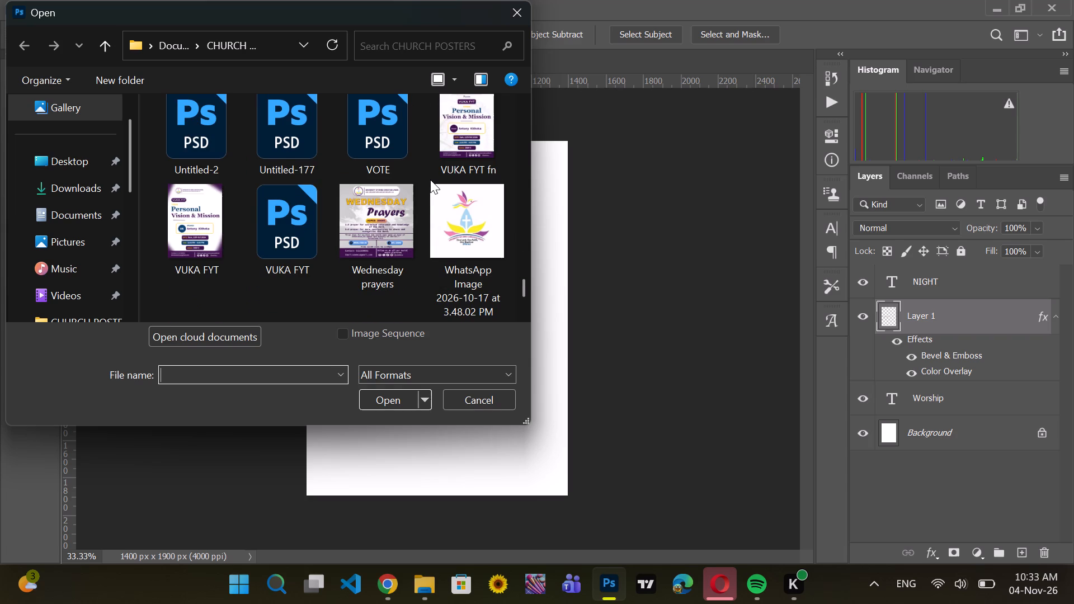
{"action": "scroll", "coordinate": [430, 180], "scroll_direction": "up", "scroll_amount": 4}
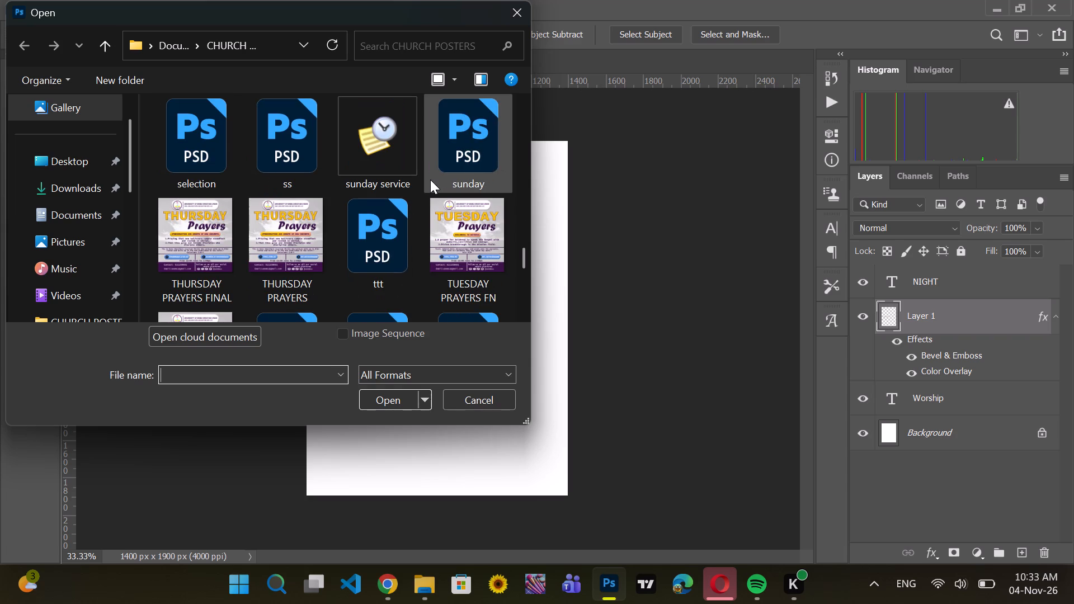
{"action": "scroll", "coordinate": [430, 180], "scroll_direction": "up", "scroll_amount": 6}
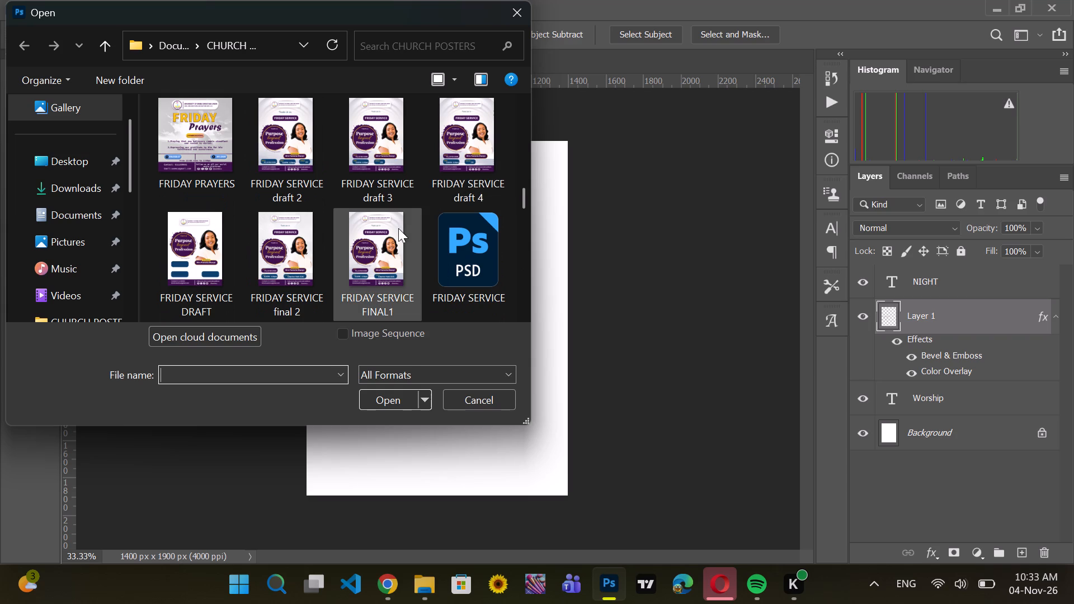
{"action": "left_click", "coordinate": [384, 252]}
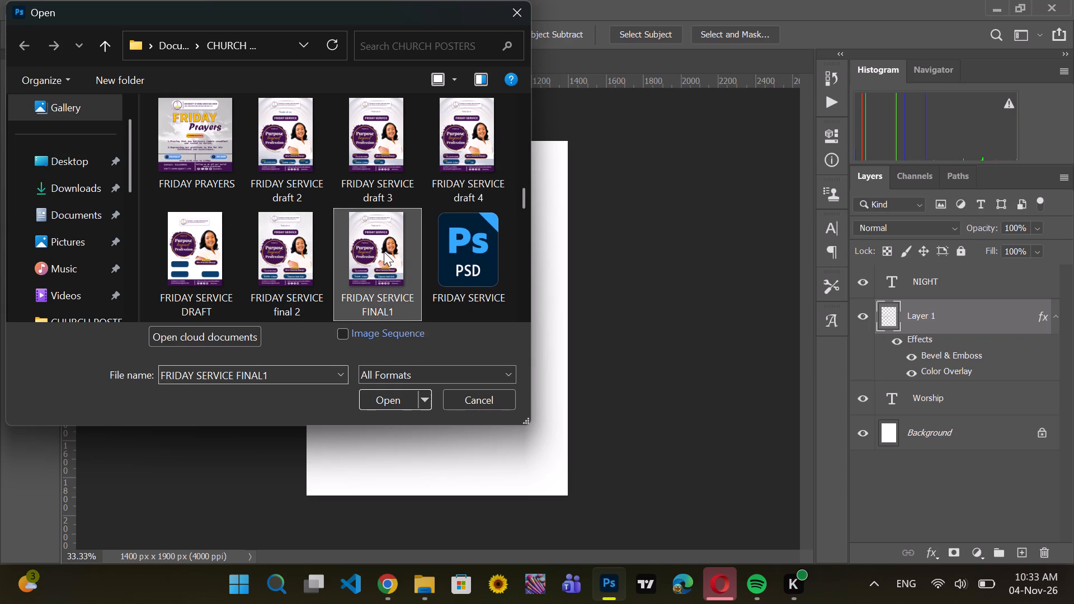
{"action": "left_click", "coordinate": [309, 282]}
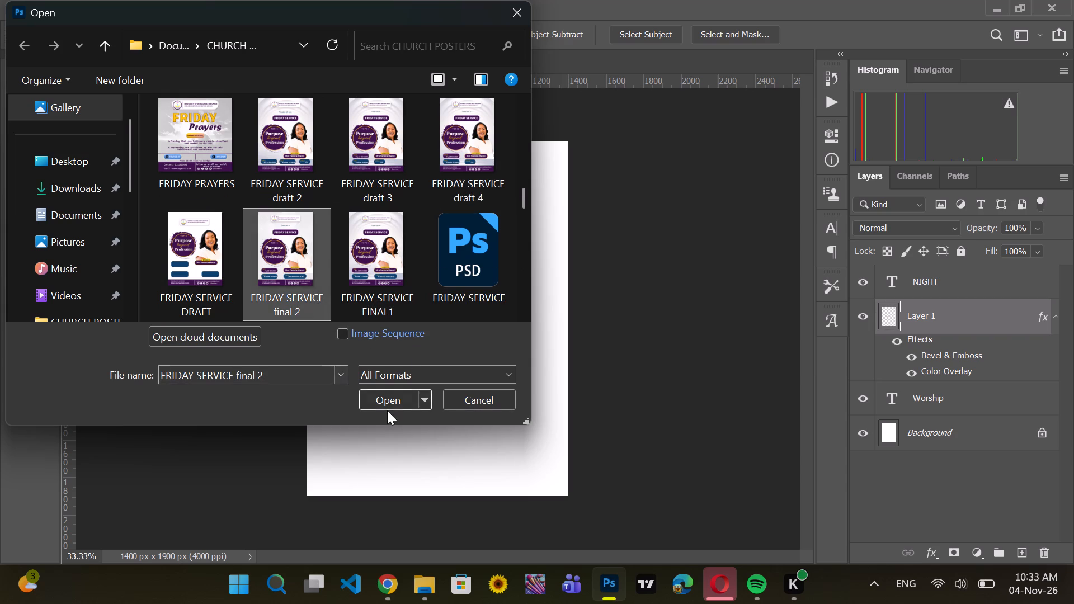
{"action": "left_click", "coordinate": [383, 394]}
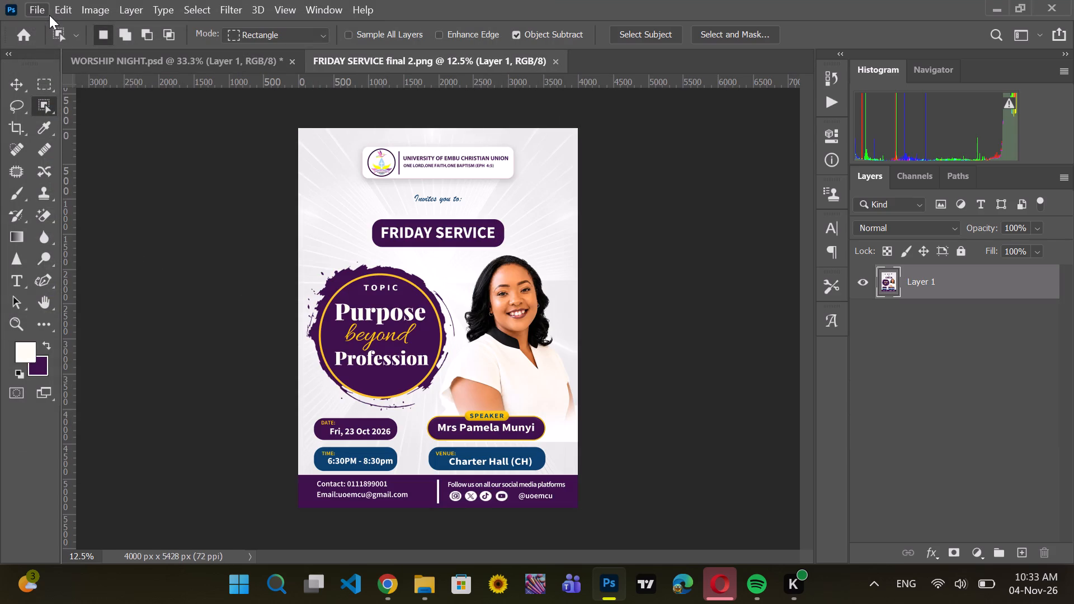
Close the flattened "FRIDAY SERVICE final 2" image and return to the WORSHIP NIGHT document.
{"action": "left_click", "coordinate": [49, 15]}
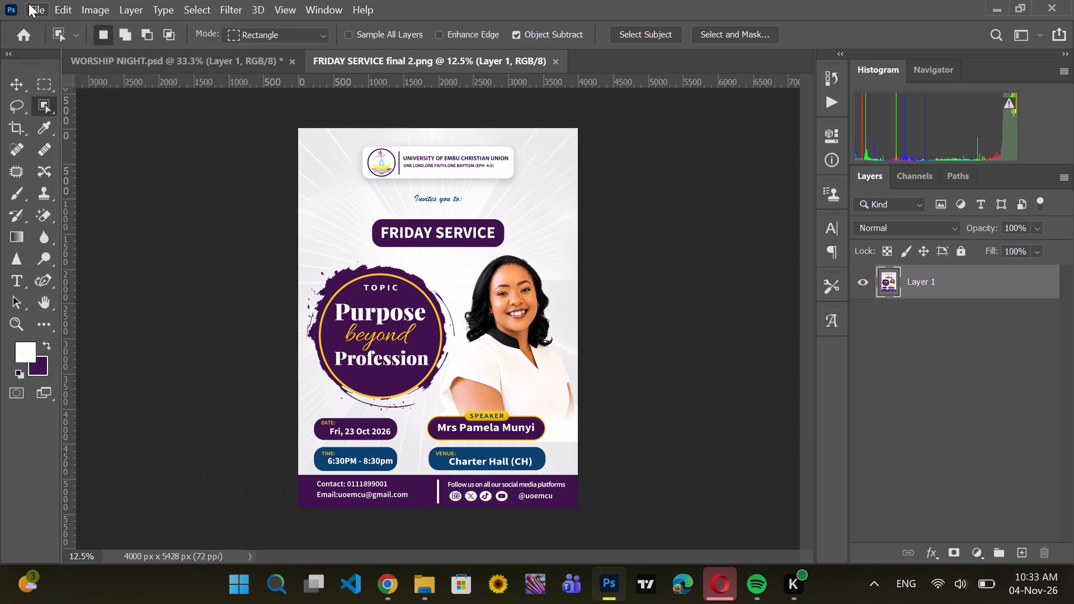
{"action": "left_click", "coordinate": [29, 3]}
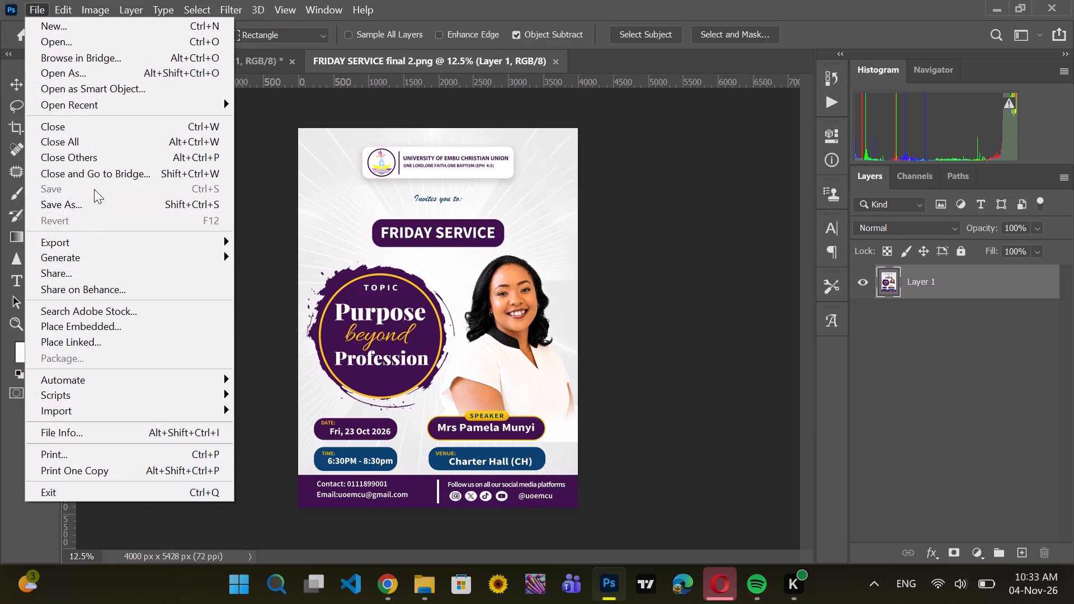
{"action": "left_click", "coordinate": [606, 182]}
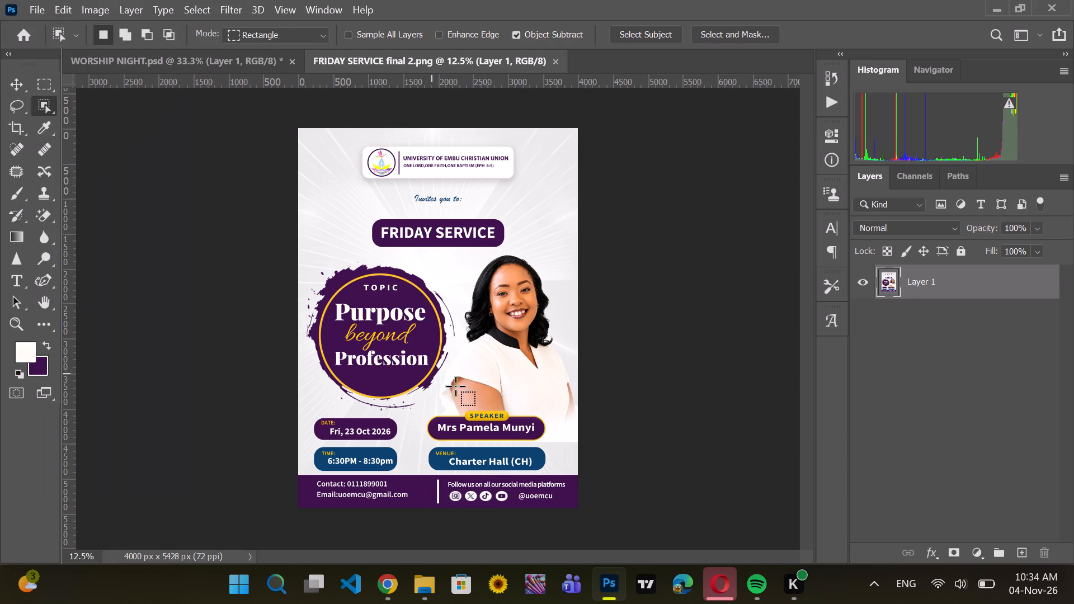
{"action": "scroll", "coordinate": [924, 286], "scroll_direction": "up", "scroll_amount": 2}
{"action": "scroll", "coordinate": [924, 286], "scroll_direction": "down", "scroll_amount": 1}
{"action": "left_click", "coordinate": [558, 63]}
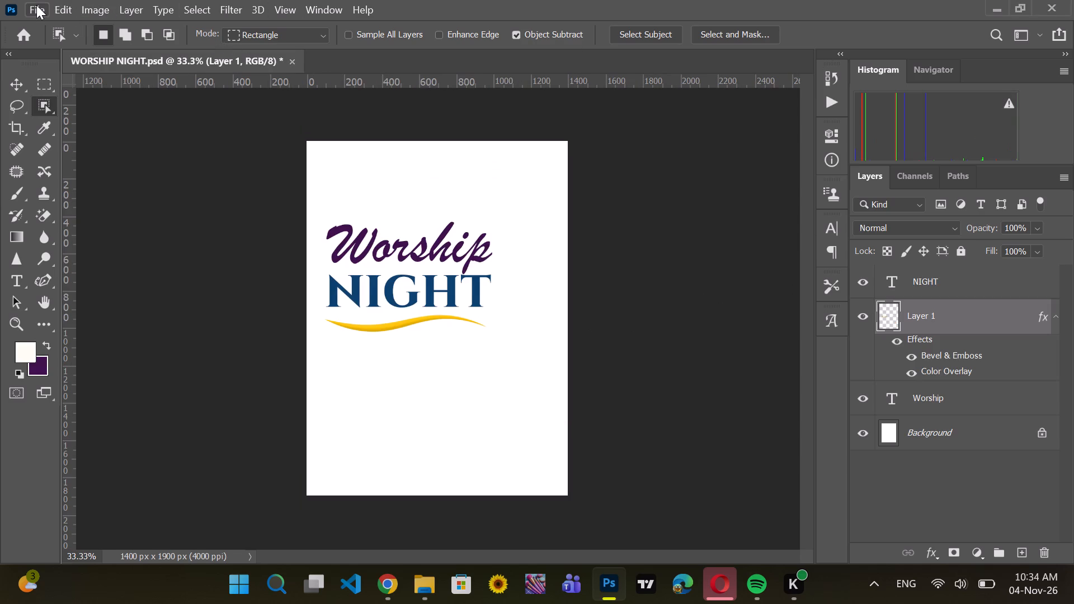
Search the CHURCH POSTERS folder for "fr" and open the layered FRIDAY SERVICE PSD file.
{"action": "left_click", "coordinate": [36, 5]}
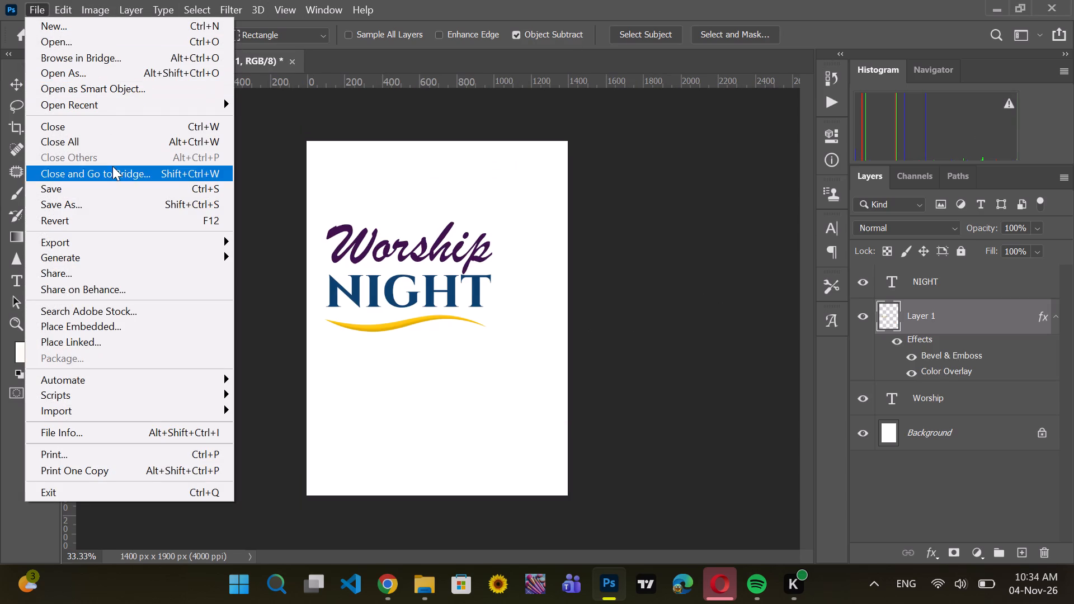
{"action": "left_click", "coordinate": [80, 43]}
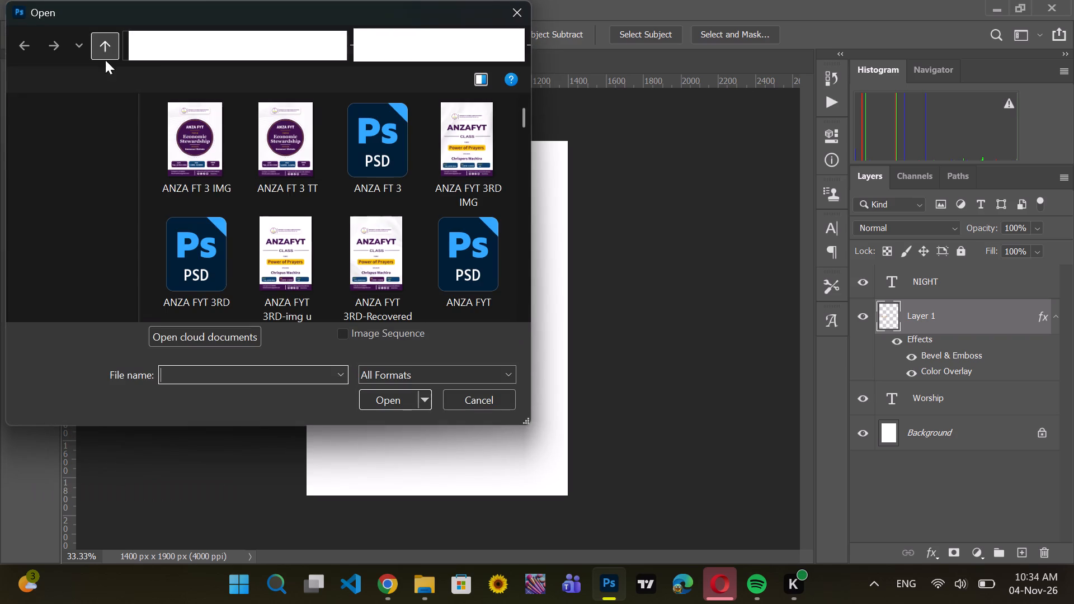
{"action": "left_click", "coordinate": [397, 51]}
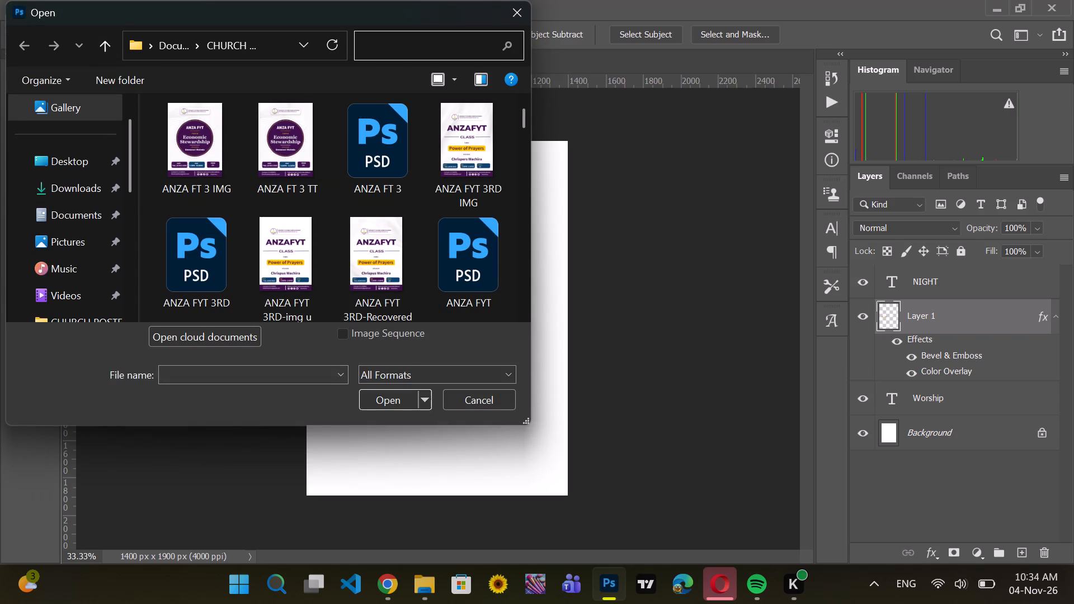
{"action": "type", "text": "fr"}
{"action": "scroll", "coordinate": [400, 191], "scroll_direction": "down", "scroll_amount": 2}
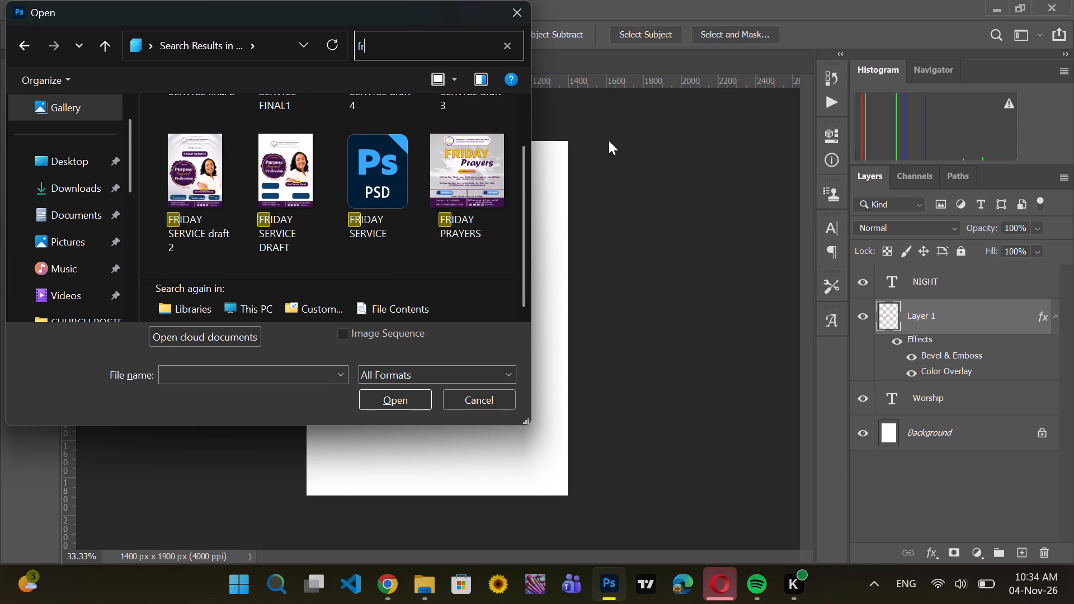
{"action": "double_click", "coordinate": [393, 186]}
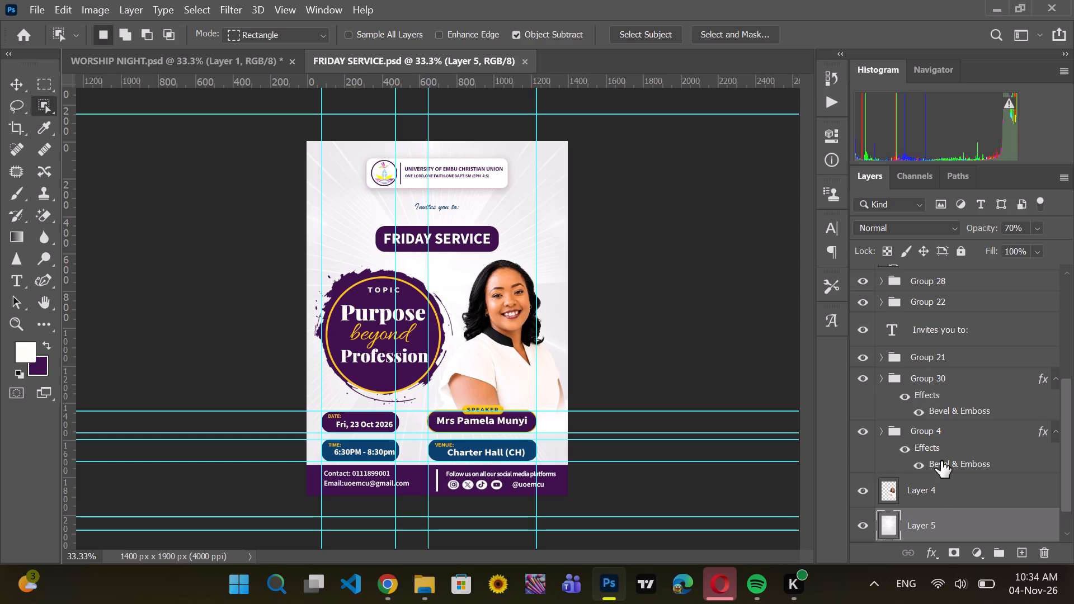
Copy Group 12, the University of Embu Christian Union logo header, from FRIDAY SERVICE.psd and paste it into WORSHIP NIGHT.psd.
{"action": "scroll", "coordinate": [939, 404], "scroll_direction": "up", "scroll_amount": 3}
{"action": "scroll", "coordinate": [942, 457], "scroll_direction": "up", "scroll_amount": 2}
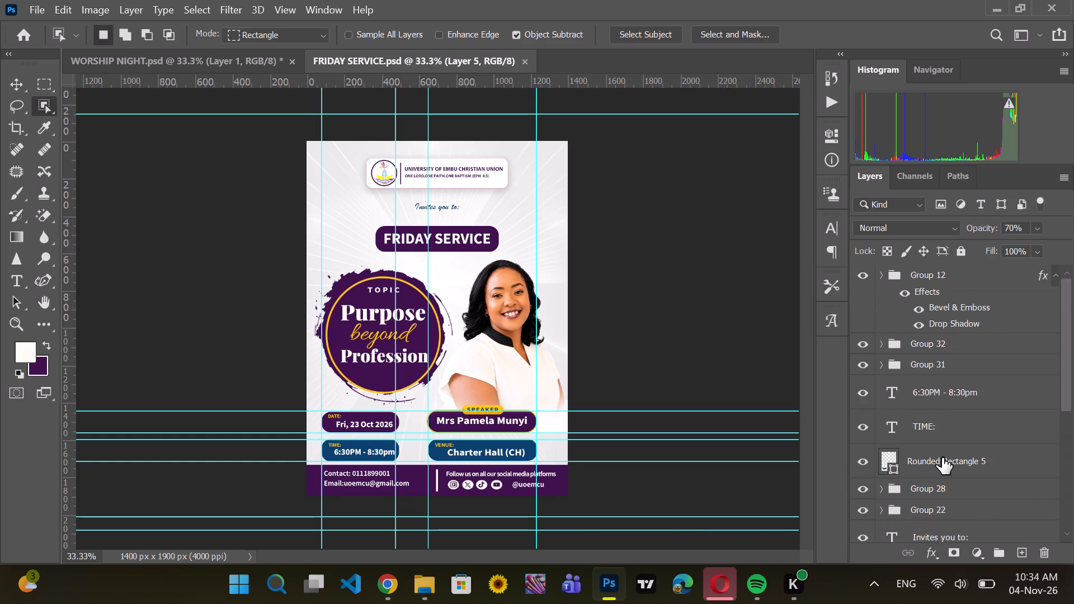
{"action": "scroll", "coordinate": [943, 453], "scroll_direction": "up", "scroll_amount": 3}
{"action": "left_click", "coordinate": [913, 277]}
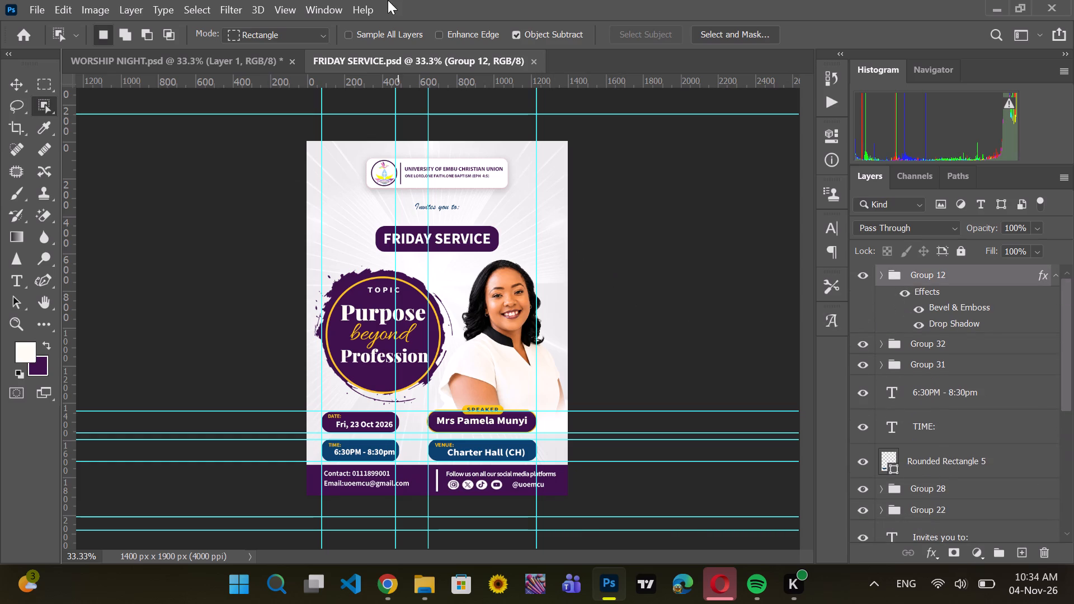
{"action": "left_click", "coordinate": [18, 83]}
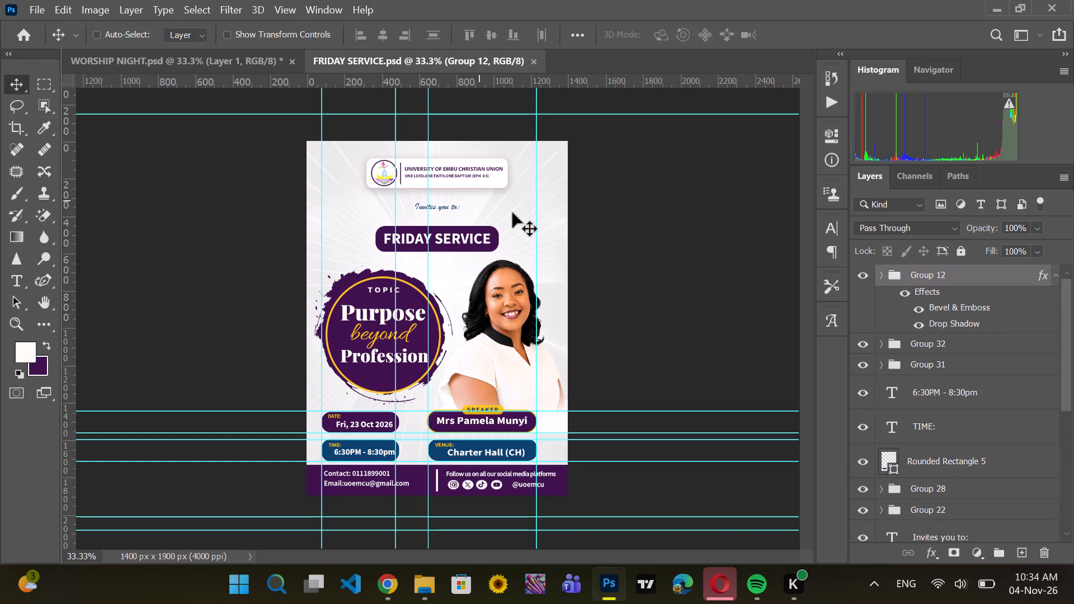
{"action": "left_click_drag", "start_coordinate": [512, 213], "coordinate": [515, 200]}
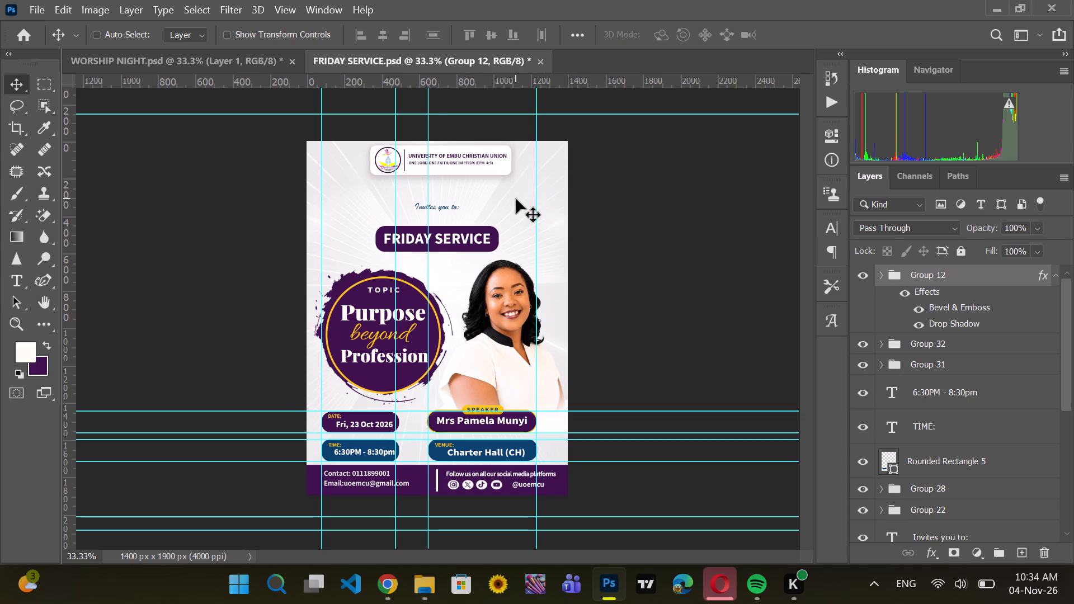
{"action": "key", "text": "ctrl+c"}
{"action": "left_click", "coordinate": [211, 53]}
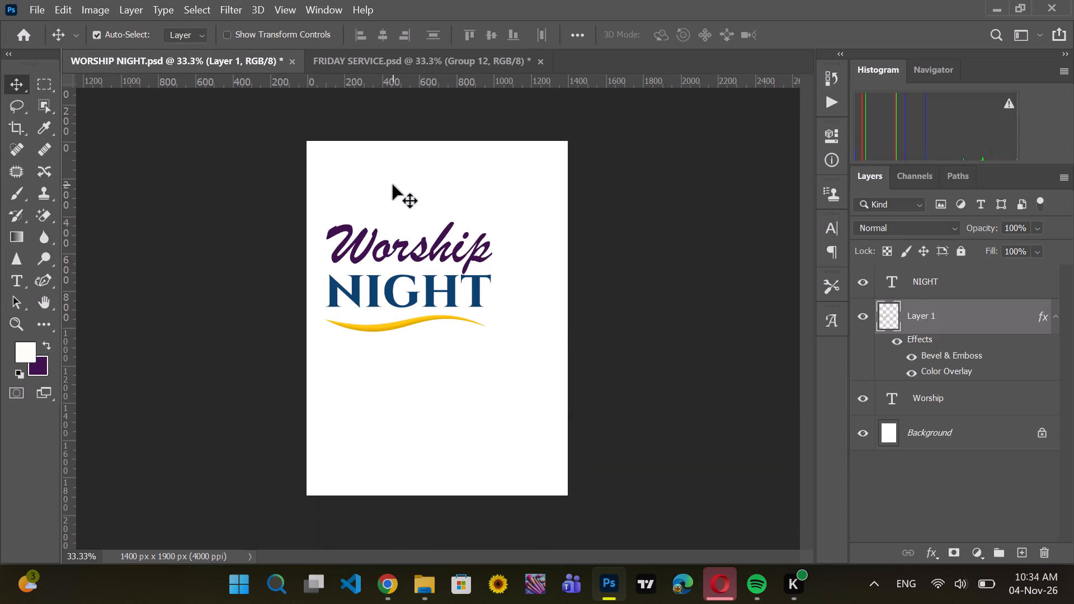
{"action": "key", "text": "ctrl+v"}
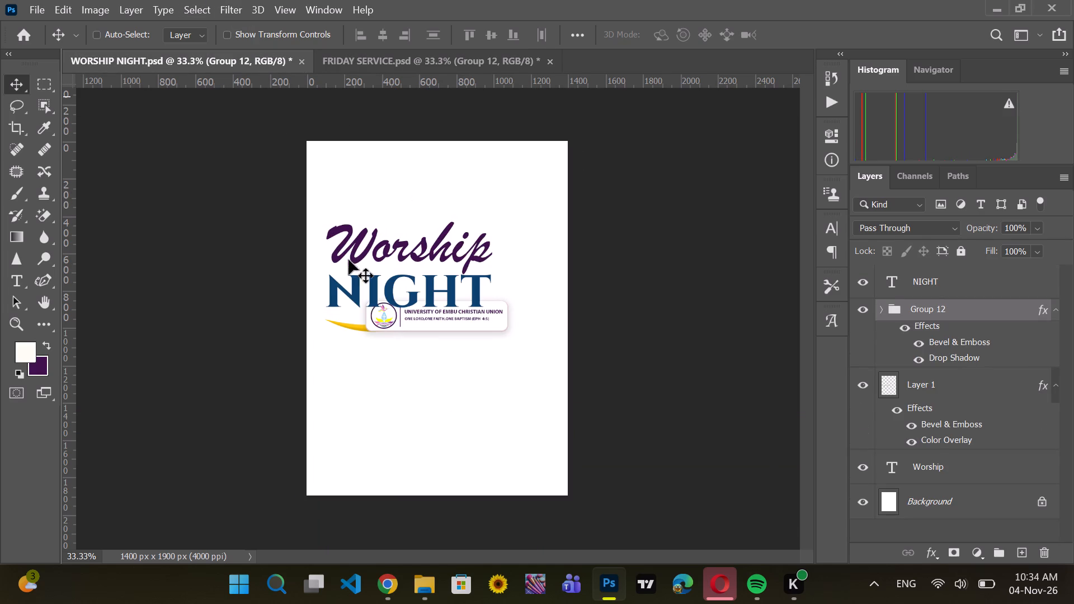
Move the pasted logo header group above the "Worship" title, near the top of the poster.
{"action": "left_click_drag", "start_coordinate": [513, 318], "coordinate": [517, 232]}
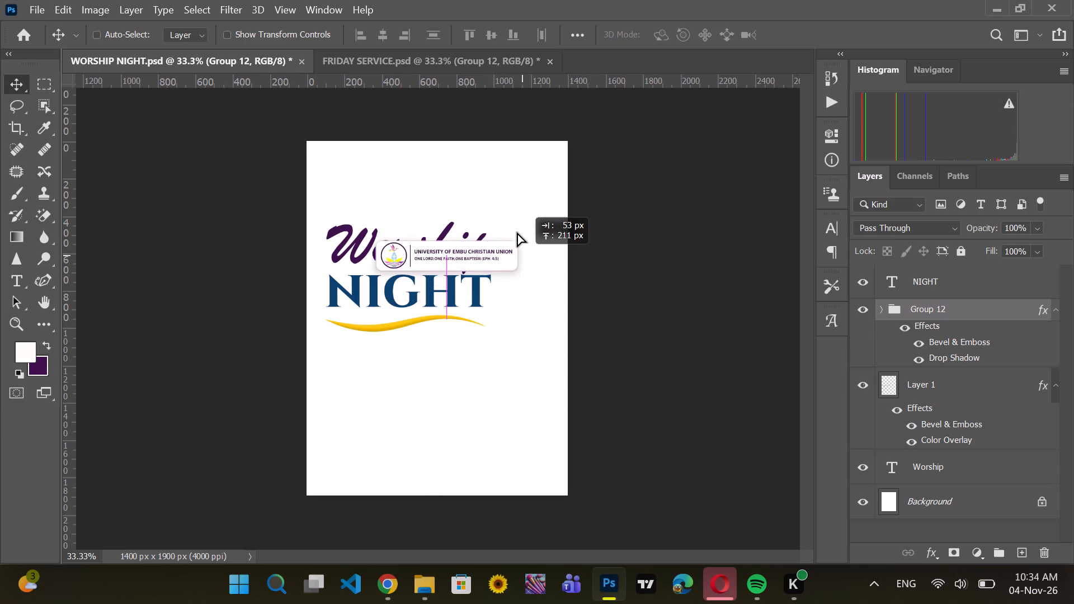
{"action": "left_click_drag", "start_coordinate": [517, 232], "coordinate": [498, 179]}
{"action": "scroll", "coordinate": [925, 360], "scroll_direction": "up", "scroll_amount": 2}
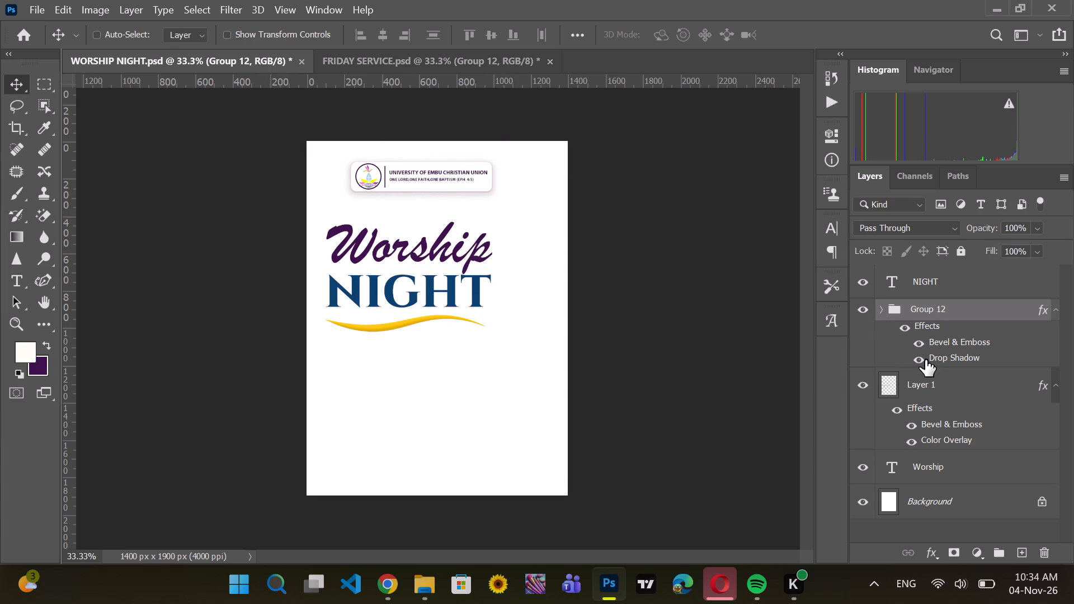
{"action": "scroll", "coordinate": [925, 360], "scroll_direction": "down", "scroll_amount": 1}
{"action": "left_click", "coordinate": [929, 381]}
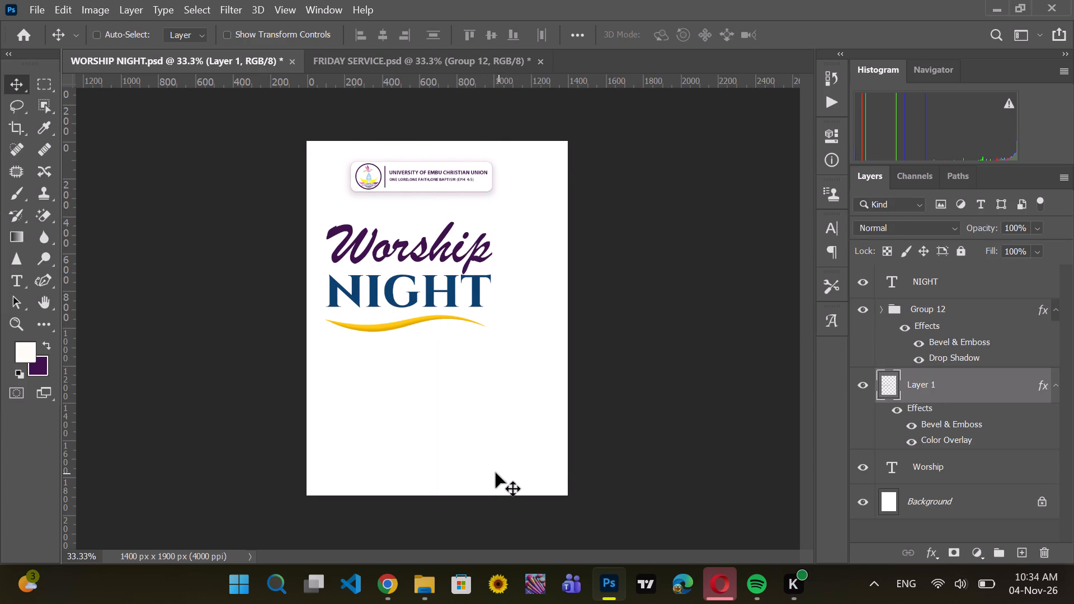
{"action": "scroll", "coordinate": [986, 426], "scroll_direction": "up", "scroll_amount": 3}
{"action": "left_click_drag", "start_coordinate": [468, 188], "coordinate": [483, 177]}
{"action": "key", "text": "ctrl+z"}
Shift the Christian Union logo header group toward the poster's middle and align it to the canvas's horizontal centre, leaving nothing selected.
{"action": "left_click", "coordinate": [971, 312]}
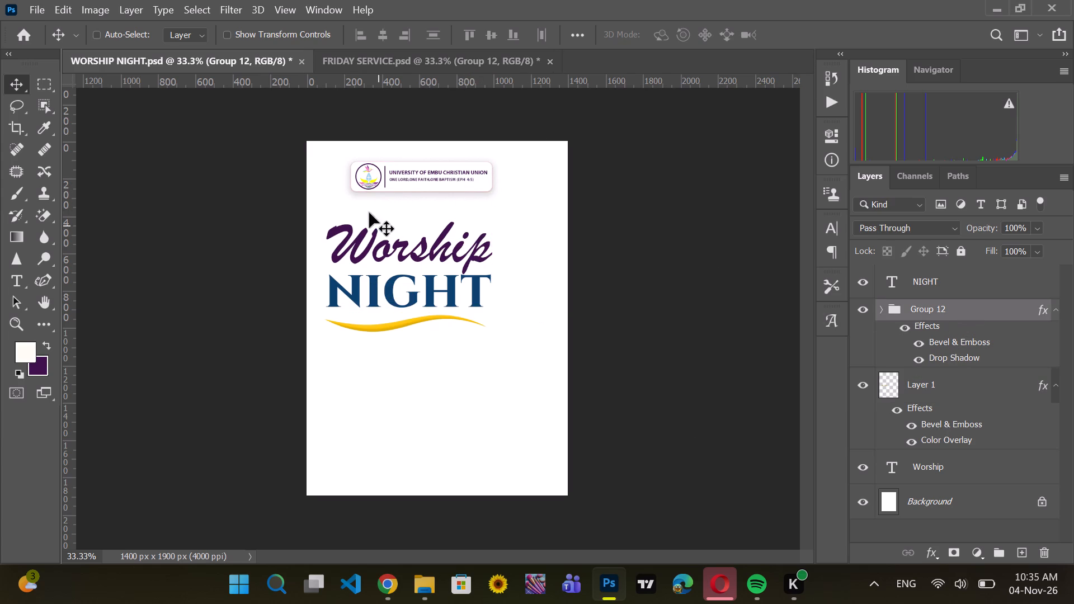
{"action": "left_click_drag", "start_coordinate": [446, 182], "coordinate": [465, 180]}
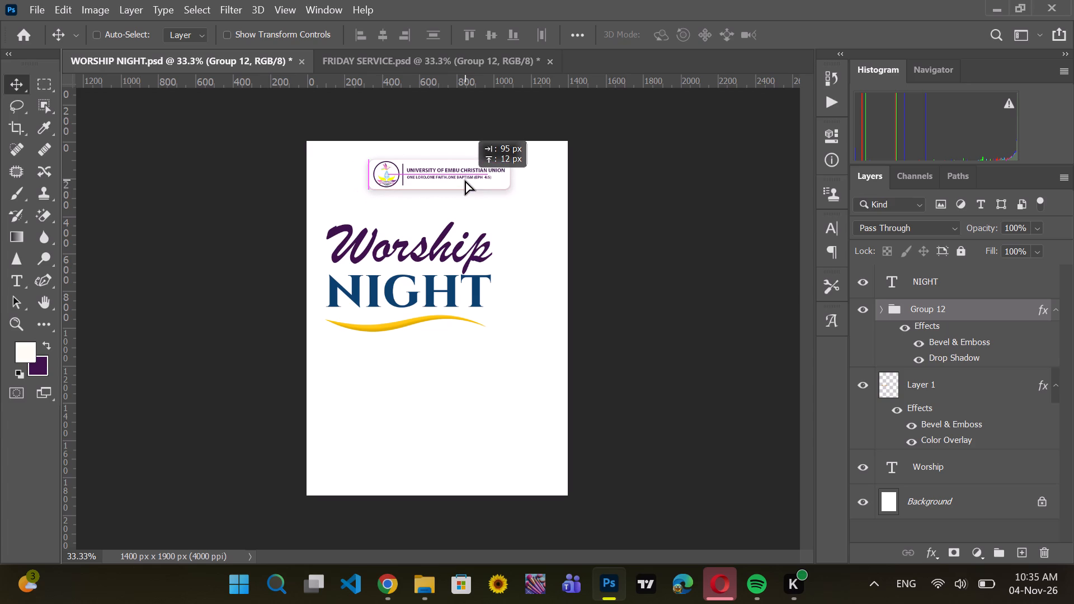
{"action": "left_click_drag", "start_coordinate": [465, 180], "coordinate": [470, 186]}
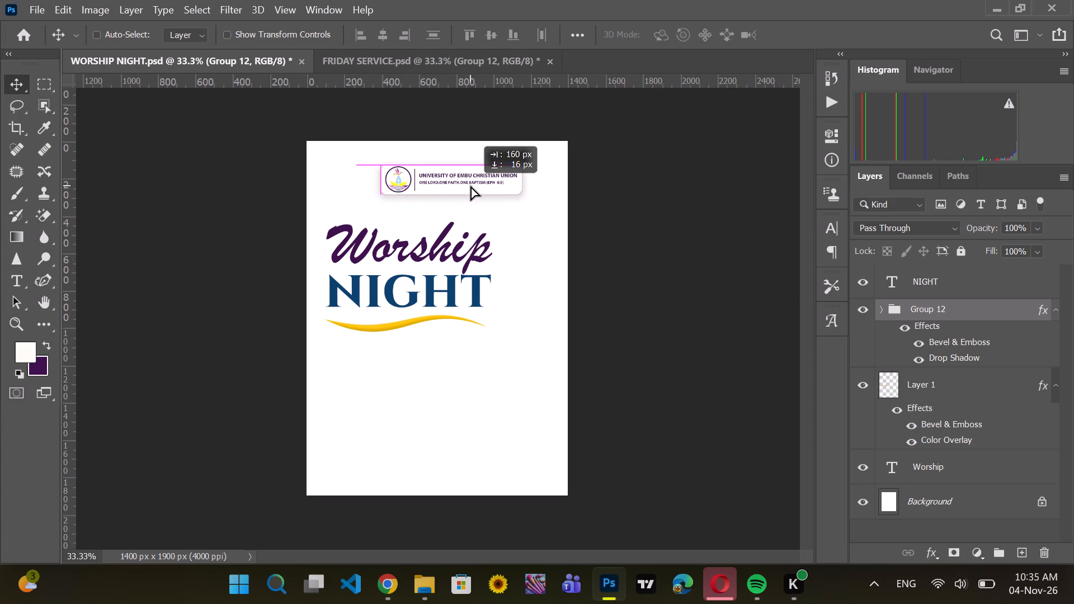
{"action": "left_click_drag", "start_coordinate": [470, 186], "coordinate": [468, 185]}
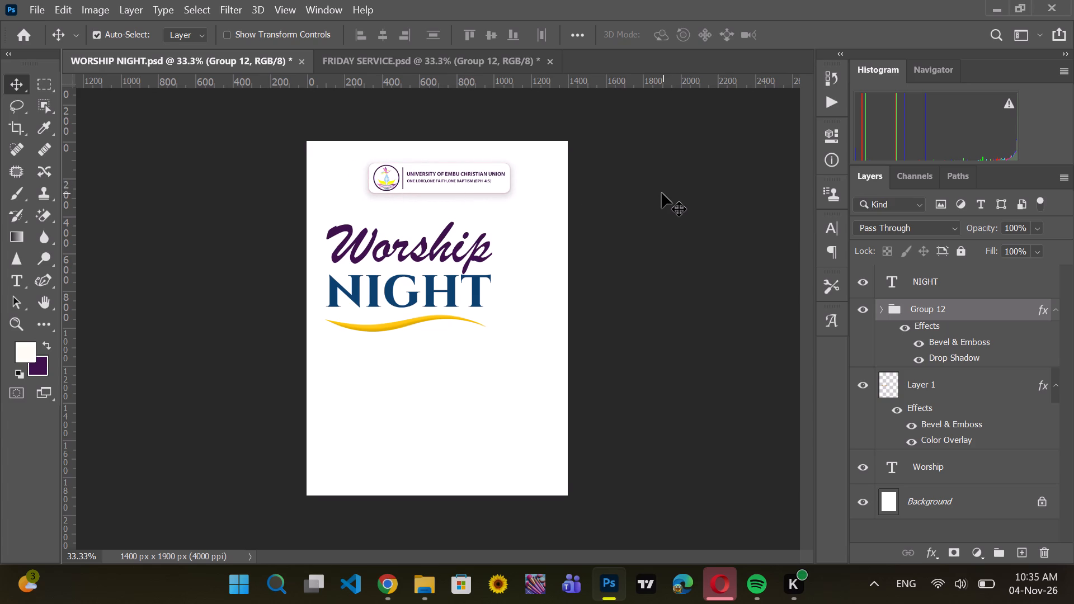
{"action": "key", "text": "ctrl+a"}
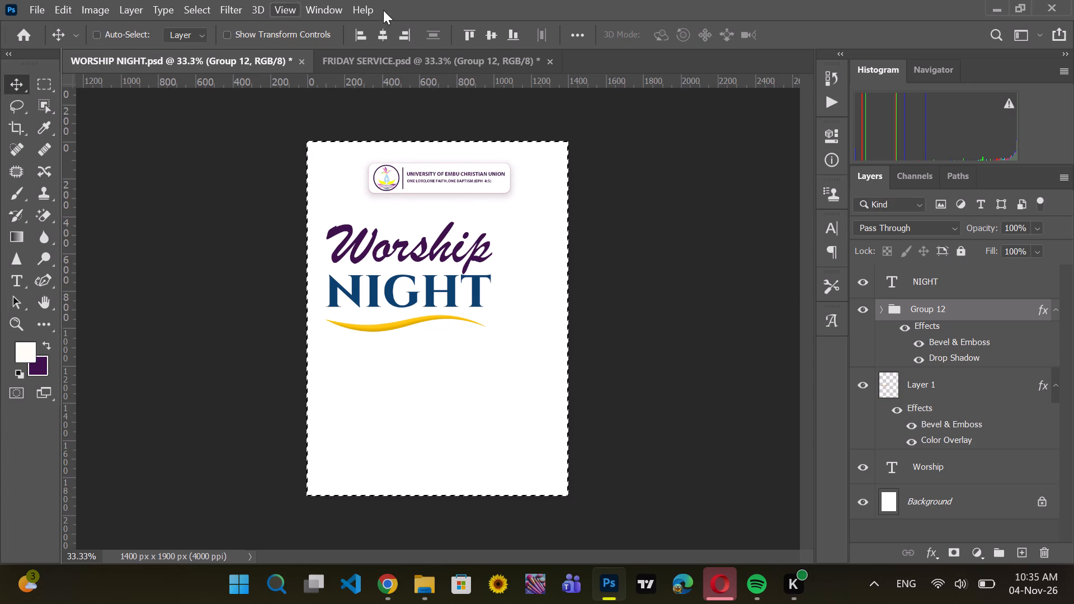
{"action": "left_click", "coordinate": [382, 27]}
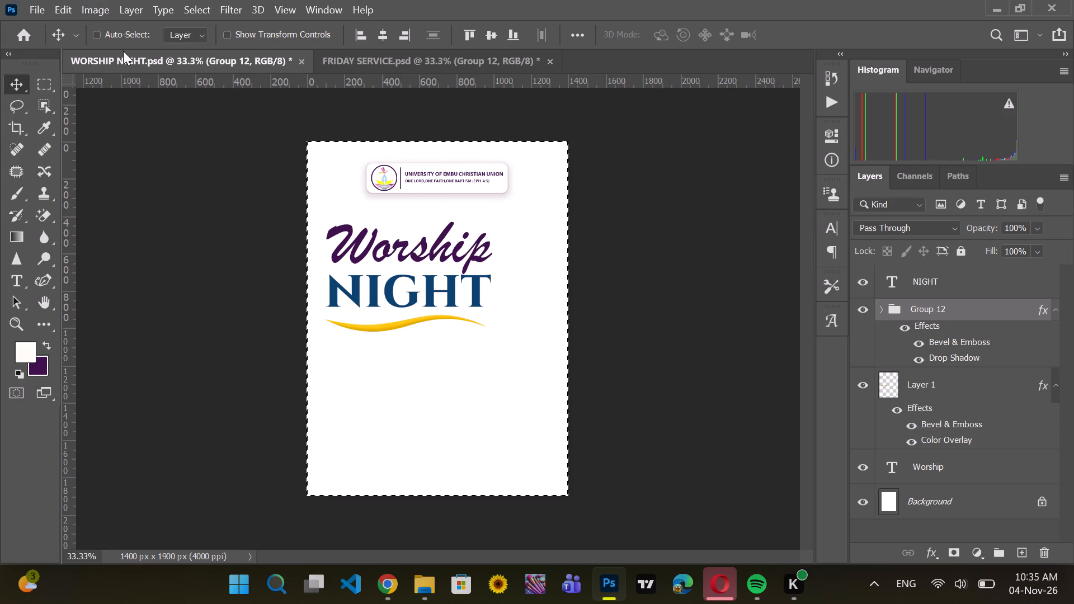
{"action": "key", "text": "ctrl+d"}
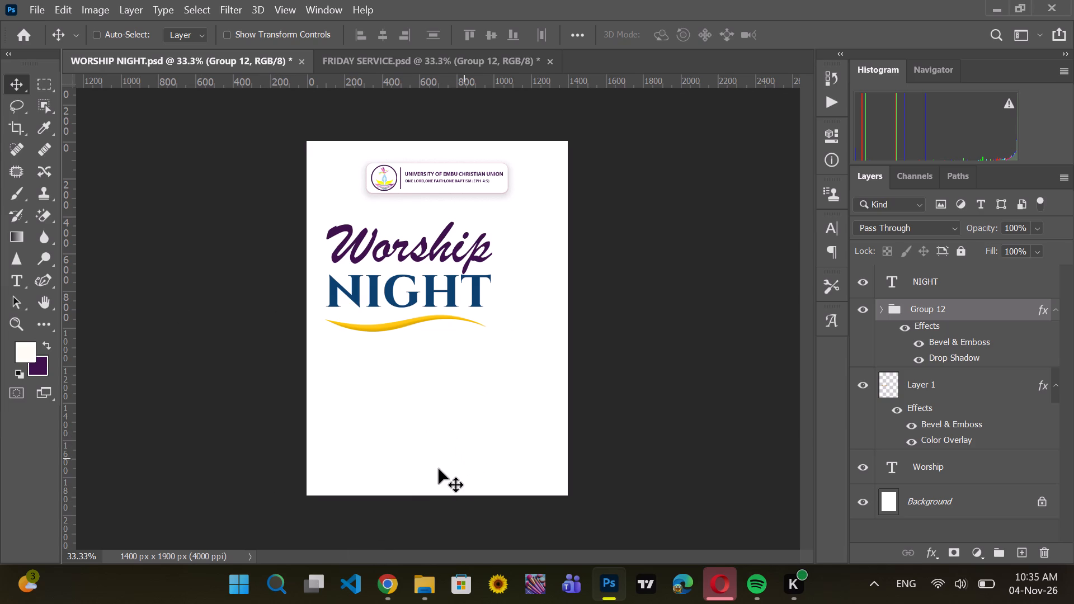
Switch to Chrome and search Pinterest for "music icons".
{"action": "left_click", "coordinate": [375, 592]}
{"action": "scroll", "coordinate": [475, 457], "scroll_direction": "up", "scroll_amount": 2}
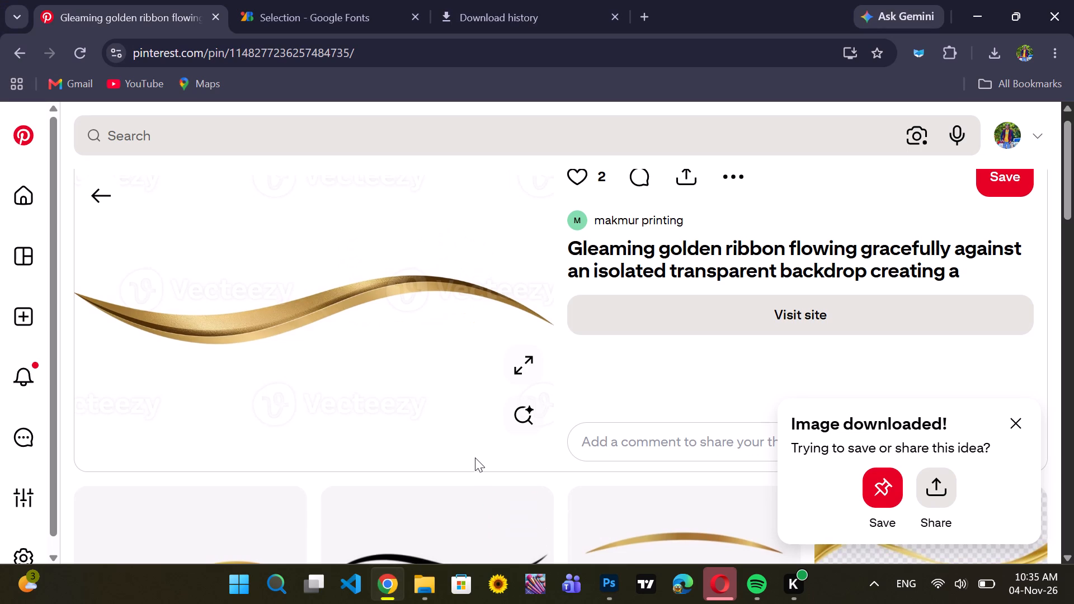
{"action": "scroll", "coordinate": [475, 457], "scroll_direction": "up", "scroll_amount": 2}
{"action": "scroll", "coordinate": [475, 457], "scroll_direction": "down", "scroll_amount": 7}
{"action": "scroll", "coordinate": [475, 457], "scroll_direction": "up", "scroll_amount": 2}
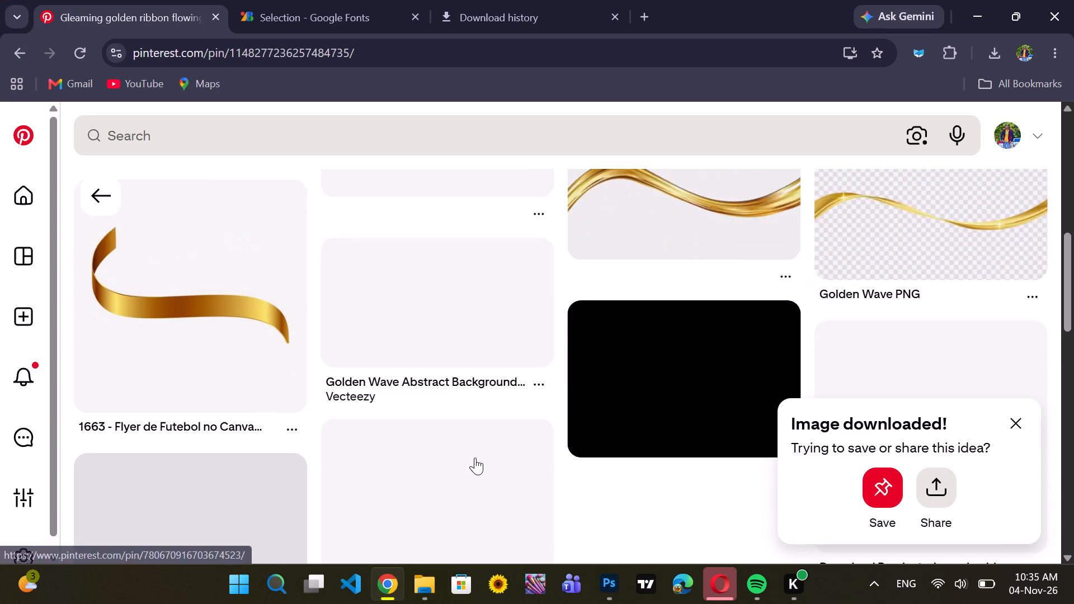
{"action": "scroll", "coordinate": [475, 457], "scroll_direction": "up", "scroll_amount": 3}
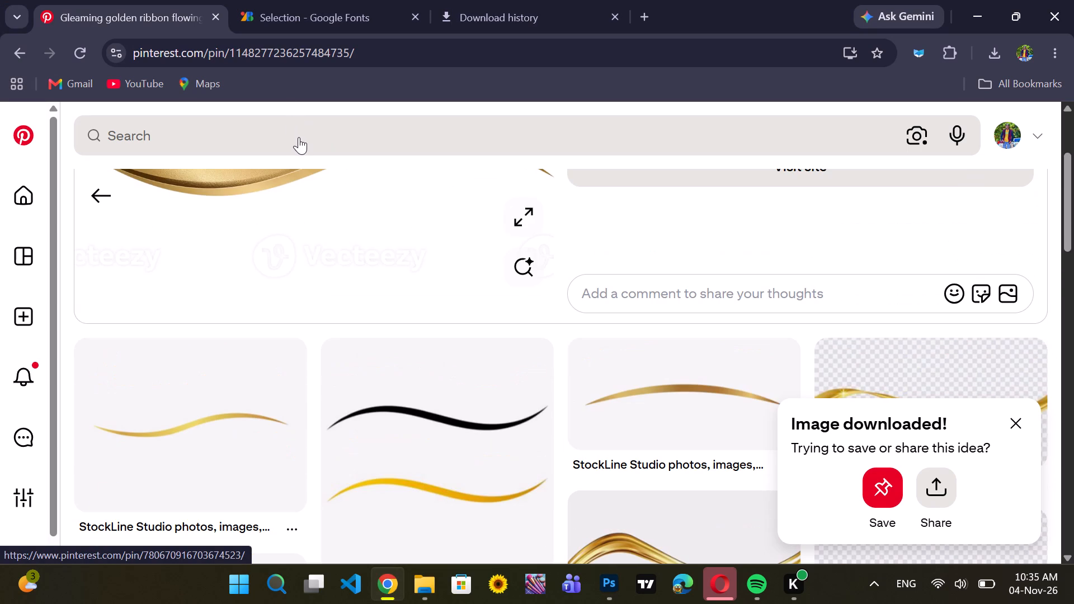
{"action": "left_click", "coordinate": [299, 137]}
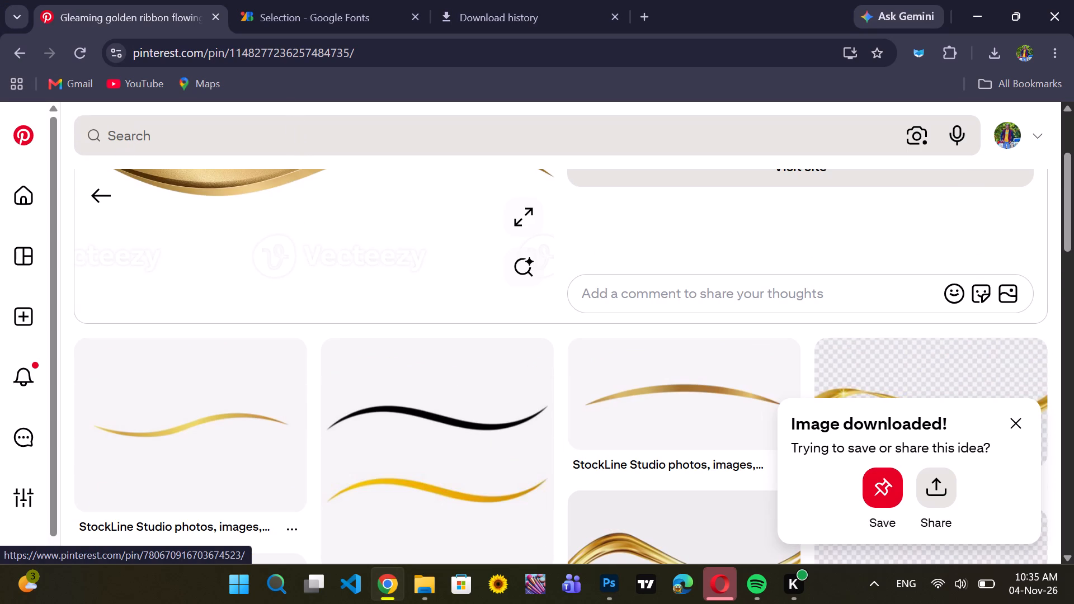
{"action": "left_click", "coordinate": [102, 136]}
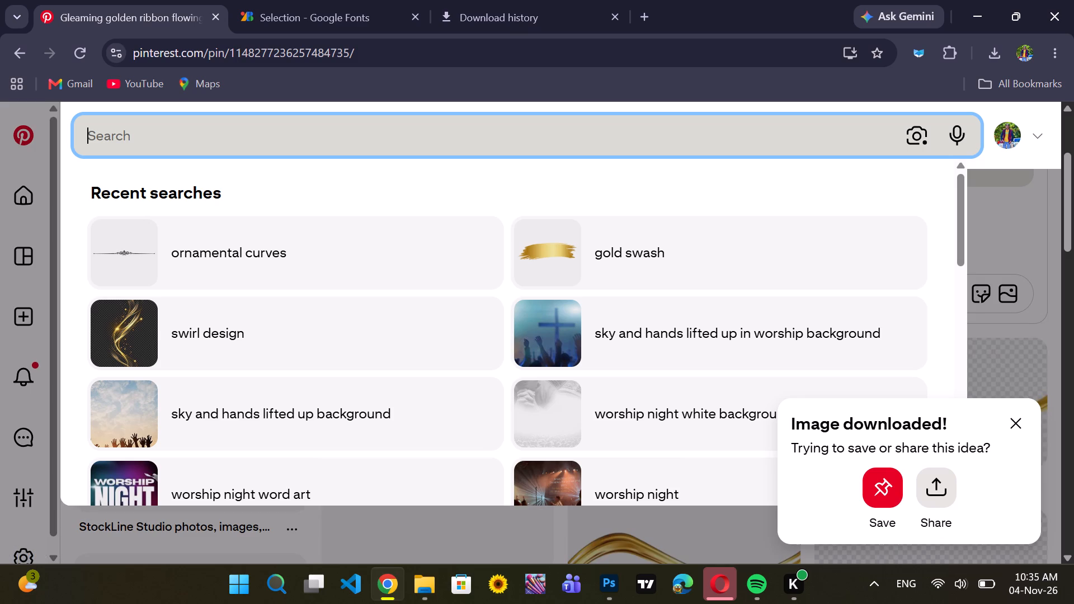
{"action": "type", "text": "musi"}
{"action": "type", "text": "c"}
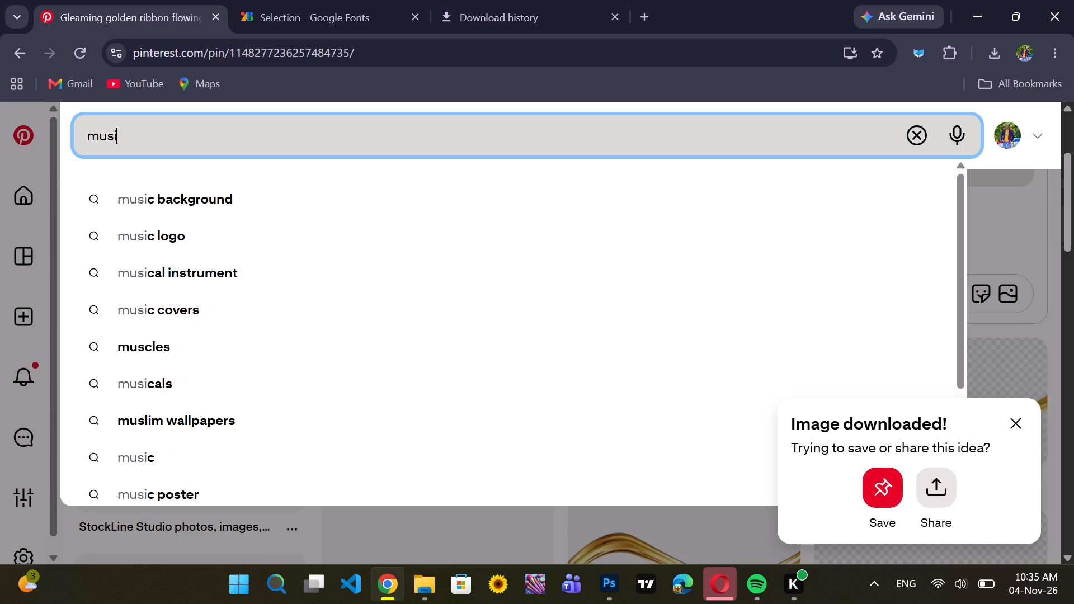
{"action": "key", "text": "space"}
{"action": "key", "text": "i"}
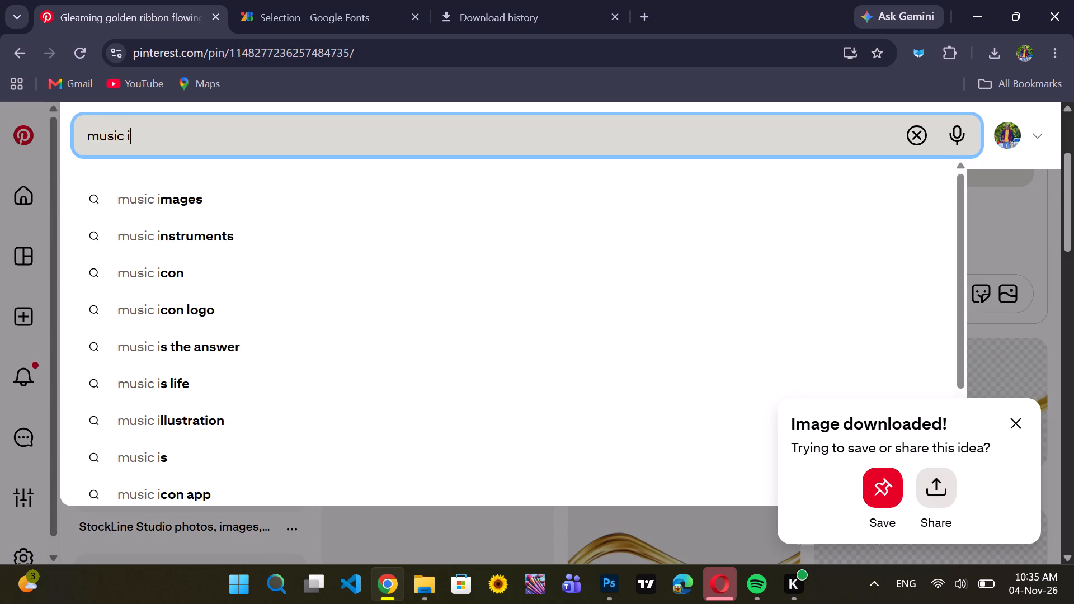
{"action": "key", "text": "c"}
{"action": "type", "text": "ons"}
{"action": "key", "text": "Return"}
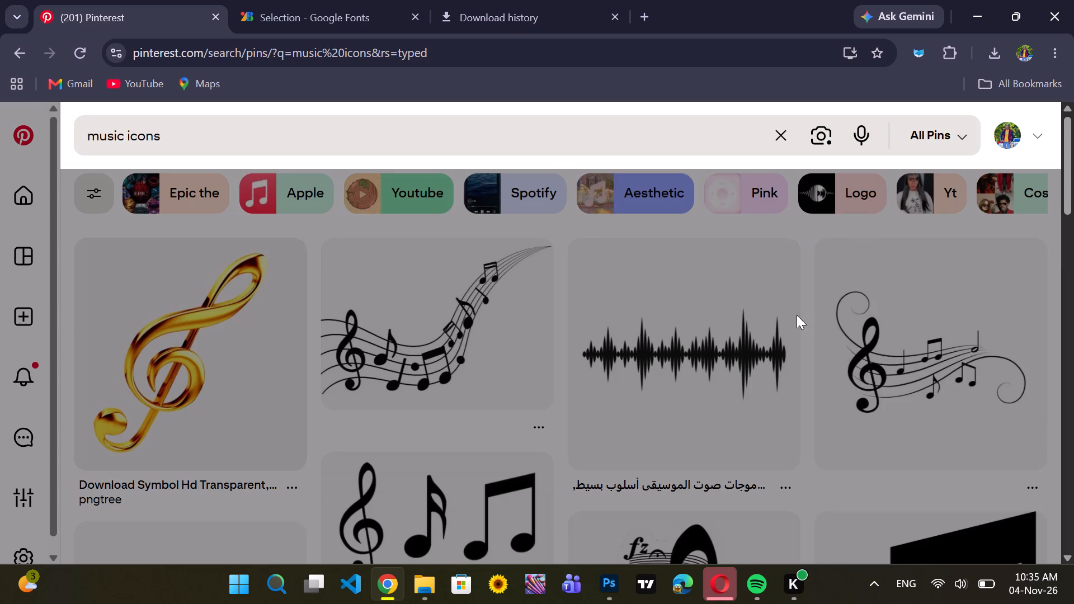
Find the "White music icon" pin with the black beamed notes in the results and download its image.
{"action": "scroll", "coordinate": [796, 315], "scroll_direction": "down", "scroll_amount": 2}
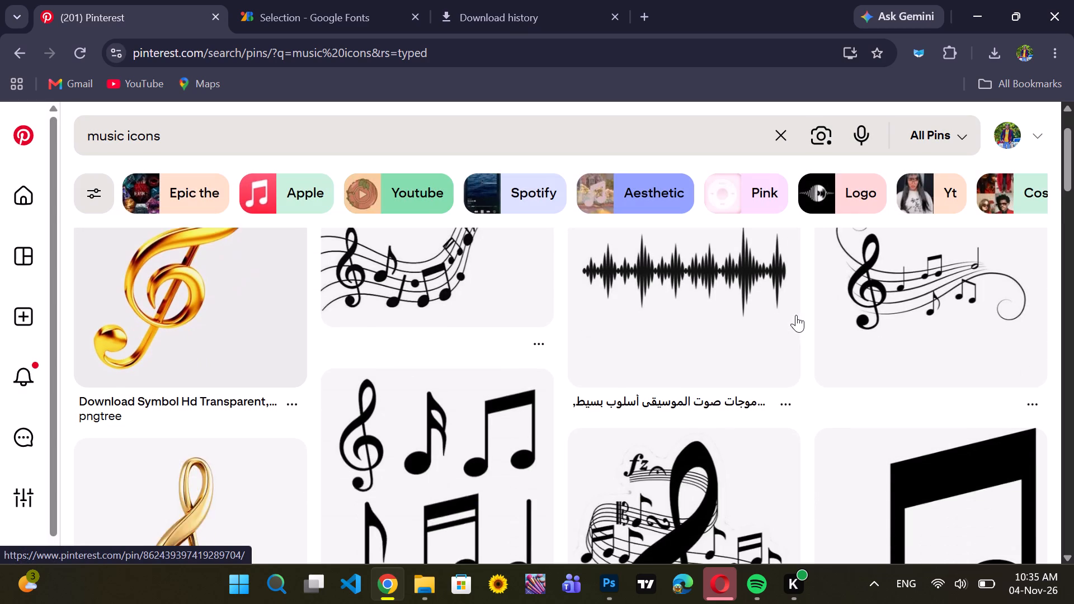
{"action": "scroll", "coordinate": [796, 315], "scroll_direction": "down", "scroll_amount": 3}
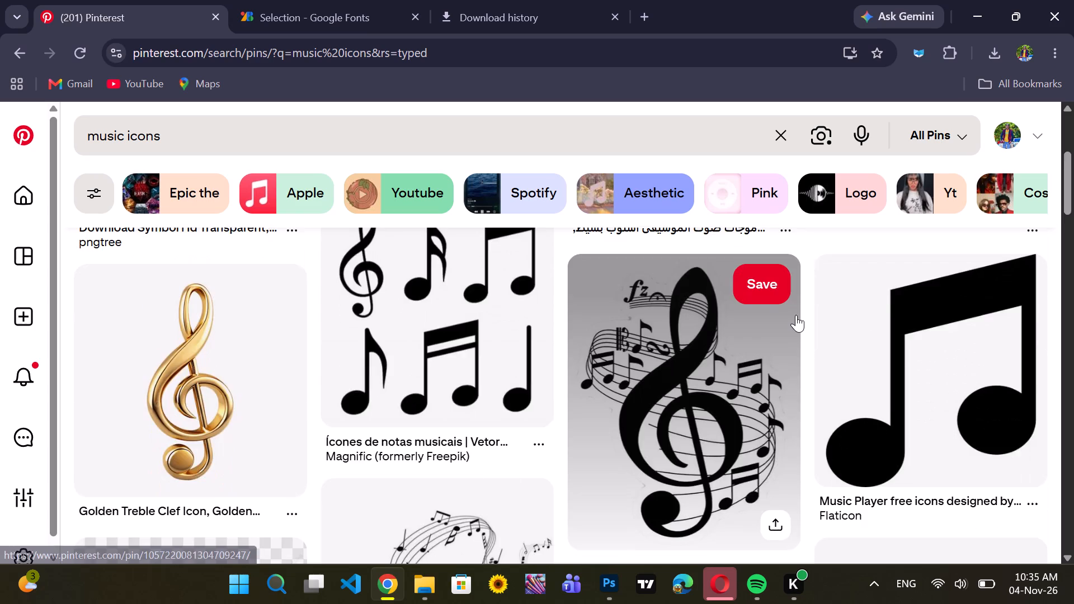
{"action": "scroll", "coordinate": [796, 315], "scroll_direction": "down", "scroll_amount": 5}
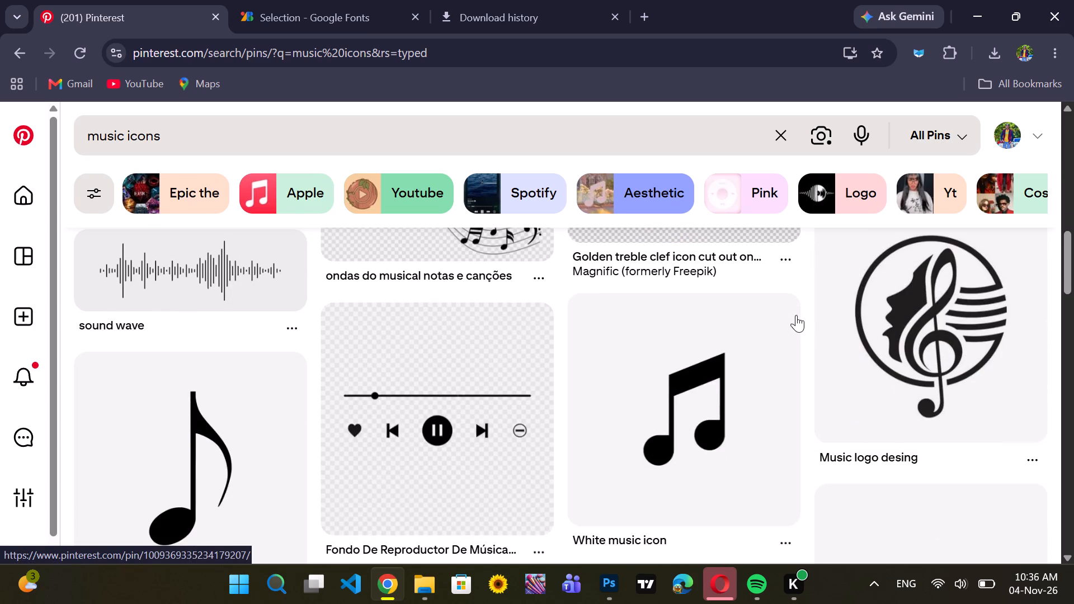
{"action": "scroll", "coordinate": [796, 315], "scroll_direction": "down", "scroll_amount": 1}
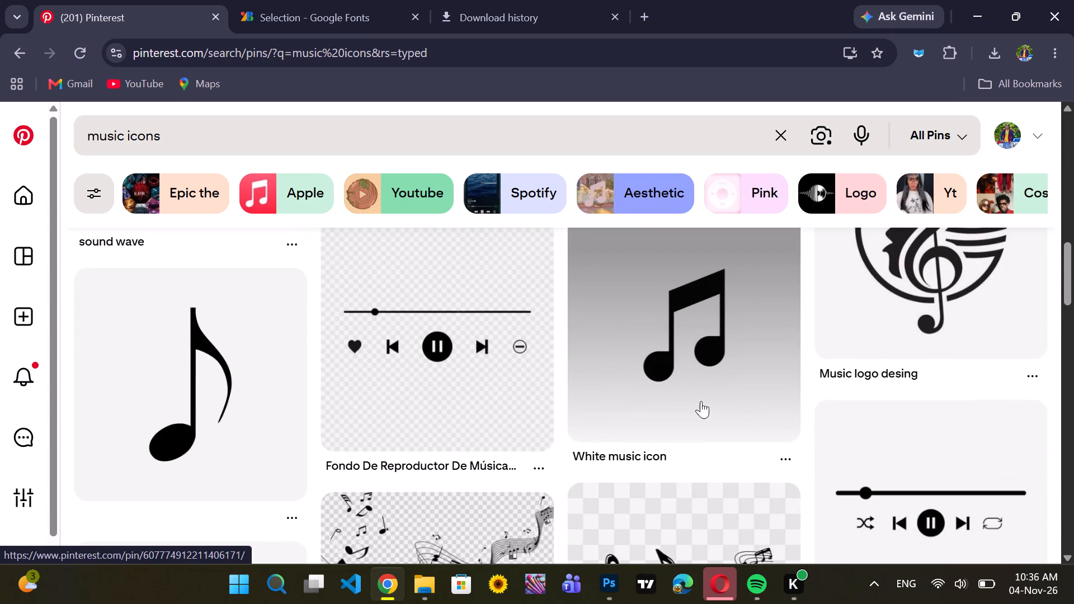
{"action": "scroll", "coordinate": [699, 398], "scroll_direction": "down", "scroll_amount": 3}
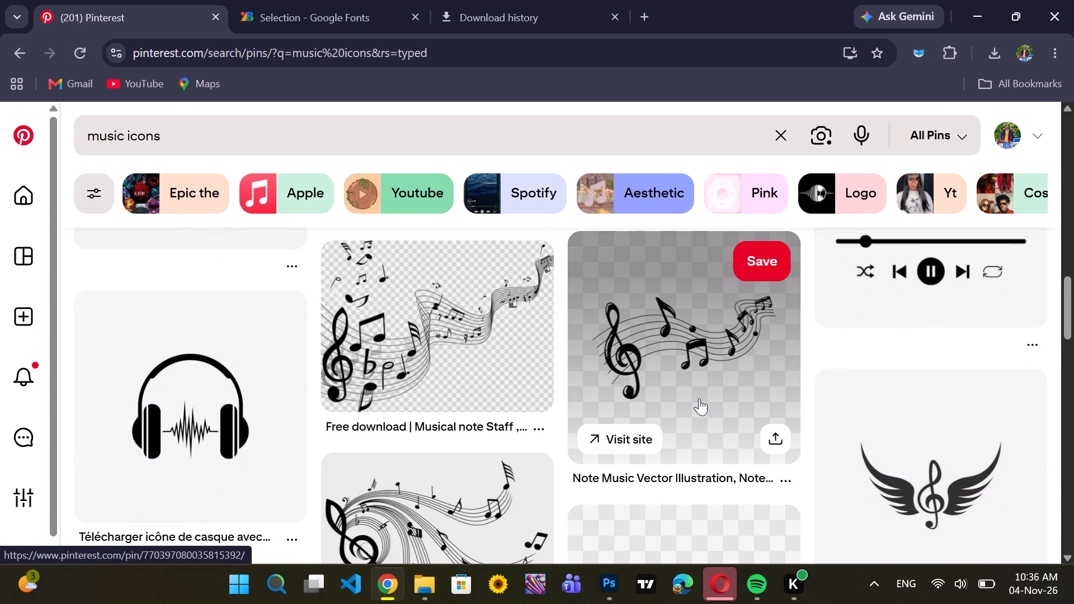
{"action": "scroll", "coordinate": [699, 398], "scroll_direction": "up", "scroll_amount": 2}
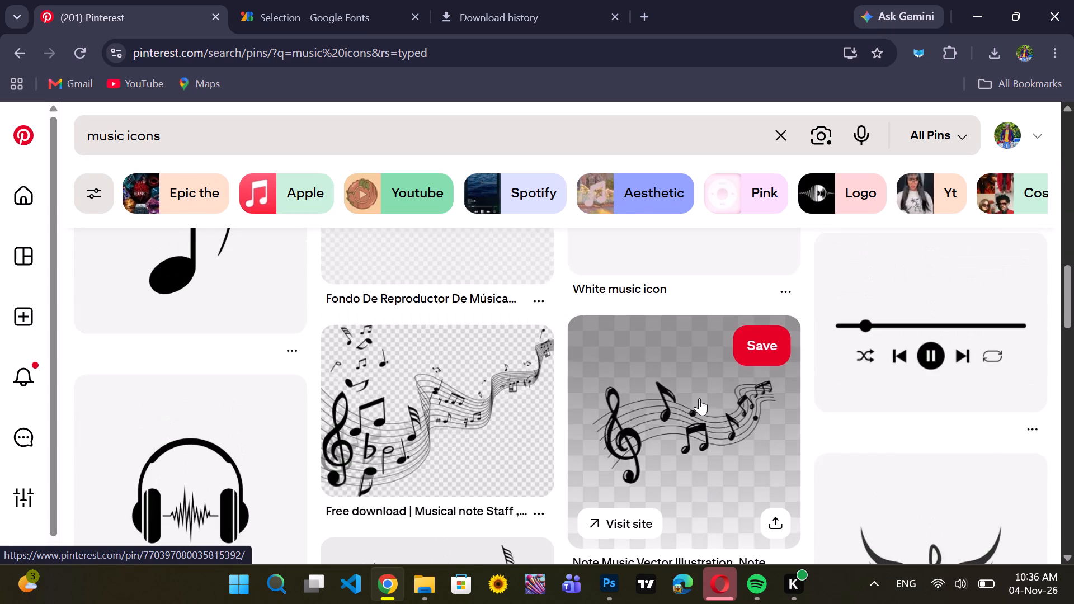
{"action": "scroll", "coordinate": [699, 398], "scroll_direction": "up", "scroll_amount": 2}
{"action": "left_click", "coordinate": [700, 405]}
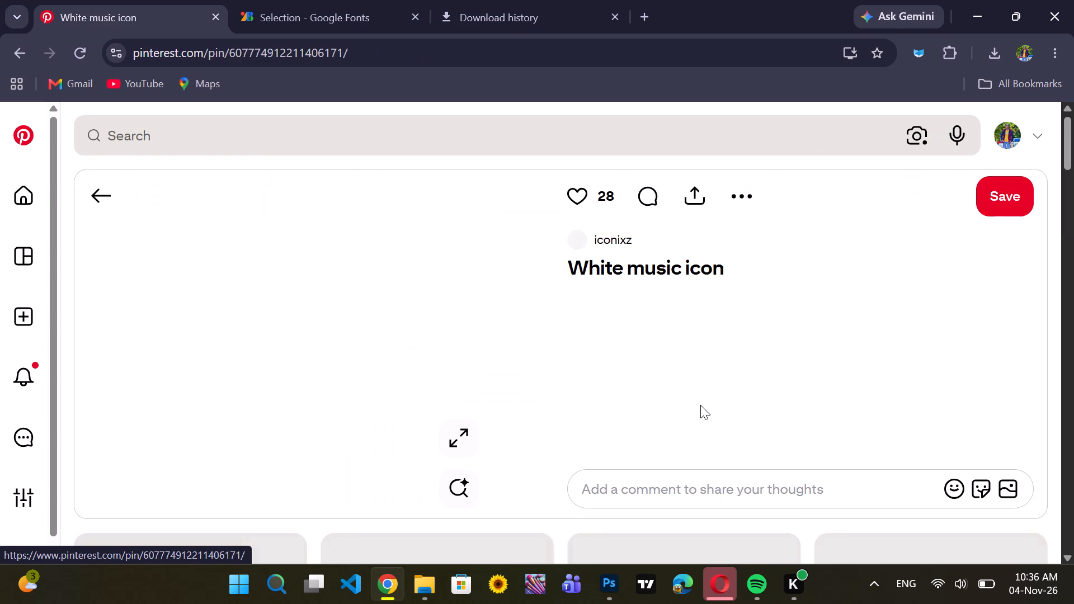
{"action": "left_click", "coordinate": [726, 196]}
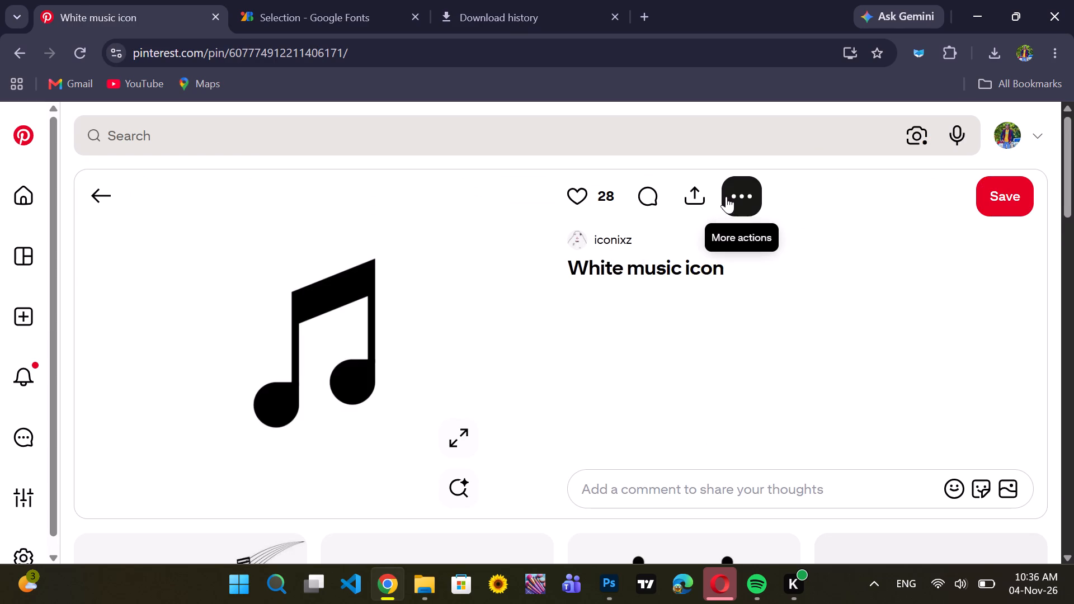
{"action": "left_click", "coordinate": [733, 247]}
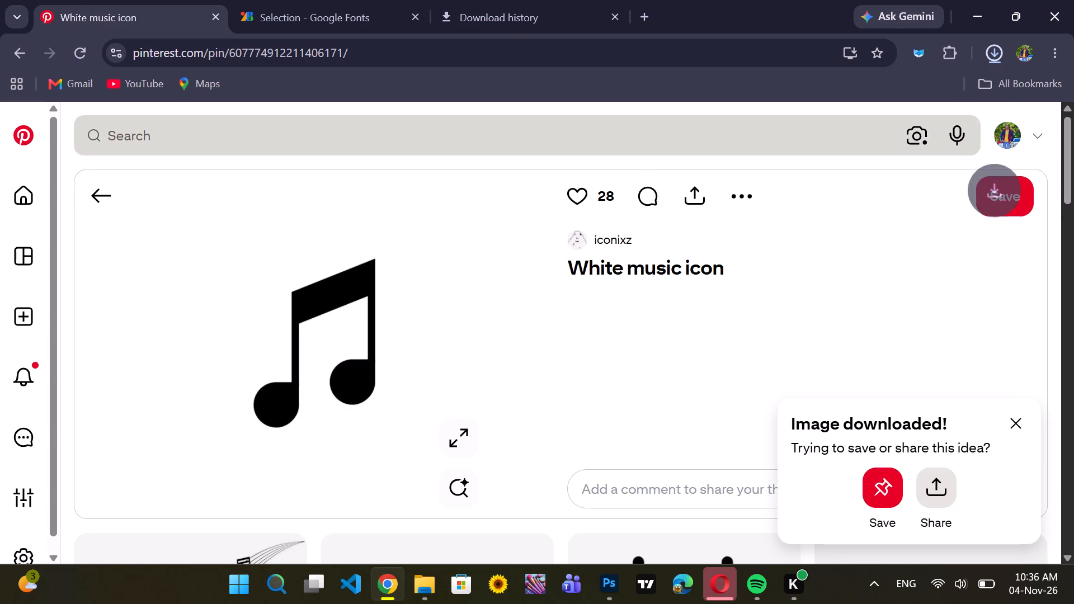
Return to the "music icons" results, find the "Golden Treble Clef Icon" pin with the grey backdrop and download its image.
{"action": "left_click", "coordinate": [10, 53]}
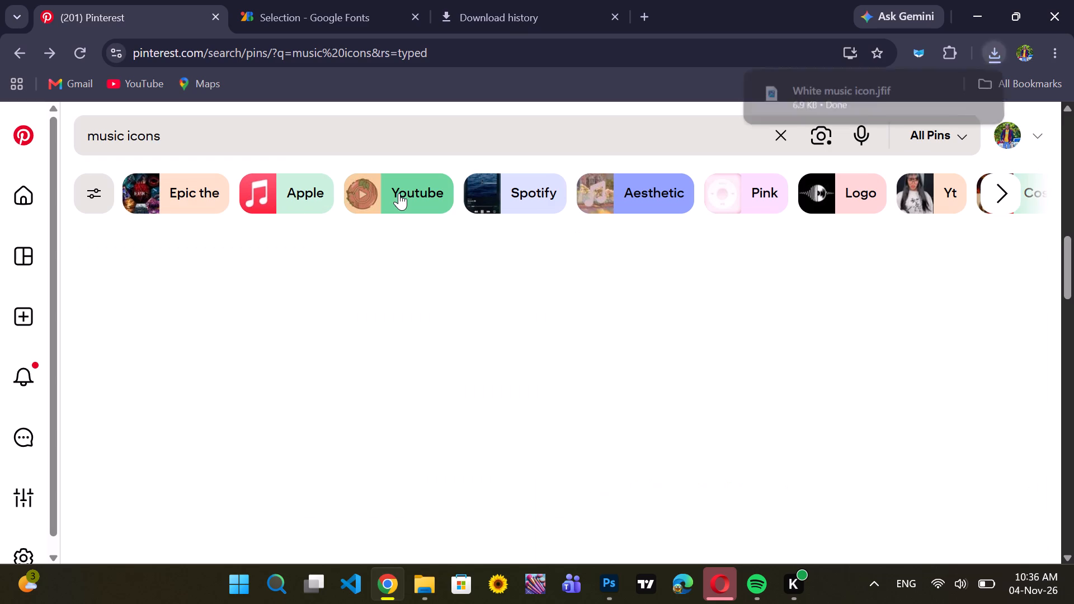
{"action": "scroll", "coordinate": [627, 369], "scroll_direction": "up", "scroll_amount": 4}
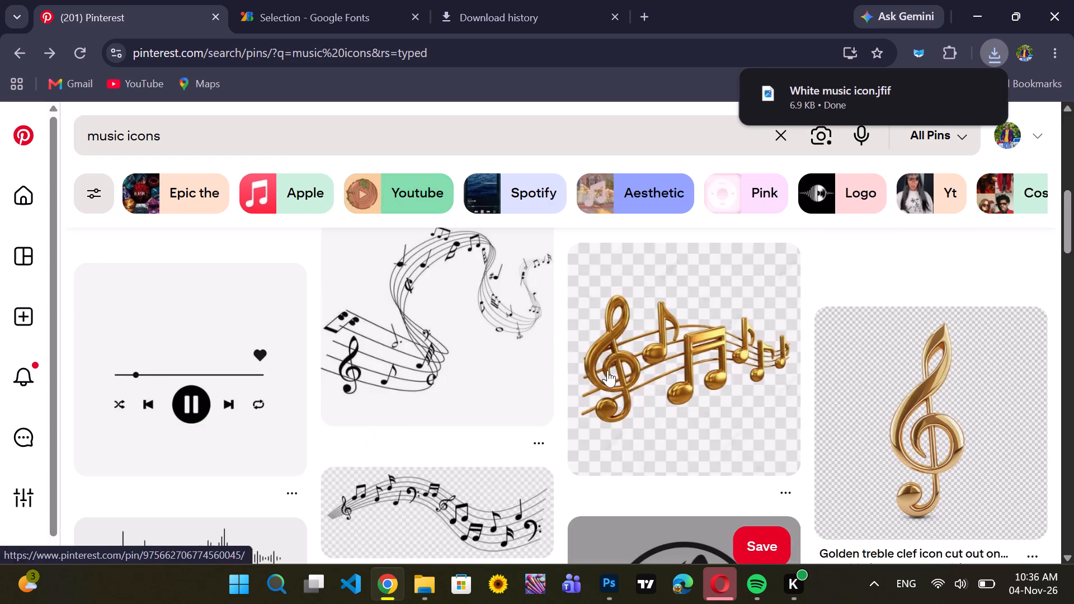
{"action": "scroll", "coordinate": [583, 371], "scroll_direction": "up", "scroll_amount": 2}
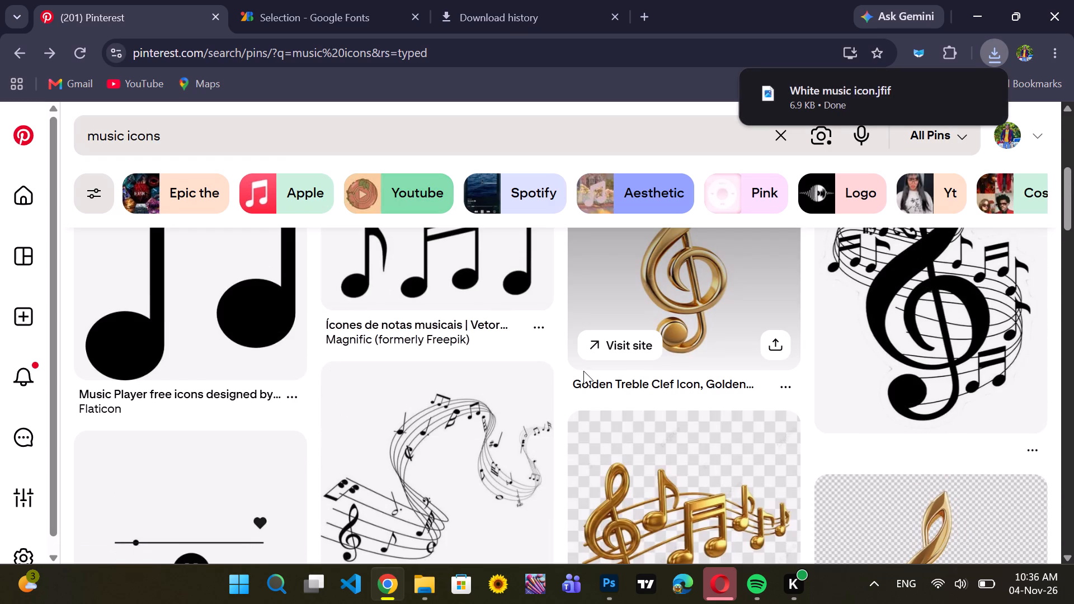
{"action": "scroll", "coordinate": [603, 367], "scroll_direction": "down", "scroll_amount": 3}
{"action": "scroll", "coordinate": [826, 358], "scroll_direction": "up", "scroll_amount": 5}
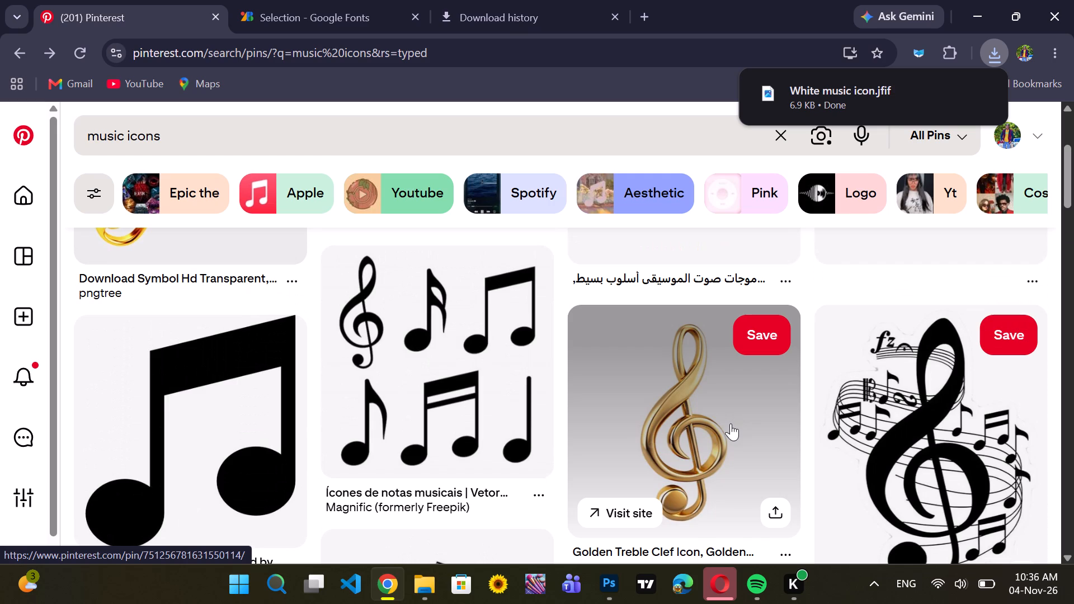
{"action": "scroll", "coordinate": [731, 423], "scroll_direction": "down", "scroll_amount": 1}
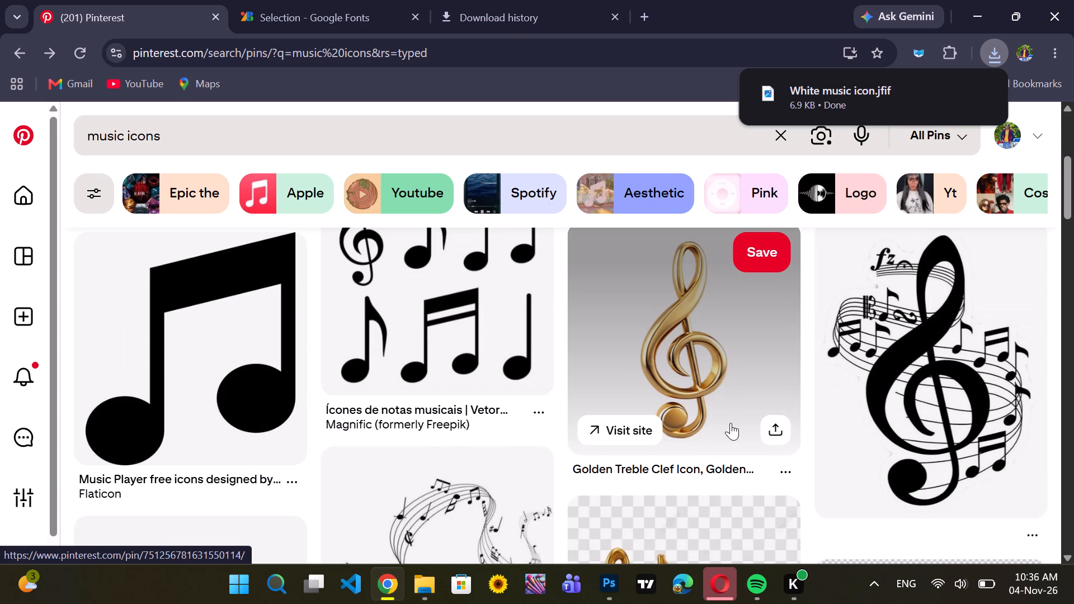
{"action": "scroll", "coordinate": [731, 423], "scroll_direction": "up", "scroll_amount": 5}
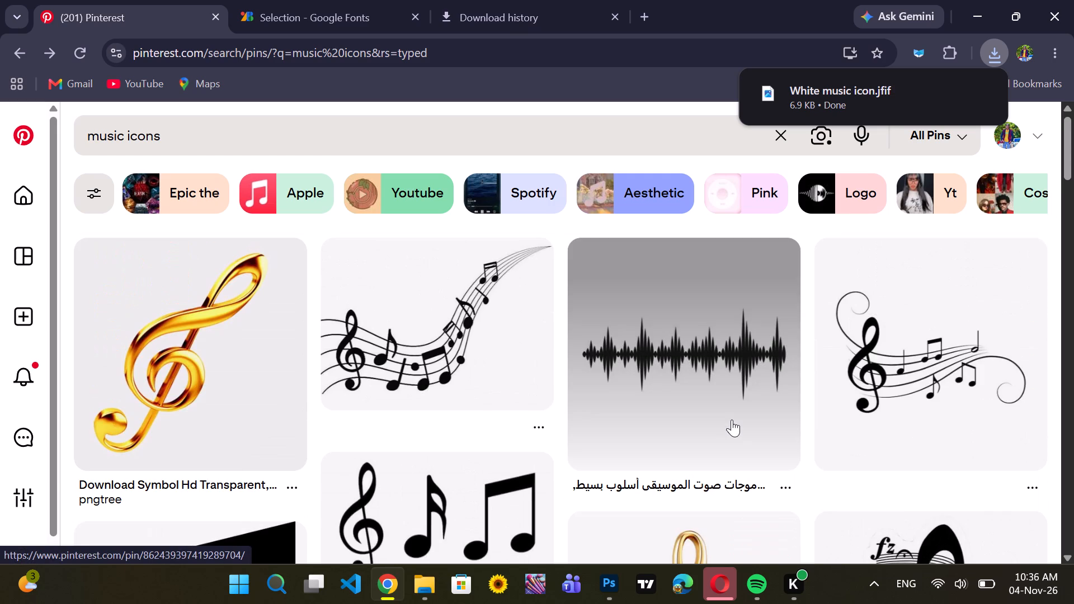
{"action": "scroll", "coordinate": [732, 419], "scroll_direction": "down", "scroll_amount": 4}
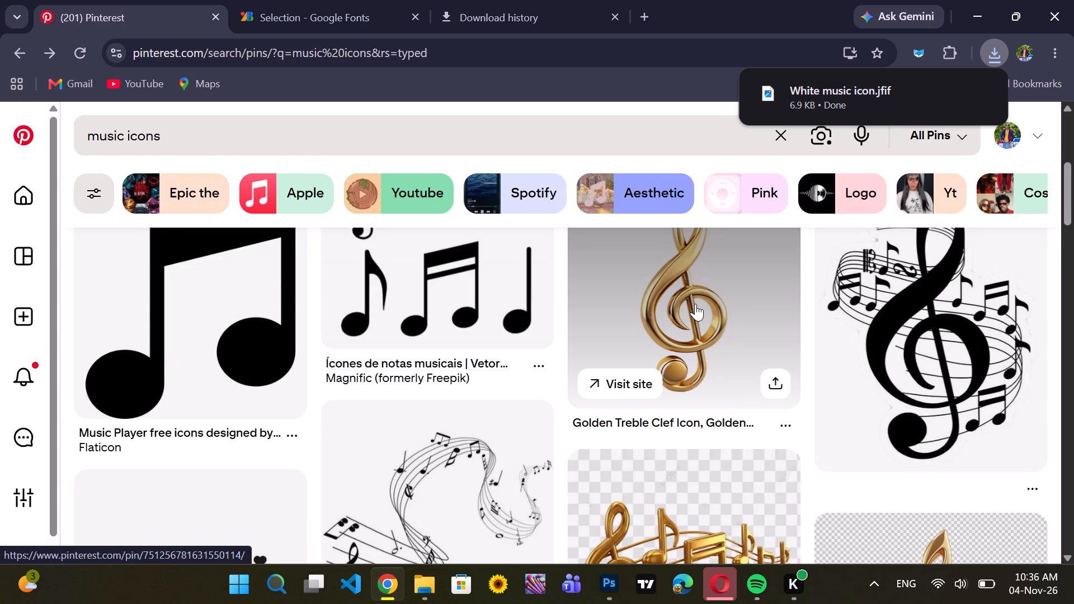
{"action": "left_click", "coordinate": [695, 304]}
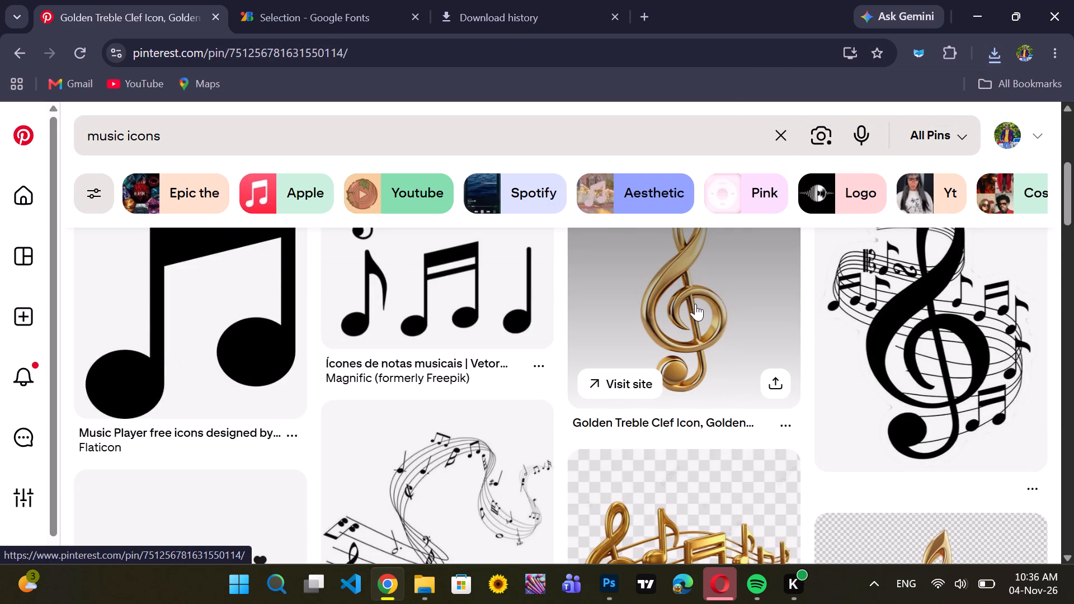
{"action": "left_click", "coordinate": [747, 190]}
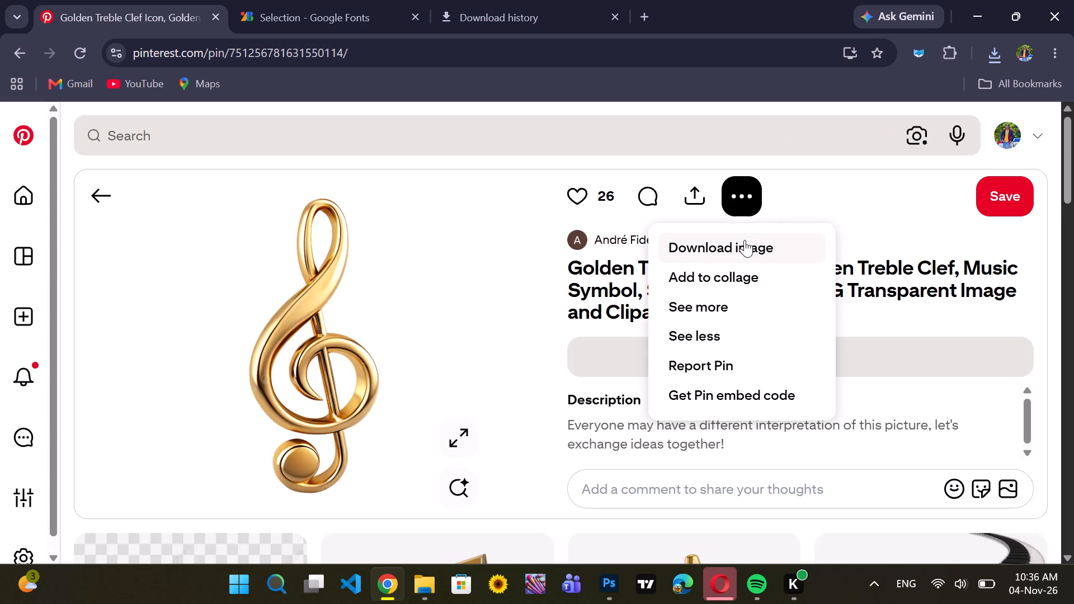
{"action": "left_click", "coordinate": [738, 246]}
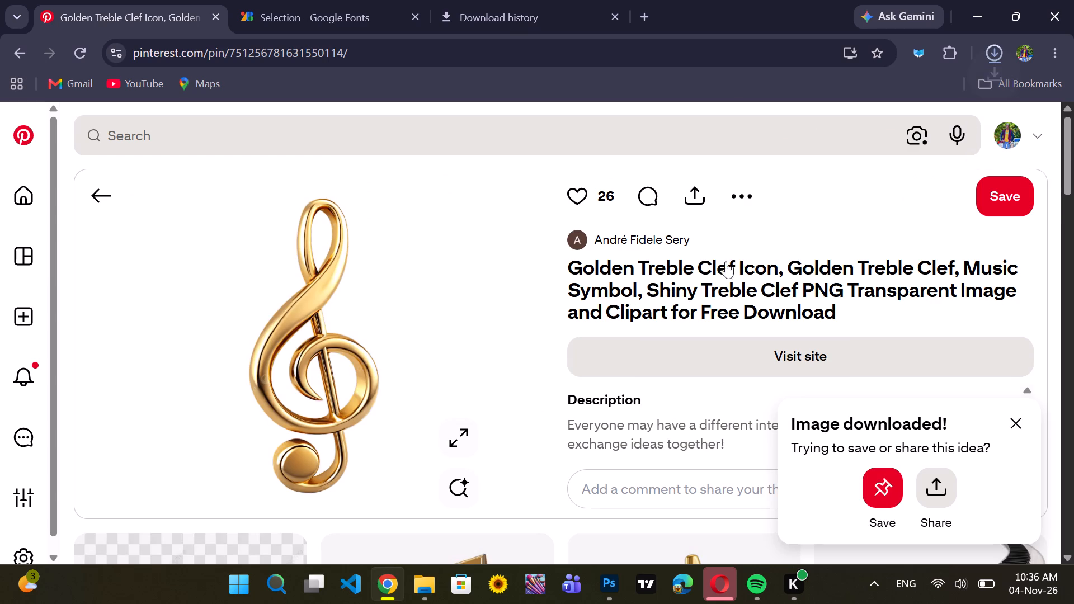
Return to the "music icons" results, find the pin with the single black eighth note and download its image.
{"action": "left_click", "coordinate": [28, 59]}
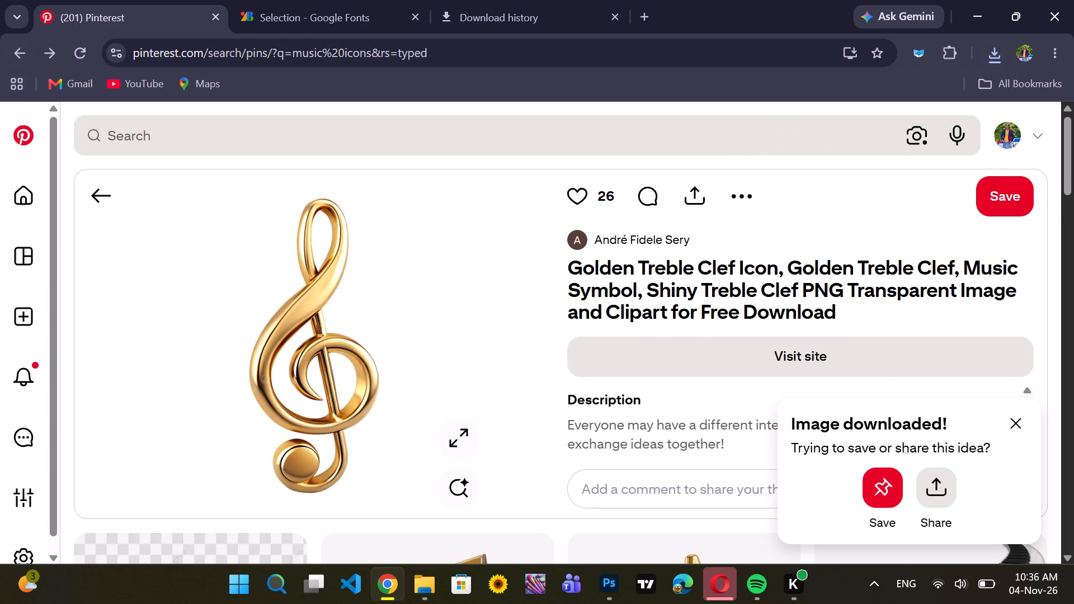
{"action": "scroll", "coordinate": [584, 368], "scroll_direction": "down", "scroll_amount": 5}
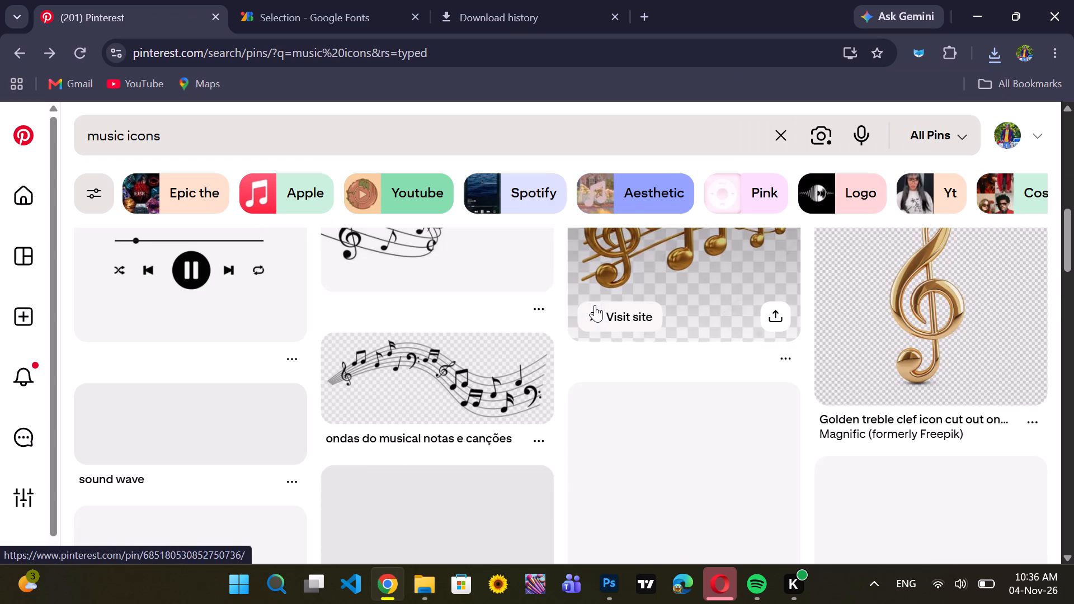
{"action": "scroll", "coordinate": [593, 294], "scroll_direction": "down", "scroll_amount": 4}
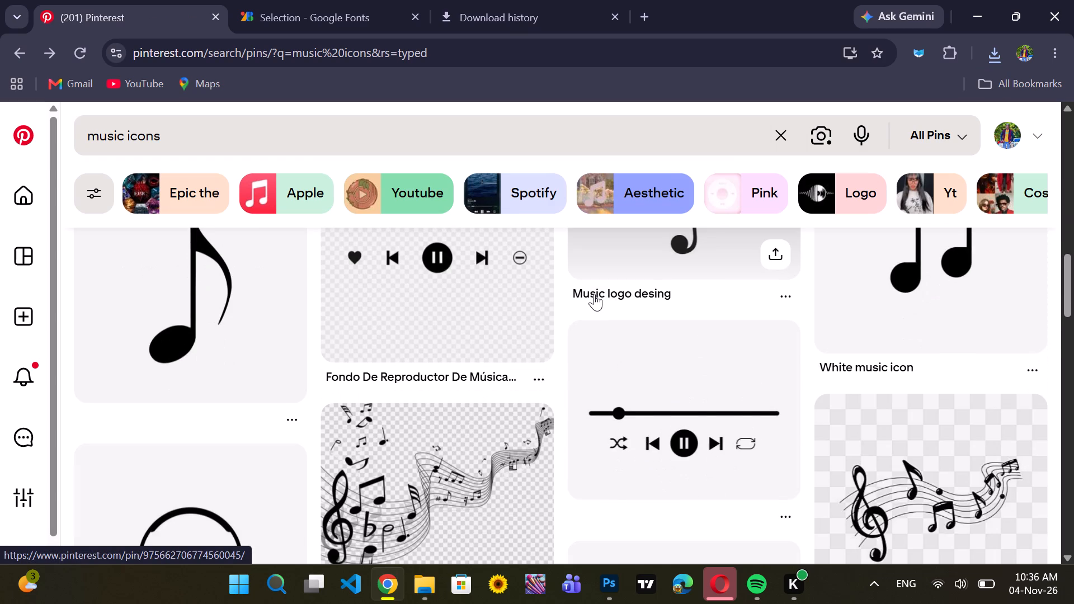
{"action": "scroll", "coordinate": [192, 346], "scroll_direction": "down", "scroll_amount": 4}
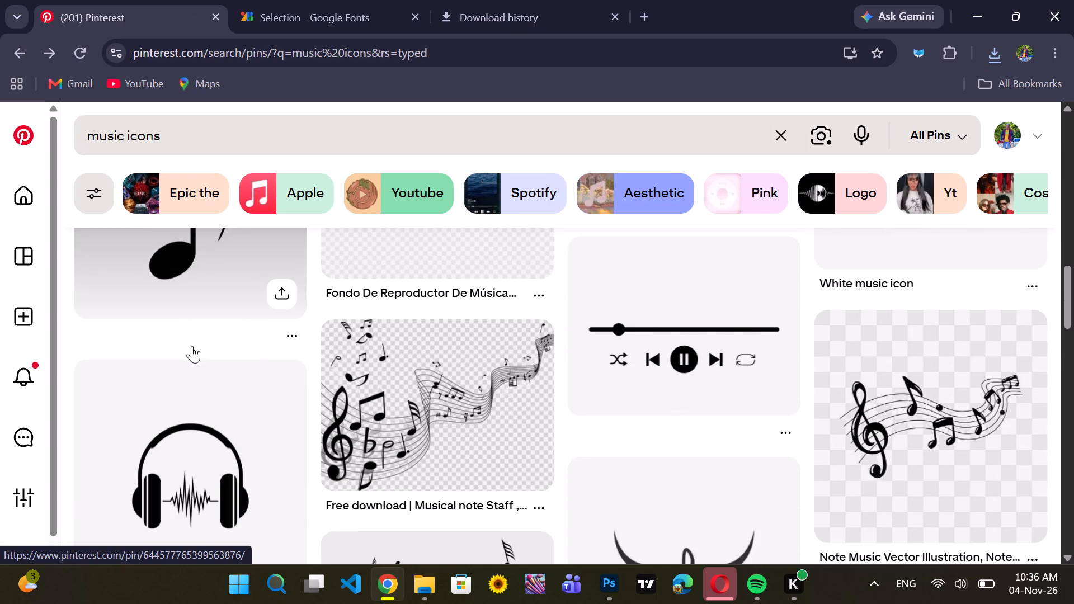
{"action": "scroll", "coordinate": [192, 346], "scroll_direction": "up", "scroll_amount": 6}
{"action": "left_click", "coordinate": [207, 413]}
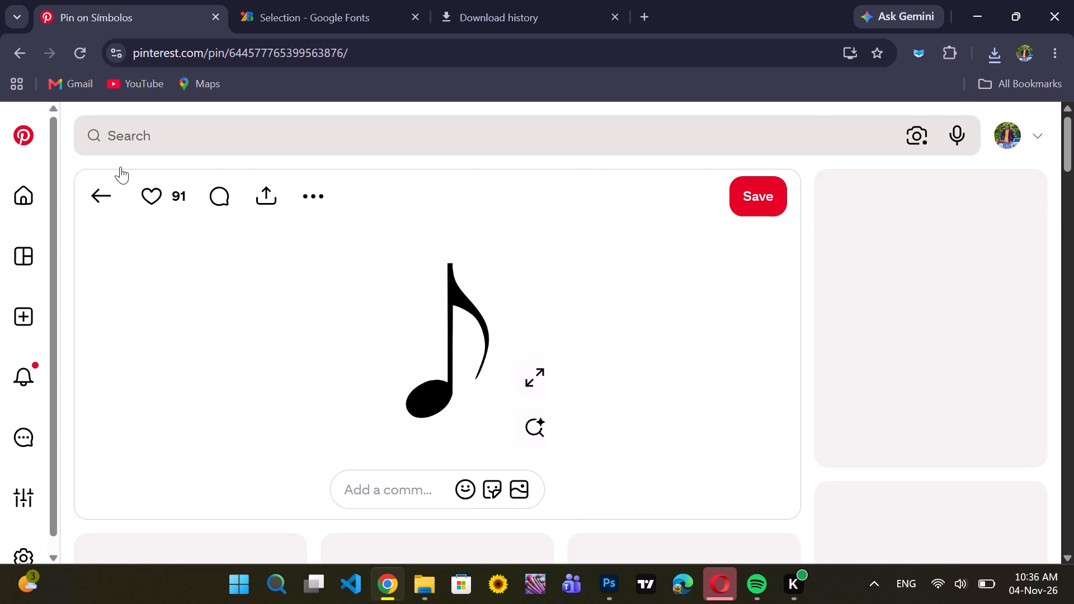
{"action": "left_click", "coordinate": [305, 201]}
{"action": "left_click", "coordinate": [311, 191]}
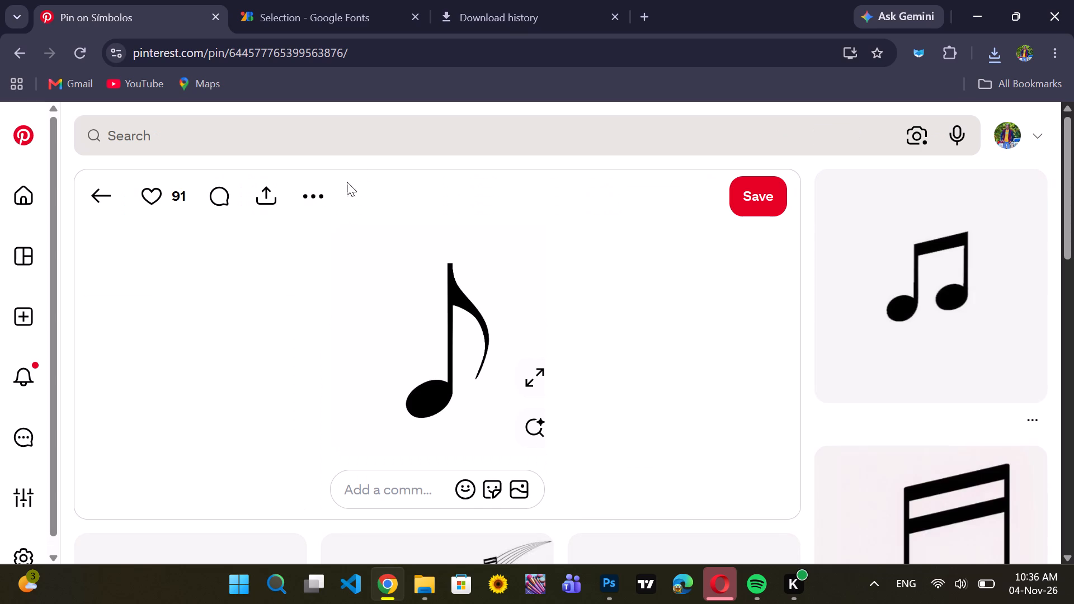
{"action": "left_click", "coordinate": [321, 191]}
{"action": "left_click", "coordinate": [307, 258]}
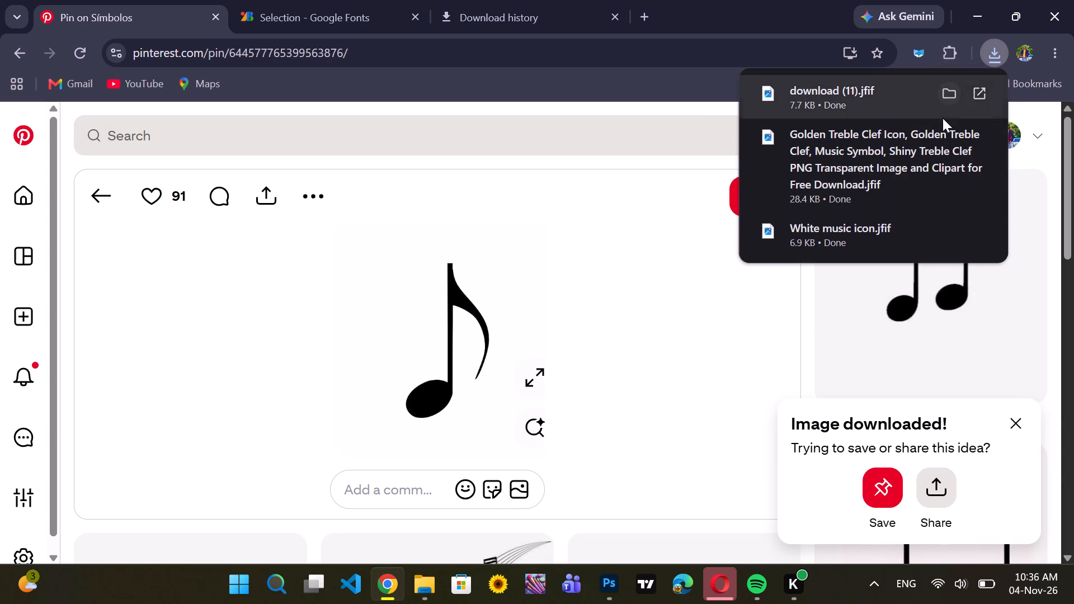
Place the downloaded "White music icon" file into the WORSHIP NIGHT poster at 1.00% scale, in the empty area below the gold ribbon.
{"action": "left_click", "coordinate": [945, 224]}
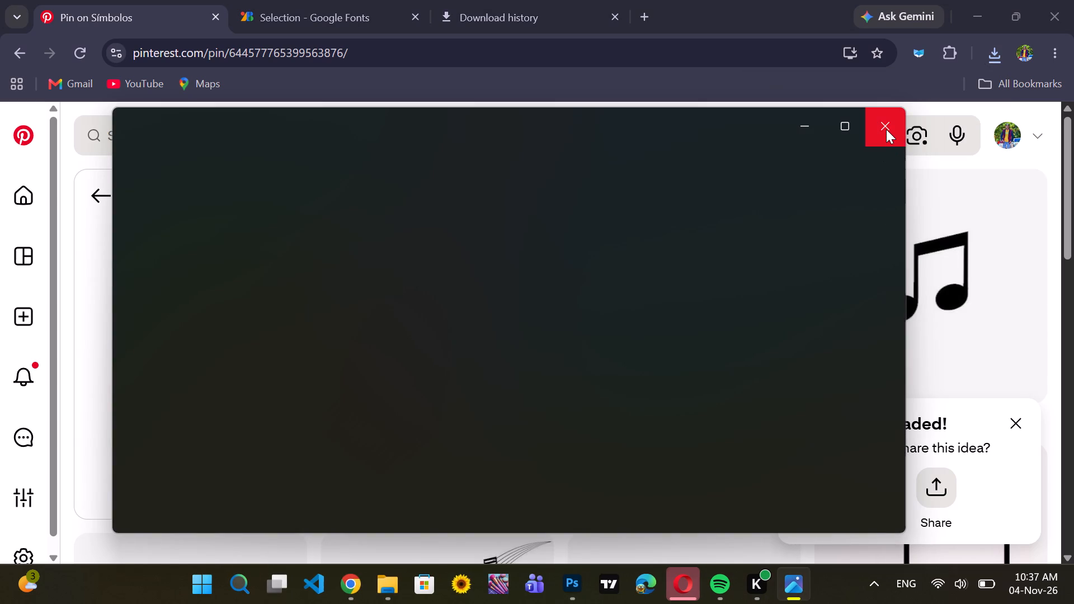
{"action": "left_click", "coordinate": [886, 129]}
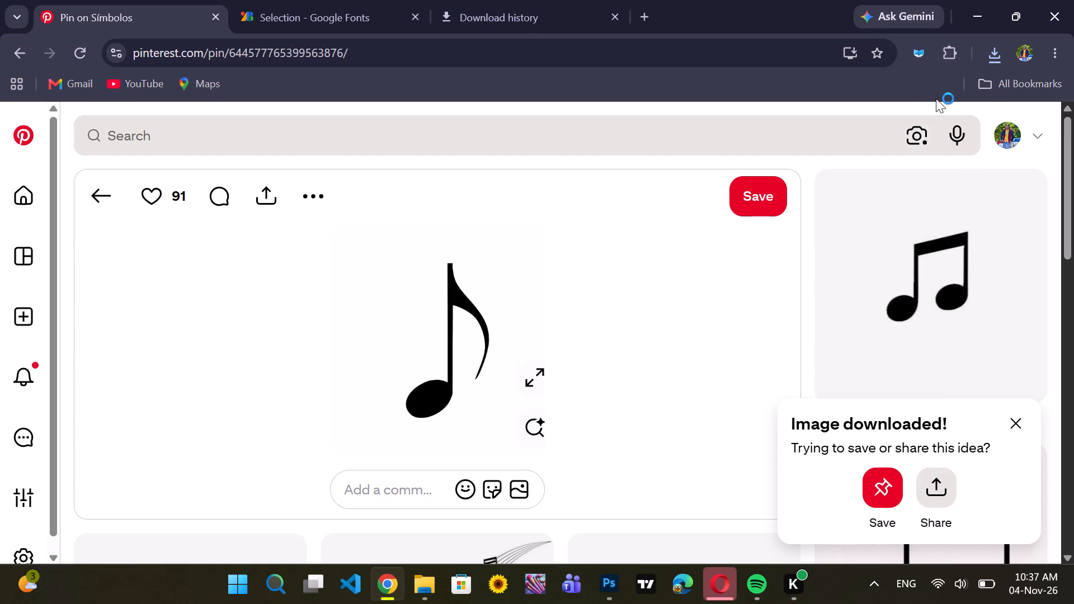
{"action": "left_click", "coordinate": [987, 45]}
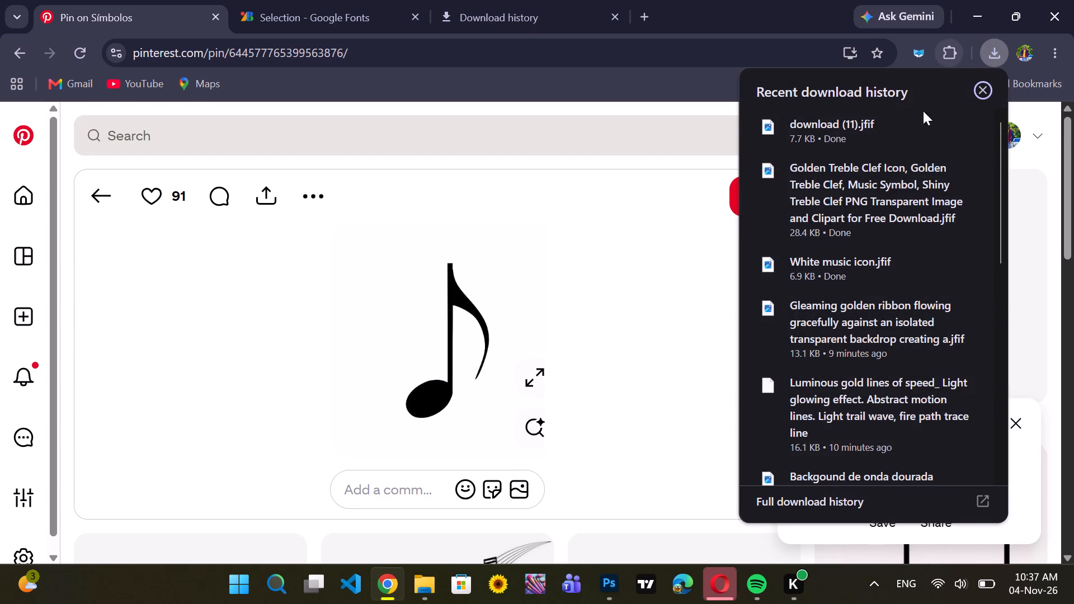
{"action": "left_click", "coordinate": [932, 265]}
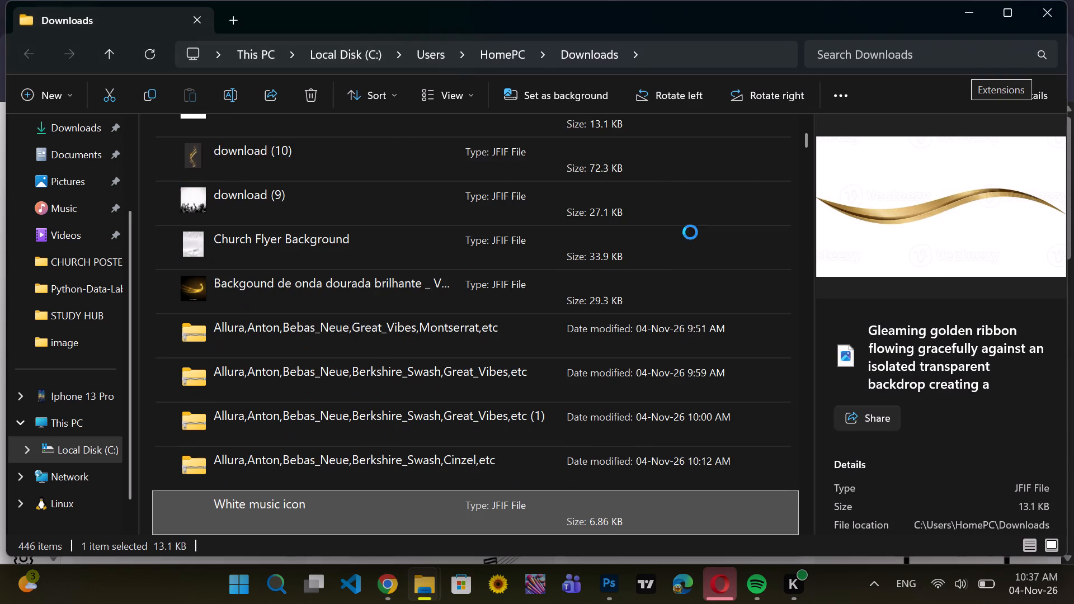
{"action": "left_click_drag", "start_coordinate": [393, 517], "coordinate": [511, 489]}
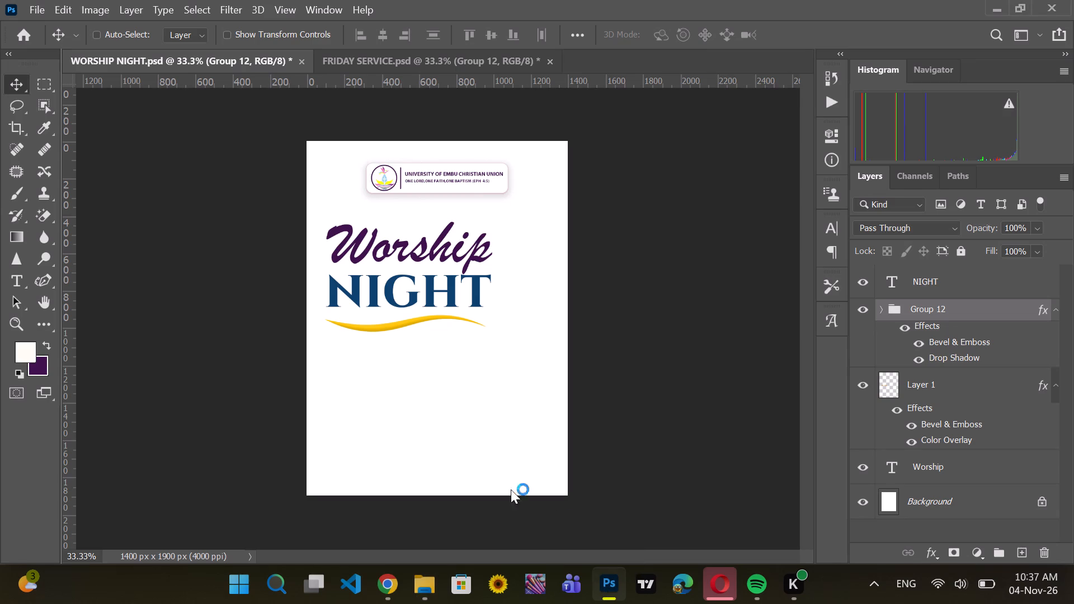
{"action": "left_click_drag", "start_coordinate": [511, 489], "coordinate": [434, 396]}
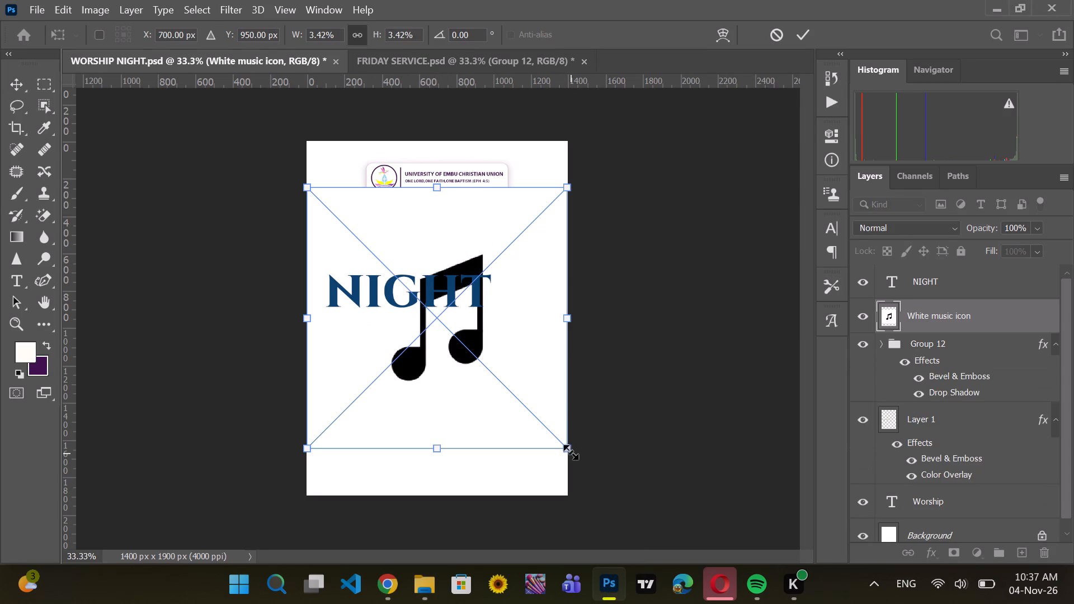
{"action": "left_click_drag", "start_coordinate": [571, 452], "coordinate": [399, 254]}
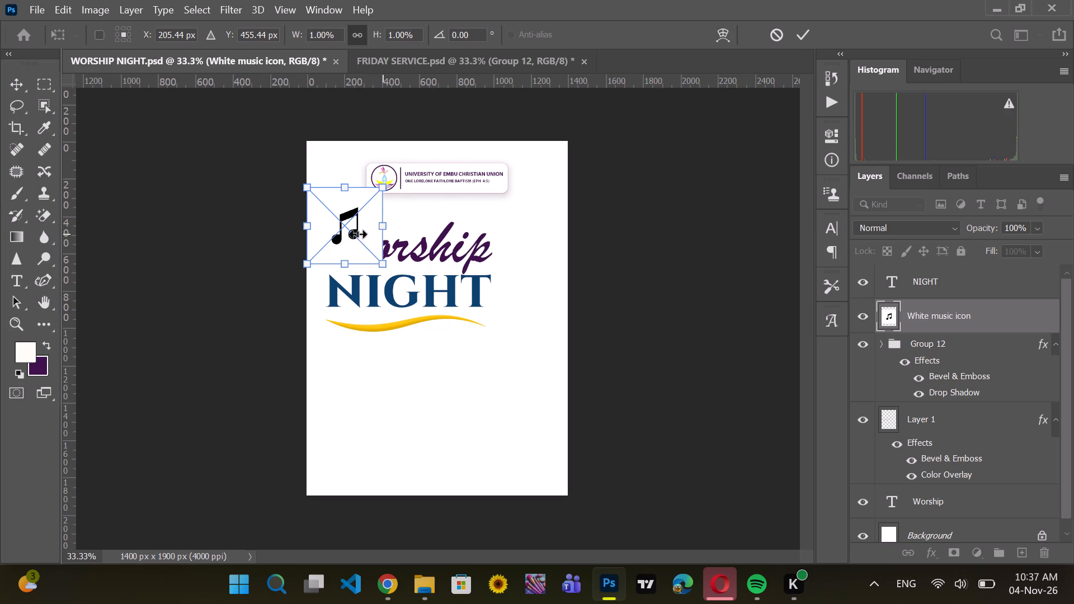
{"action": "left_click_drag", "start_coordinate": [353, 232], "coordinate": [455, 388]}
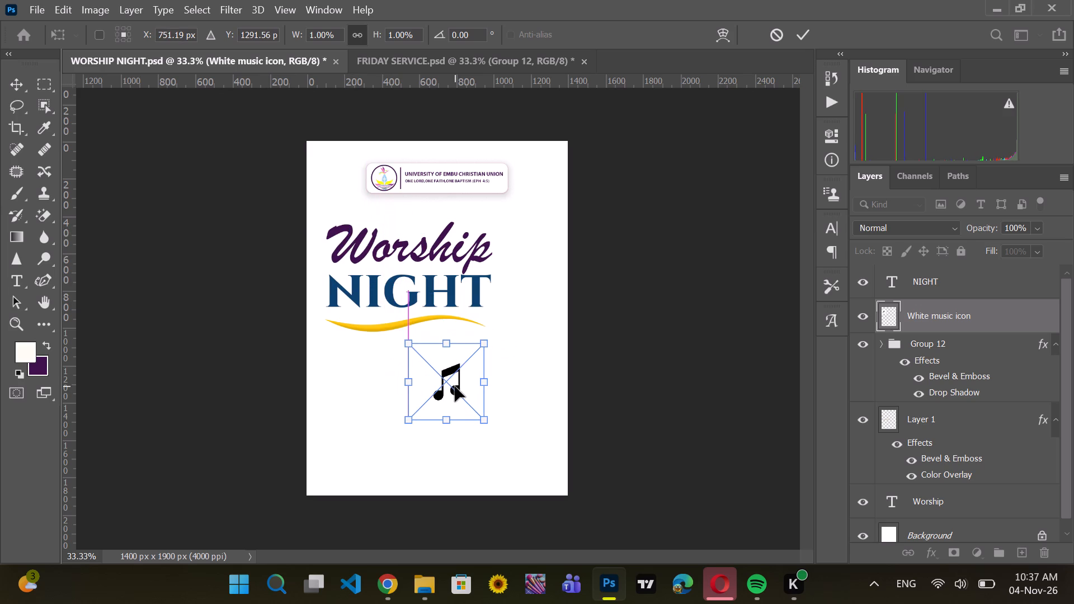
{"action": "left_click", "coordinate": [799, 32]}
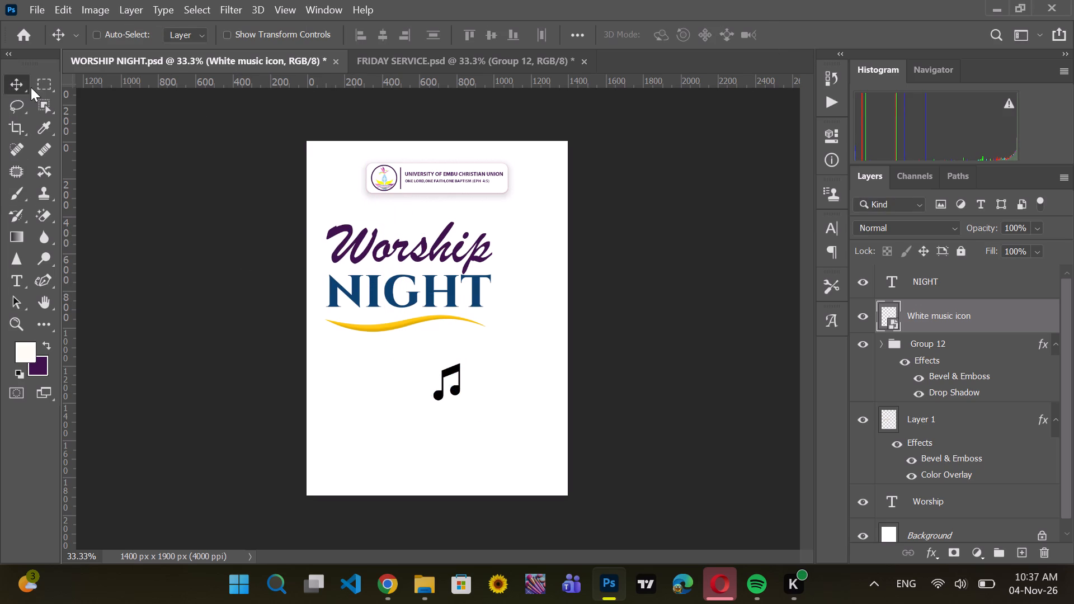
Isolate the black beamed notes with Select Subject, copy them onto their own layer and delete the original "White music icon" layer.
{"action": "left_click", "coordinate": [46, 106]}
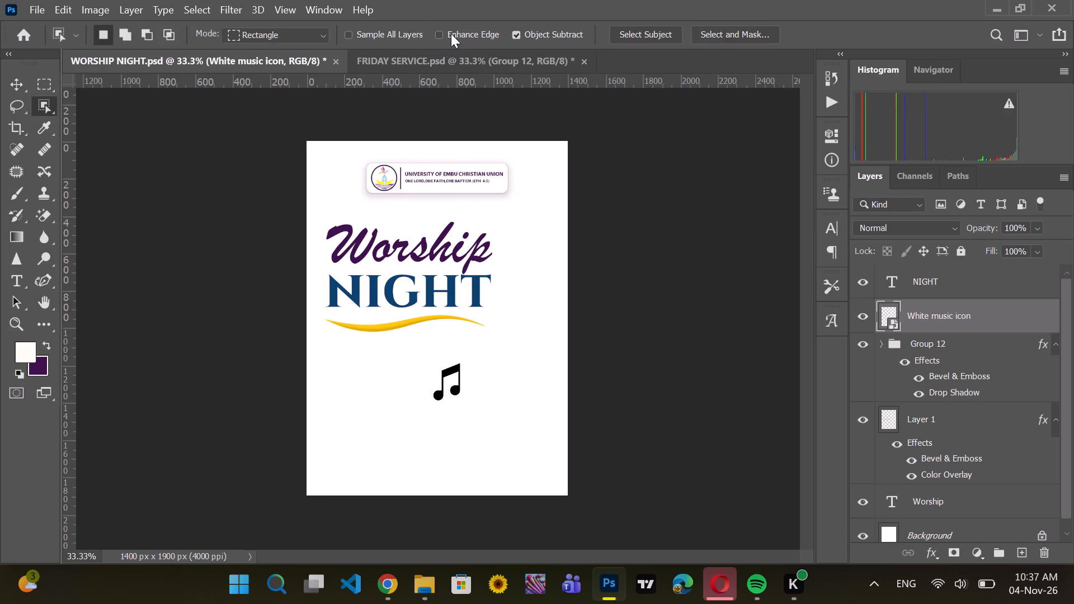
{"action": "left_click", "coordinate": [660, 34]}
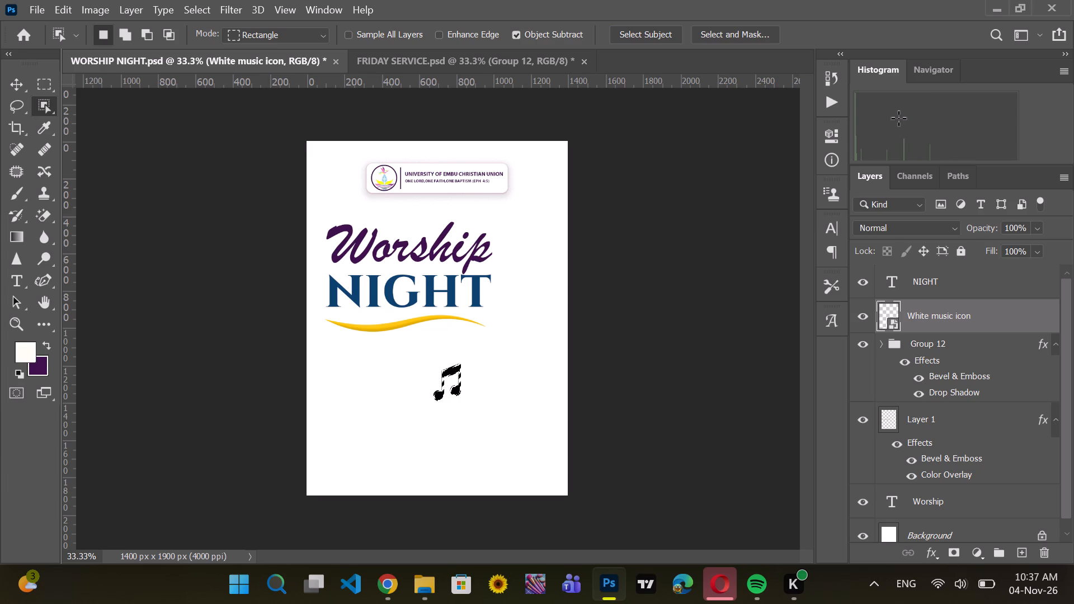
{"action": "key", "text": "ctrl+c"}
{"action": "key", "text": "ctrl+v"}
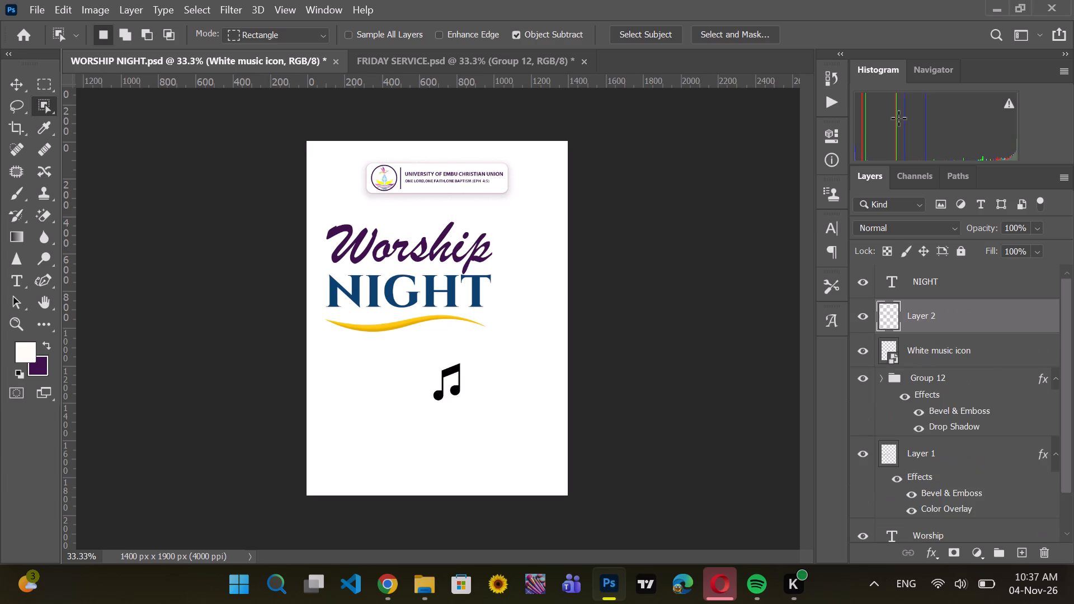
{"action": "left_click_drag", "start_coordinate": [982, 347], "coordinate": [998, 362]}
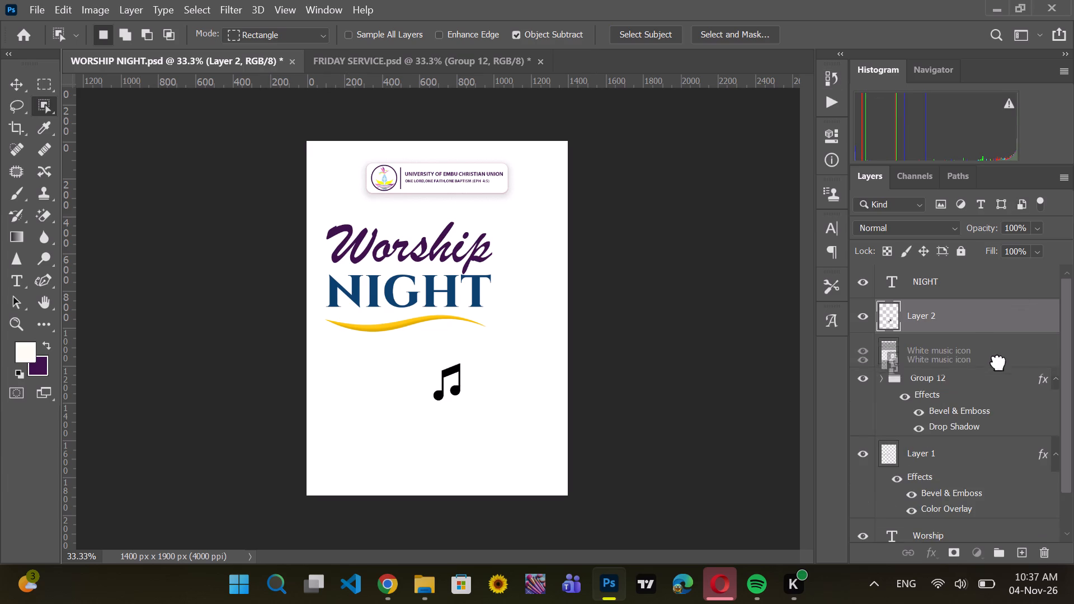
{"action": "left_click_drag", "start_coordinate": [998, 362], "coordinate": [1049, 554]}
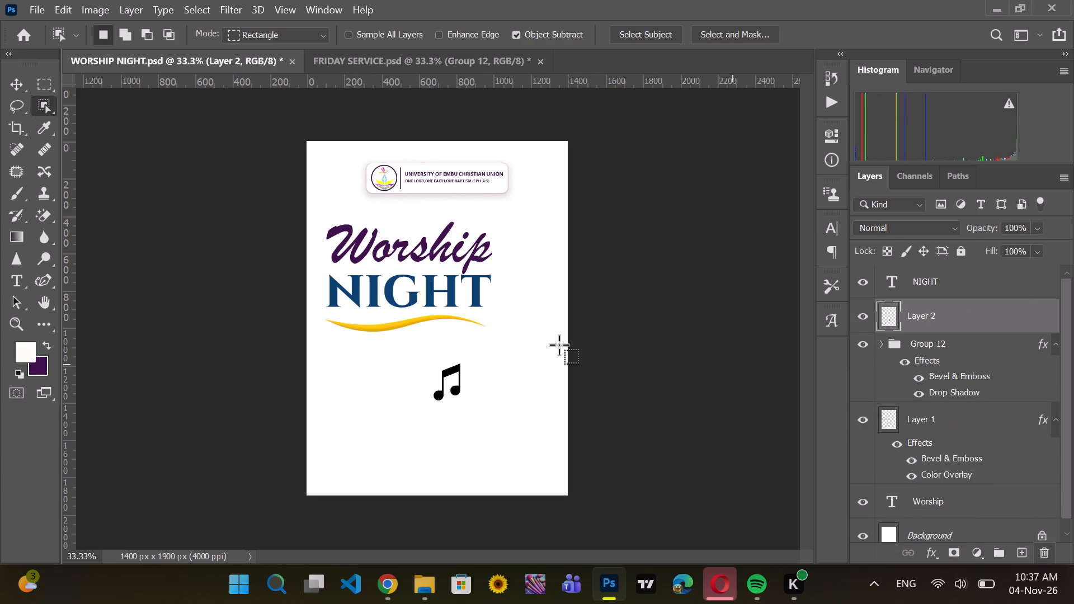
Move the cut-out beamed notes up beside the end of "Worship", just above the letter "p".
{"action": "left_click", "coordinate": [15, 86]}
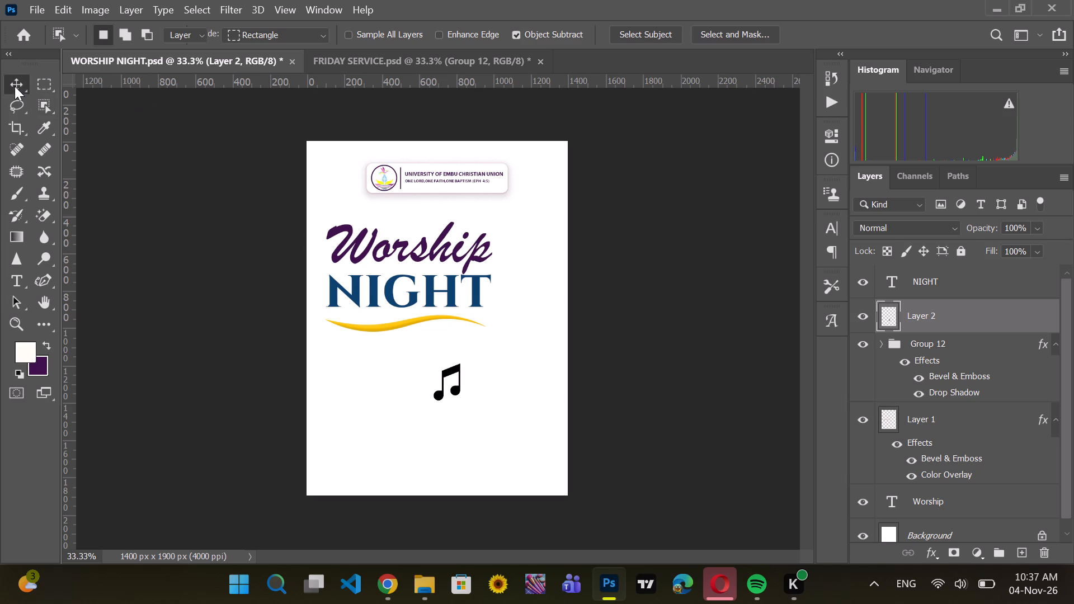
{"action": "left_click_drag", "start_coordinate": [447, 374], "coordinate": [494, 251]}
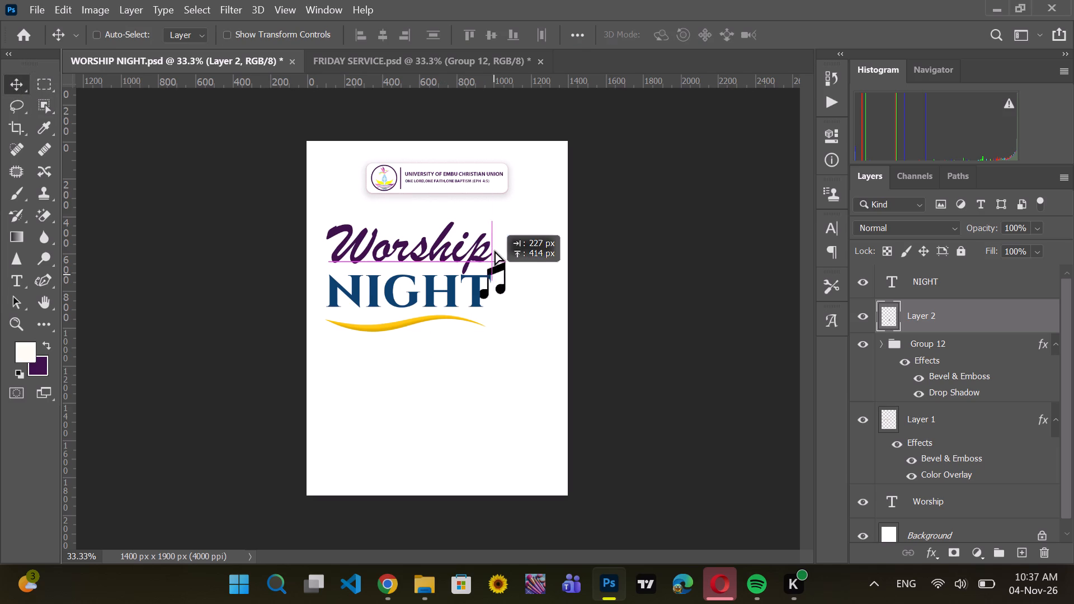
{"action": "left_click_drag", "start_coordinate": [494, 251], "coordinate": [500, 213]}
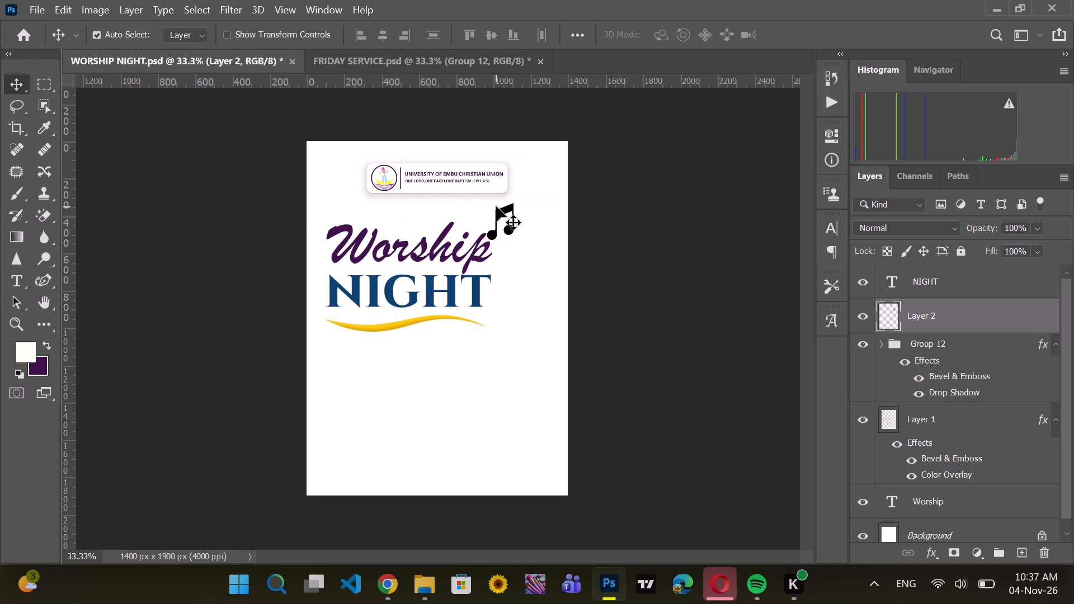
Scale down the beamed notes on Layer 2 and move them above the final "ip" of "Worship".
{"action": "key", "text": "ctrl+t"}
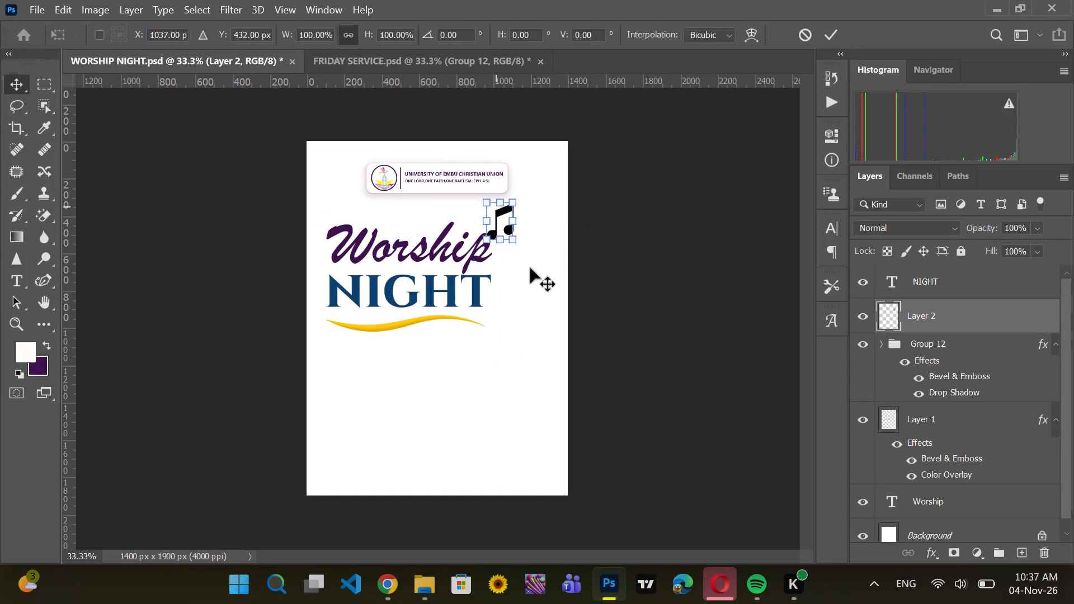
{"action": "left_click_drag", "start_coordinate": [514, 238], "coordinate": [502, 222]}
{"action": "left_click", "coordinate": [835, 32]}
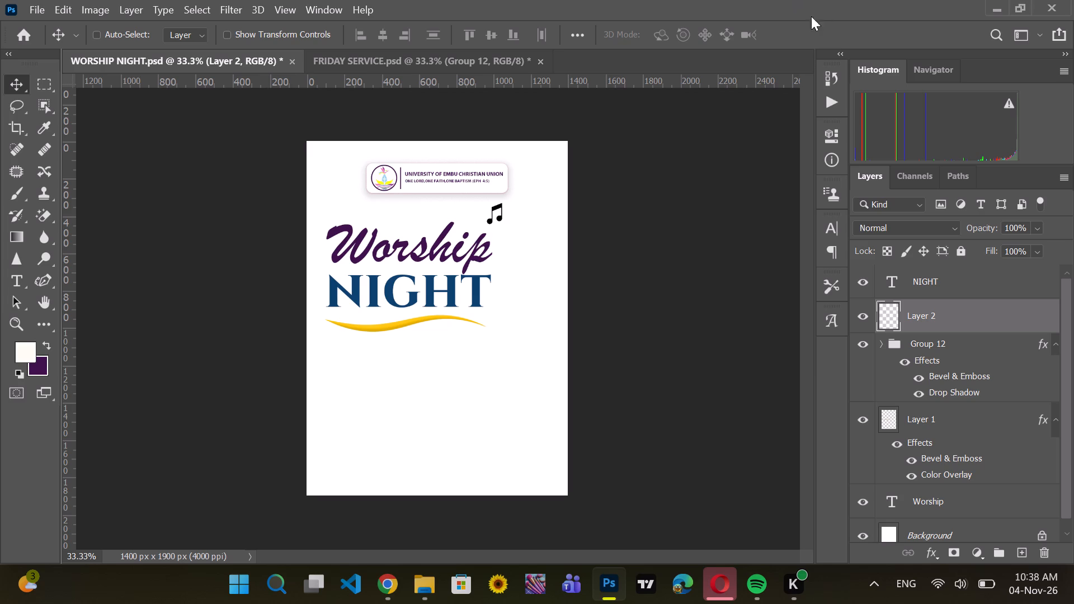
{"action": "left_click_drag", "start_coordinate": [496, 213], "coordinate": [482, 215]}
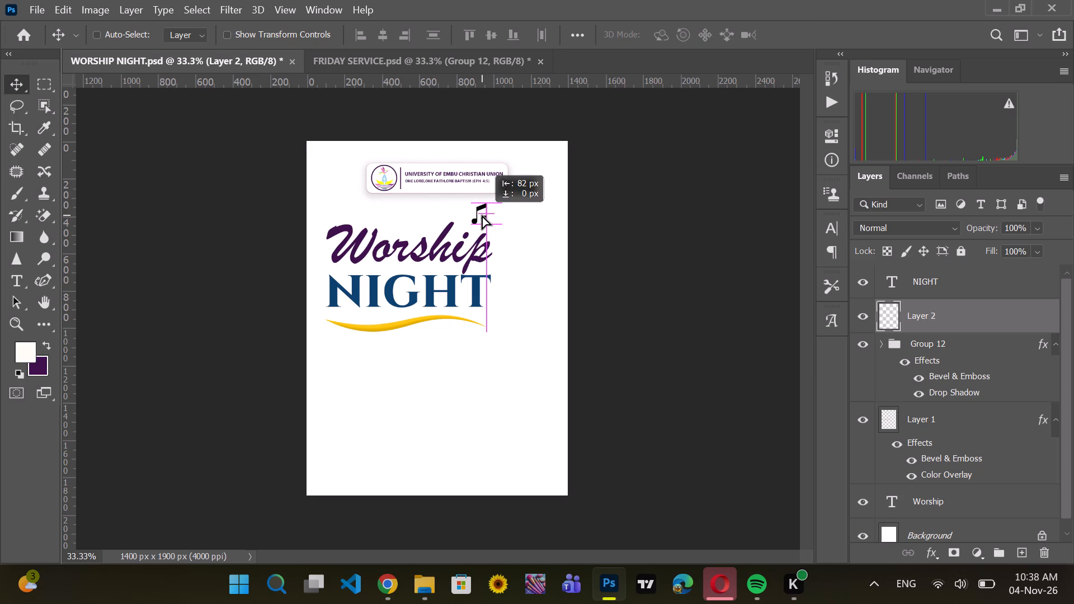
{"action": "left_click_drag", "start_coordinate": [482, 215], "coordinate": [473, 213]}
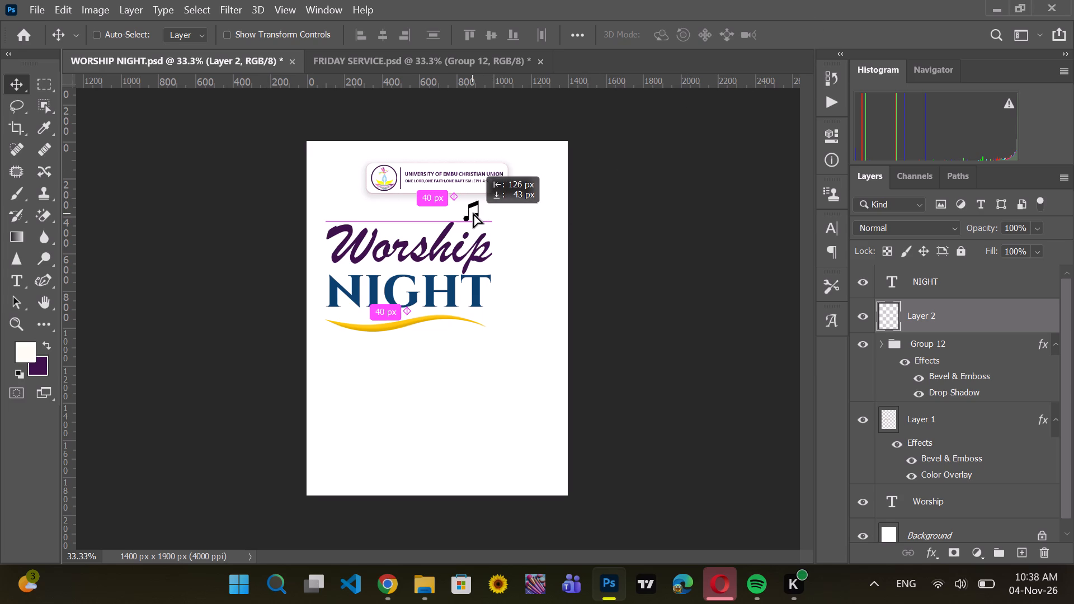
{"action": "left_click_drag", "start_coordinate": [473, 213], "coordinate": [477, 213]}
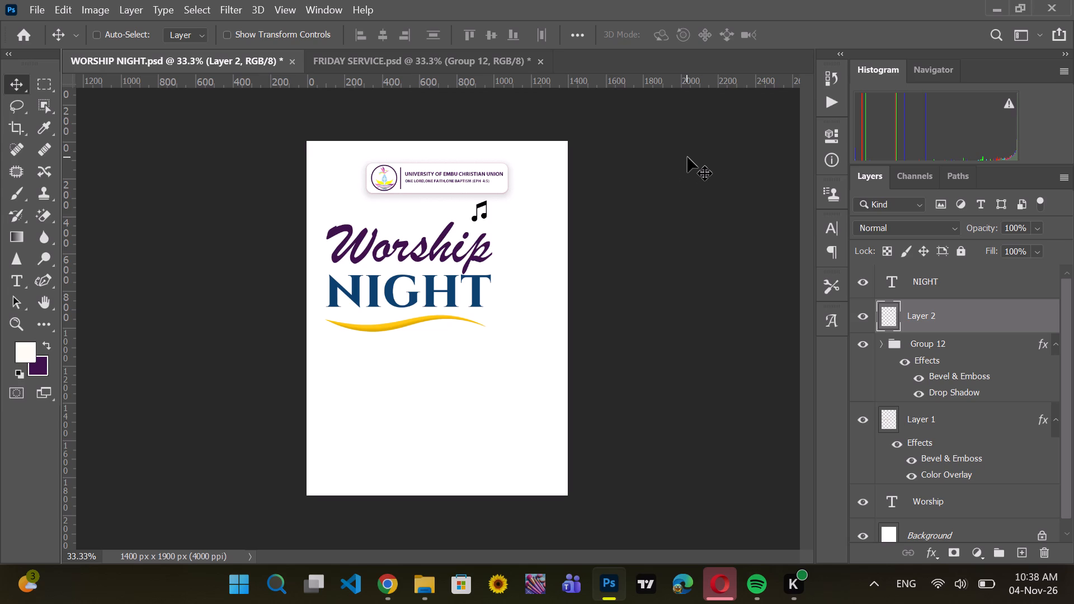
Scale the beamed notes down to about 66%, set them close above the "p" of "Worship" and fine-tune their size.
{"action": "key", "text": "ctrl+t"}
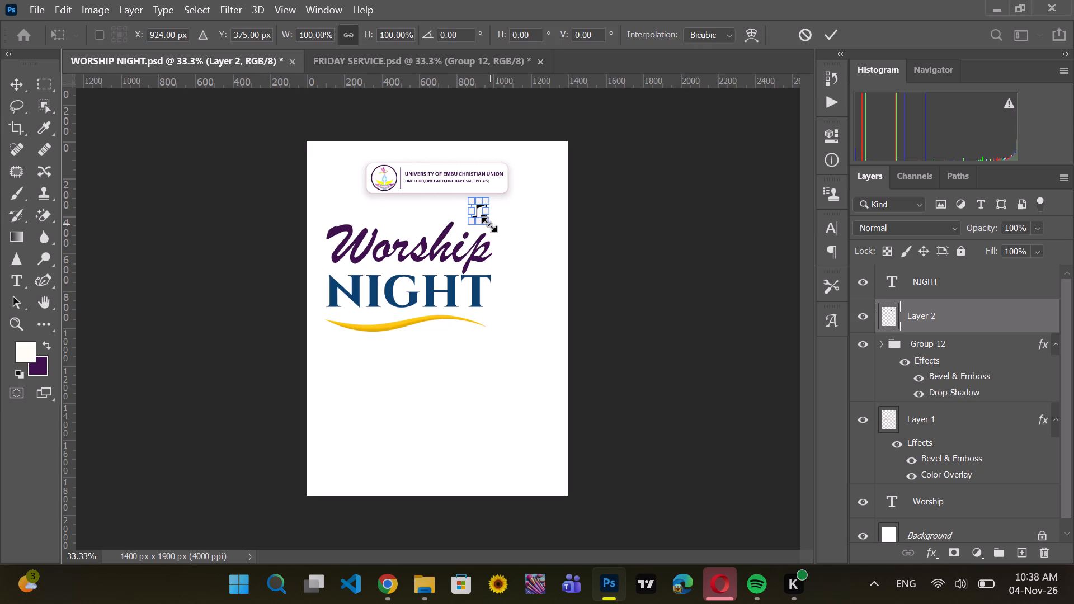
{"action": "left_click_drag", "start_coordinate": [489, 224], "coordinate": [485, 220]}
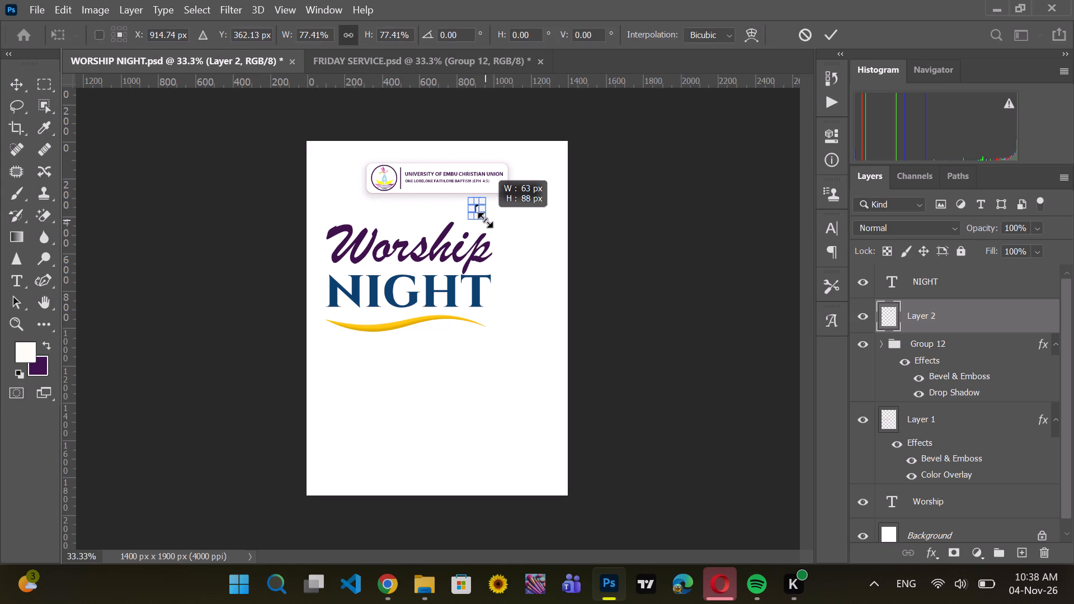
{"action": "left_click_drag", "start_coordinate": [485, 220], "coordinate": [484, 217]}
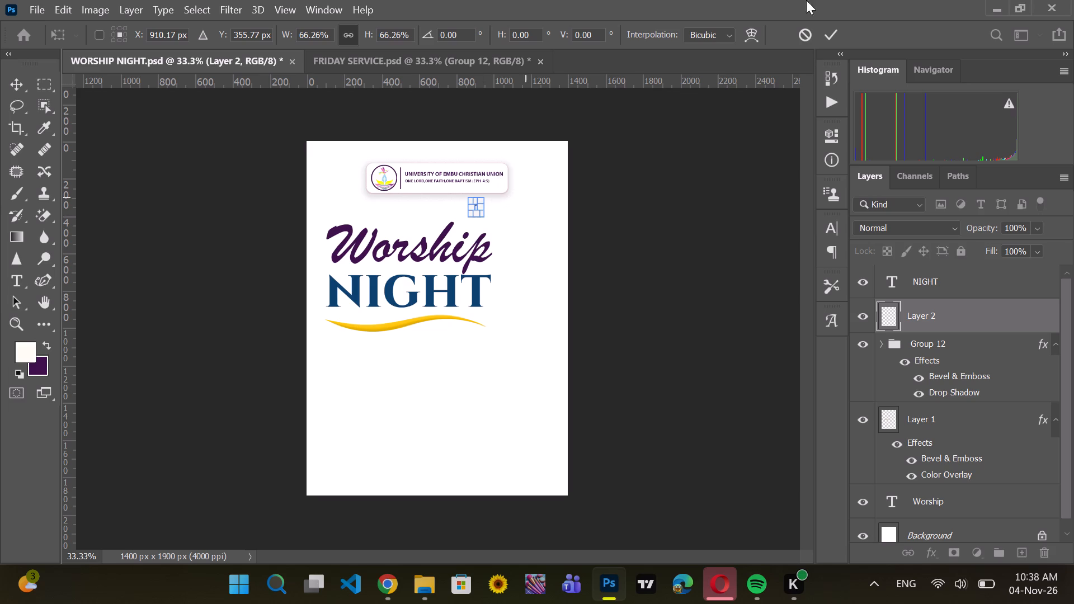
{"action": "left_click", "coordinate": [839, 26]}
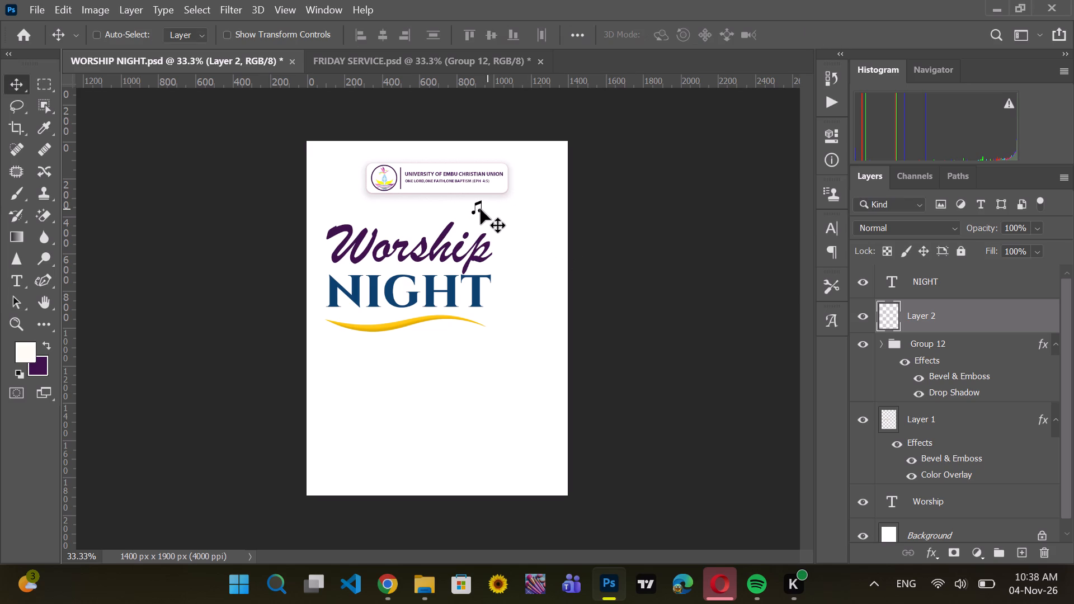
{"action": "left_click_drag", "start_coordinate": [481, 209], "coordinate": [478, 223]}
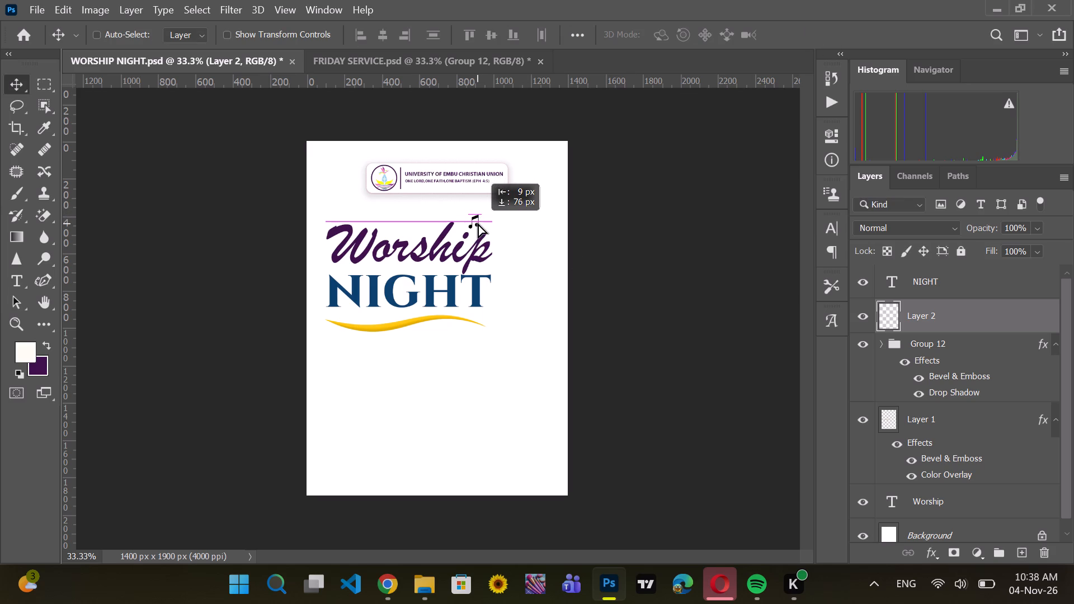
{"action": "left_click_drag", "start_coordinate": [478, 223], "coordinate": [479, 224]}
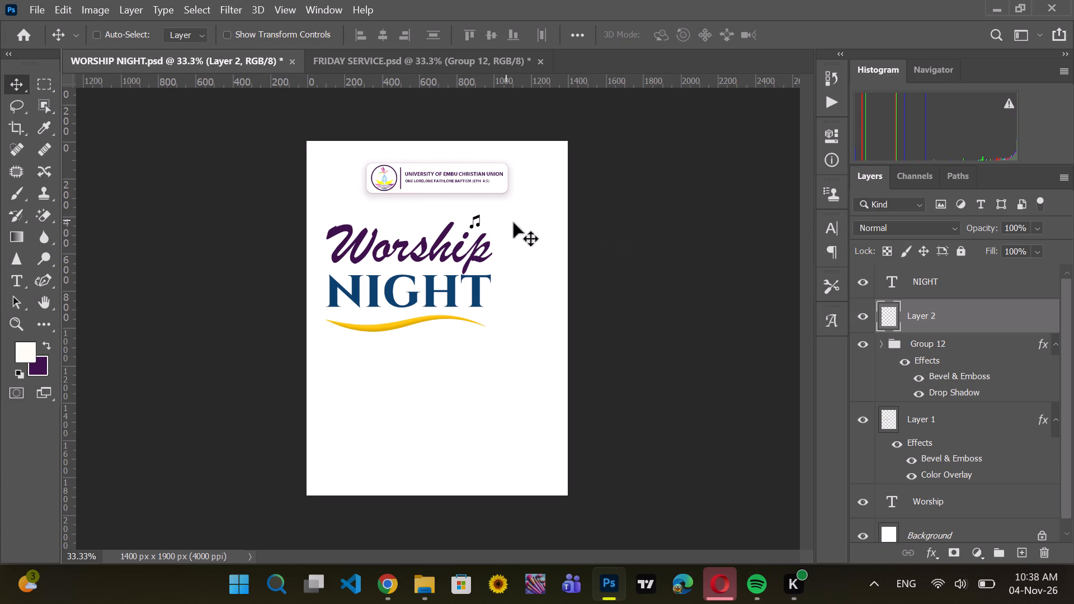
{"action": "left_click", "coordinate": [474, 222]}
{"action": "key", "text": "ctrl+t"}
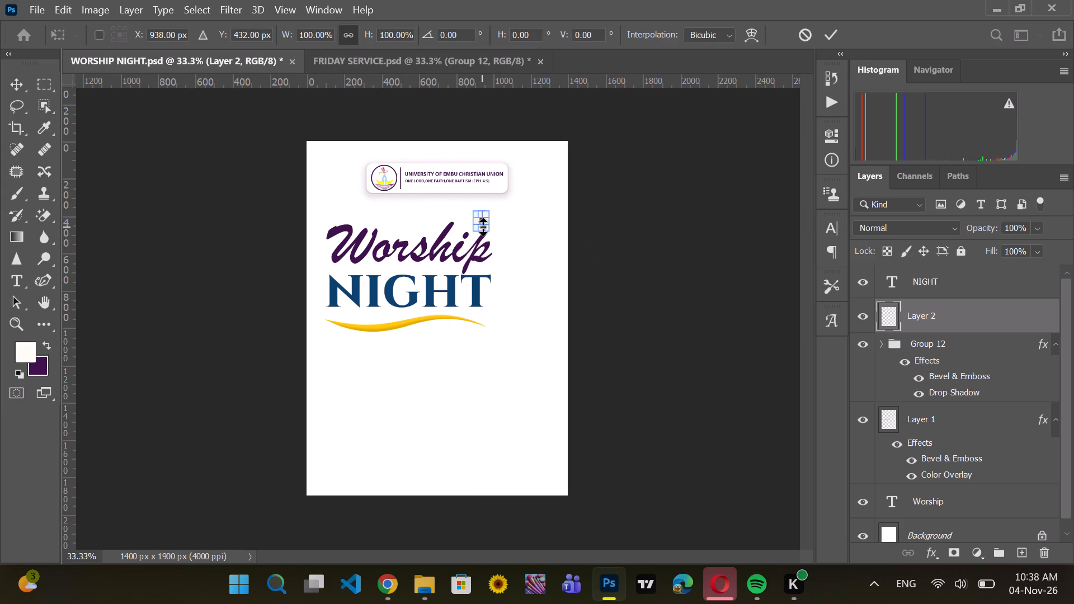
{"action": "left_click", "coordinate": [486, 228]}
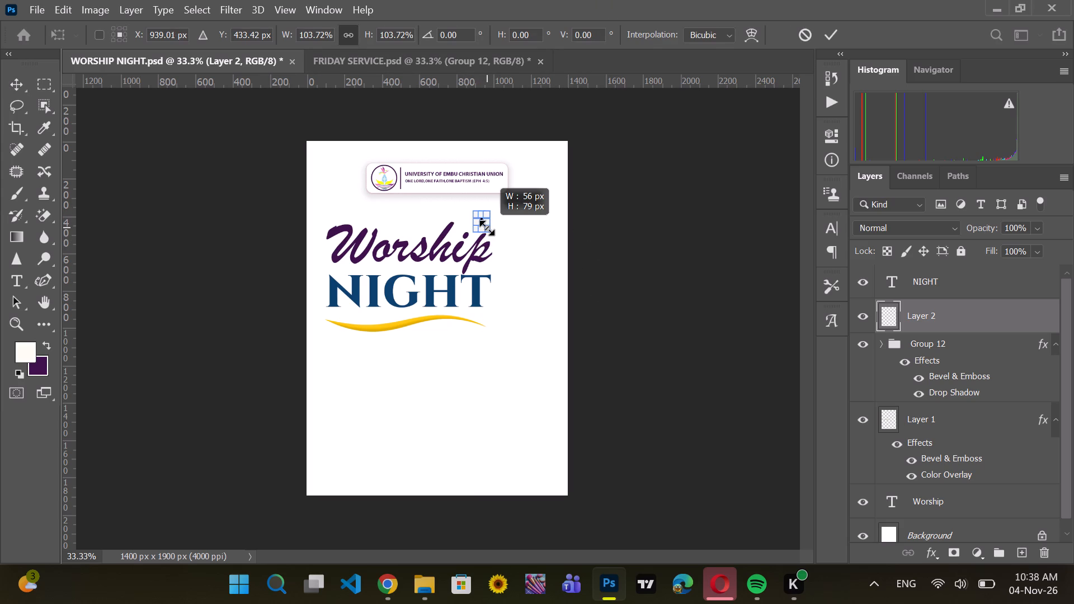
{"action": "left_click", "coordinate": [828, 29]}
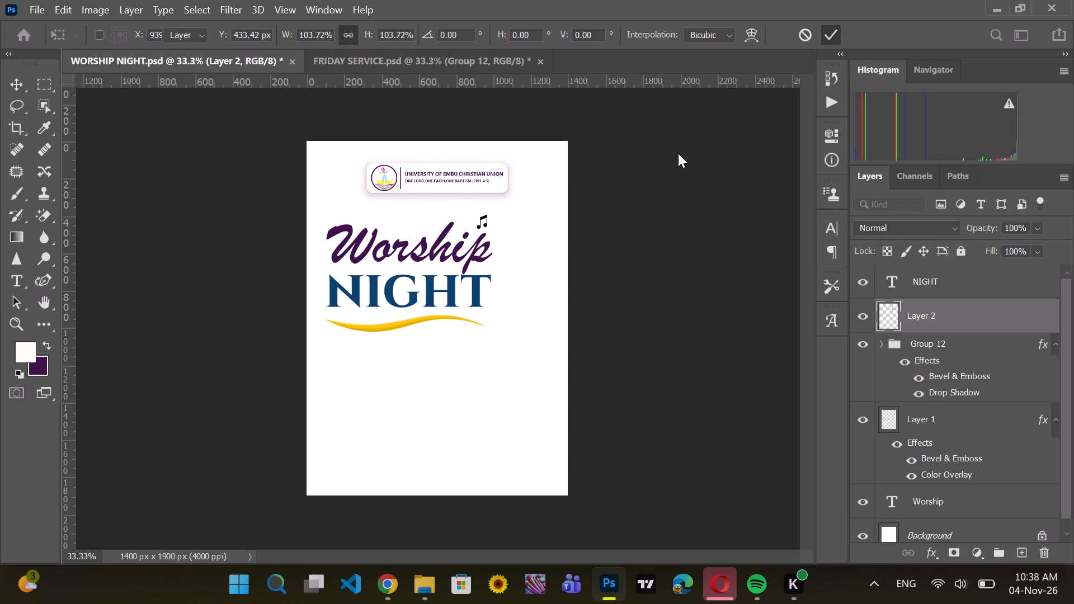
Apply a Color Overlay to the beamed notes in the purple 3f114e sampled from the "Worship" lettering.
{"action": "left_click", "coordinate": [940, 551]}
{"action": "left_click", "coordinate": [974, 484]}
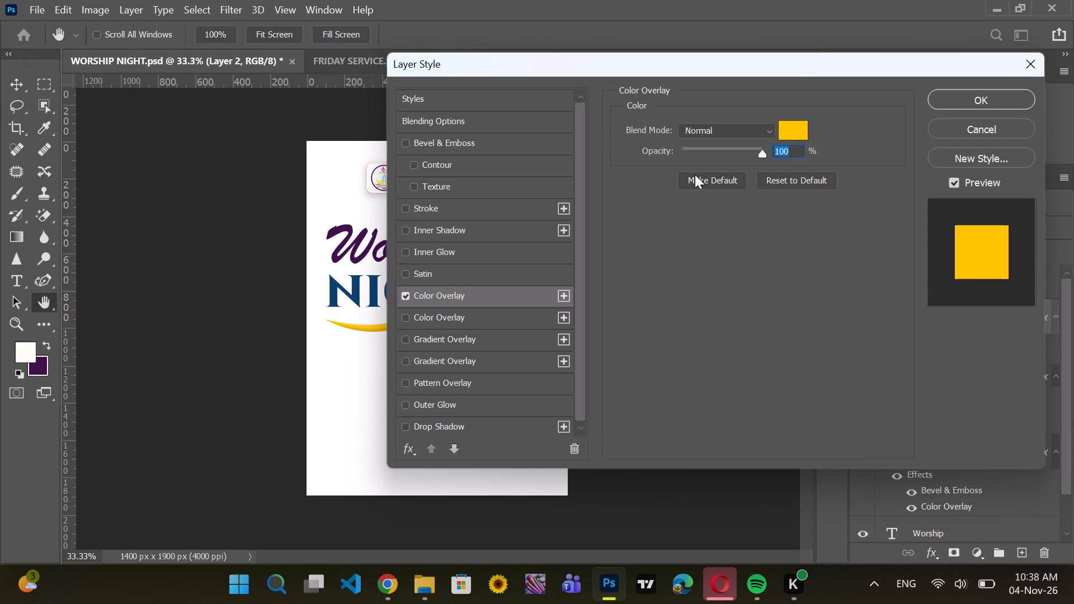
{"action": "left_click", "coordinate": [786, 124]}
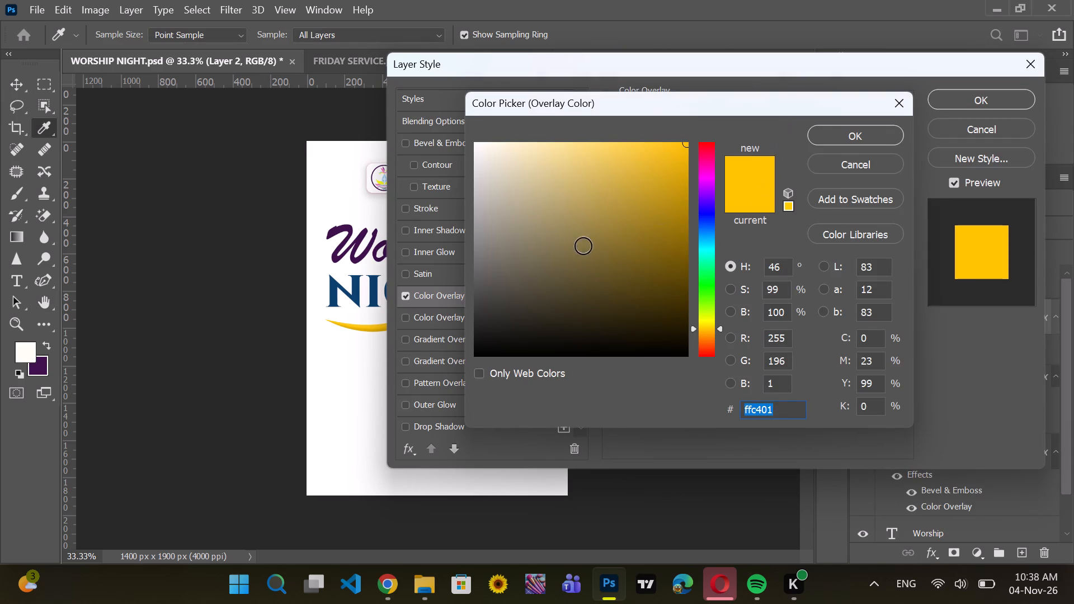
{"action": "left_click", "coordinate": [343, 228]}
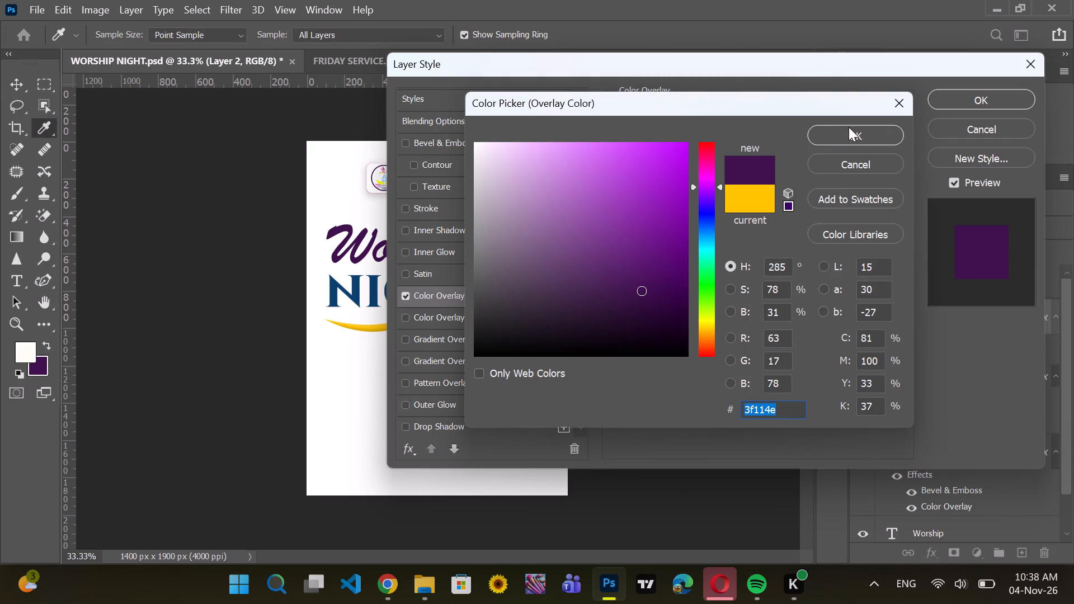
{"action": "left_click", "coordinate": [851, 132]}
{"action": "left_click", "coordinate": [996, 103]}
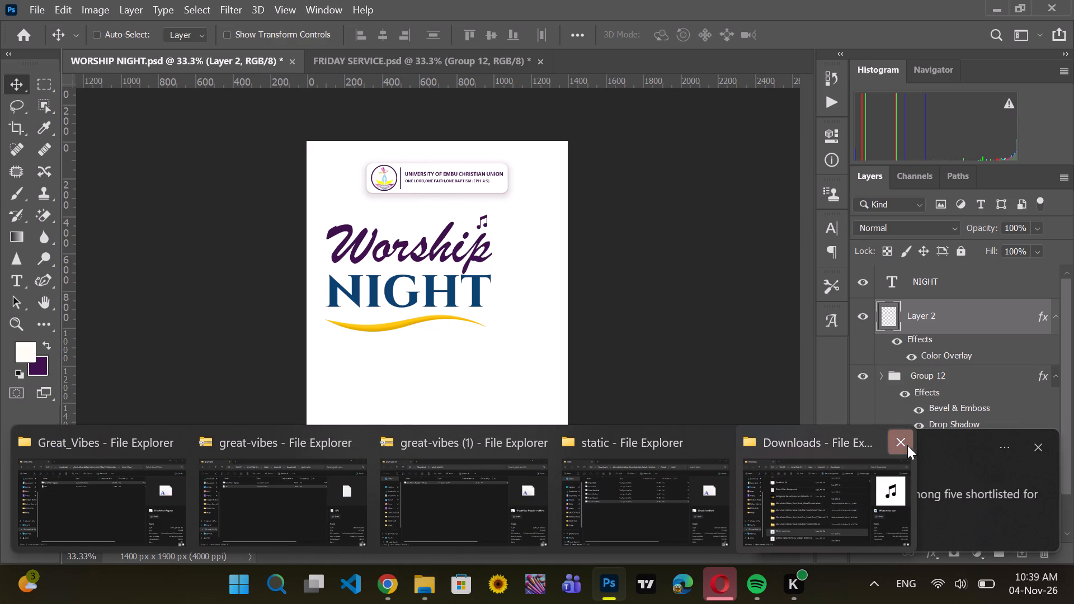
Close the open File Explorer windows for Downloads, the Great Vibes font folders and "static".
{"action": "left_click", "coordinate": [907, 445]}
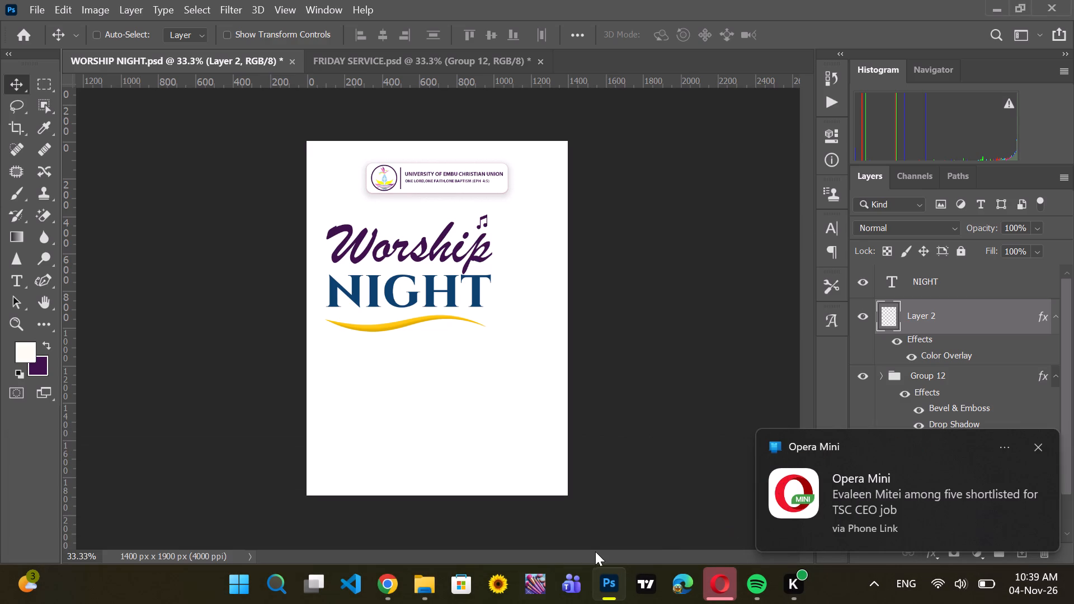
{"action": "left_click", "coordinate": [414, 443]}
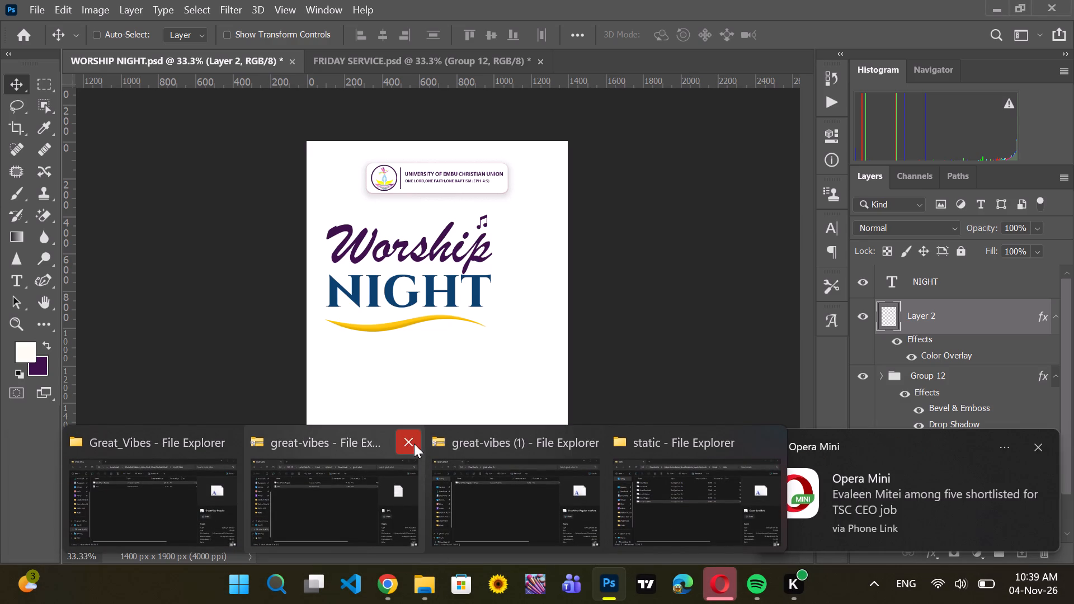
{"action": "left_click", "coordinate": [325, 440]}
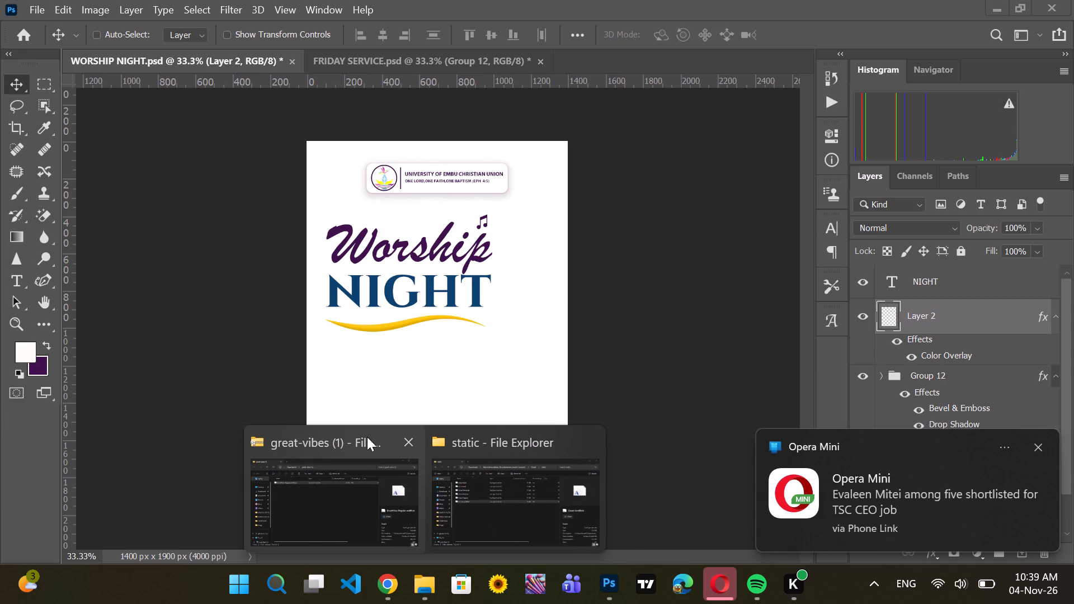
{"action": "left_click", "coordinate": [396, 436]}
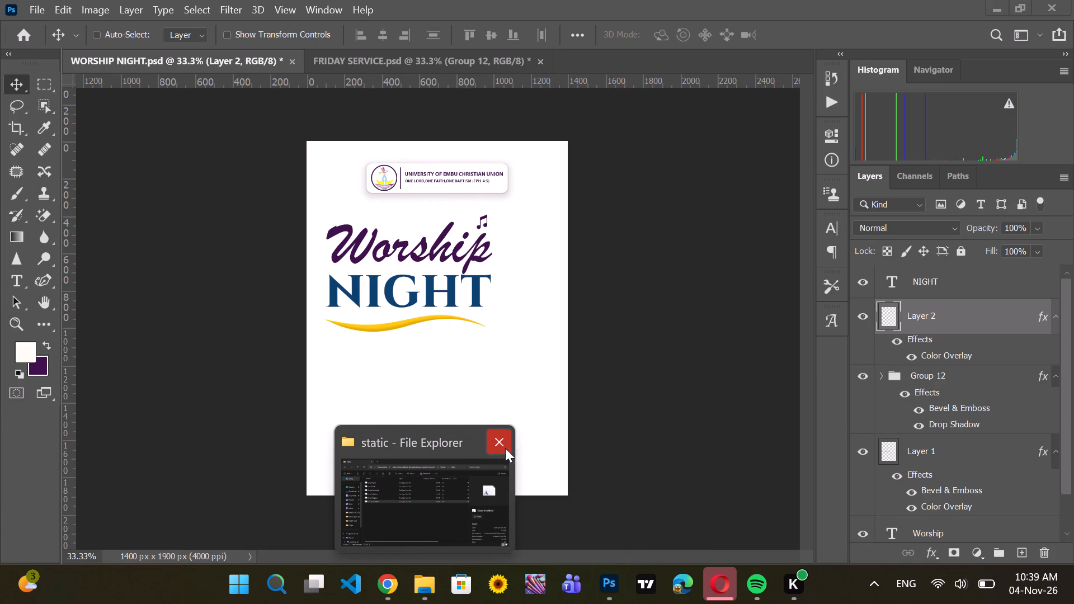
{"action": "left_click", "coordinate": [505, 444]}
Locate the downloaded eighth-note image "download (11)" from Chrome's download history and place it into the WORSHIP NIGHT poster.
{"action": "left_click", "coordinate": [392, 578]}
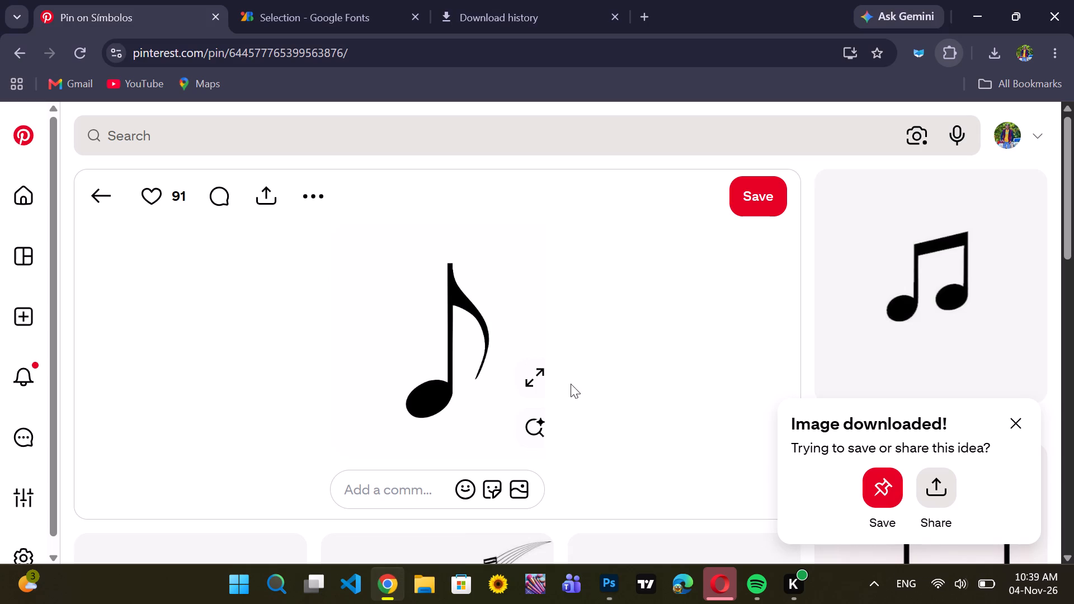
{"action": "left_click", "coordinate": [1000, 46]}
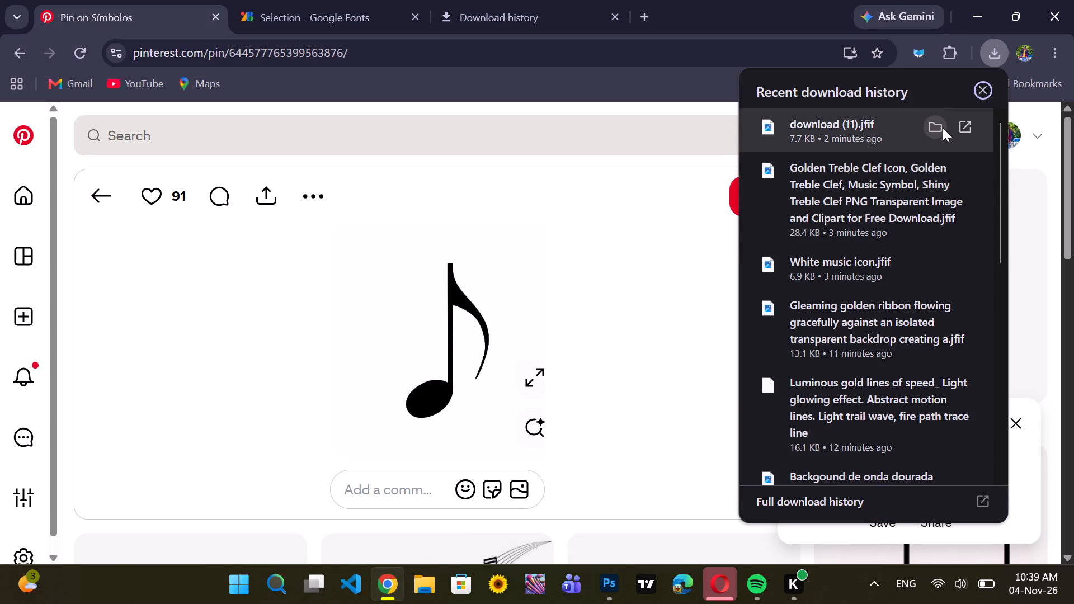
{"action": "left_click", "coordinate": [943, 128]}
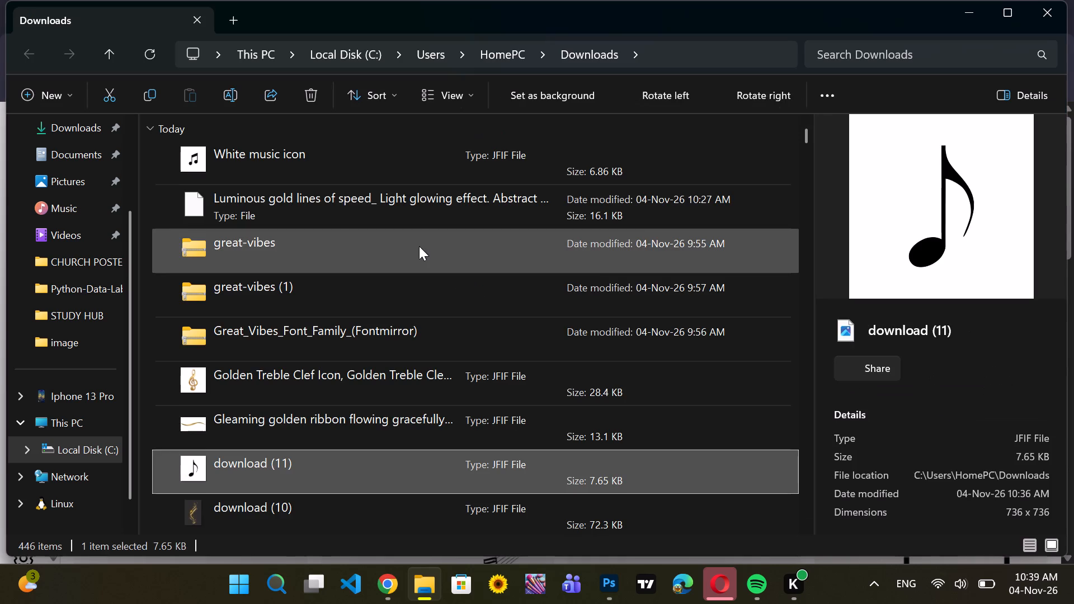
{"action": "left_click_drag", "start_coordinate": [406, 482], "coordinate": [464, 497]}
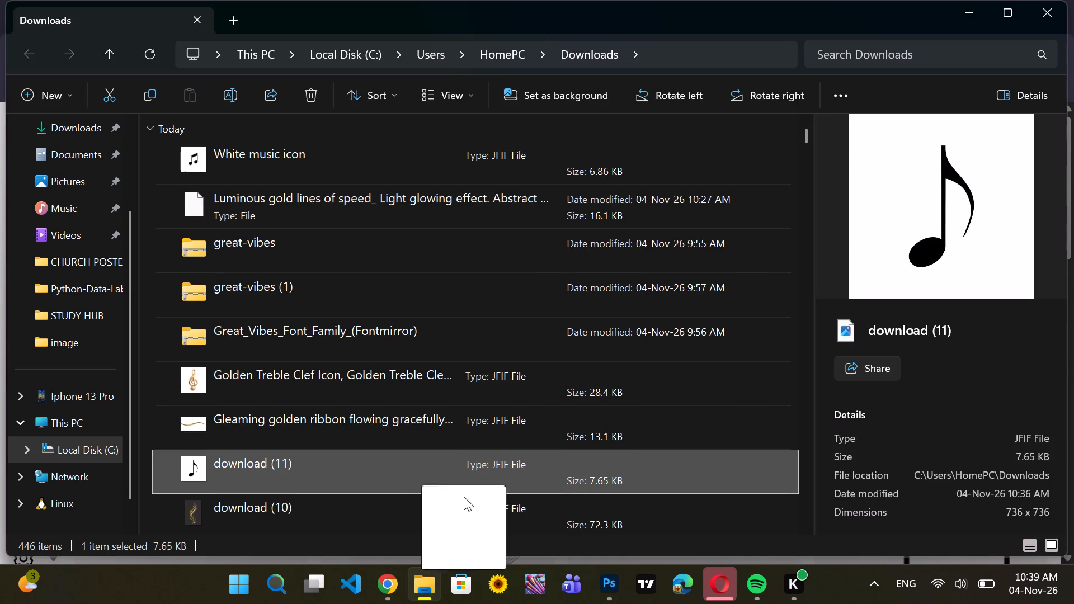
{"action": "left_click_drag", "start_coordinate": [464, 497], "coordinate": [545, 518]}
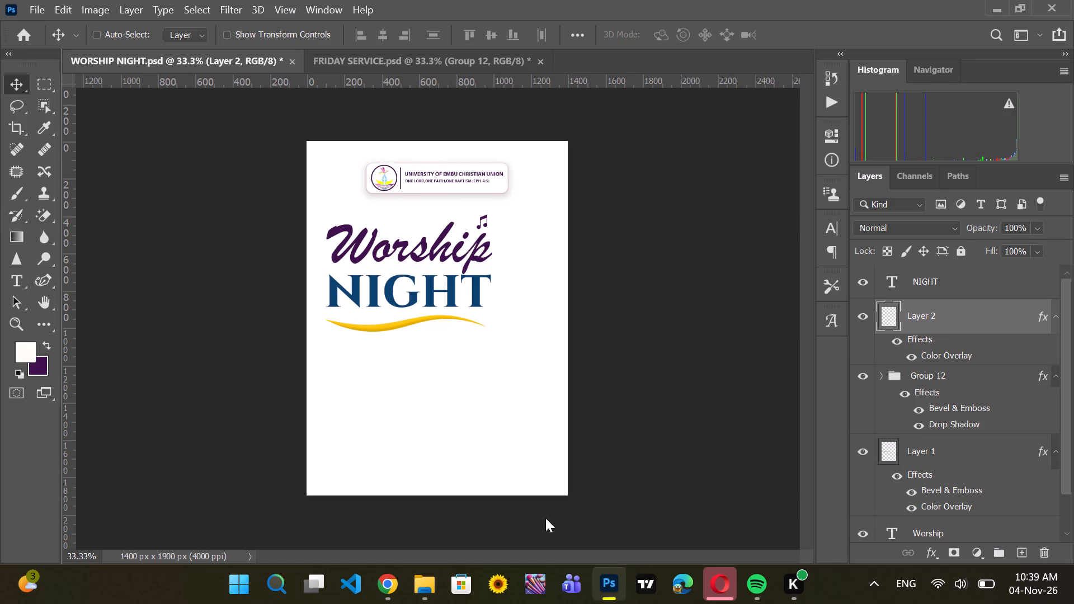
{"action": "left_click_drag", "start_coordinate": [545, 518], "coordinate": [438, 406]}
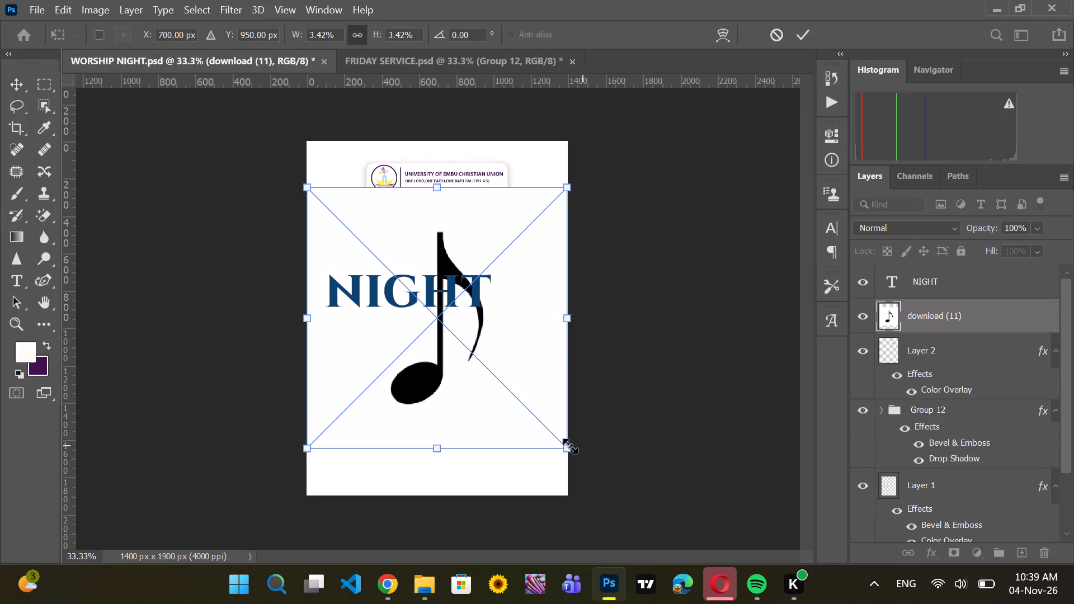
Scale the placed eighth note down to about 0.36% and set it just beyond the "p" of "Worship", beside the beamed notes.
{"action": "left_click_drag", "start_coordinate": [570, 446], "coordinate": [387, 245]}
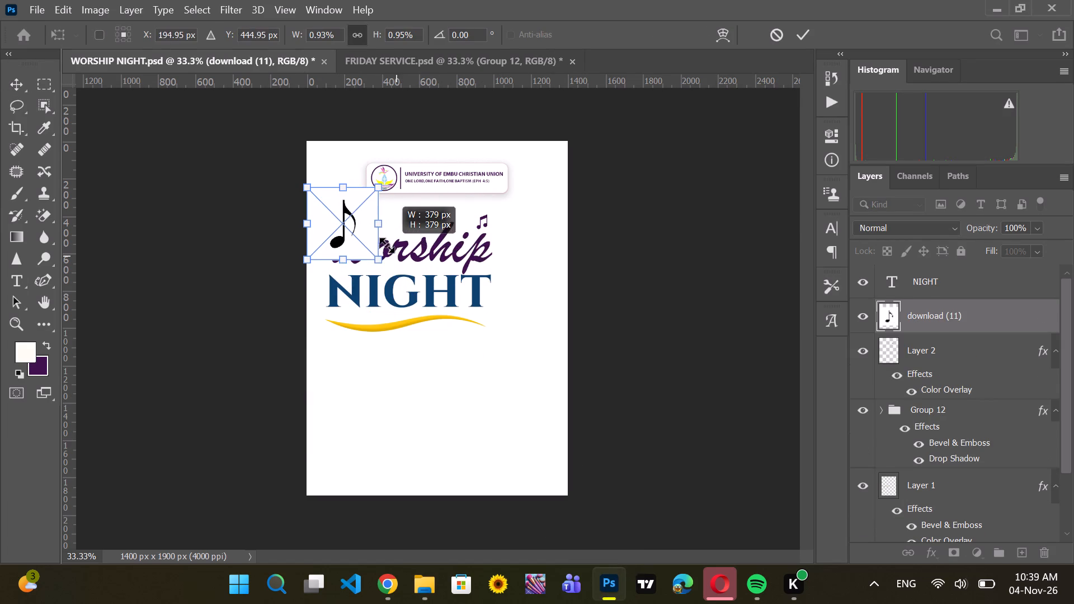
{"action": "left_click_drag", "start_coordinate": [387, 245], "coordinate": [351, 224]}
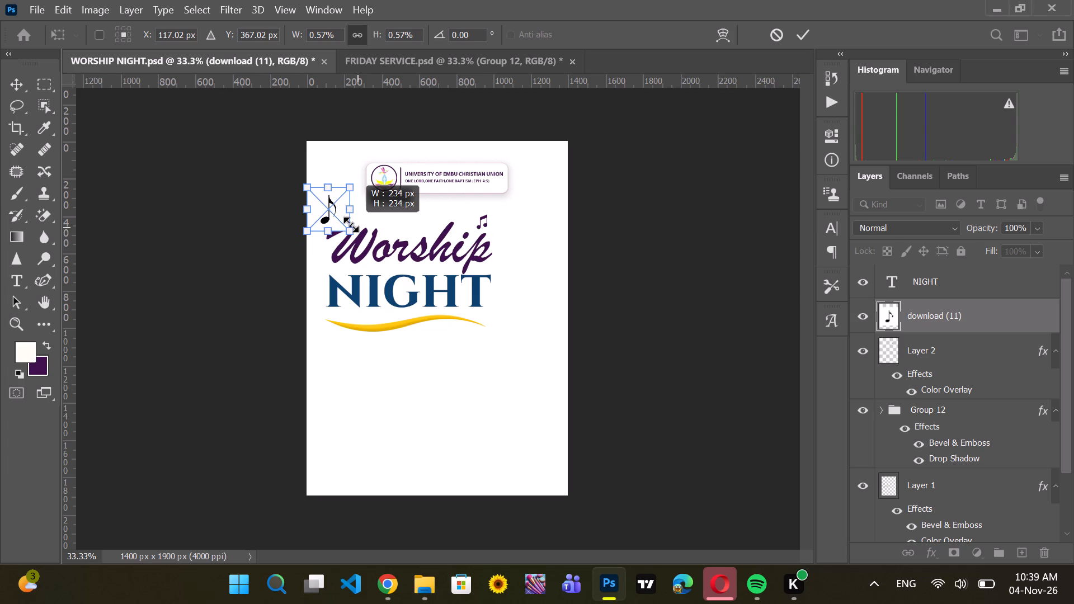
{"action": "left_click_drag", "start_coordinate": [351, 224], "coordinate": [341, 216]}
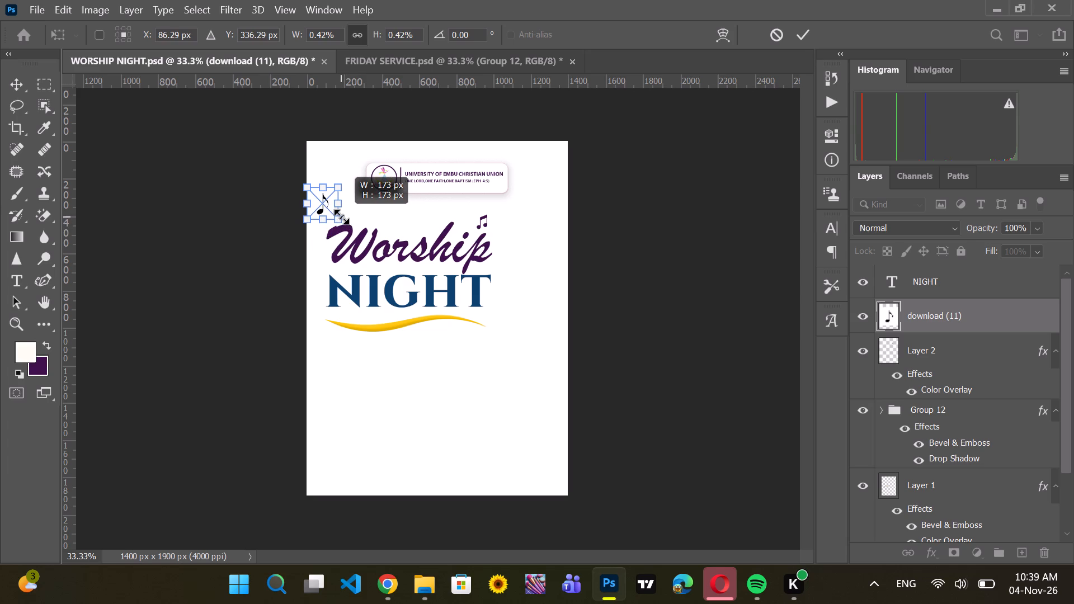
{"action": "left_click_drag", "start_coordinate": [341, 216], "coordinate": [335, 213]}
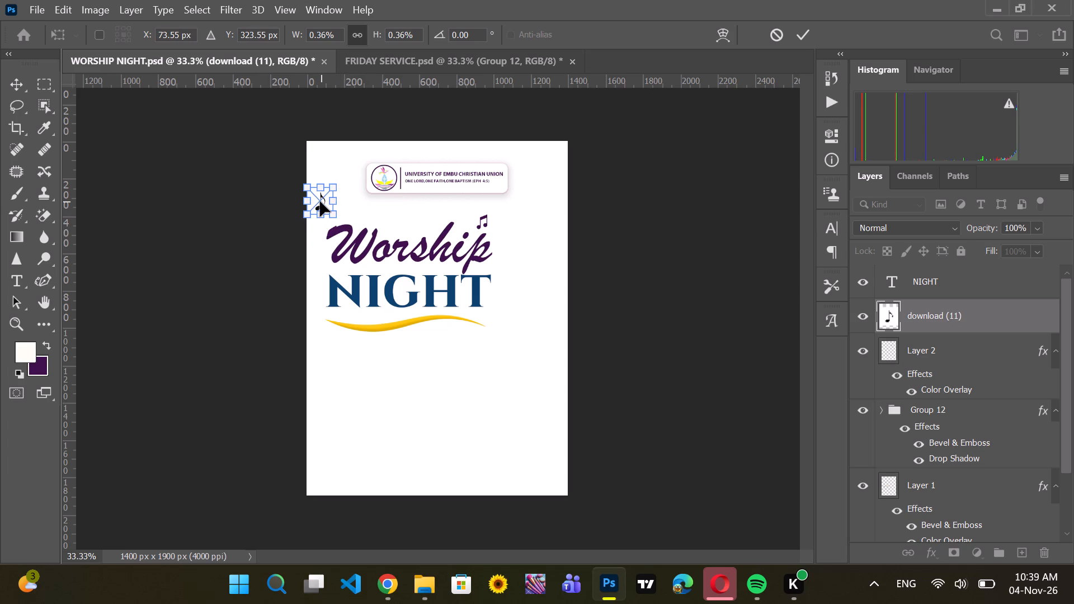
{"action": "left_click_drag", "start_coordinate": [320, 201], "coordinate": [485, 294]}
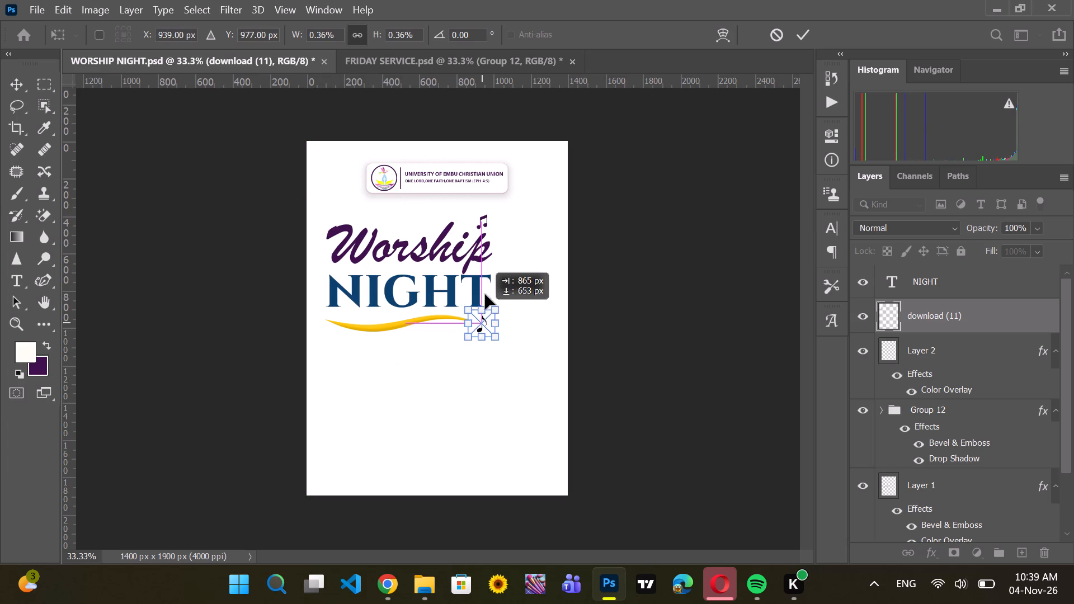
{"action": "left_click_drag", "start_coordinate": [485, 294], "coordinate": [501, 230]}
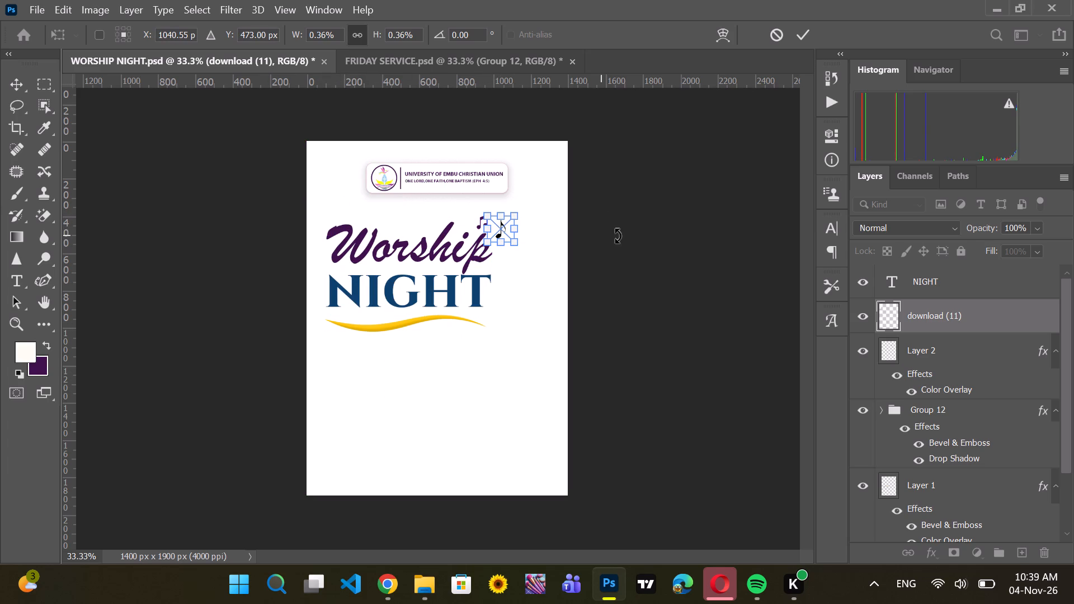
{"action": "left_click", "coordinate": [799, 30]}
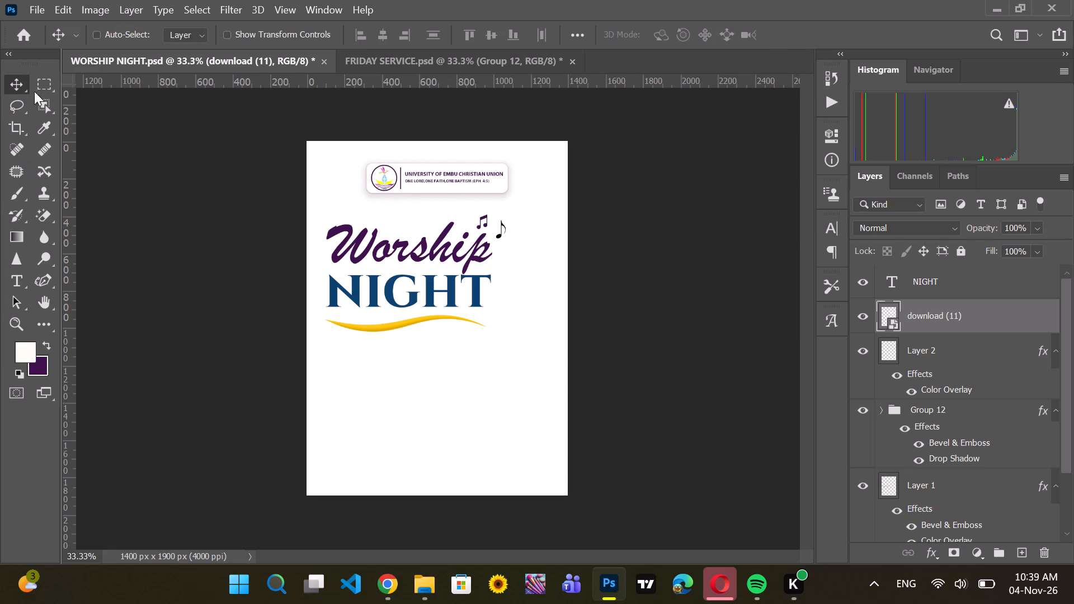
Isolate the eighth note with Select Subject and copy and paste it twice onto new layers.
{"action": "left_click", "coordinate": [48, 105]}
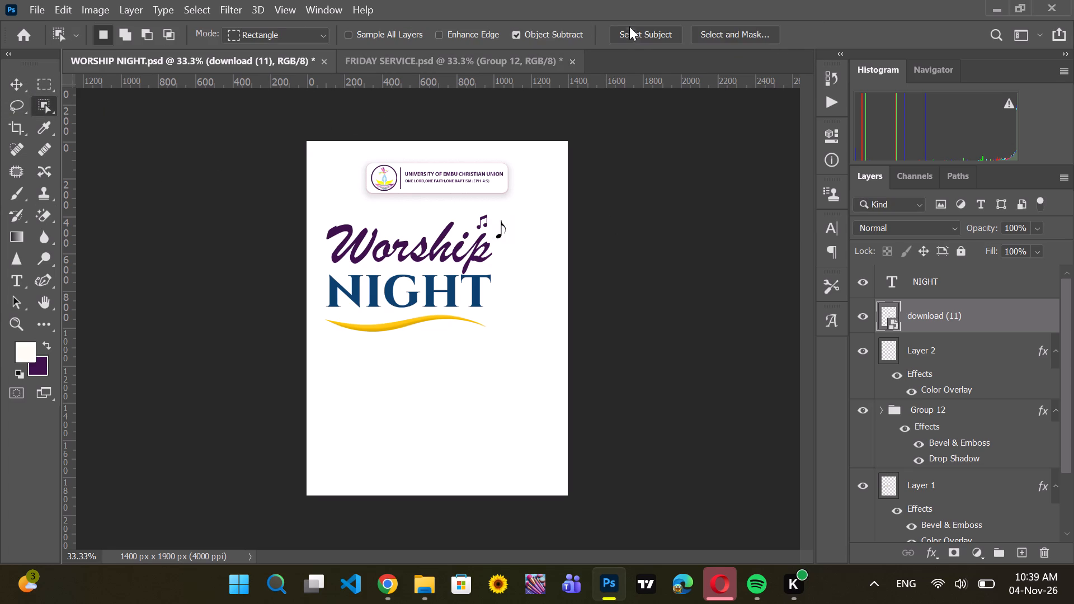
{"action": "left_click", "coordinate": [631, 34]}
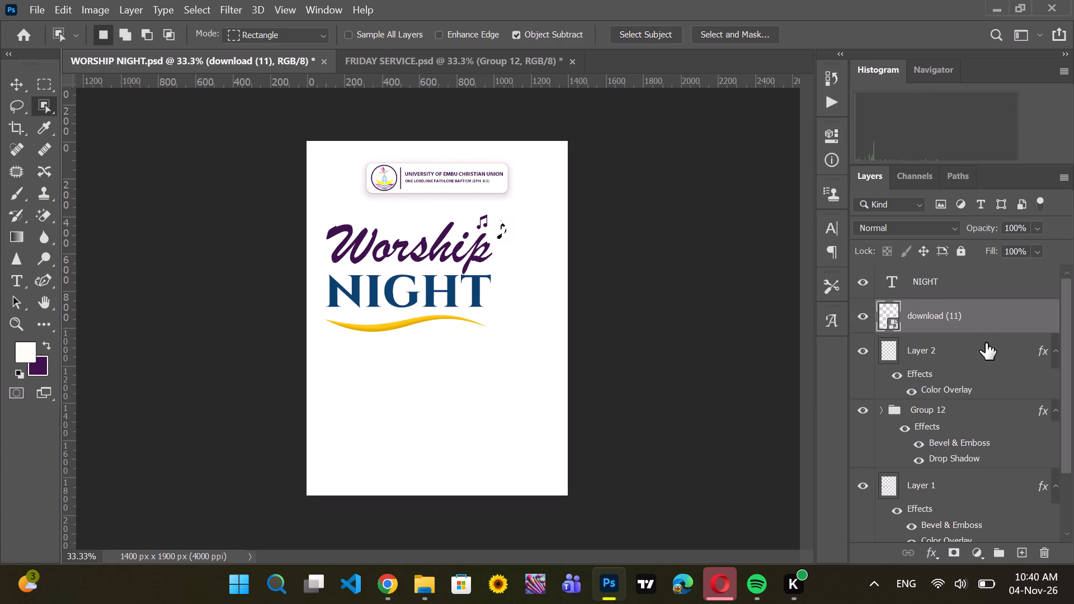
{"action": "key", "text": "ctrl+c"}
{"action": "key", "text": "ctrl+v"}
{"action": "key", "text": "ctrl+v"}
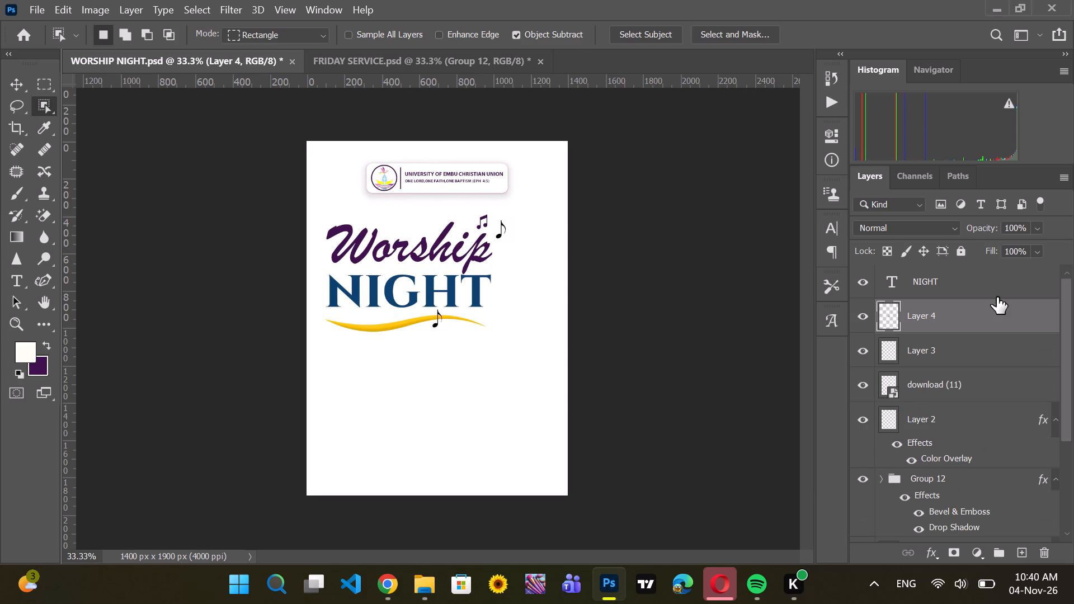
Delete the original placed "download (11)" layer.
{"action": "left_click", "coordinate": [944, 385]}
{"action": "left_click_drag", "start_coordinate": [953, 385], "coordinate": [1045, 554]}
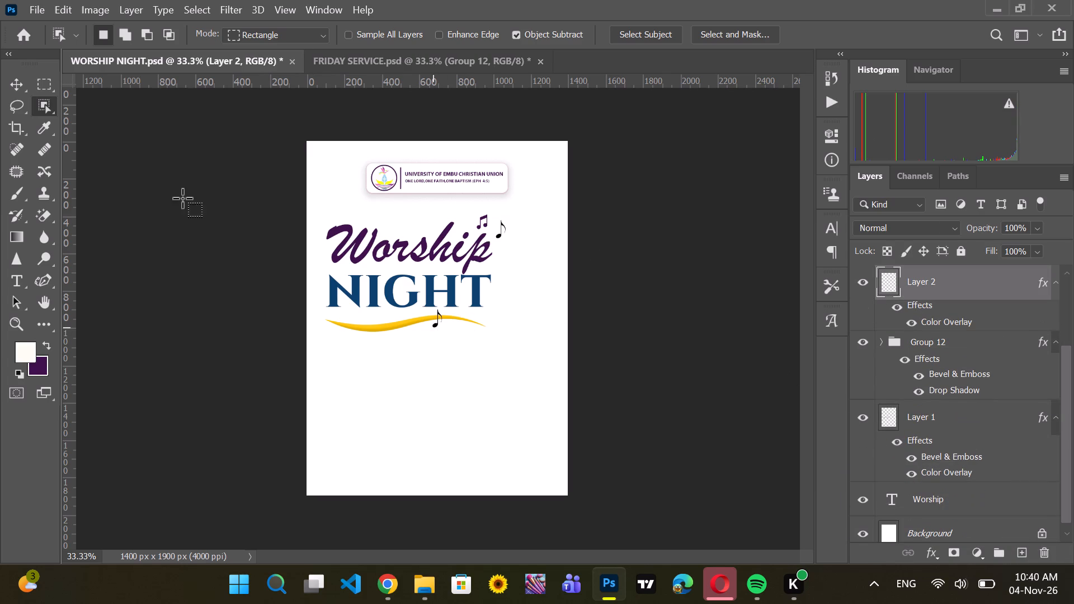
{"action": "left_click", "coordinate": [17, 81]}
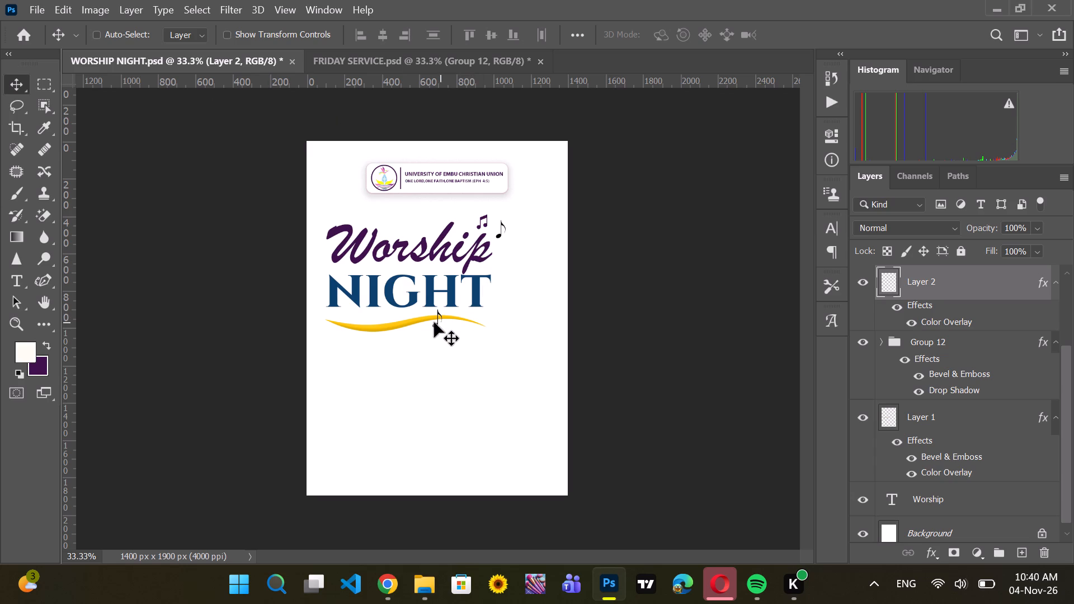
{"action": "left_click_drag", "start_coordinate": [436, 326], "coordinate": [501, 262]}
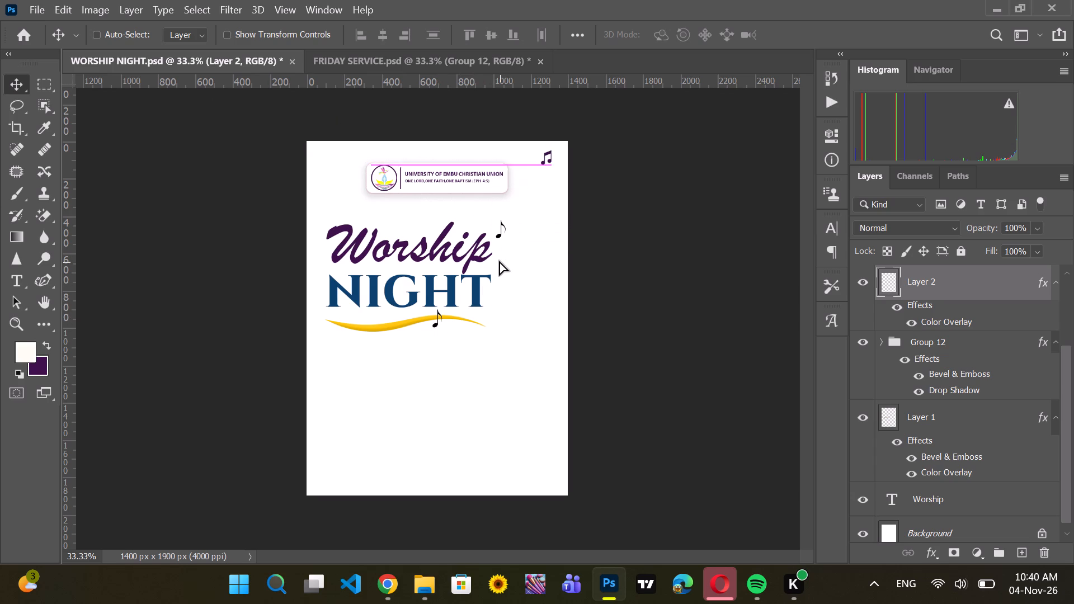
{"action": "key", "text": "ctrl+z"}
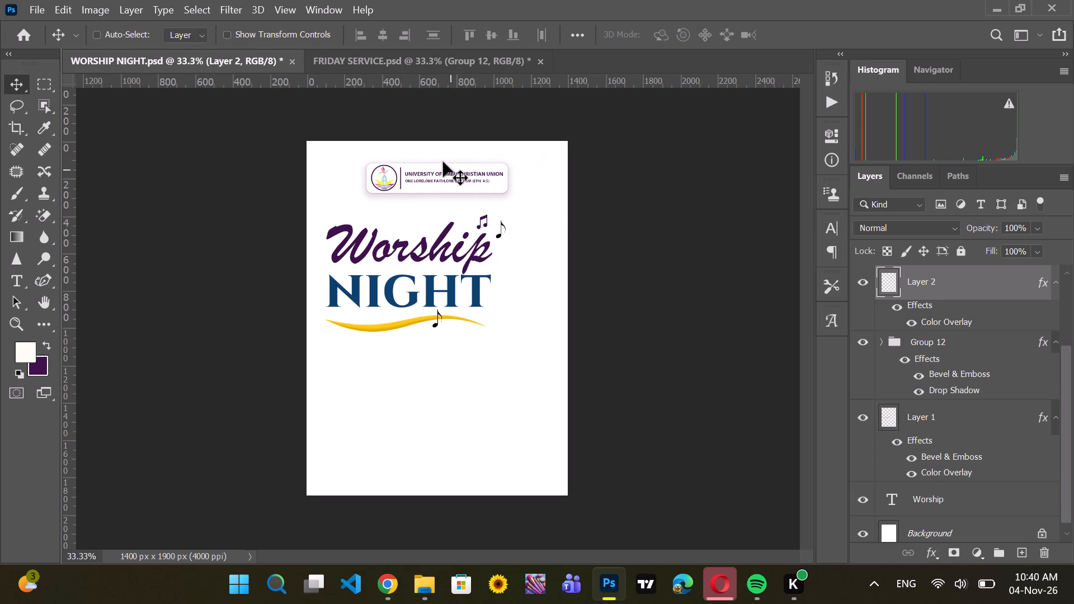
Nudge the Layer 3 eighth note closer to the beamed notes above "Worship" and scale it down to 73%.
{"action": "scroll", "coordinate": [905, 371], "scroll_direction": "up", "scroll_amount": 4}
{"action": "left_click", "coordinate": [924, 345]}
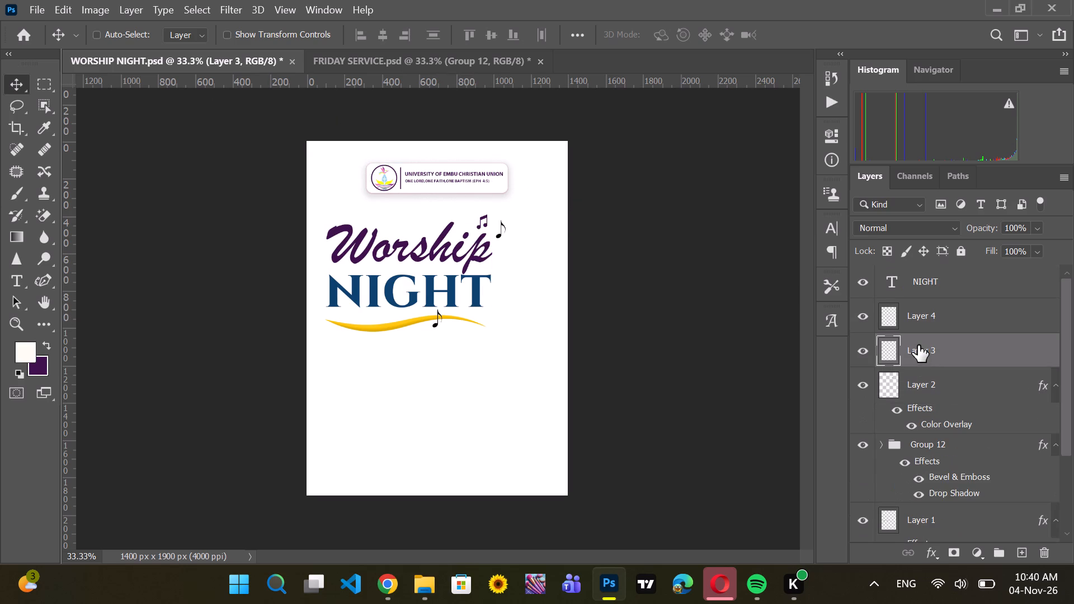
{"action": "left_click", "coordinate": [423, 344]}
{"action": "key", "text": "ctrl+t"}
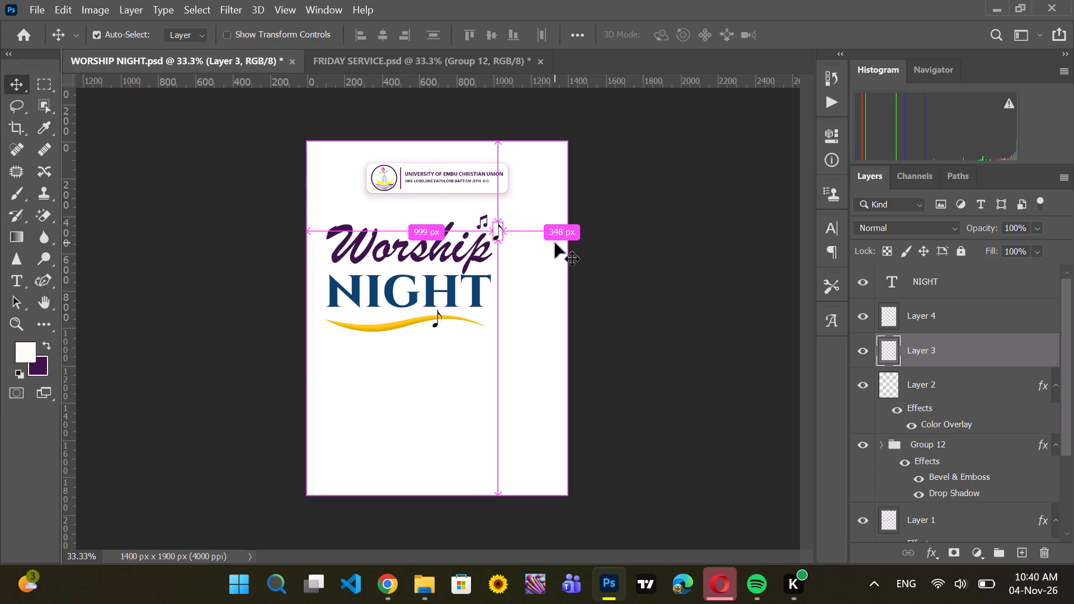
{"action": "left_click_drag", "start_coordinate": [503, 238], "coordinate": [498, 235]}
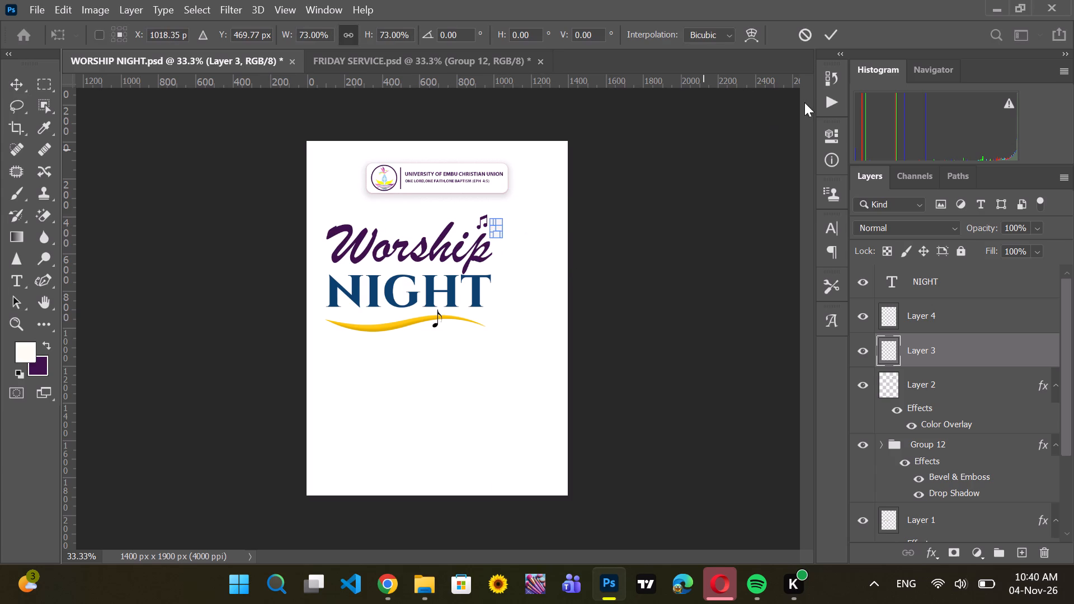
{"action": "left_click", "coordinate": [831, 35]}
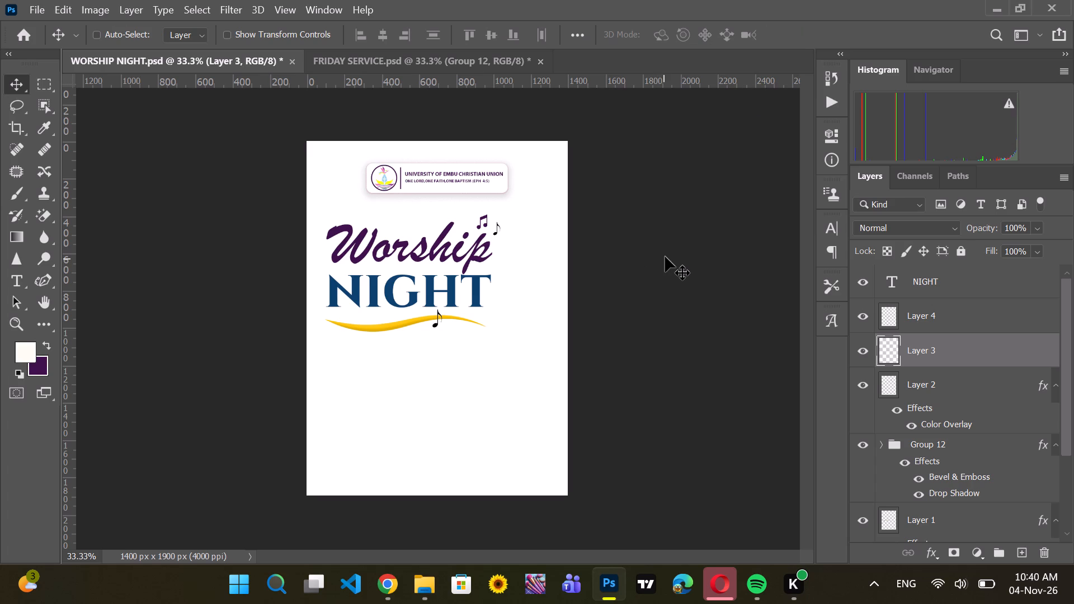
Enlarge the Layer 3 eighth note to about 122.8%.
{"action": "key", "text": "ctrl+t"}
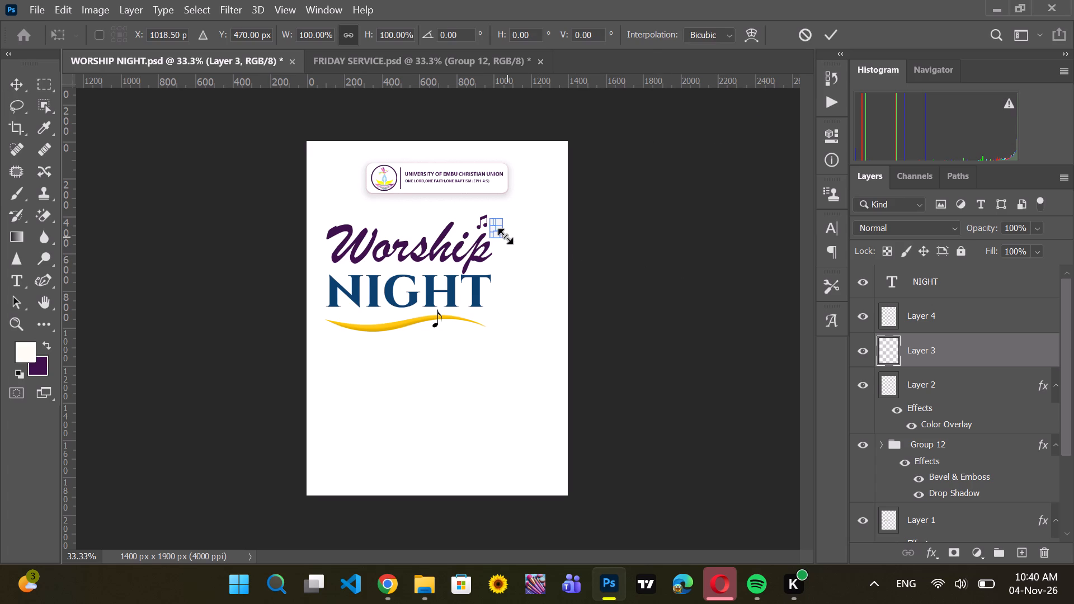
{"action": "left_click", "coordinate": [505, 235]}
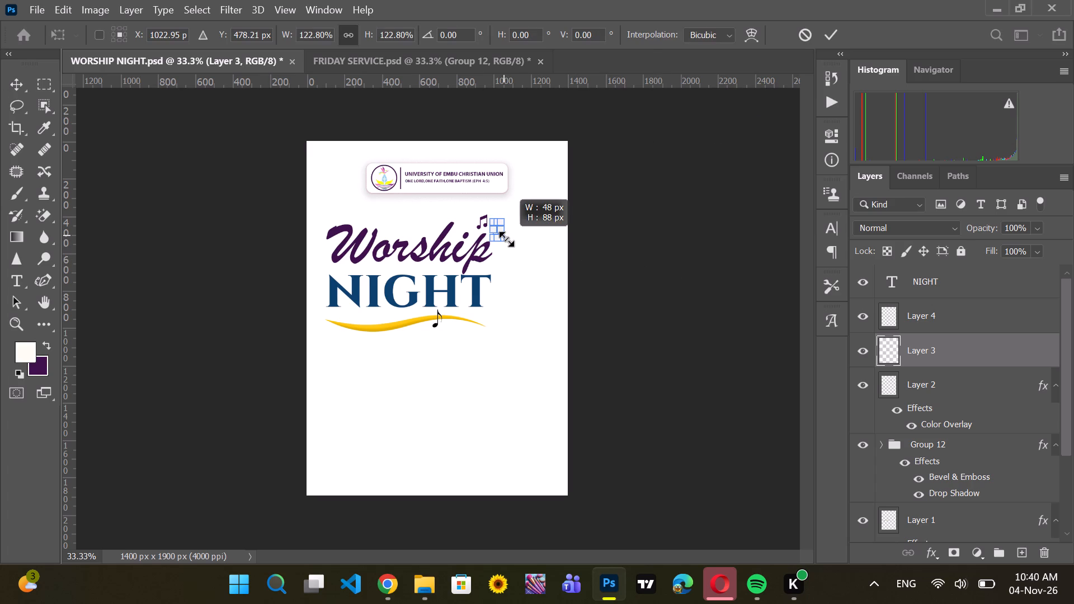
{"action": "left_click", "coordinate": [833, 34]}
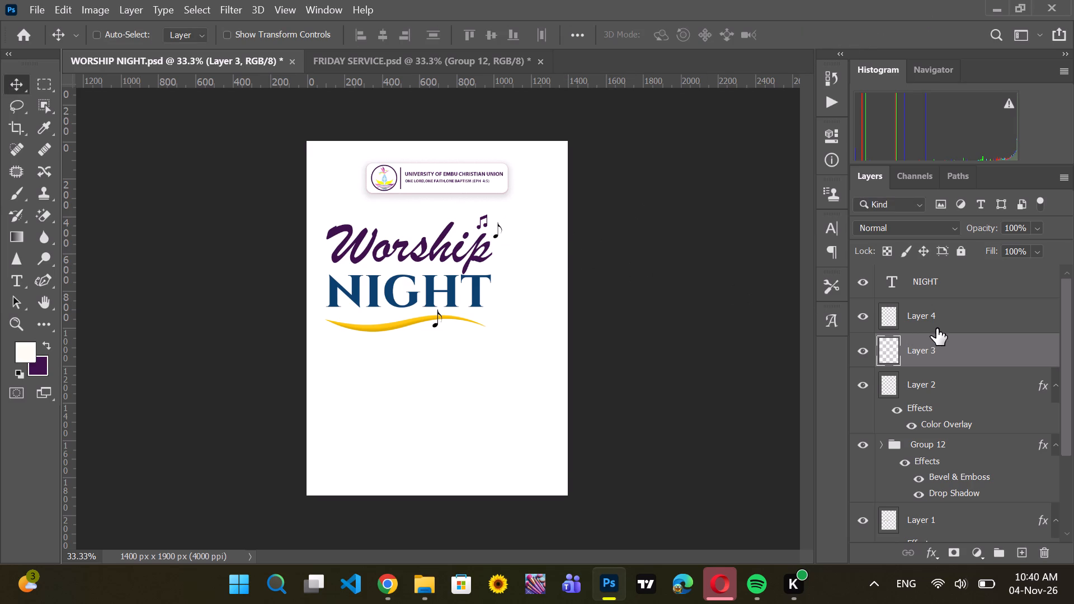
Delete the spare eighth-note copy on Layer 4 that lies over the yellow ribbon.
{"action": "left_click", "coordinate": [946, 316]}
{"action": "left_click_drag", "start_coordinate": [981, 316], "coordinate": [1049, 556]}
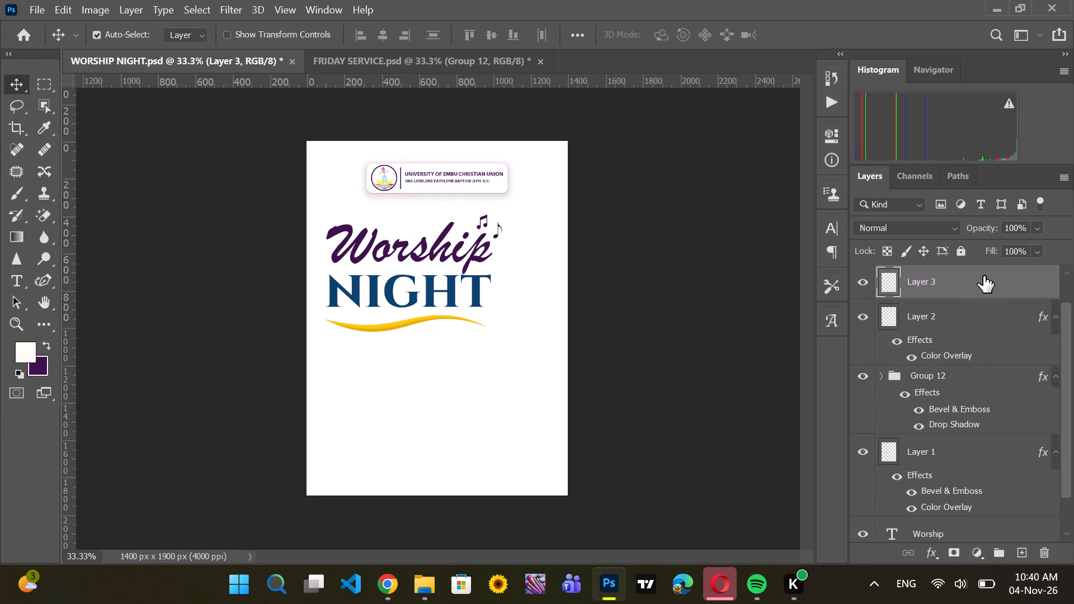
Duplicate the resized eighth note by copy and paste and set the copy farther out and slightly higher, level with the beamed notes.
{"action": "key", "text": "ctrl+c"}
{"action": "key", "text": "ctrl+v"}
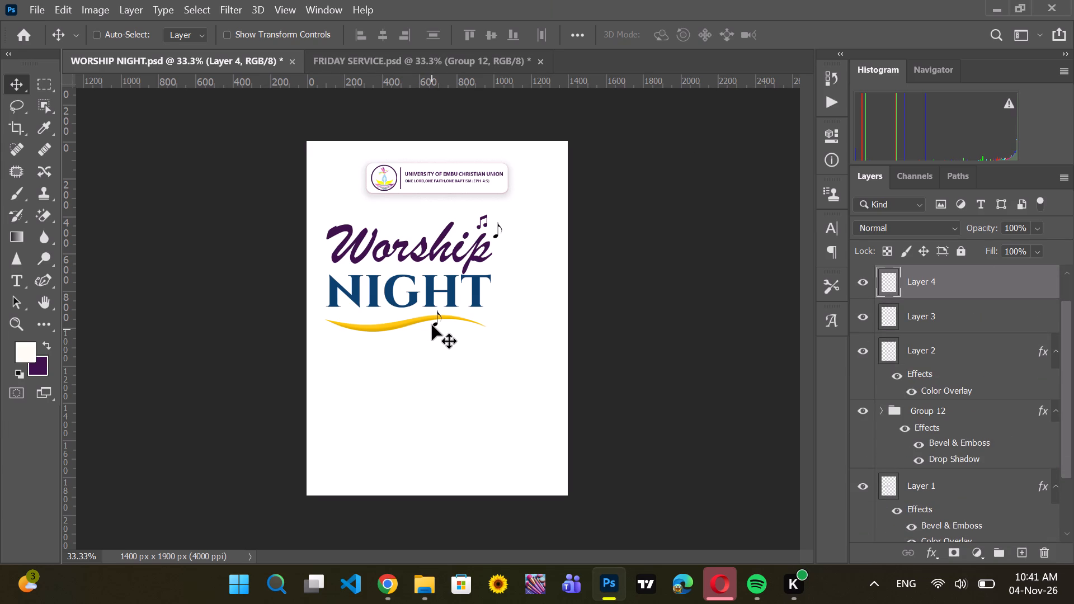
{"action": "left_click_drag", "start_coordinate": [436, 326], "coordinate": [516, 237]}
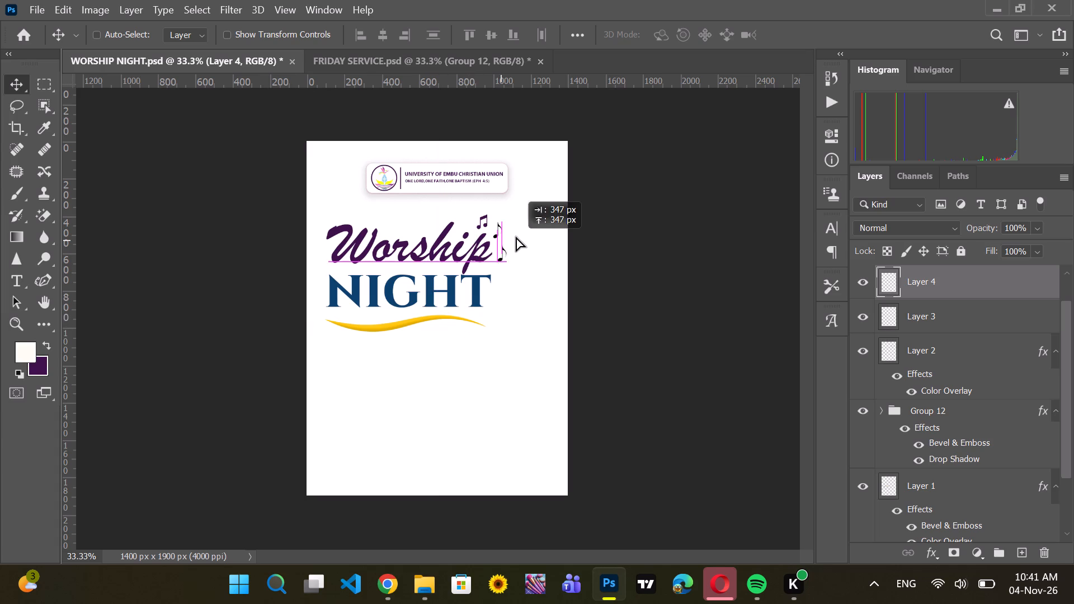
{"action": "left_click_drag", "start_coordinate": [516, 237], "coordinate": [513, 225]}
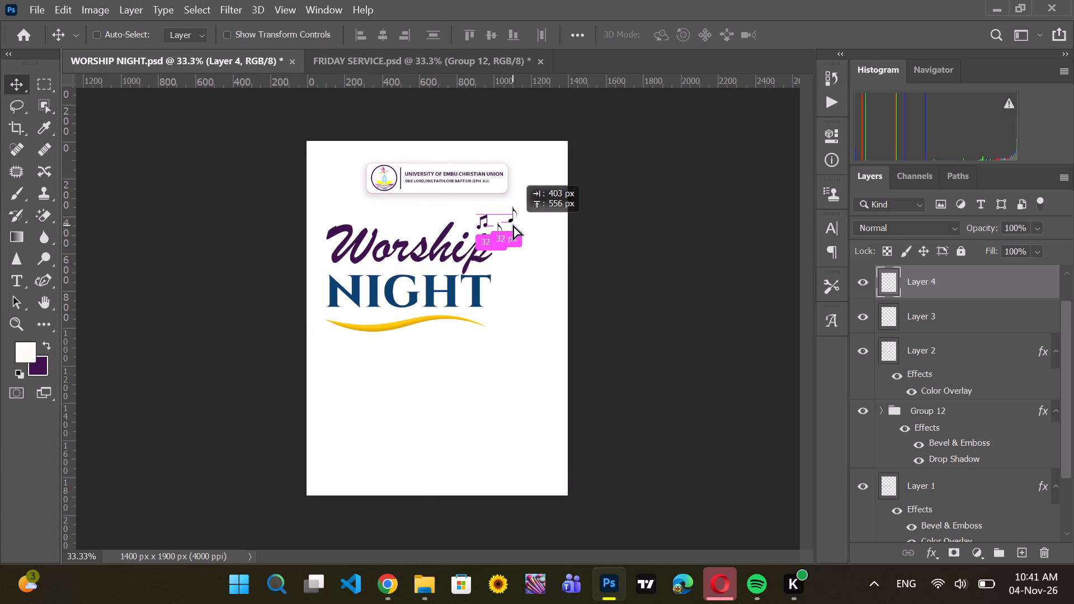
{"action": "left_click_drag", "start_coordinate": [513, 225], "coordinate": [513, 226]}
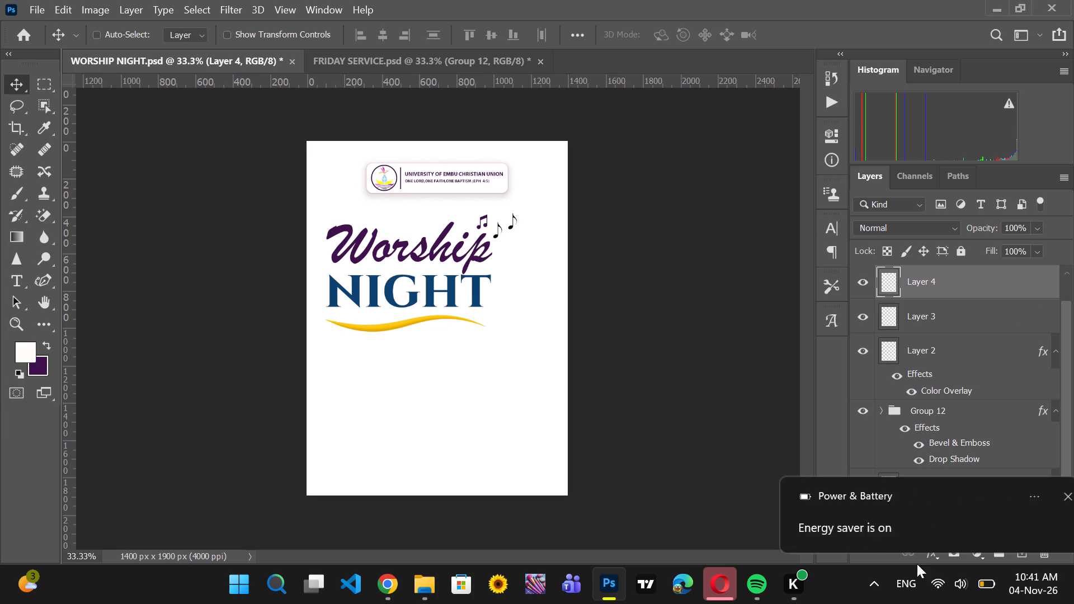
{"action": "left_click", "coordinate": [1030, 493]}
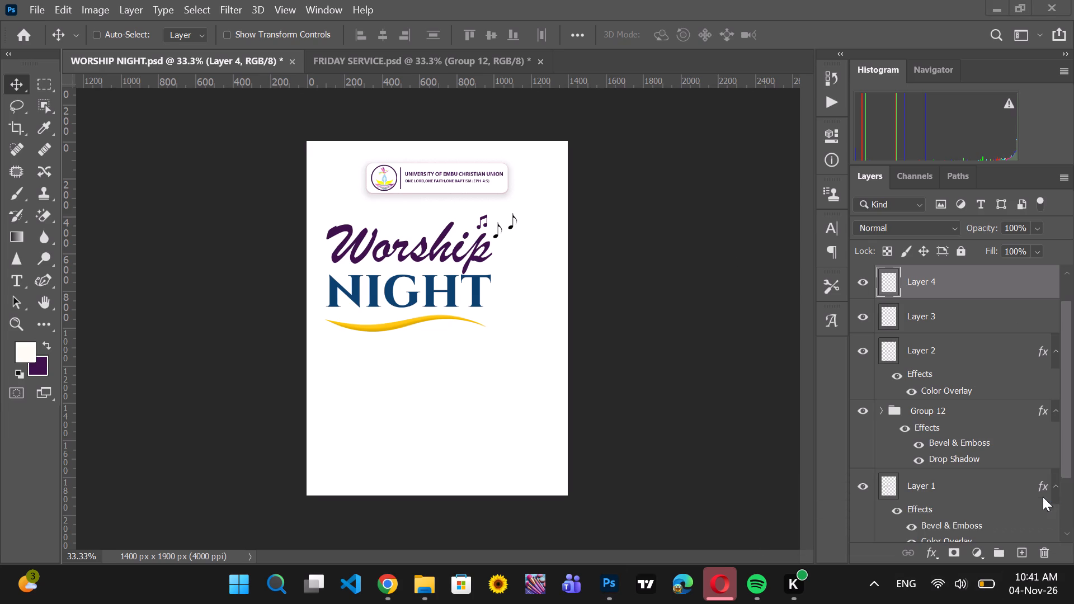
Apply a Color Overlay in yellow ffc401 to the outer eighth note on Layer 4.
{"action": "left_click", "coordinate": [936, 555]}
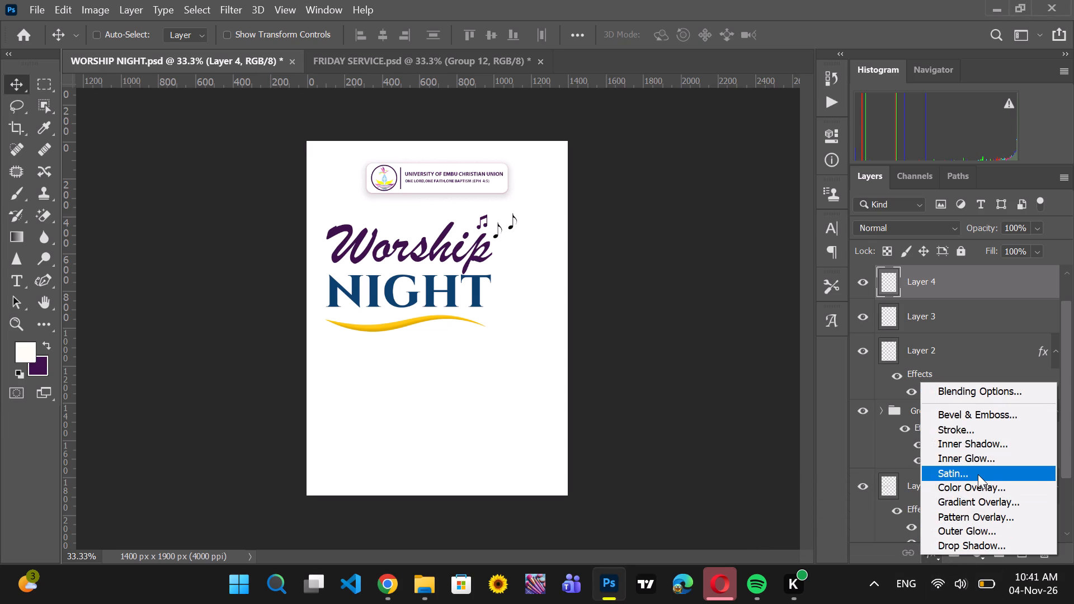
{"action": "left_click", "coordinate": [976, 489]}
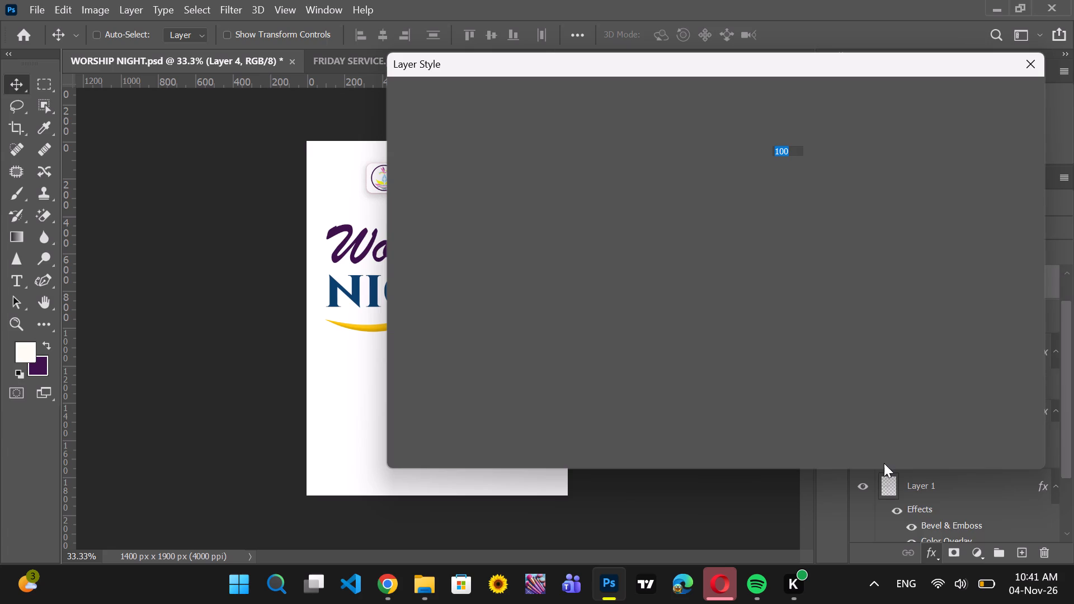
{"action": "left_click", "coordinate": [796, 128]}
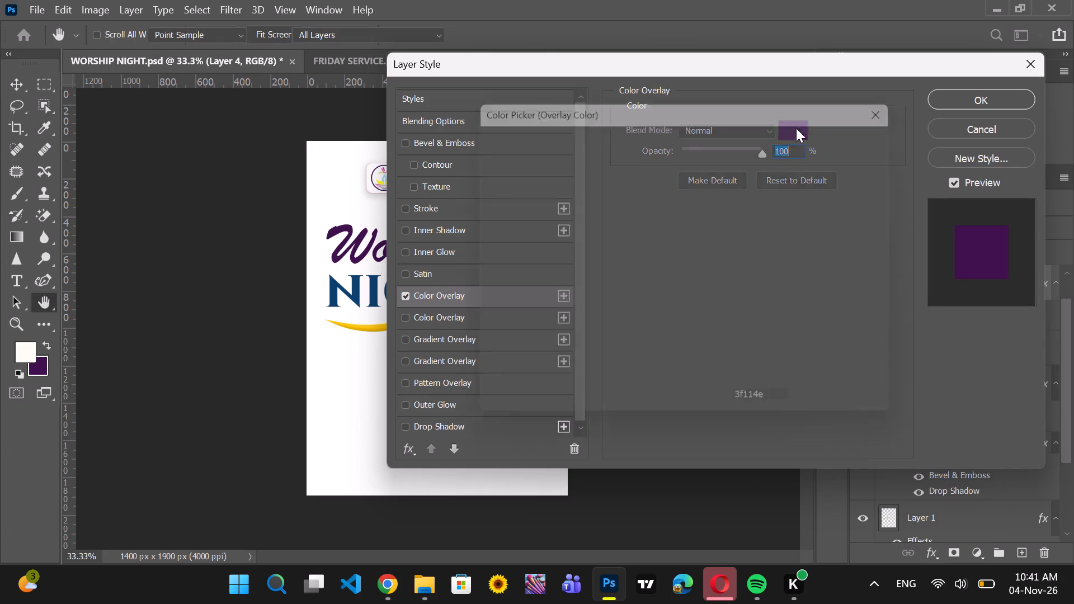
{"action": "left_click", "coordinate": [377, 328]}
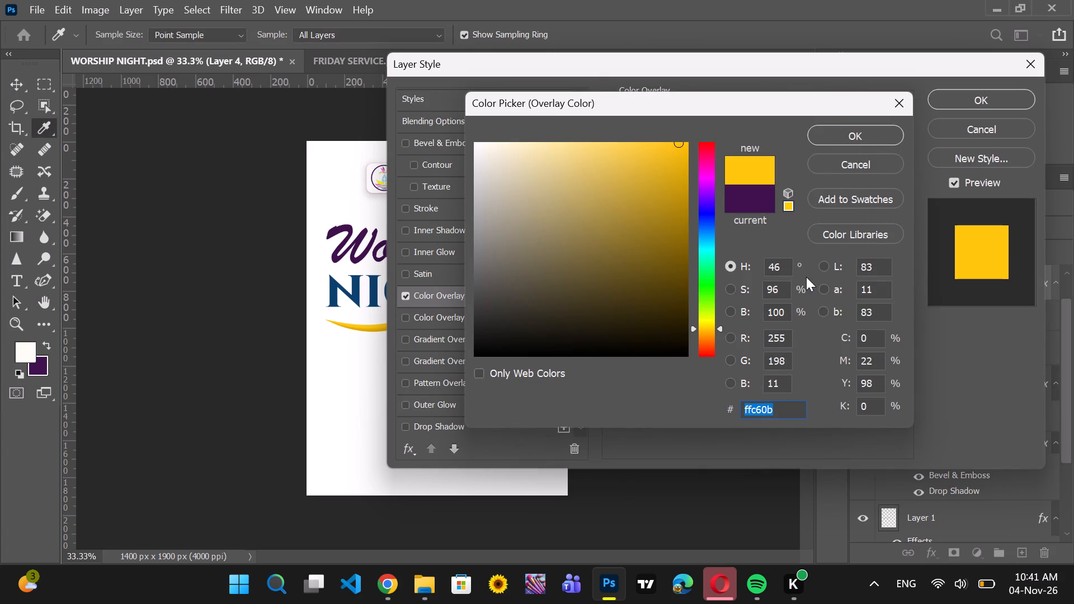
{"action": "key", "text": "BackSpace"}
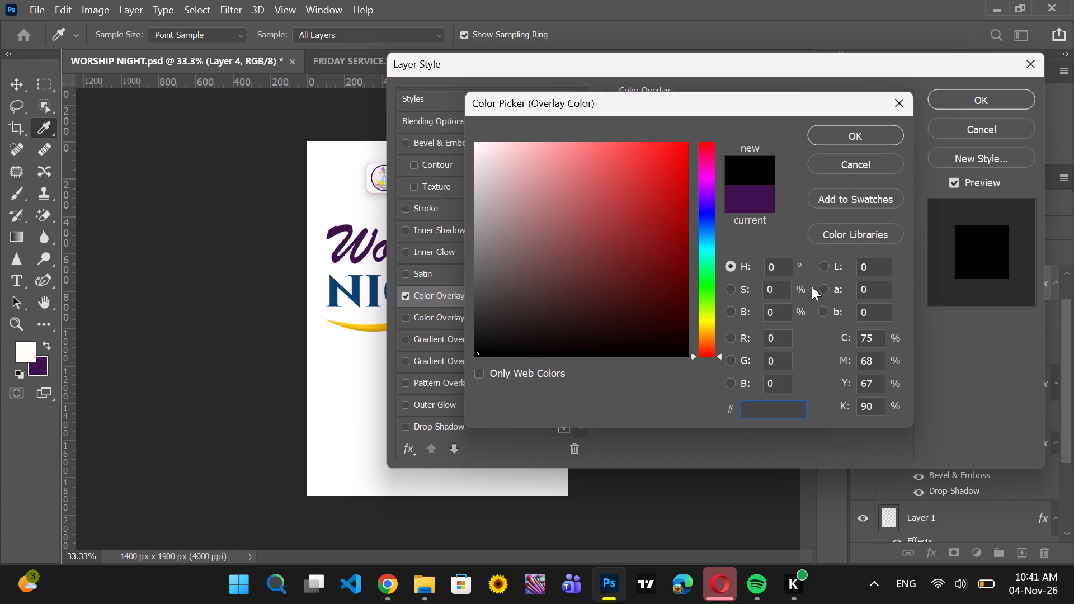
{"action": "type", "text": "ffc"}
{"action": "type", "text": "401"}
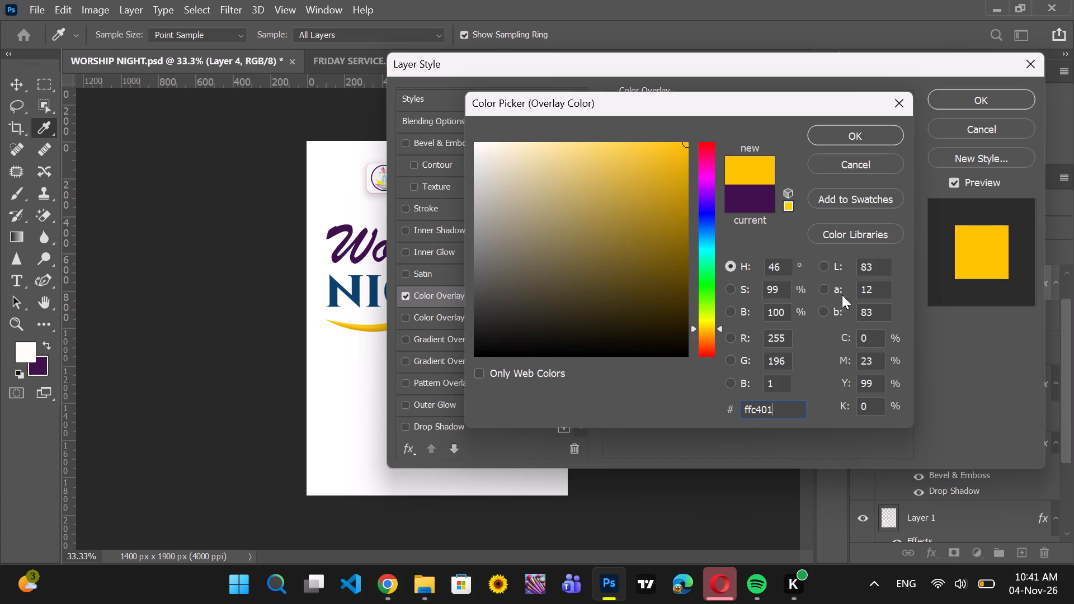
{"action": "left_click", "coordinate": [840, 132]}
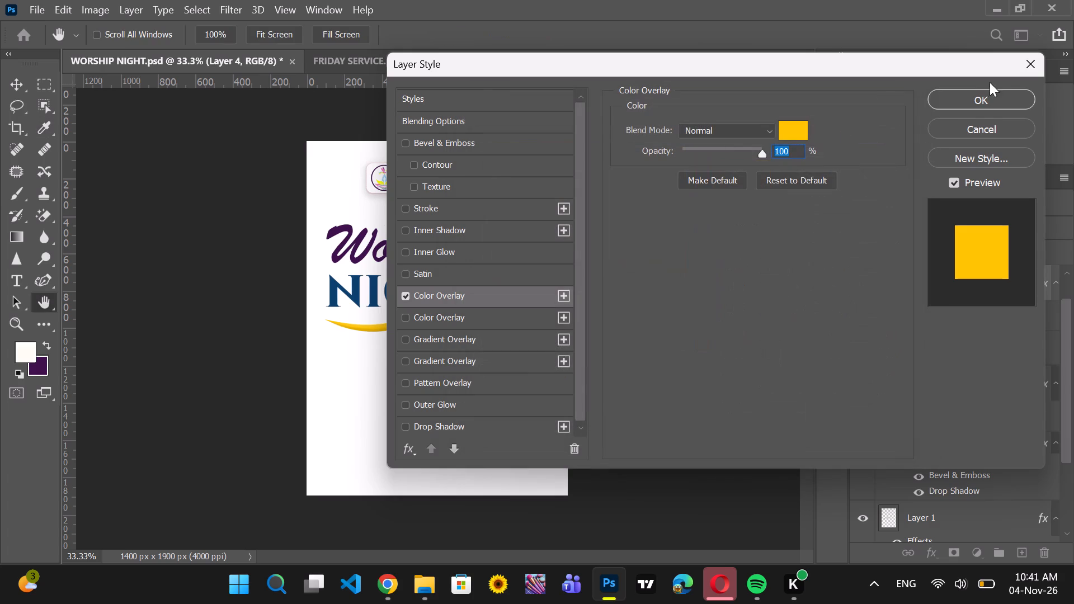
{"action": "left_click", "coordinate": [987, 92]}
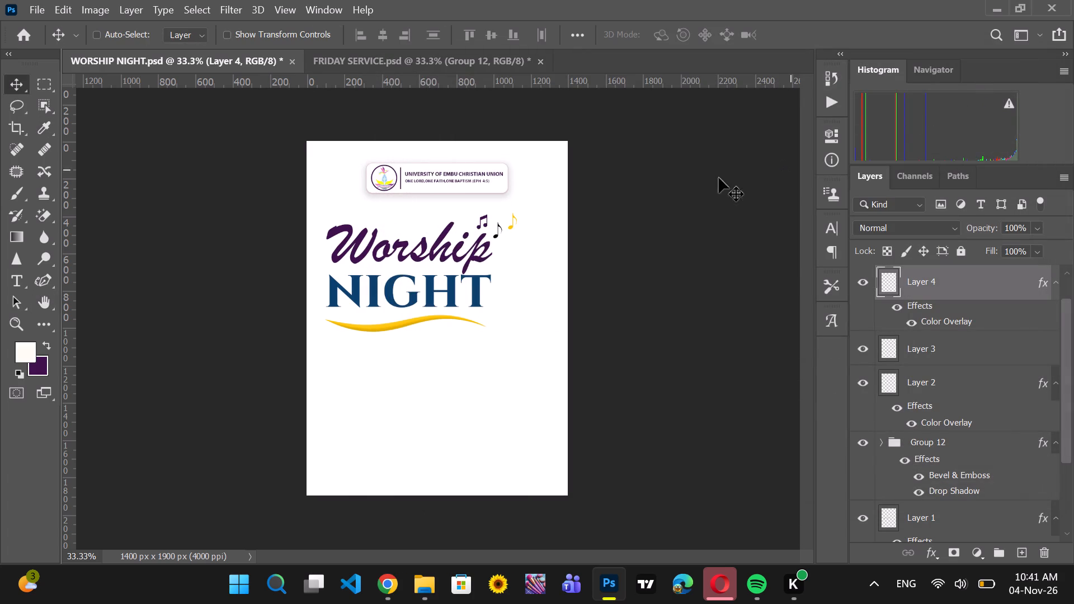
Apply the same yellow Color Overlay at 100% opacity to the Layer 3 eighth note beside the beamed notes.
{"action": "left_click", "coordinate": [938, 345]}
{"action": "scroll", "coordinate": [962, 336], "scroll_direction": "up", "scroll_amount": 1}
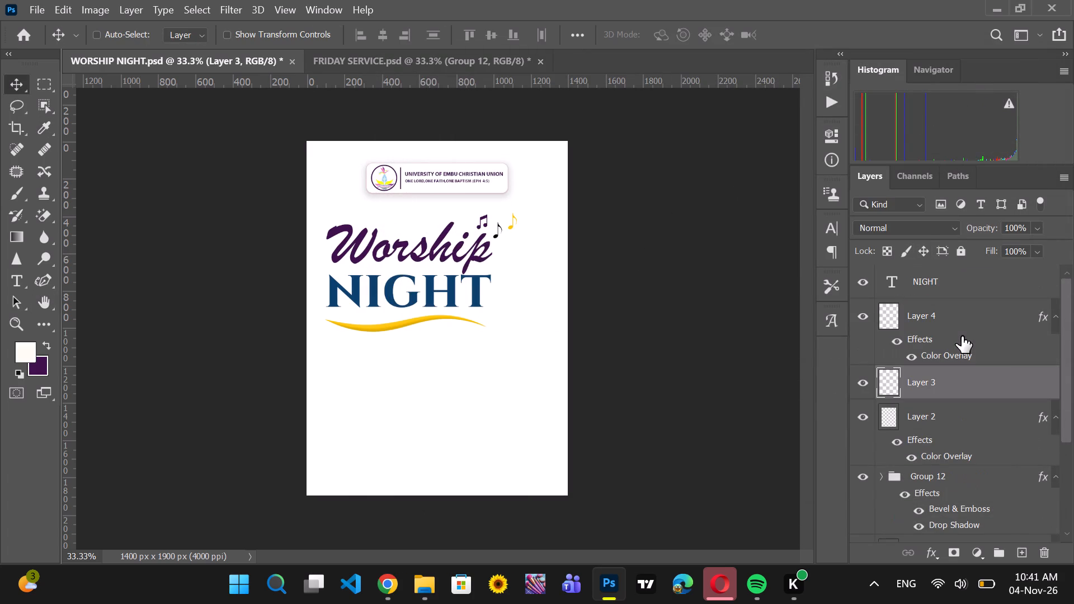
{"action": "left_click", "coordinate": [497, 235]}
{"action": "left_click", "coordinate": [933, 553]}
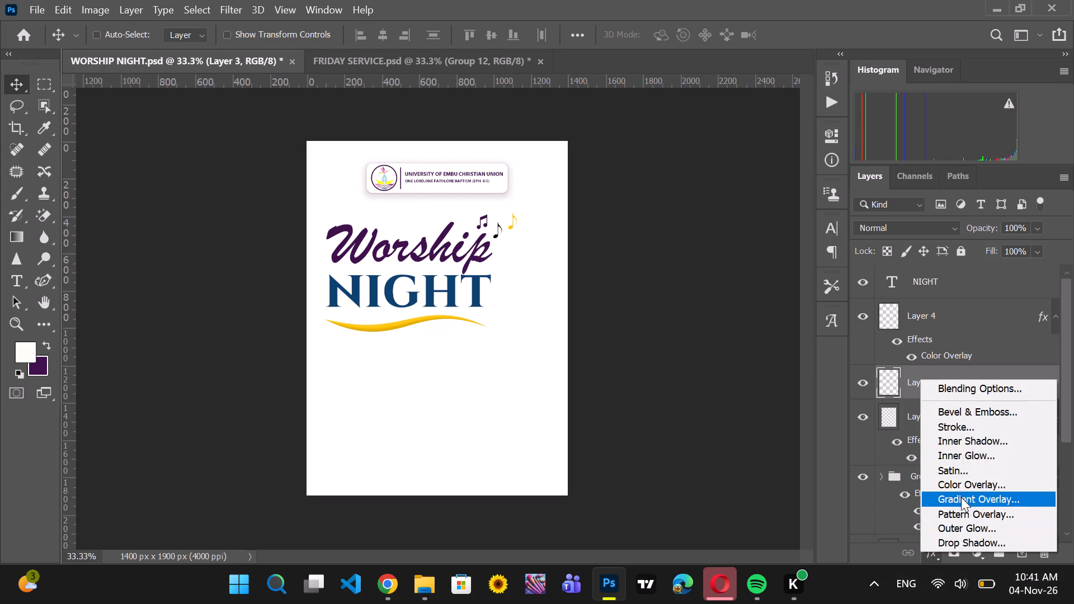
{"action": "left_click", "coordinate": [964, 491]}
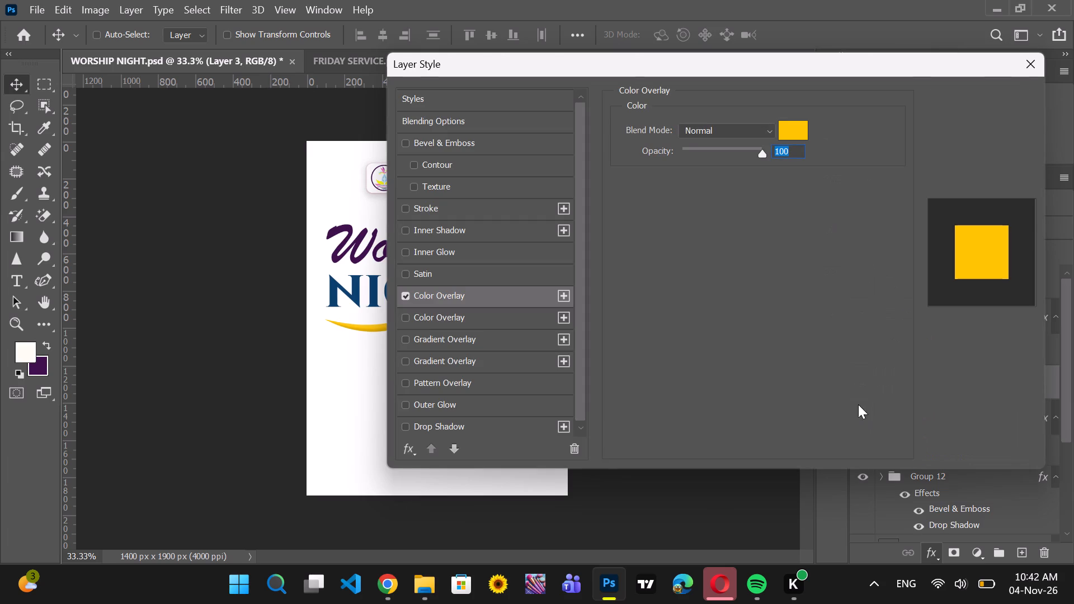
{"action": "left_click", "coordinate": [1020, 93]}
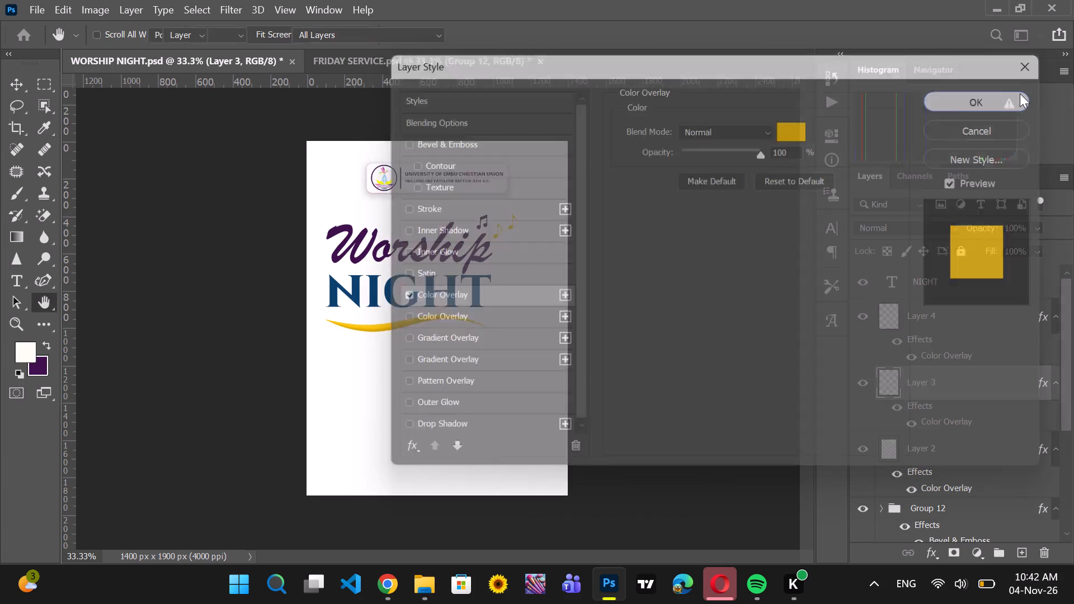
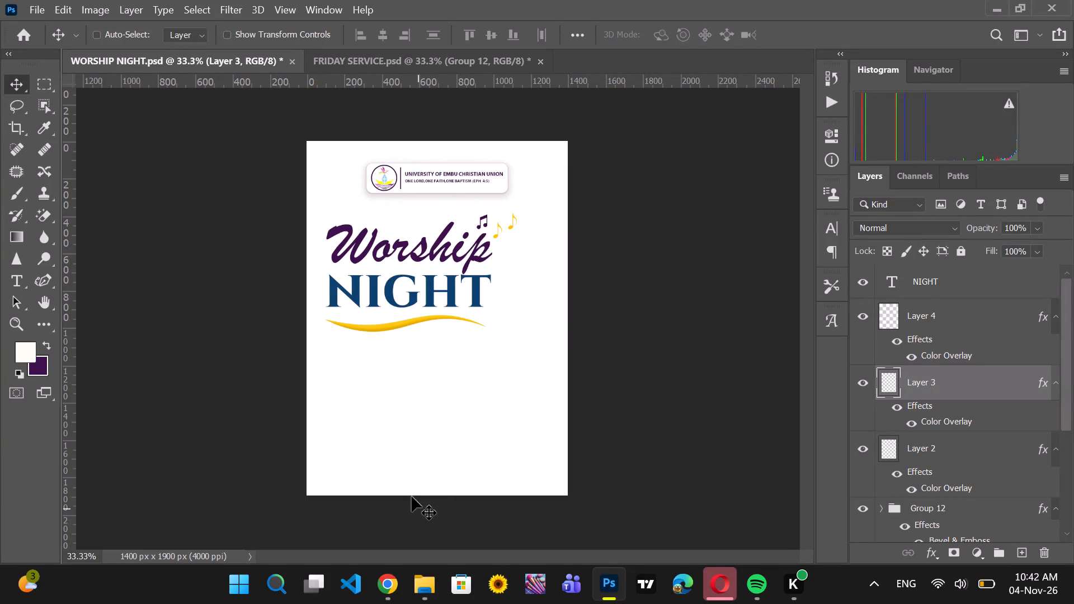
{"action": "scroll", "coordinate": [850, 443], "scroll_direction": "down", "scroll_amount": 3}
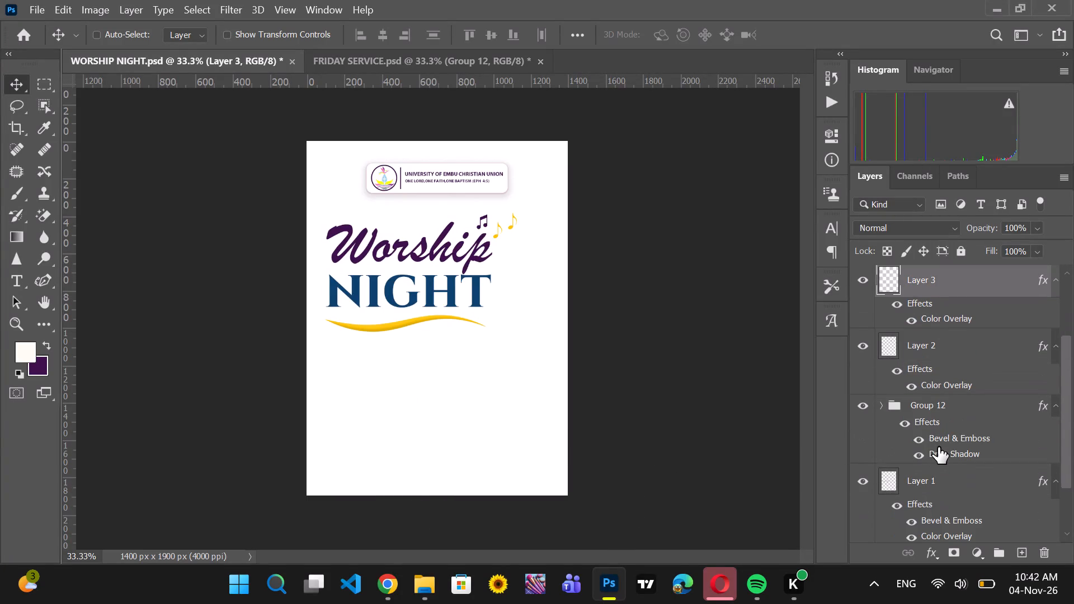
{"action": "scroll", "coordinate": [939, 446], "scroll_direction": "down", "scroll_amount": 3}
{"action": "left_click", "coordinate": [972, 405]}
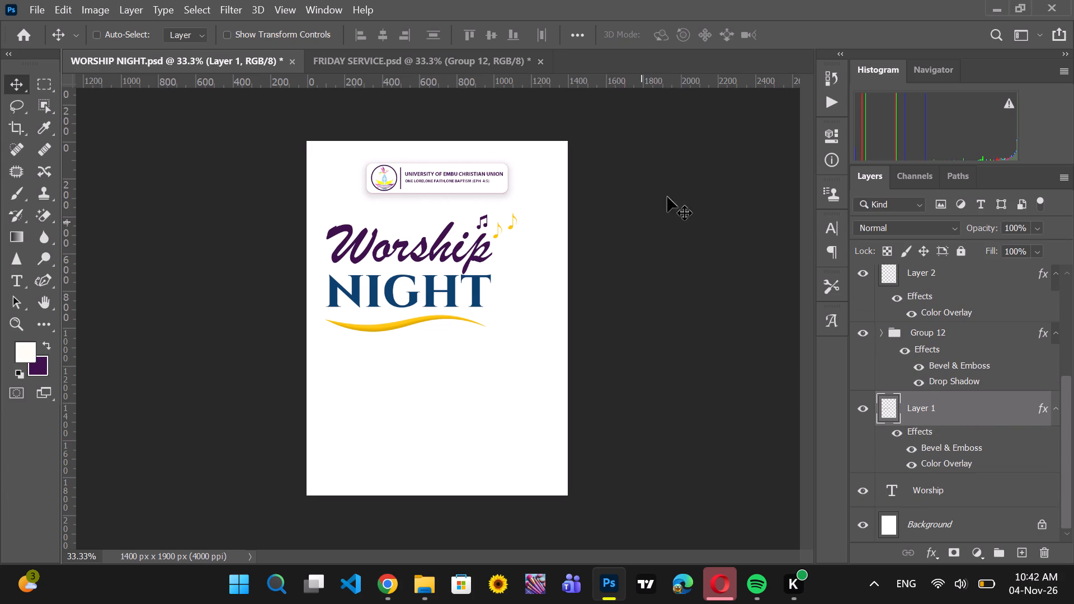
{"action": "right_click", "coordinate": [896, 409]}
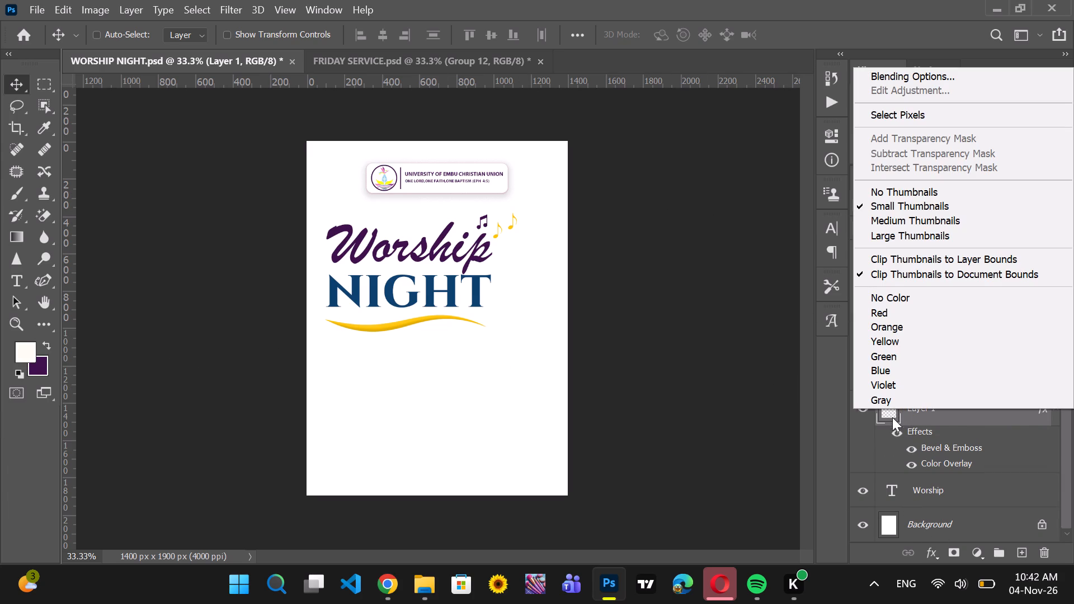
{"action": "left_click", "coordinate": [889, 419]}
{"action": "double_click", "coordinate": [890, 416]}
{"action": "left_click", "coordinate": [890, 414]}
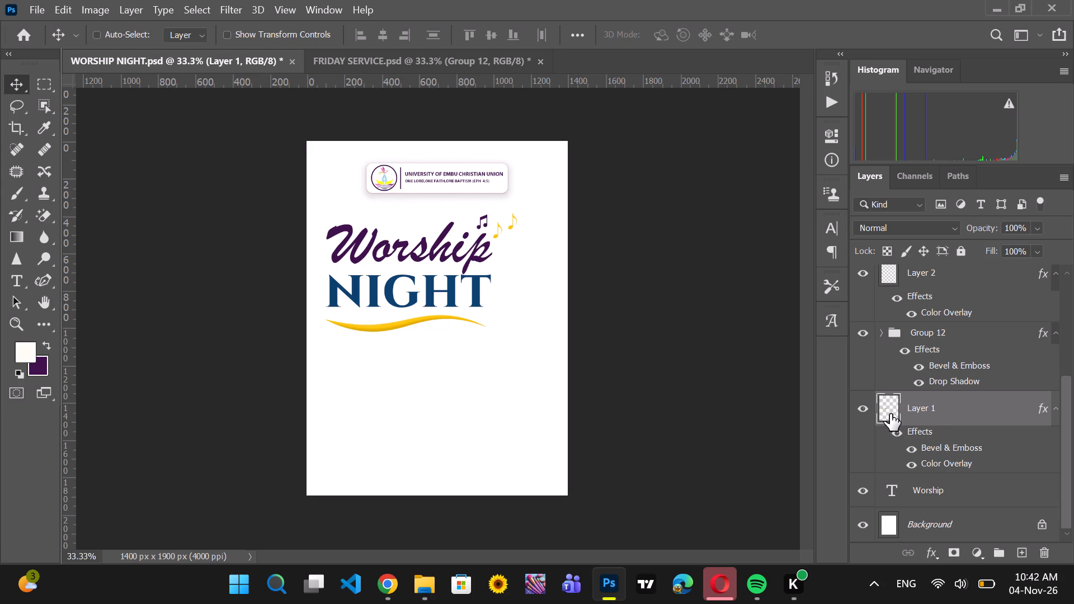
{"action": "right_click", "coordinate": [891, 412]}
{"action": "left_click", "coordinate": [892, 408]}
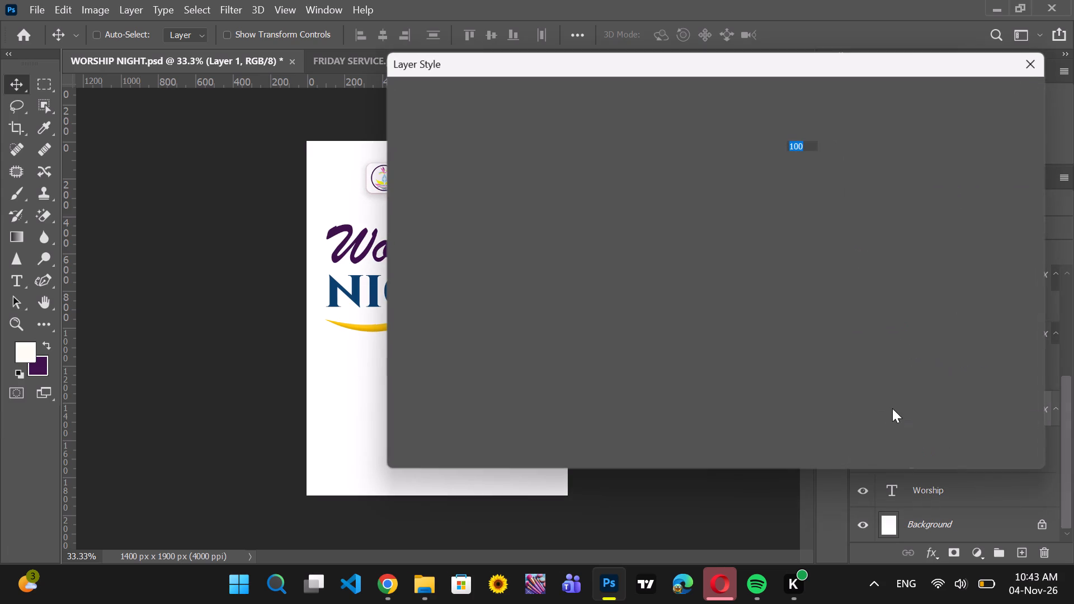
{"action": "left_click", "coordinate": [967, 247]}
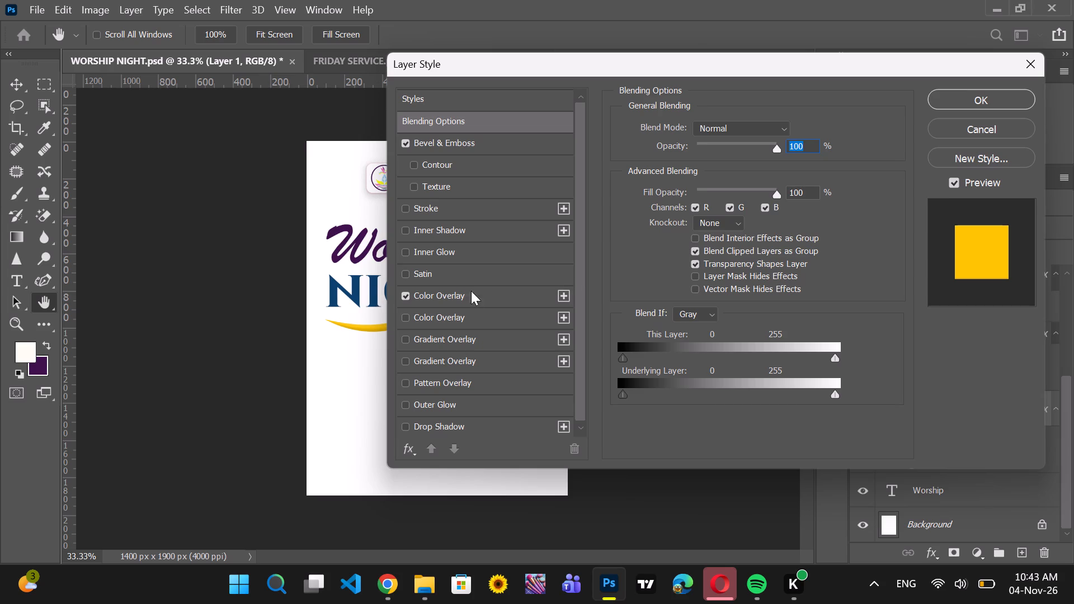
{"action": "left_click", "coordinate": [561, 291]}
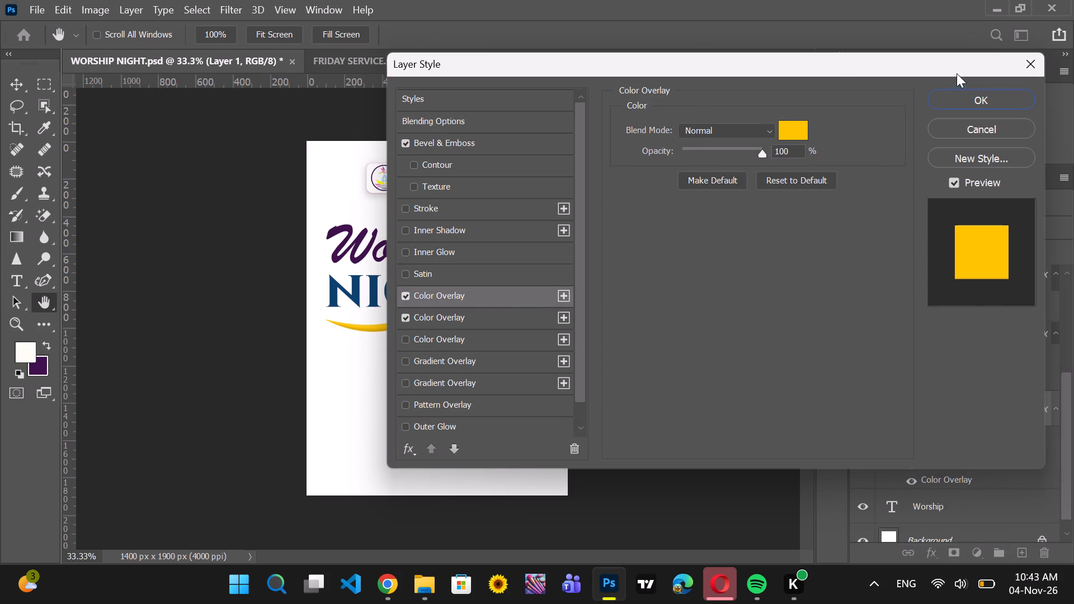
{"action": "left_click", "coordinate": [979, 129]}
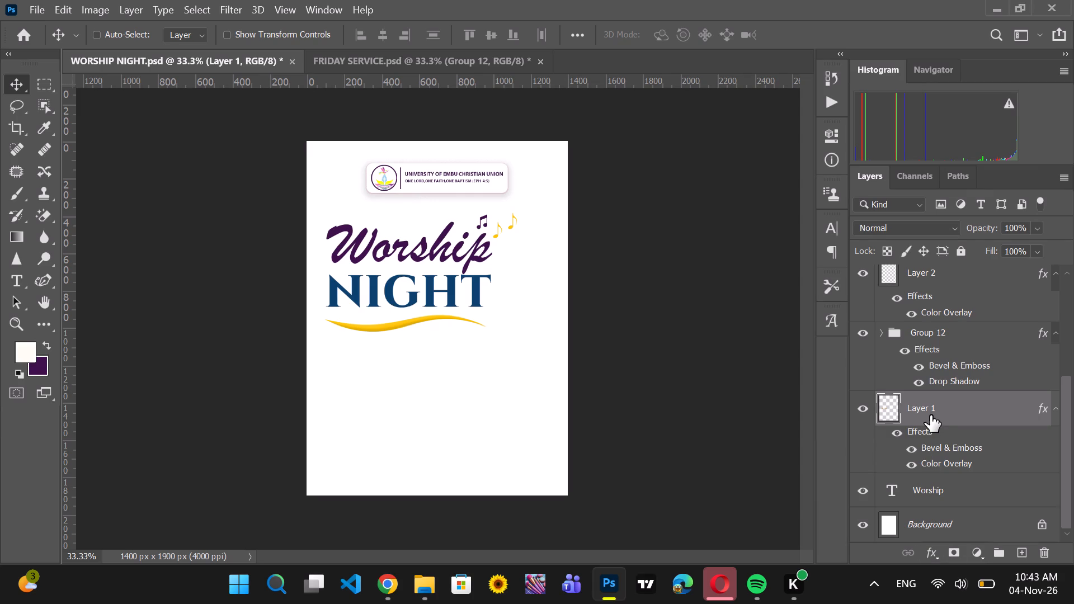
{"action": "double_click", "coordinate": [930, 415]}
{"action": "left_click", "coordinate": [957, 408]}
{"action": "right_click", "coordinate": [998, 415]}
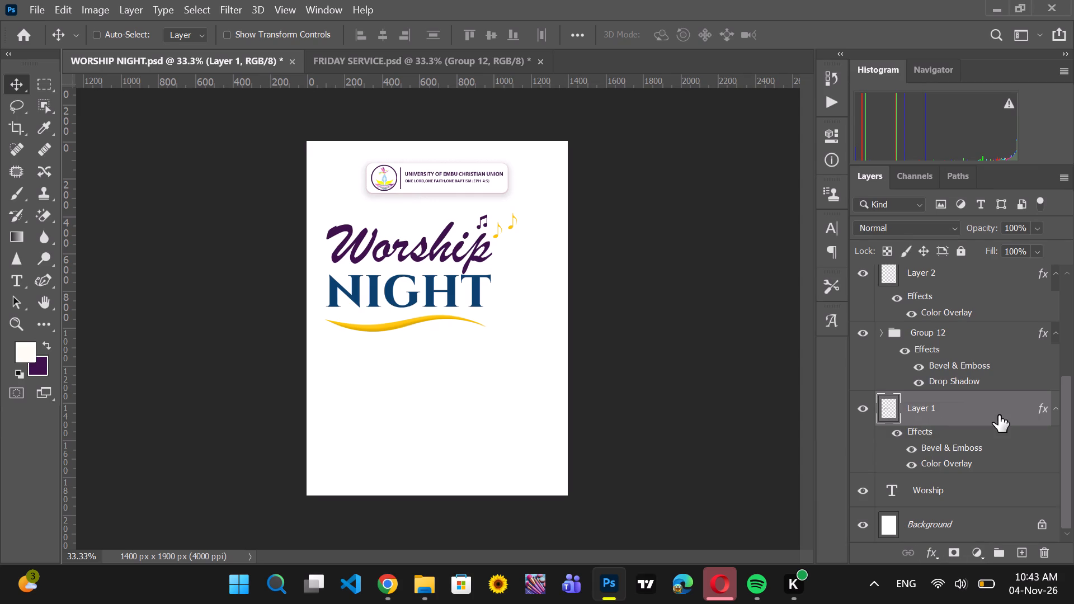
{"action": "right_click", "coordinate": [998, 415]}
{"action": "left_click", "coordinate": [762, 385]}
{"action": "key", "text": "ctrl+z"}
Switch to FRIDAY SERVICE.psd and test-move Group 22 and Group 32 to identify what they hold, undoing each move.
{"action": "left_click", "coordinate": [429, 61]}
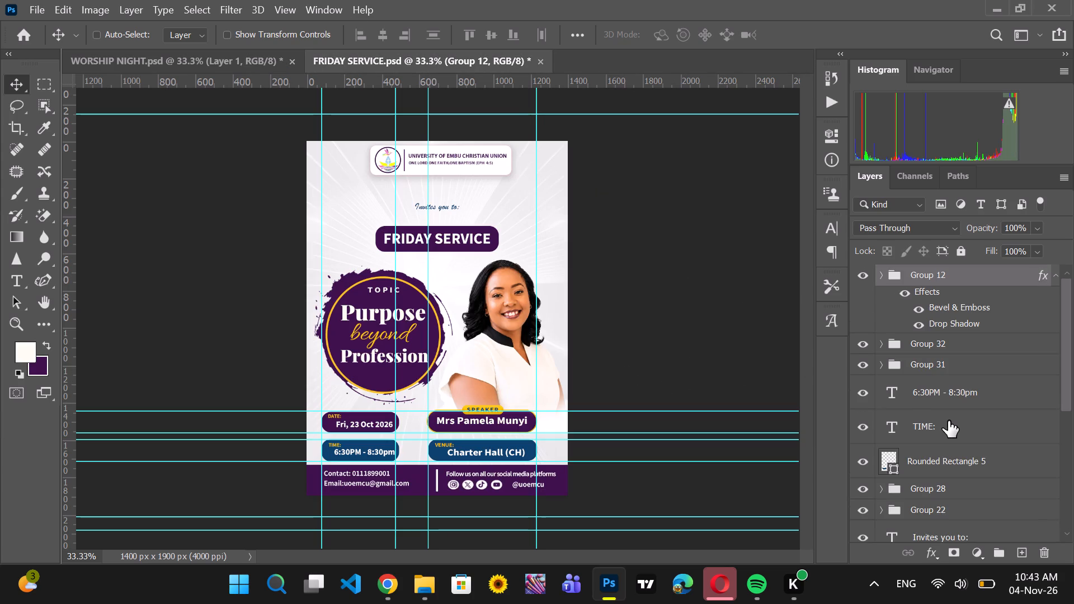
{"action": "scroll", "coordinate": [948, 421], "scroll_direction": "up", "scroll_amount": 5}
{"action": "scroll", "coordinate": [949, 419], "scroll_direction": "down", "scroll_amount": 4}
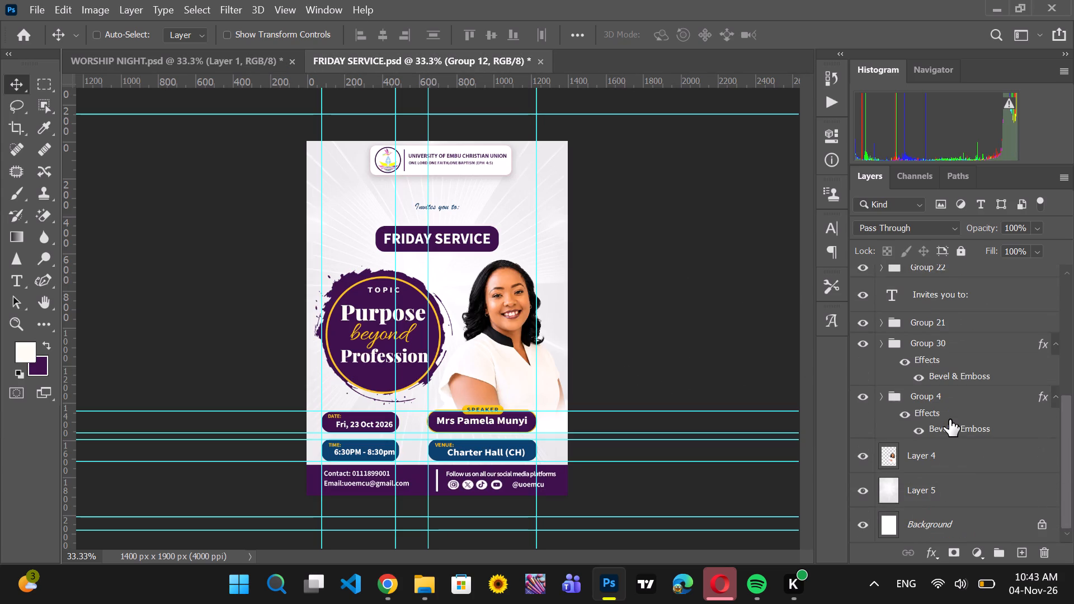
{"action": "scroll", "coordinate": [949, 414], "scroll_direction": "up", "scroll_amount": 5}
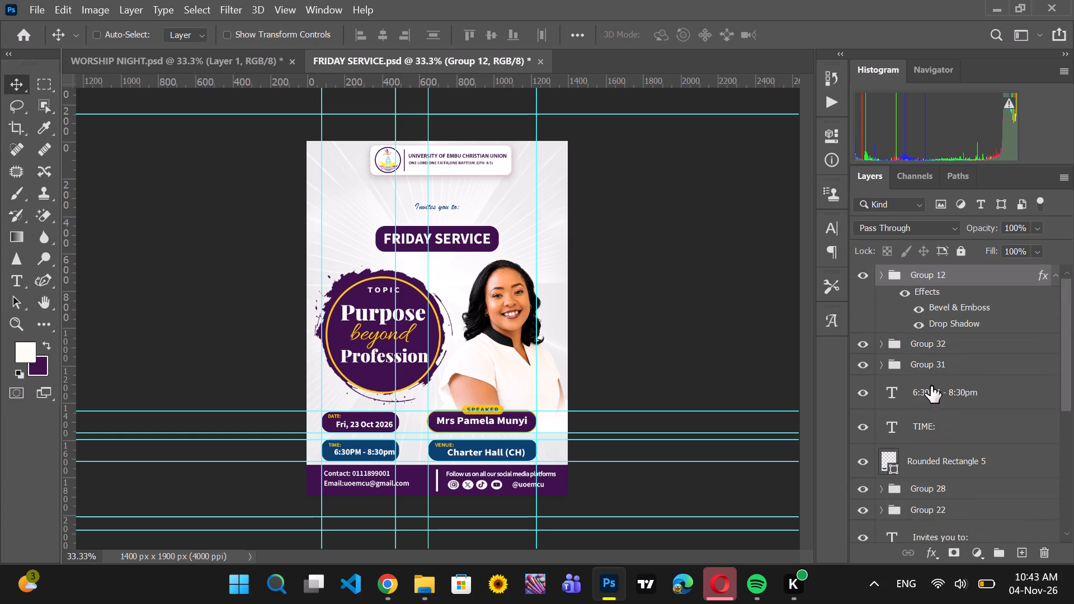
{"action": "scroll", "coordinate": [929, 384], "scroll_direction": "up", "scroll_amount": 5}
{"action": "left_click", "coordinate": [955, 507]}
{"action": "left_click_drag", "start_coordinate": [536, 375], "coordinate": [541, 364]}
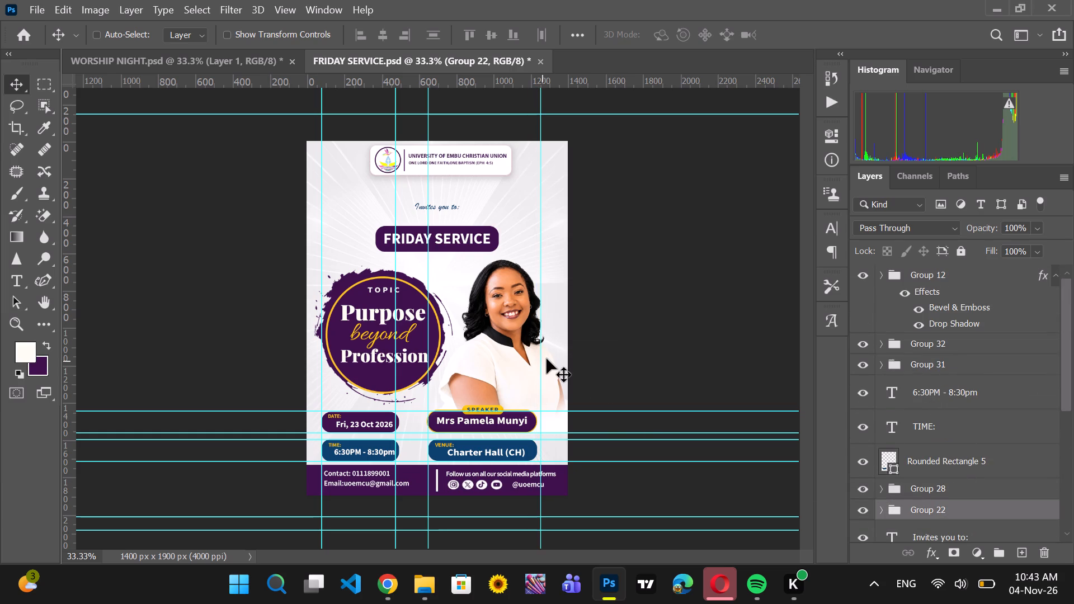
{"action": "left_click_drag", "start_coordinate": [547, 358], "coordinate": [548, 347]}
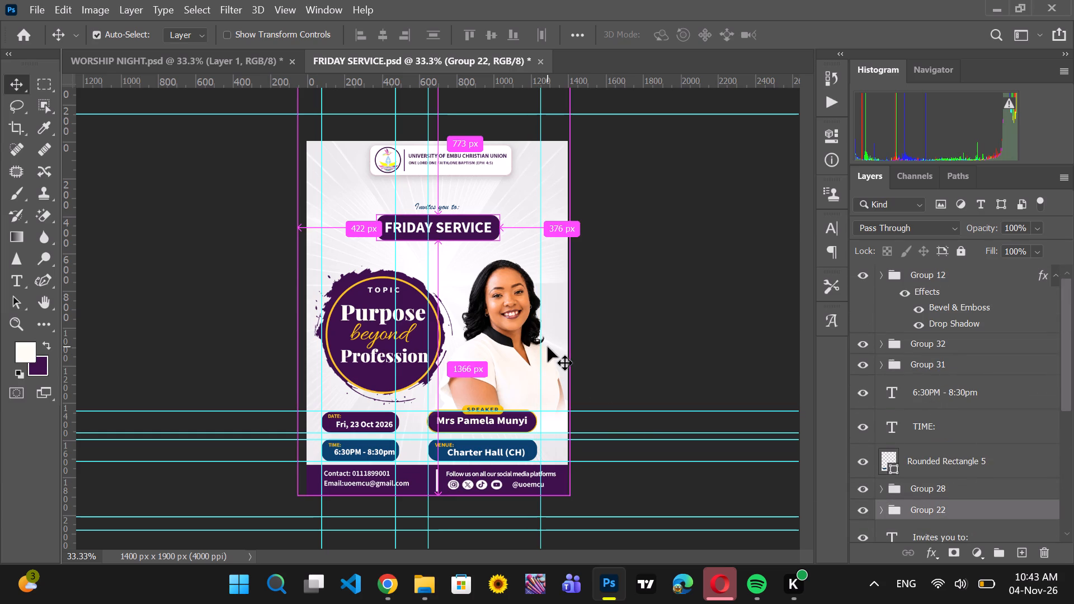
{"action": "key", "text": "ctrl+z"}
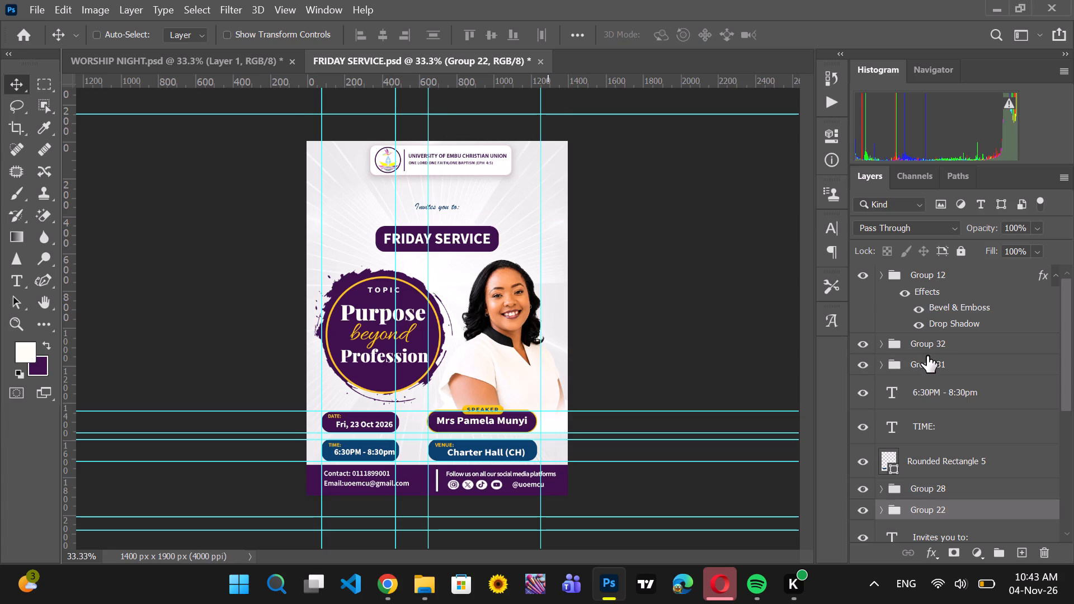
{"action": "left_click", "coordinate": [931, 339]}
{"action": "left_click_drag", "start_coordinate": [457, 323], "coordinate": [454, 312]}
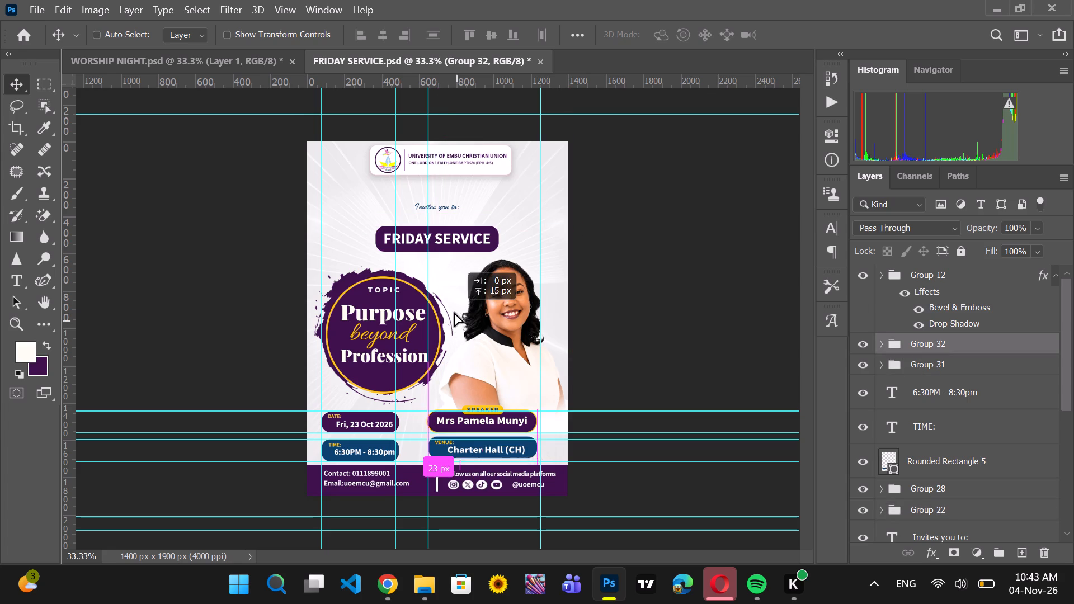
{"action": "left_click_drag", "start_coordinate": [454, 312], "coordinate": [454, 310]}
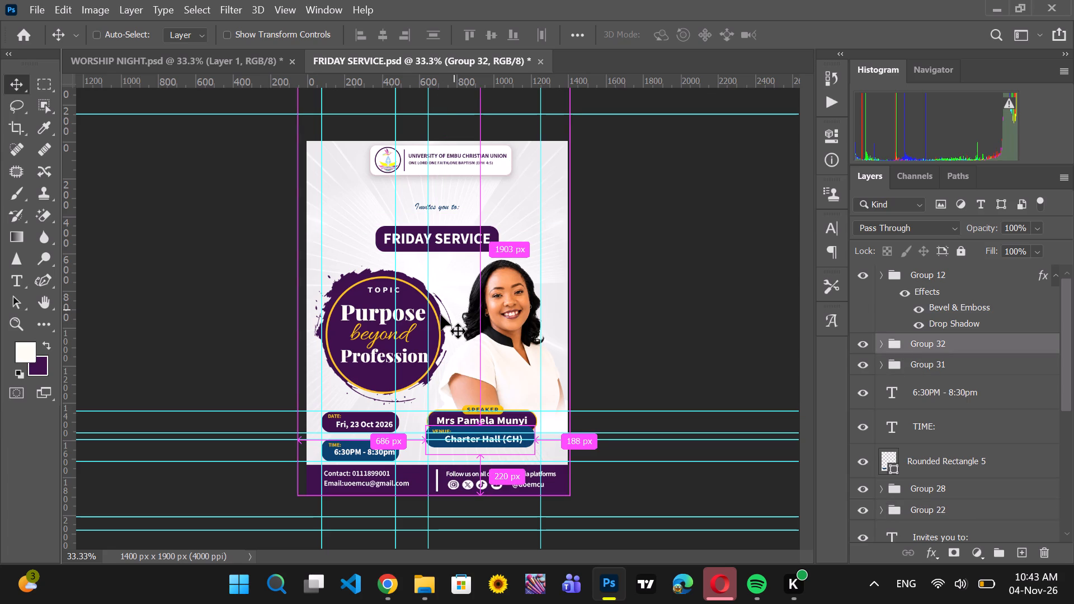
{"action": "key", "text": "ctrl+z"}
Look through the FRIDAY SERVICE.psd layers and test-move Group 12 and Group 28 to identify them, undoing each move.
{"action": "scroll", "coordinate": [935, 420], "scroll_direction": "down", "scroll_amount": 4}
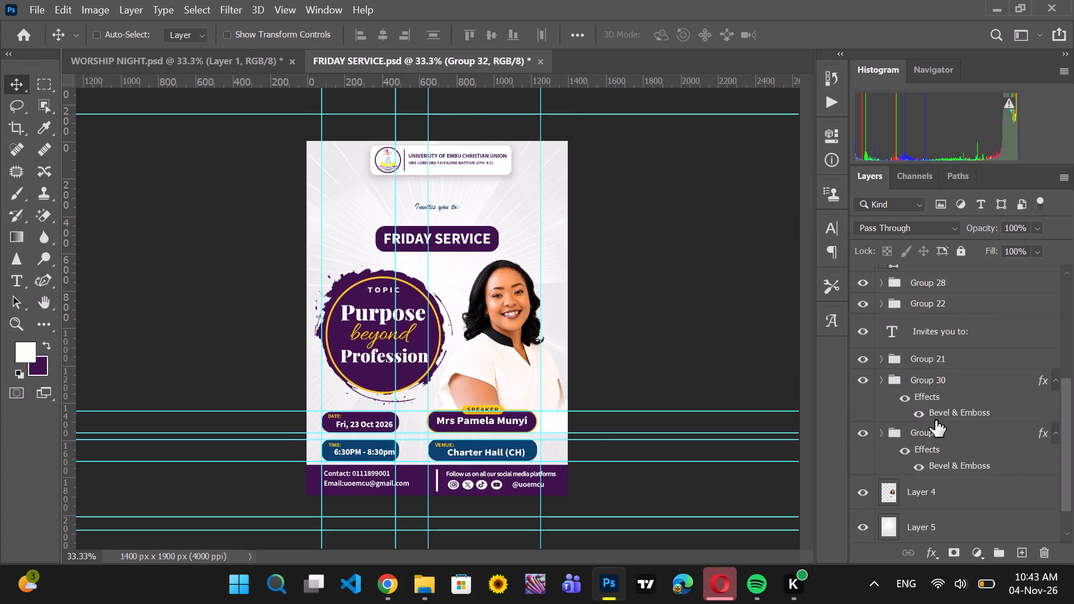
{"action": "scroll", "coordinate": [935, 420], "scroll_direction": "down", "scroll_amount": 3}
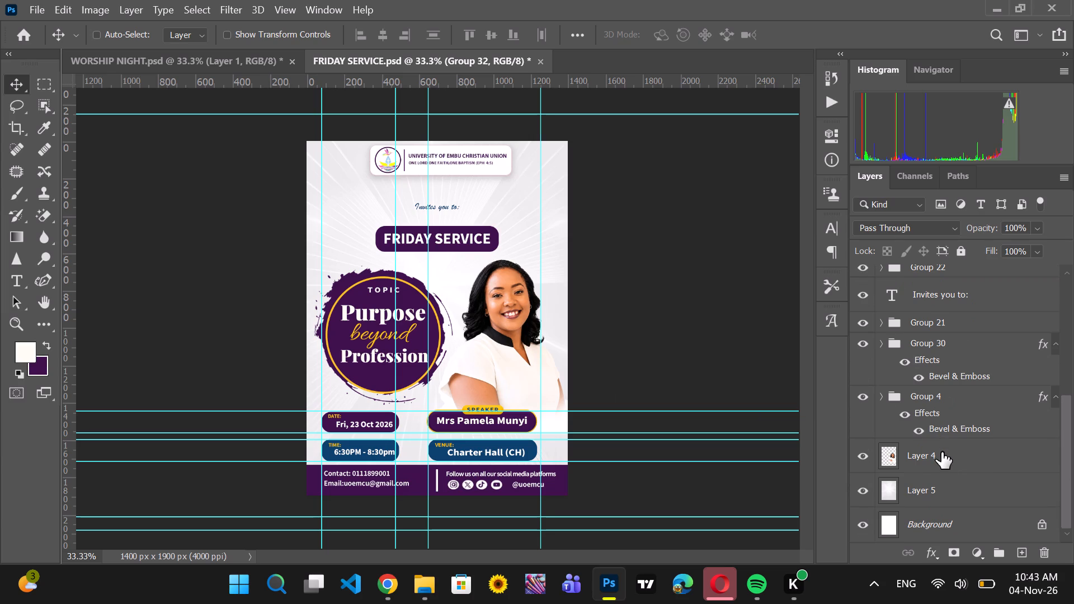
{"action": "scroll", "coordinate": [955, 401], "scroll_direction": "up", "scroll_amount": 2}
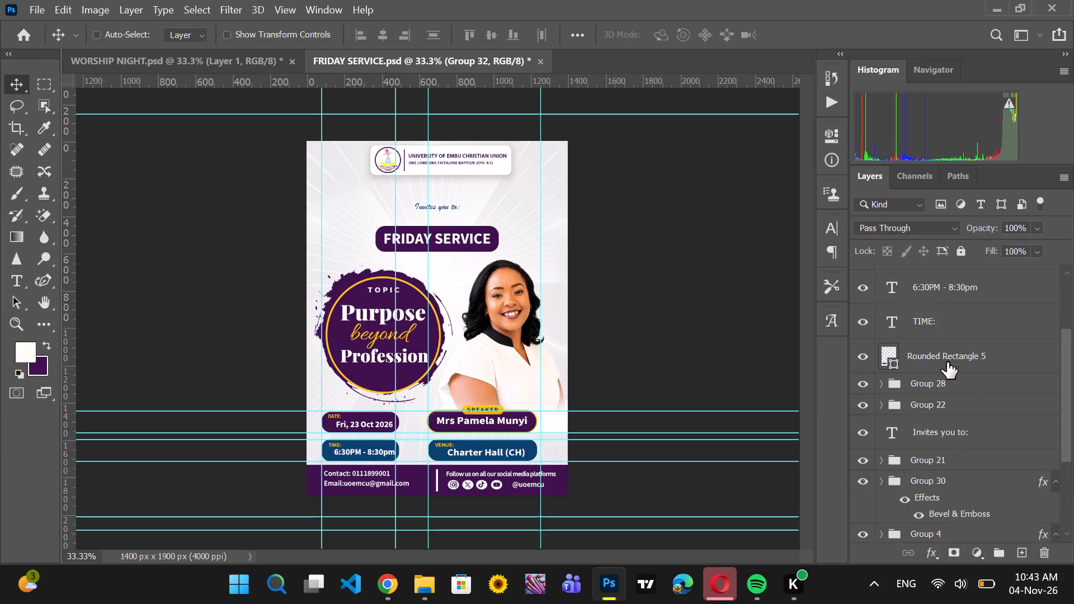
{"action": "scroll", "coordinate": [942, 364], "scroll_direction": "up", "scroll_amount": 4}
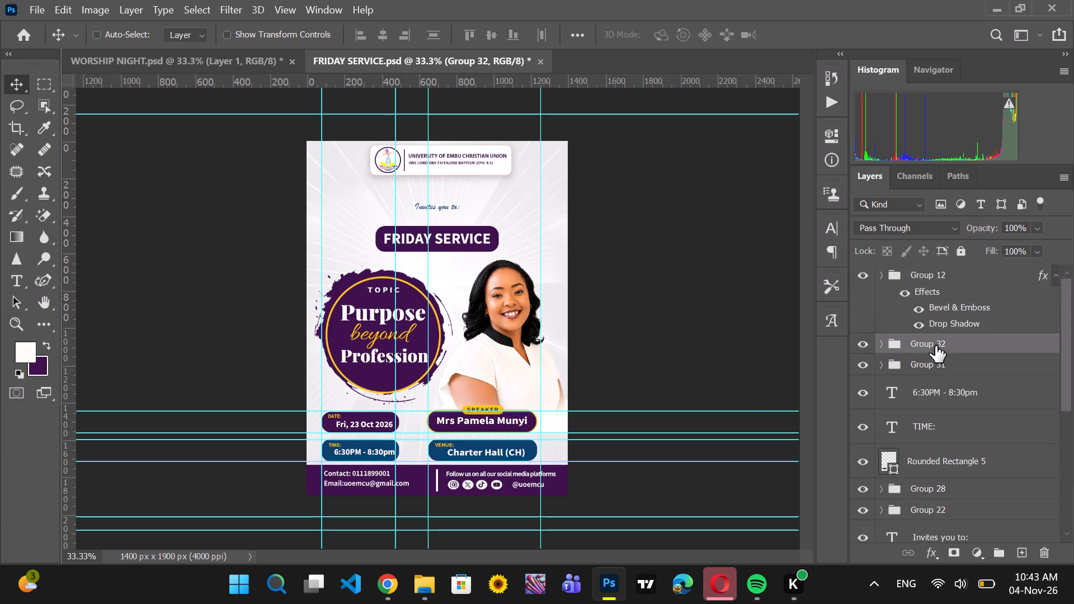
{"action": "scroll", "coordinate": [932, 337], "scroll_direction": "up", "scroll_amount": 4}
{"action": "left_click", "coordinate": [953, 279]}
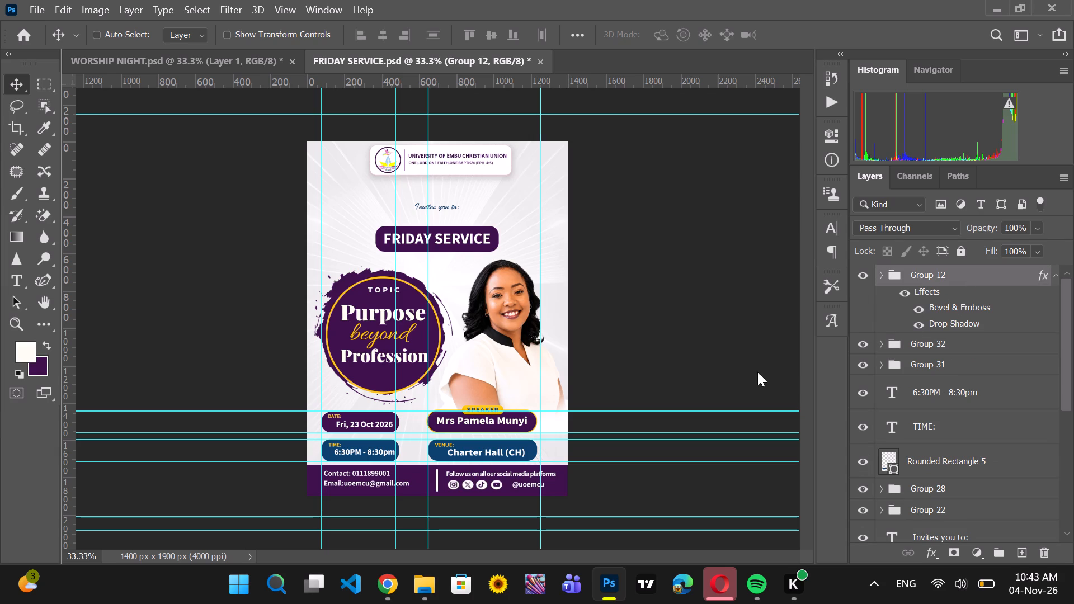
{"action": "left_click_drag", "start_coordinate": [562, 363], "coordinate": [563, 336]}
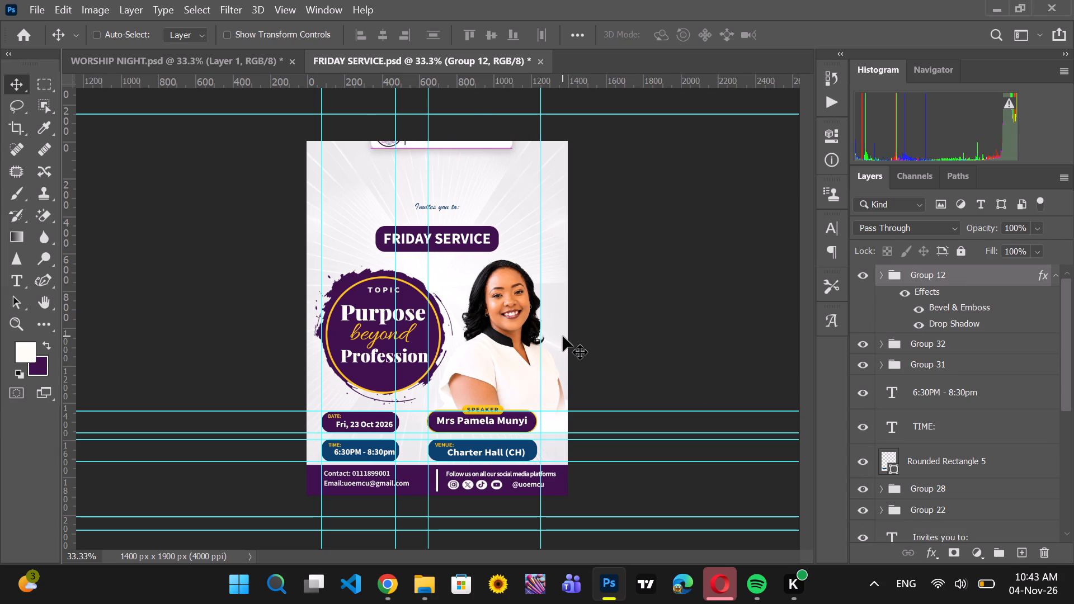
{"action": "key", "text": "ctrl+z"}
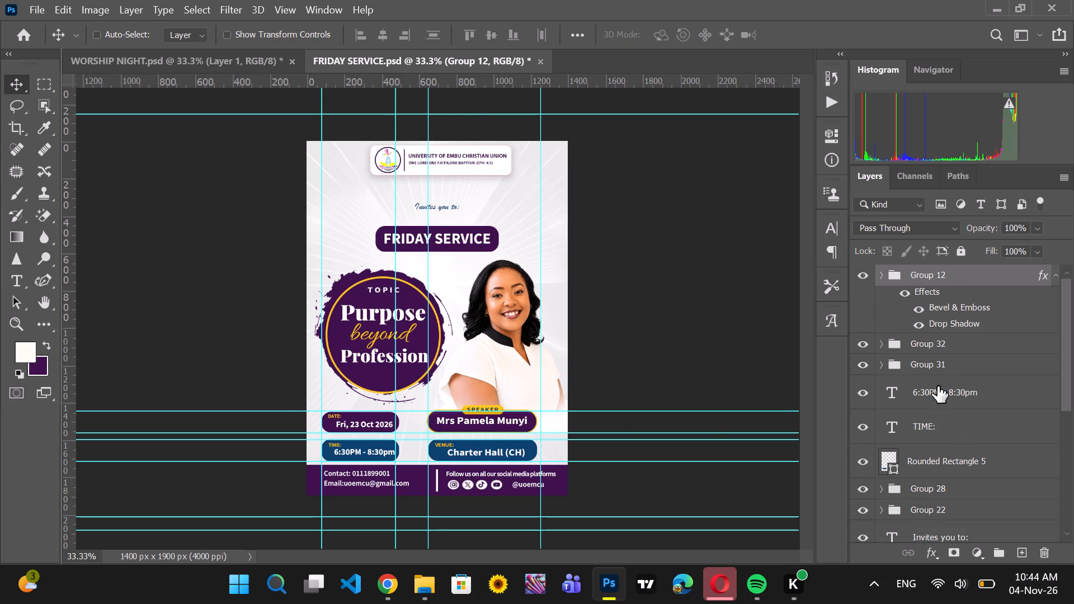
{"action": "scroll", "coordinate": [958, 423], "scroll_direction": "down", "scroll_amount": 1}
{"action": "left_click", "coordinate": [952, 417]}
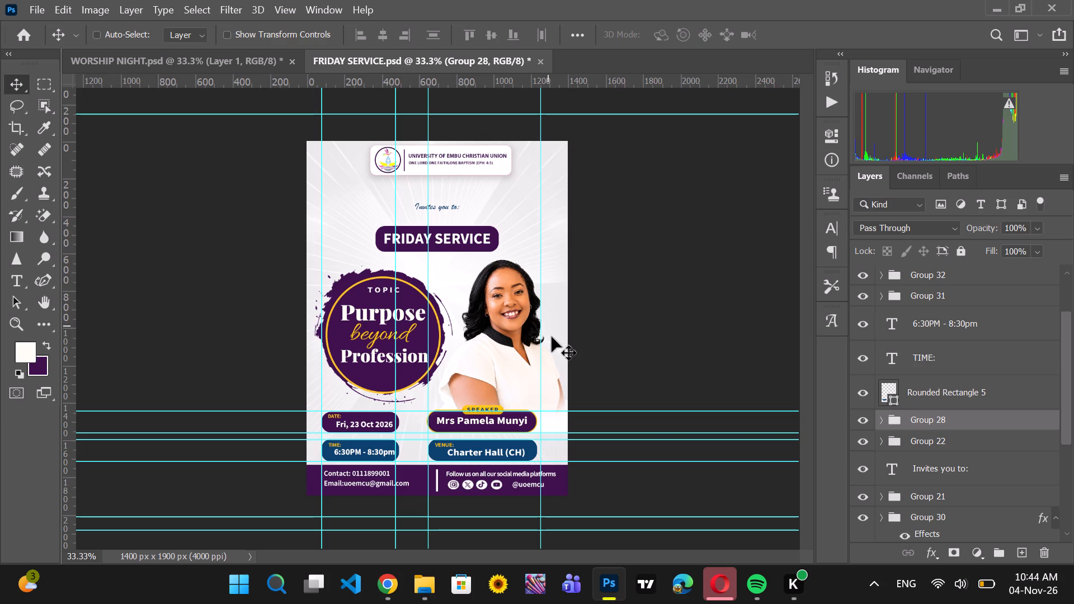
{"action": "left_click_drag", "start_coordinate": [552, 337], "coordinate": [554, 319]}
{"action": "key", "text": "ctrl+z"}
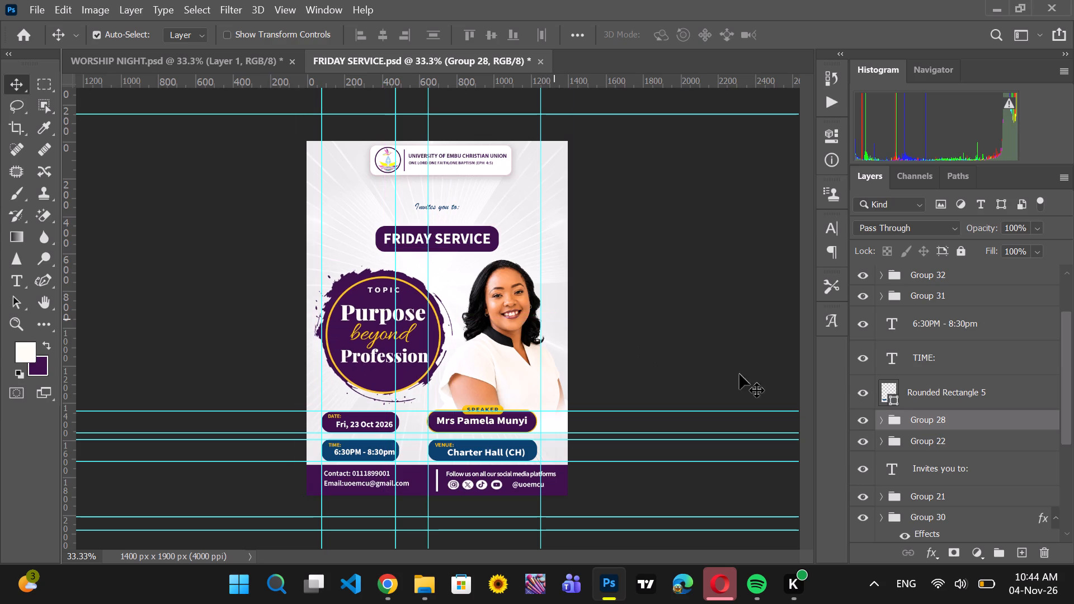
Nudge Group 21, the contact and social media footer, upward to identify it, and copy it from FRIDAY SERVICE.psd into WORSHIP NIGHT.psd.
{"action": "left_click", "coordinate": [933, 444]}
{"action": "scroll", "coordinate": [937, 454], "scroll_direction": "down", "scroll_amount": 1}
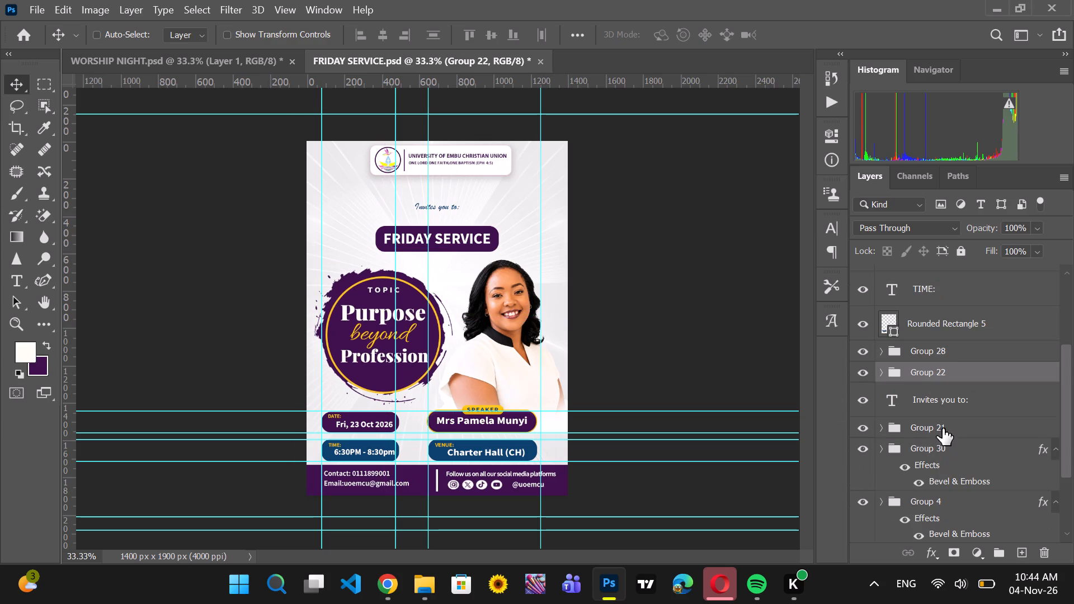
{"action": "left_click", "coordinate": [943, 428]}
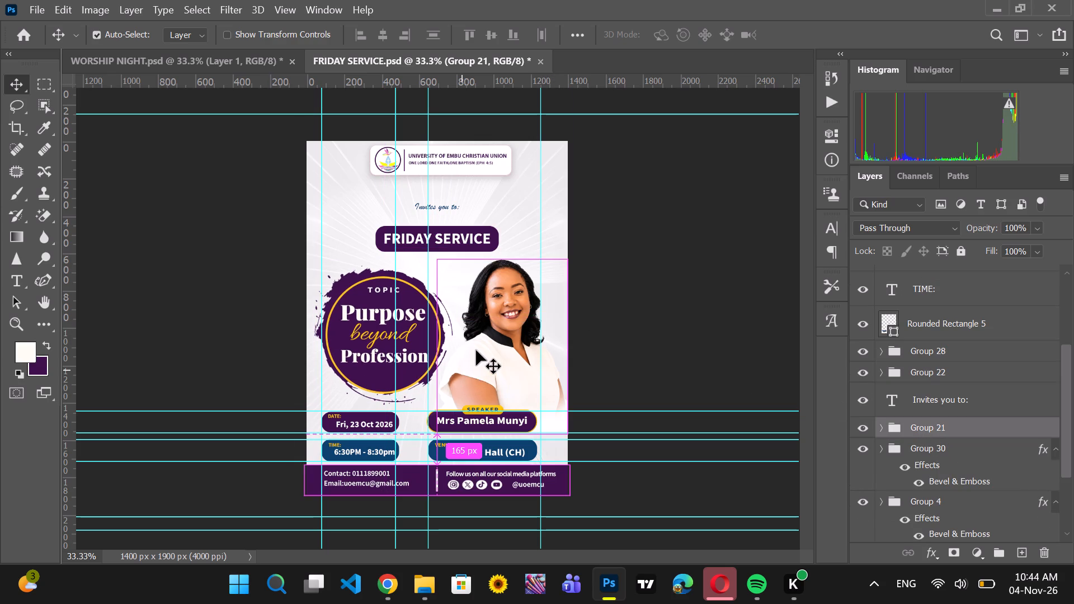
{"action": "left_click_drag", "start_coordinate": [506, 369], "coordinate": [506, 348]}
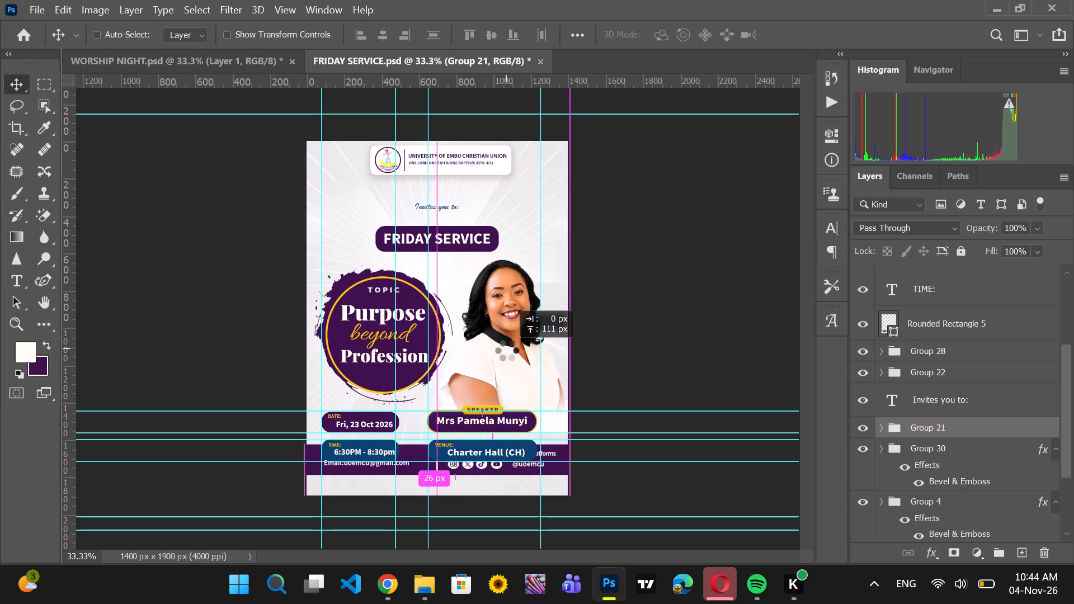
{"action": "key", "text": "ctrl+c"}
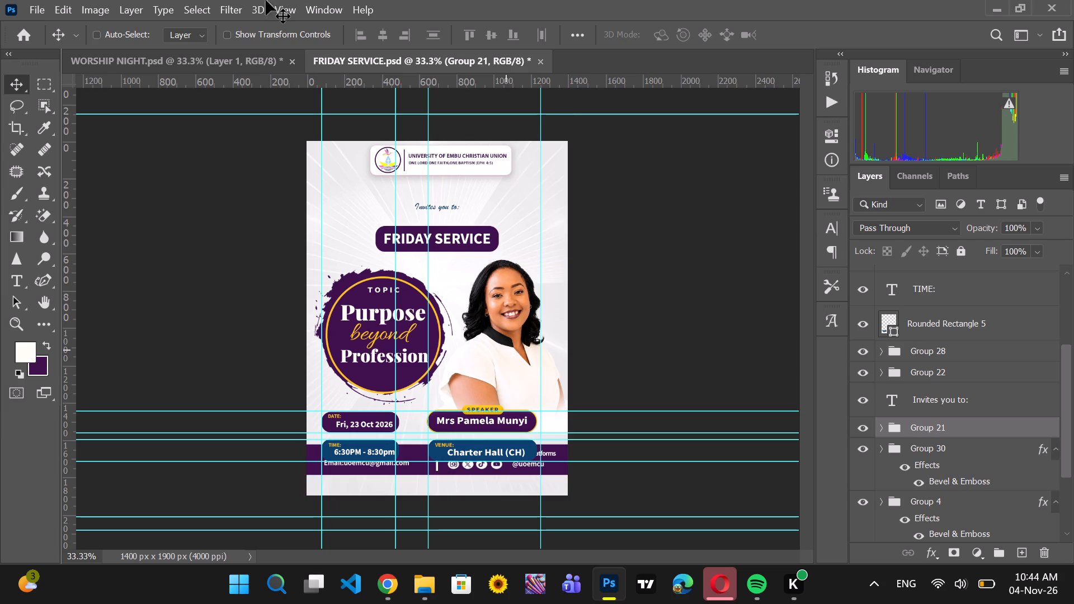
{"action": "left_click", "coordinate": [191, 62]}
{"action": "left_click", "coordinate": [473, 368]}
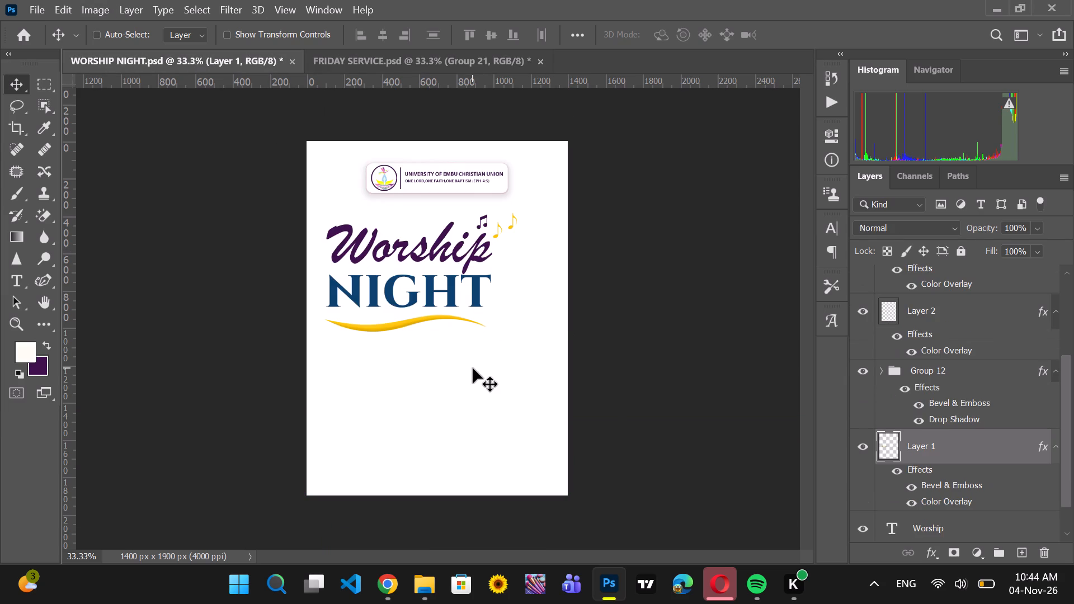
{"action": "key", "text": "ctrl+v"}
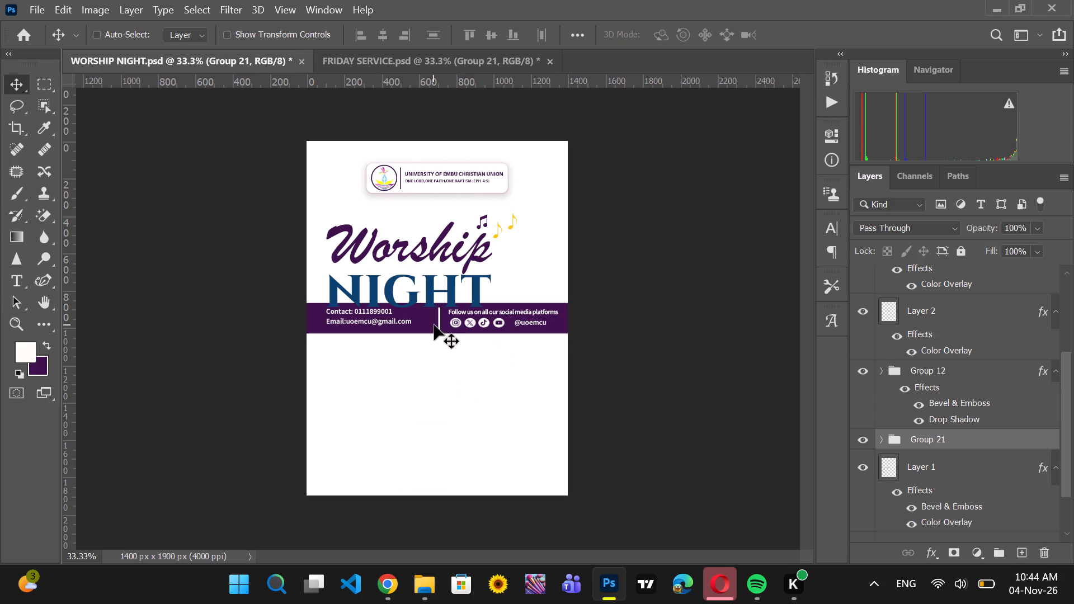
Move the Group 21 contact footer to the poster's bottom edge and centre it horizontally on the canvas.
{"action": "left_click_drag", "start_coordinate": [434, 325], "coordinate": [431, 454]}
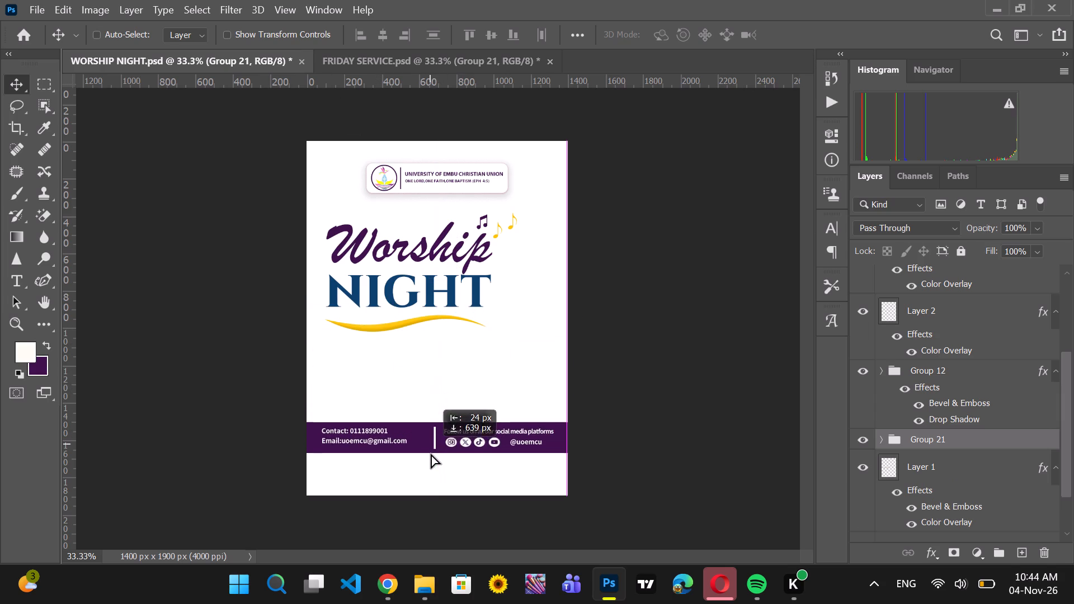
{"action": "left_click_drag", "start_coordinate": [431, 454], "coordinate": [430, 483]}
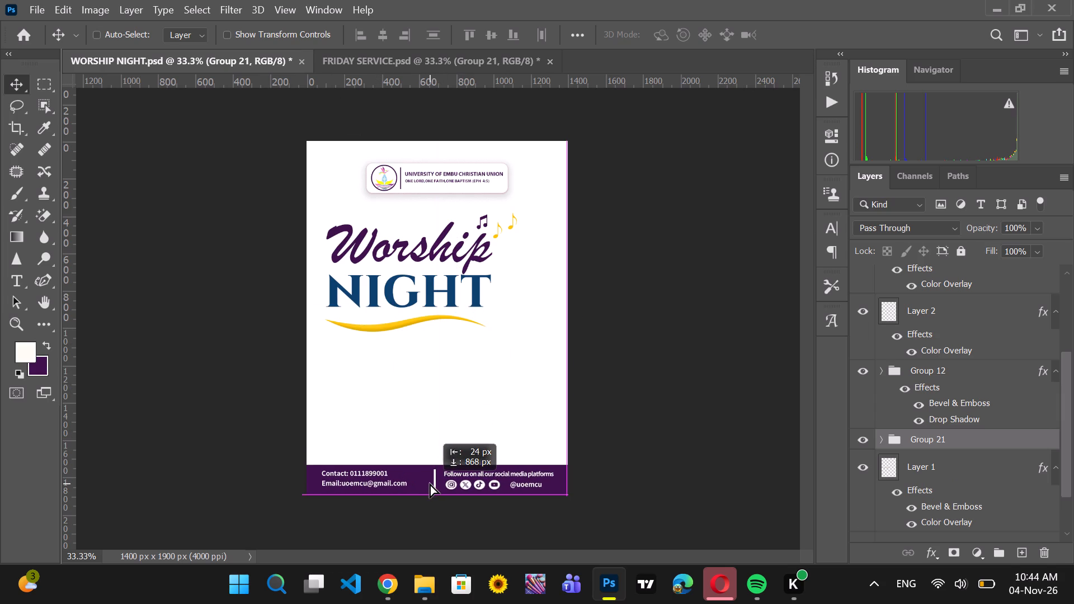
{"action": "left_click_drag", "start_coordinate": [430, 483], "coordinate": [428, 483]}
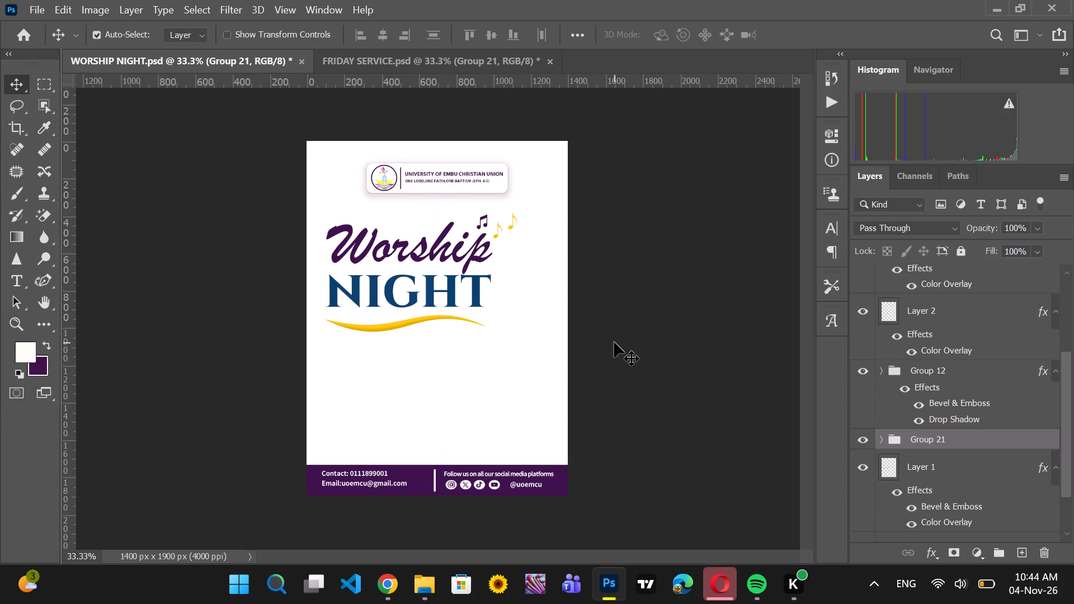
{"action": "key", "text": "ctrl+a"}
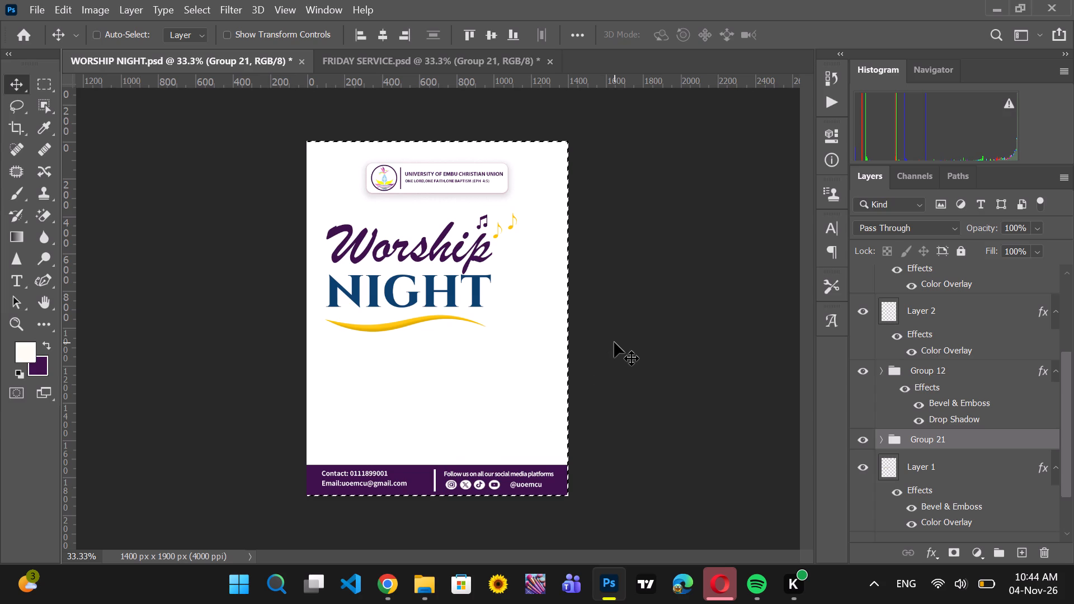
{"action": "left_click", "coordinate": [383, 37]}
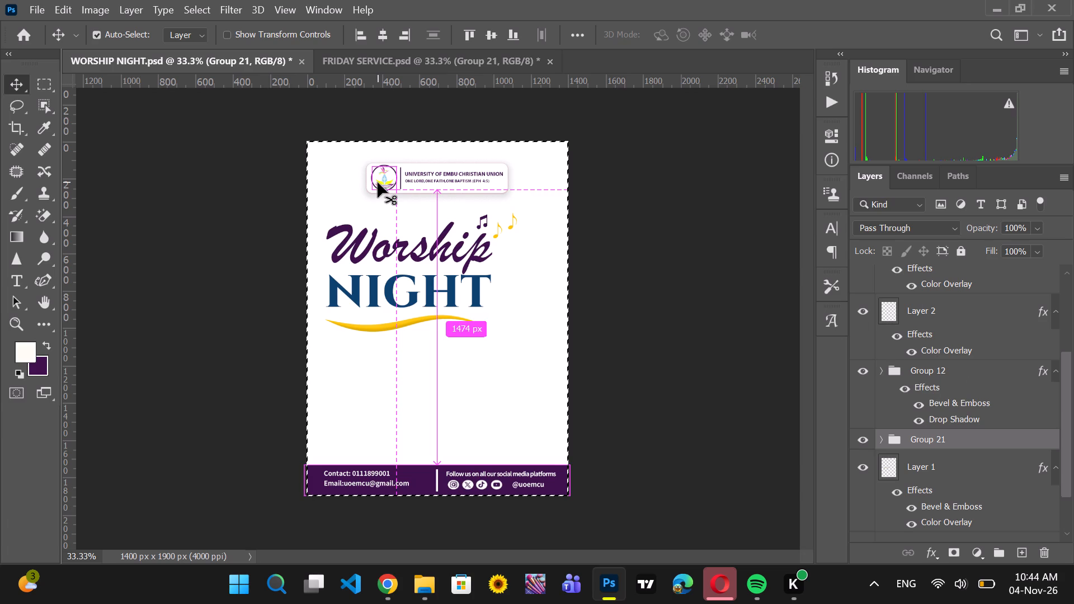
{"action": "key", "text": "ctrl+d"}
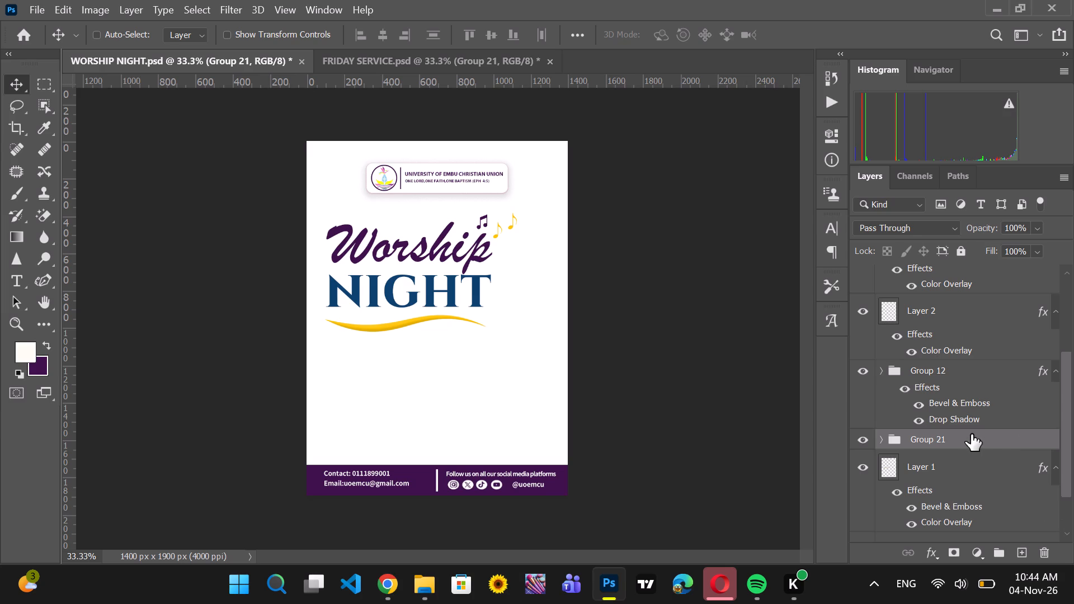
Scale the Layer 1 yellow swoosh down to less than half its width and place it between Worship and NIGHT, under "ship".
{"action": "scroll", "coordinate": [960, 430], "scroll_direction": "down", "scroll_amount": 2}
{"action": "left_click", "coordinate": [950, 410]}
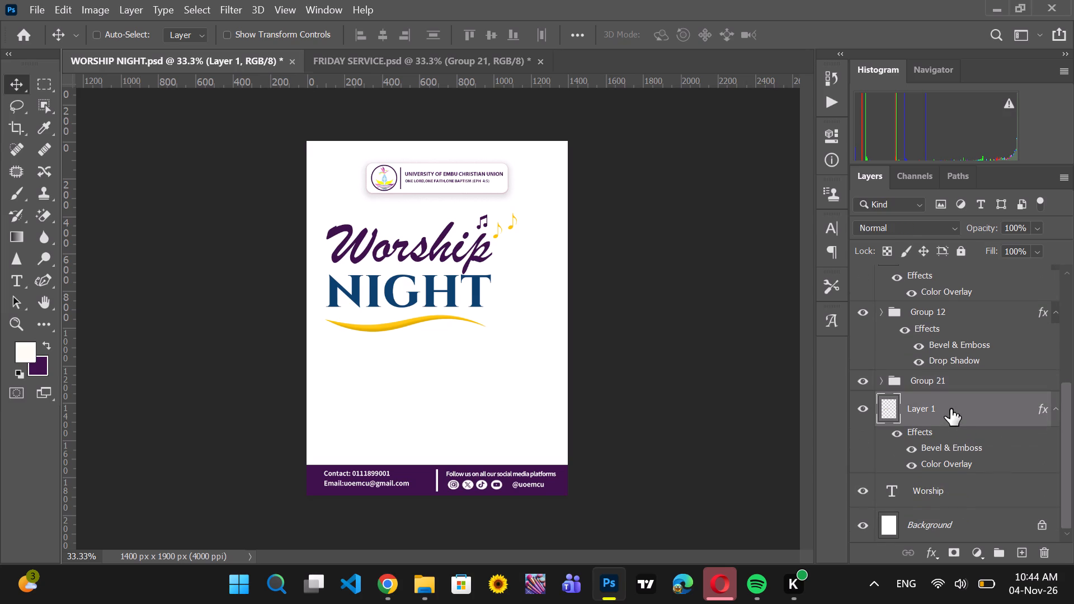
{"action": "key", "text": "ctrl+t"}
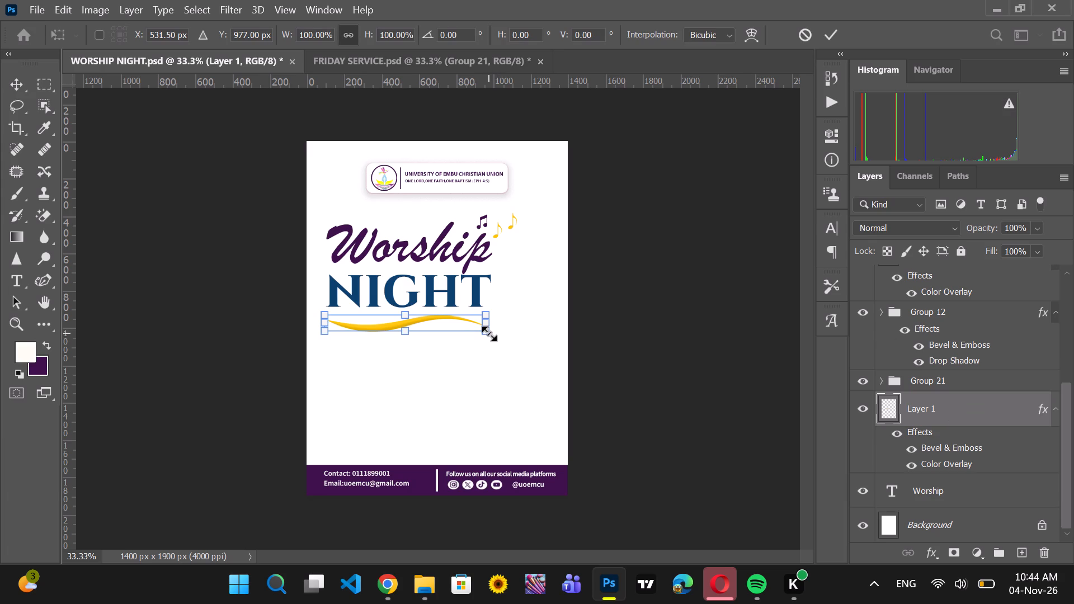
{"action": "left_click_drag", "start_coordinate": [489, 333], "coordinate": [395, 290]}
{"action": "left_click", "coordinate": [835, 26]}
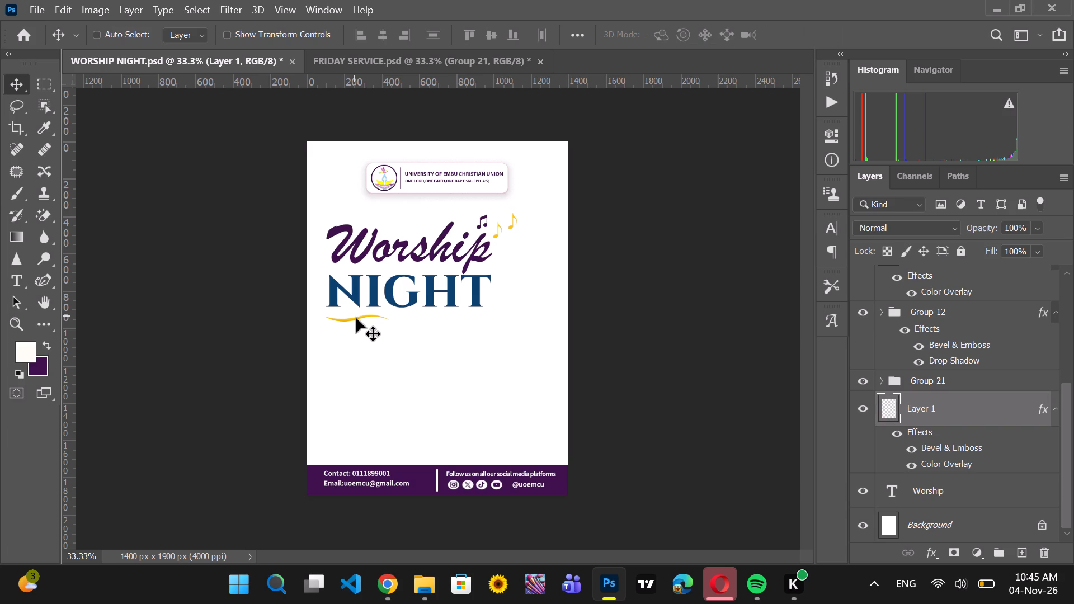
{"action": "left_click_drag", "start_coordinate": [356, 318], "coordinate": [422, 265]}
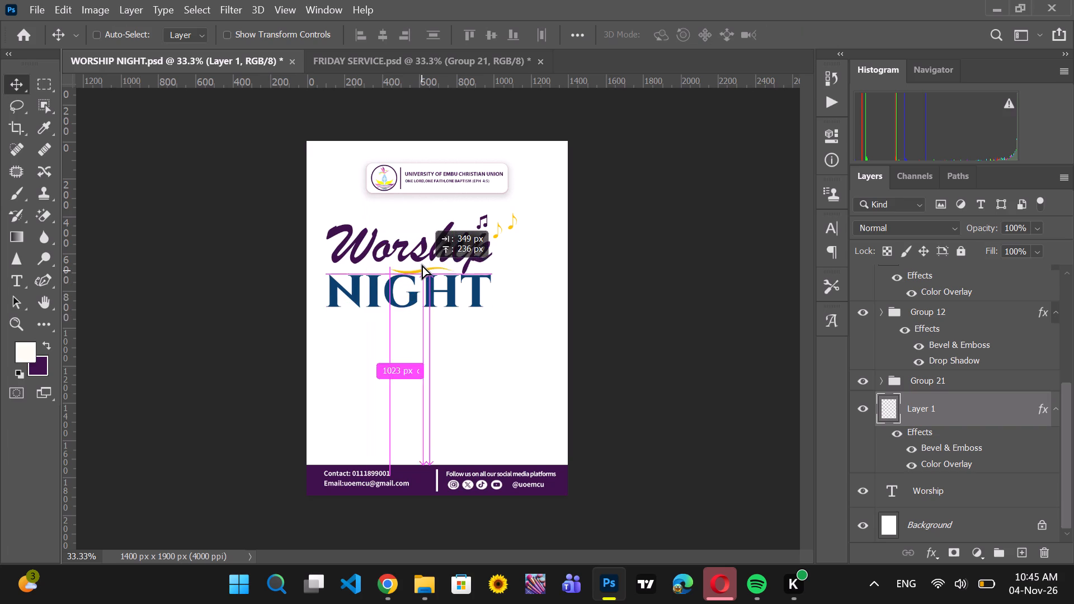
{"action": "left_click_drag", "start_coordinate": [422, 265], "coordinate": [422, 268]}
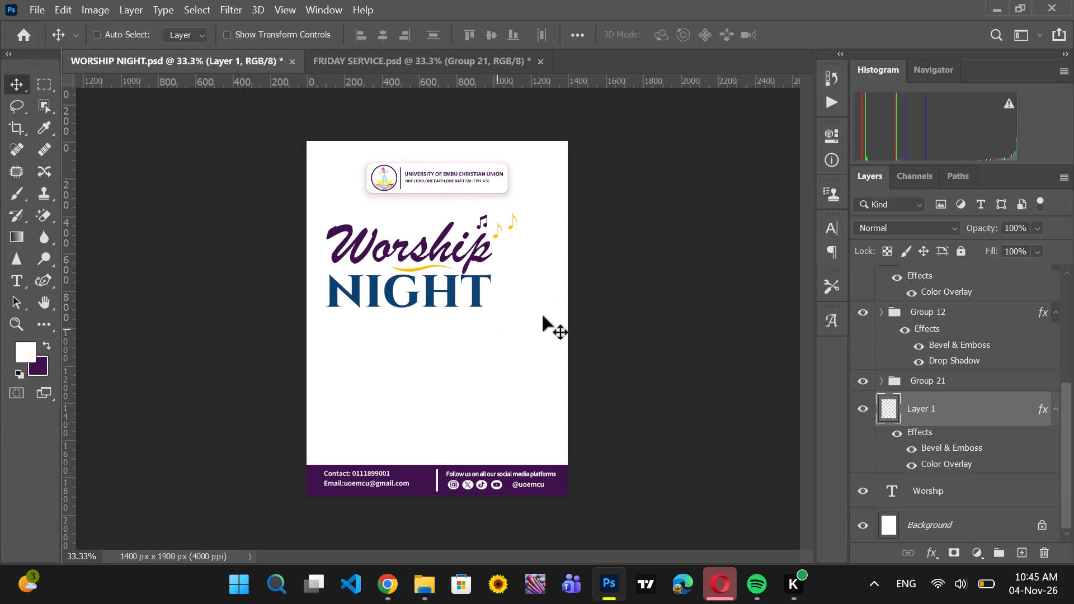
Move the NIGHT text slightly down to leave room for the swoosh under Worship.
{"action": "scroll", "coordinate": [1011, 395], "scroll_direction": "up", "scroll_amount": 10}
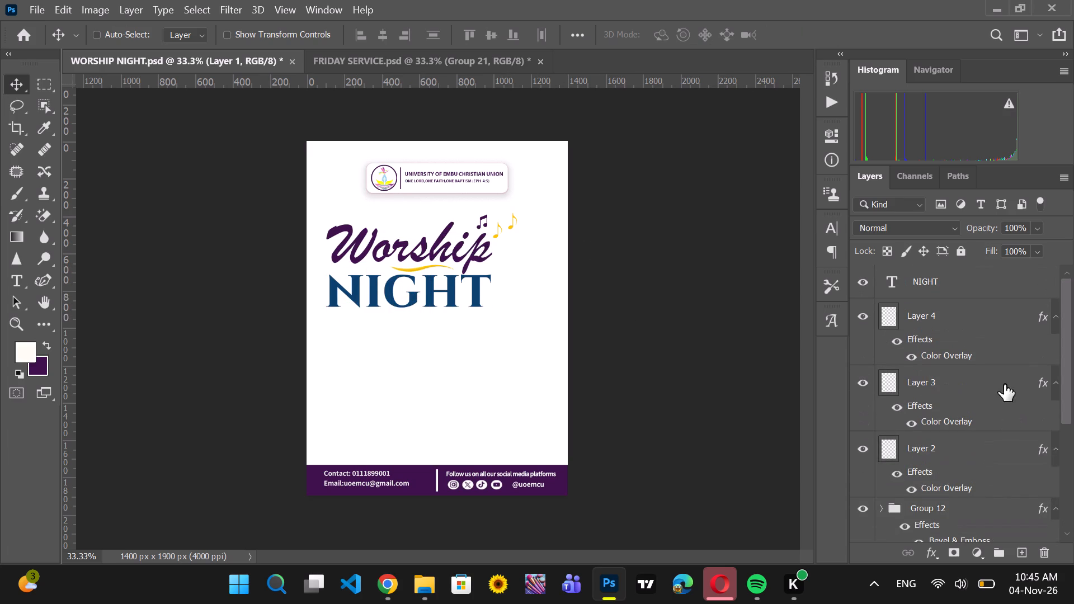
{"action": "left_click", "coordinate": [983, 296]}
{"action": "left_click", "coordinate": [980, 291]}
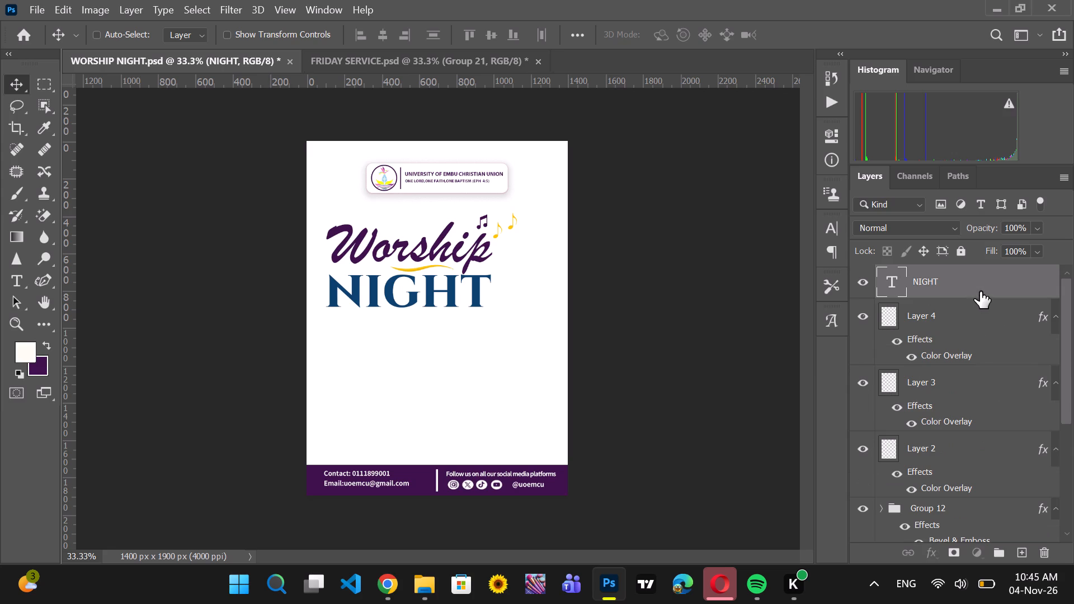
{"action": "left_click_drag", "start_coordinate": [434, 302], "coordinate": [434, 311]}
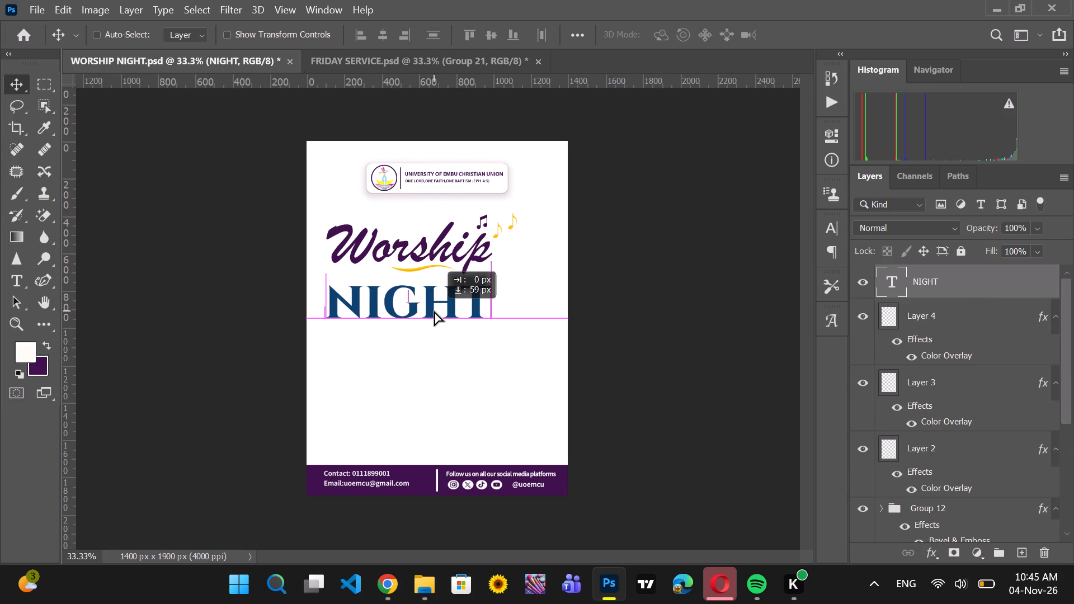
{"action": "left_click_drag", "start_coordinate": [434, 311], "coordinate": [432, 308]}
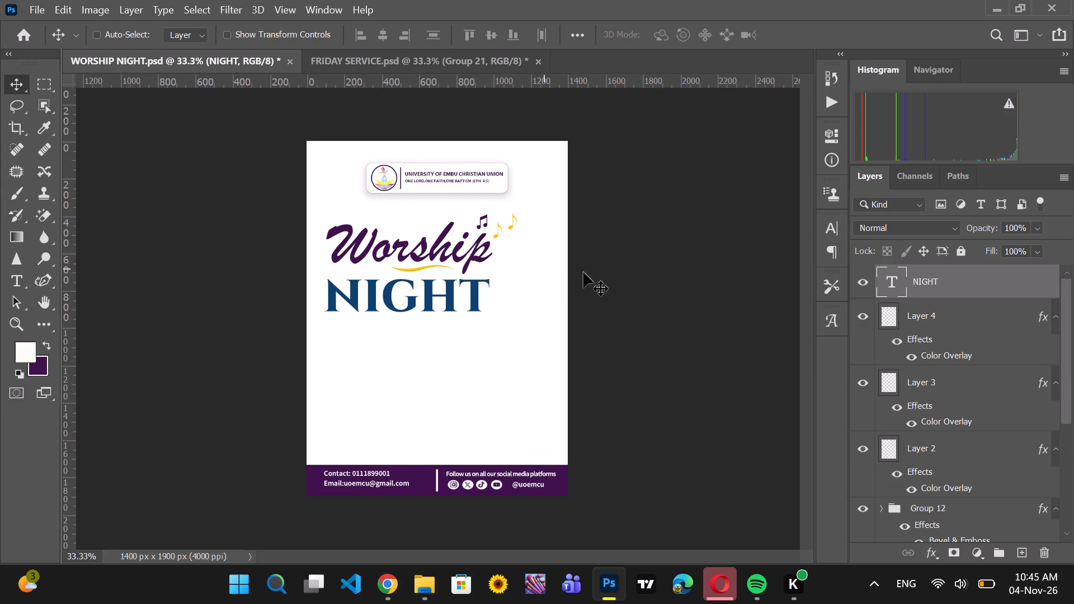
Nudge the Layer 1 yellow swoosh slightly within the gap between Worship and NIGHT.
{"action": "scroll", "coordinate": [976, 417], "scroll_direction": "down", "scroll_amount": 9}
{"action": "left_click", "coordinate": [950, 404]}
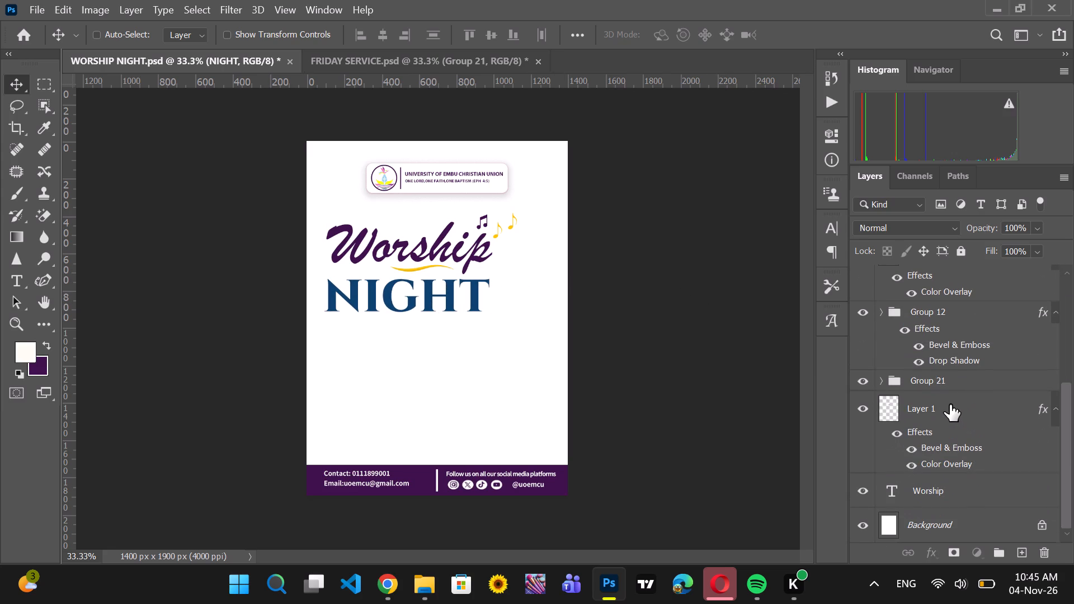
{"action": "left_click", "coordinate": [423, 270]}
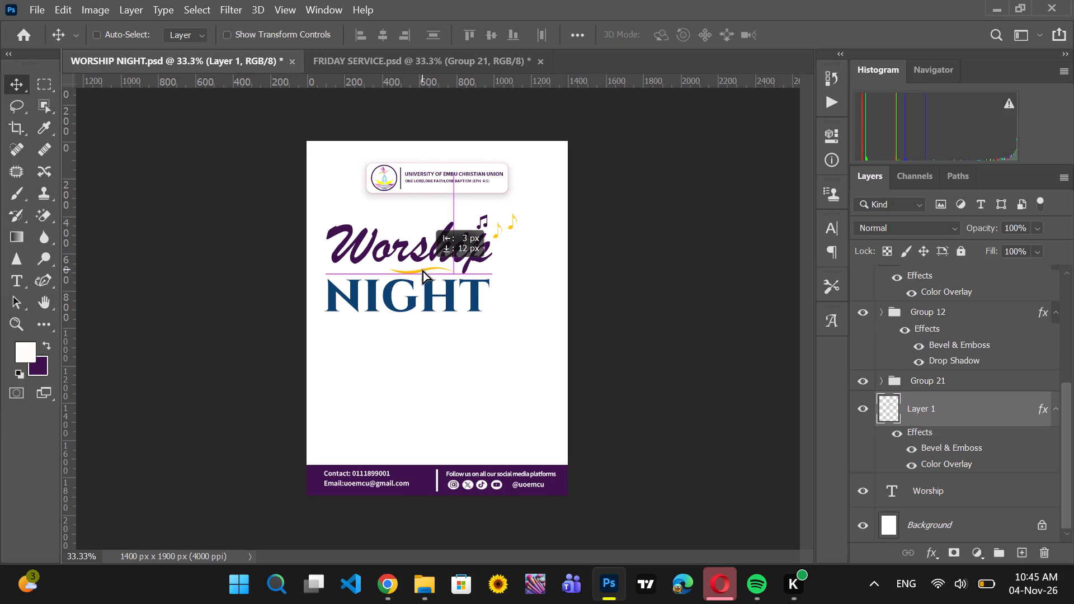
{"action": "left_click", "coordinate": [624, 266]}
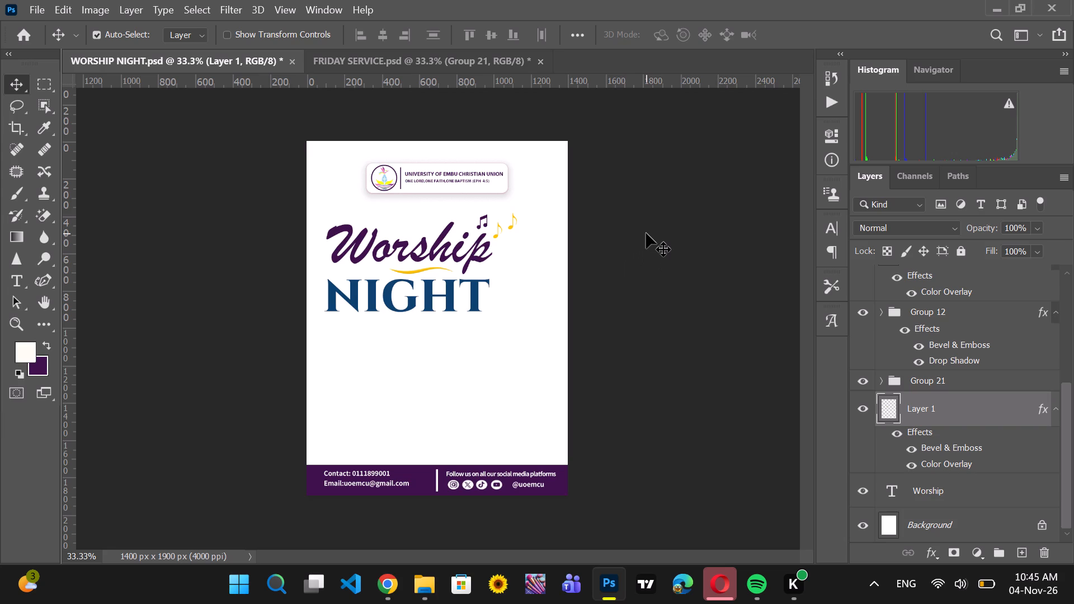
Rotate the Layer 1 yellow swoosh by -180 degrees.
{"action": "key", "text": "ctrl+t"}
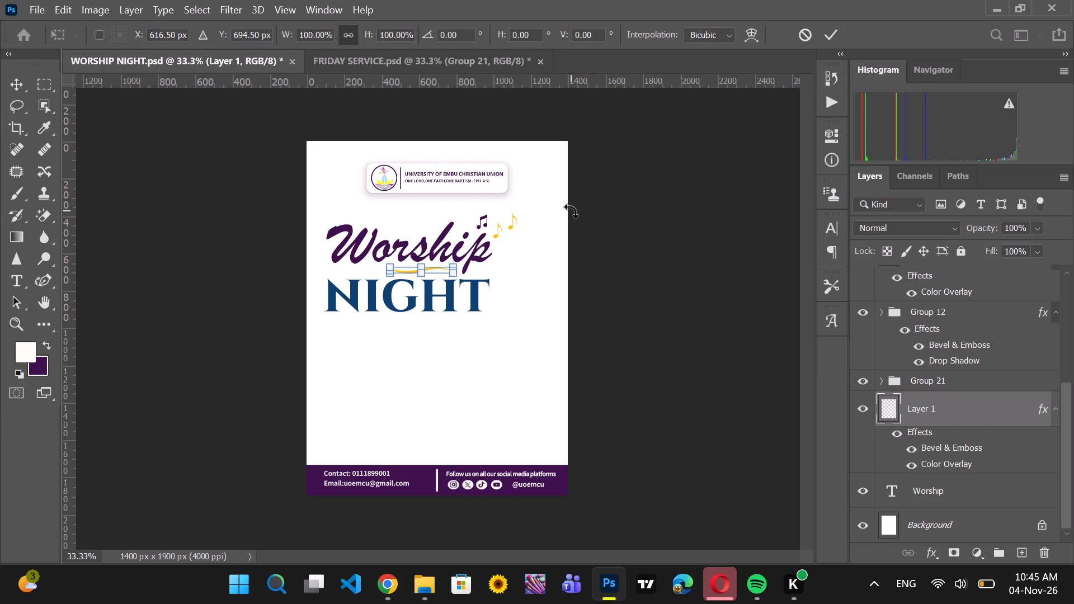
{"action": "left_click_drag", "start_coordinate": [458, 253], "coordinate": [470, 267]}
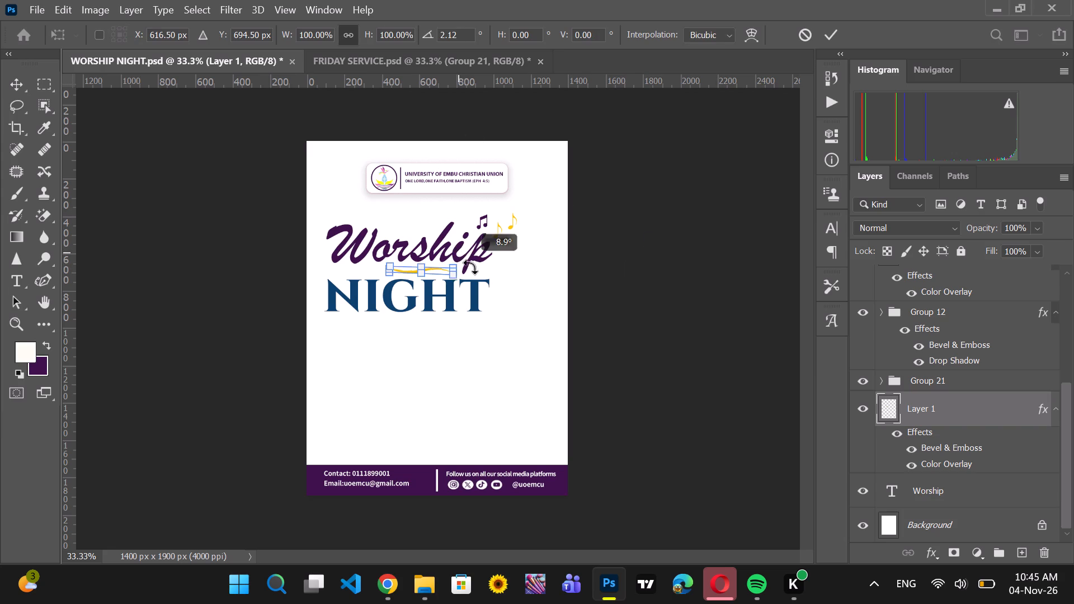
{"action": "left_click_drag", "start_coordinate": [470, 267], "coordinate": [397, 280]}
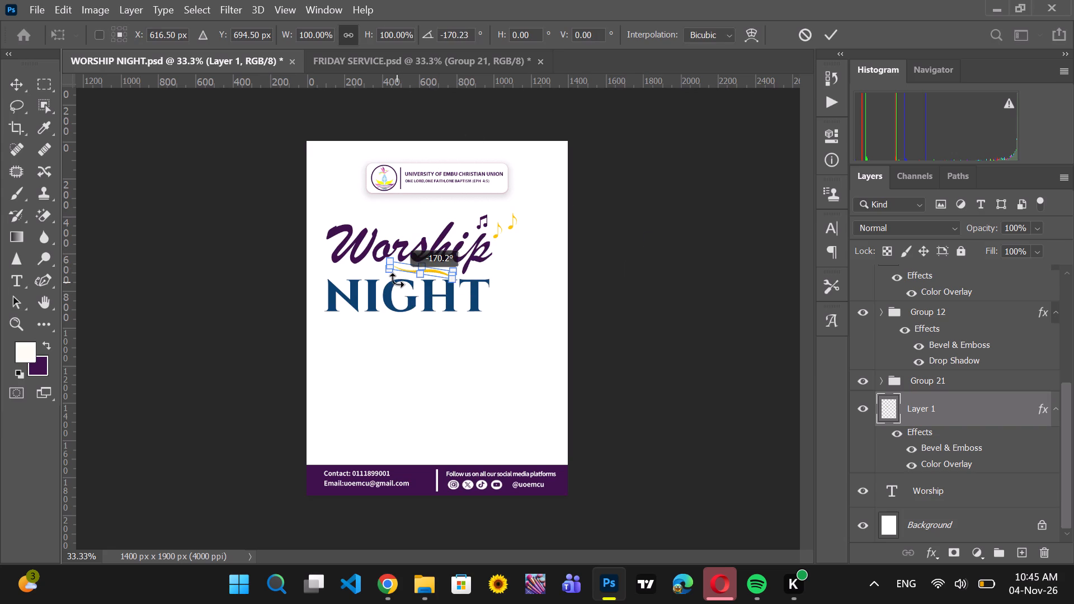
{"action": "left_click_drag", "start_coordinate": [397, 280], "coordinate": [397, 284]}
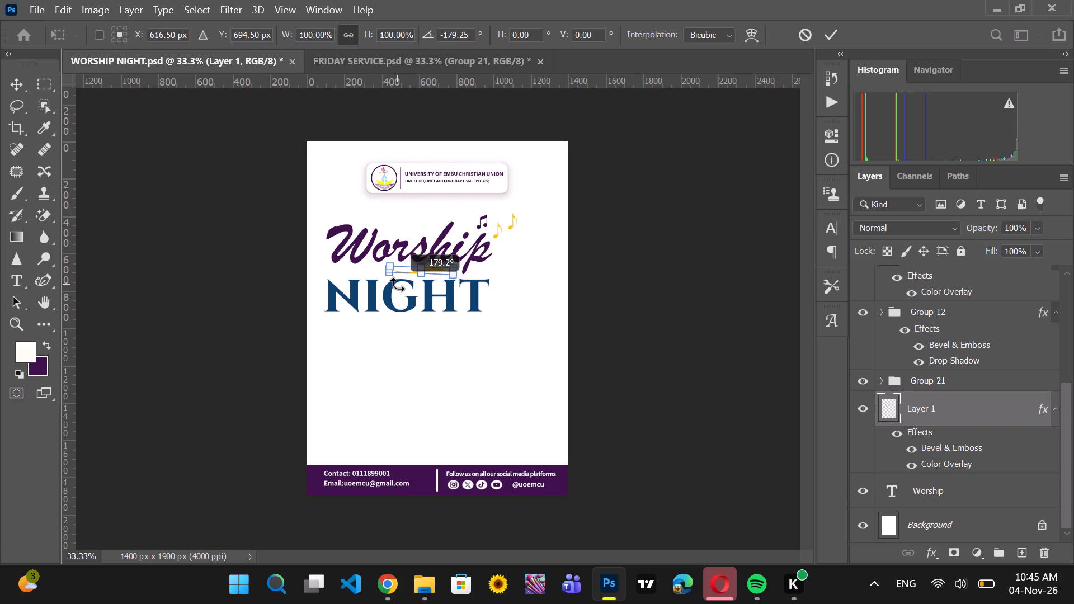
{"action": "left_click_drag", "start_coordinate": [397, 284], "coordinate": [397, 287]}
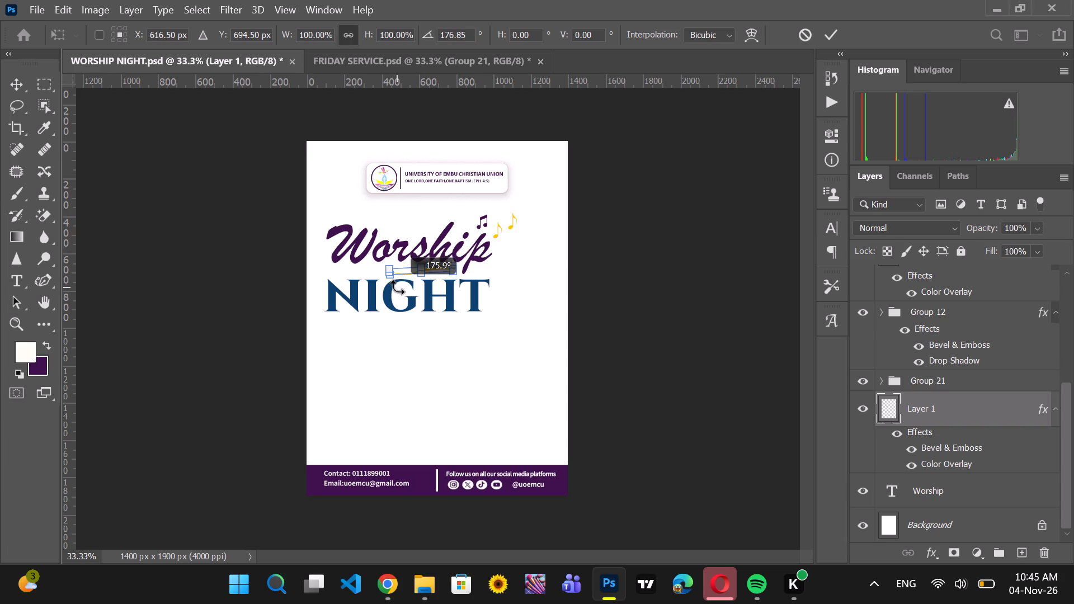
{"action": "left_click_drag", "start_coordinate": [397, 287], "coordinate": [396, 284]}
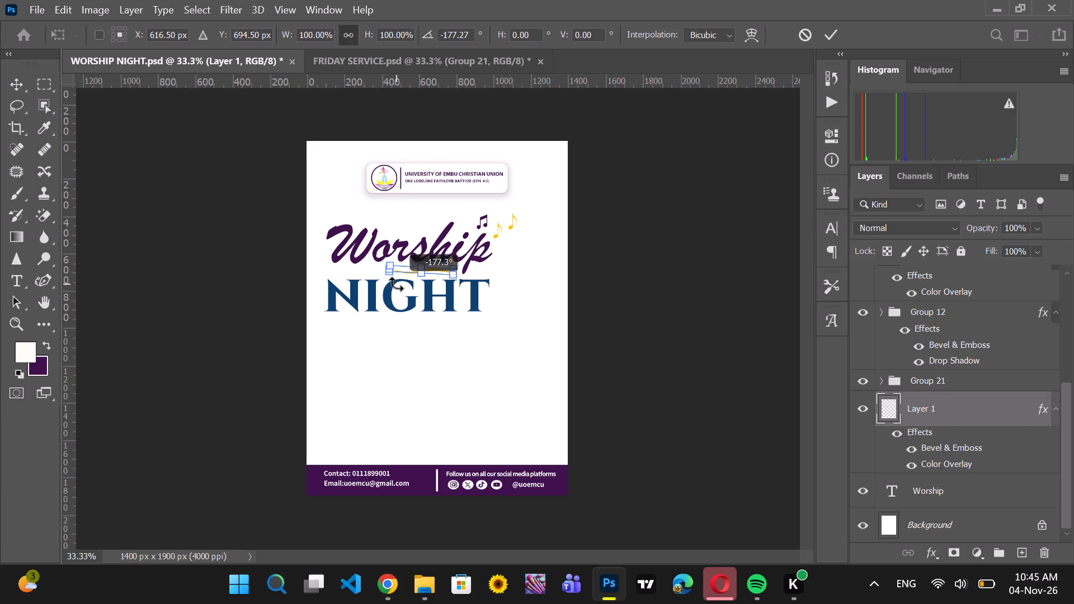
{"action": "left_click_drag", "start_coordinate": [396, 284], "coordinate": [396, 285]}
{"action": "left_click", "coordinate": [488, 275]}
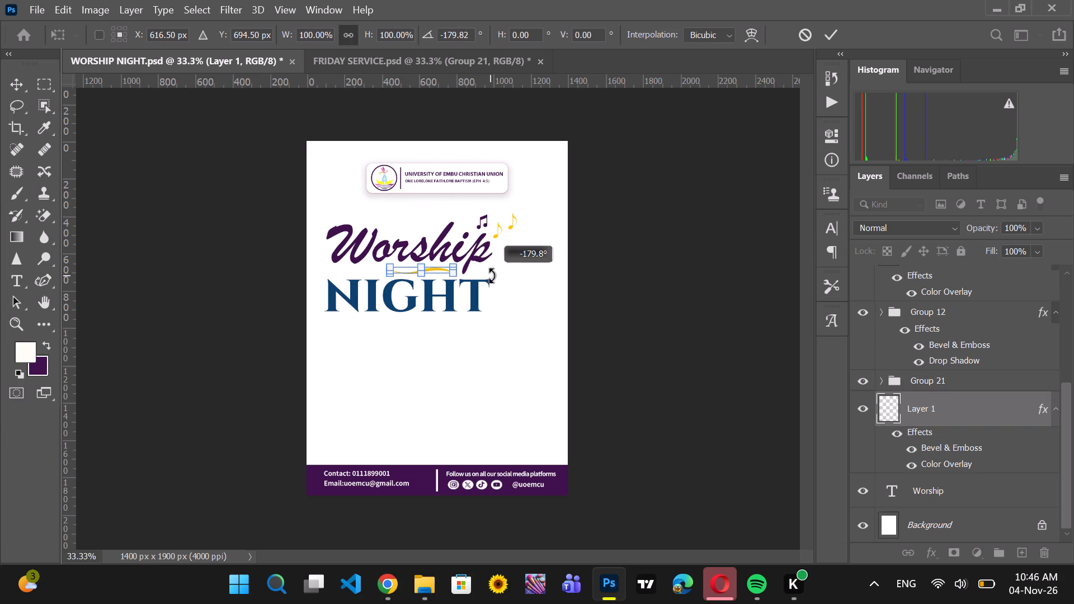
{"action": "left_click", "coordinate": [468, 36]}
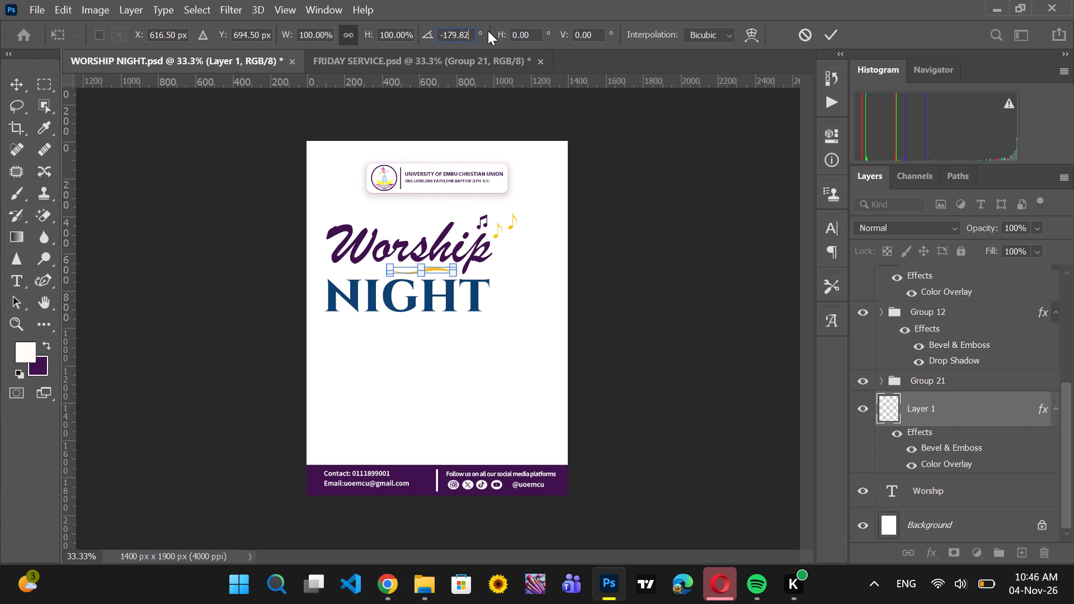
{"action": "key", "text": "BackSpace"}
{"action": "key", "text": "BackSpace"}
{"action": "key", "text": "BackSpace"}
{"action": "key", "text": "BackSpace"}
{"action": "key", "text": "BackSpace"}
{"action": "type", "text": "80"}
{"action": "left_click", "coordinate": [833, 26]}
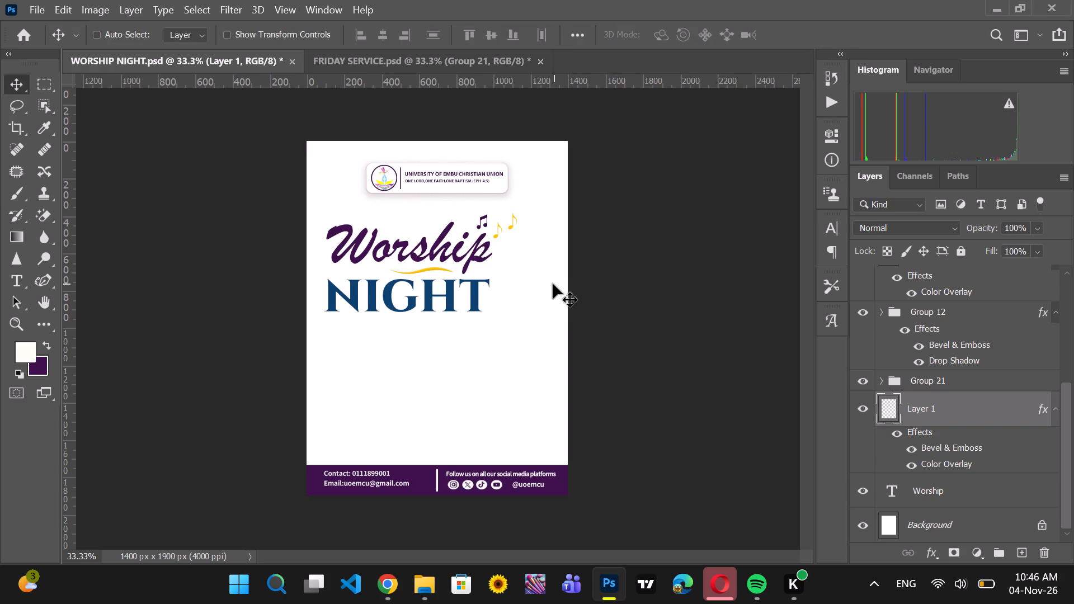
Move the Layer 1 yellow swoosh from between the title words to just below the first letters of NIGHT.
{"action": "left_click_drag", "start_coordinate": [434, 271], "coordinate": [423, 310]}
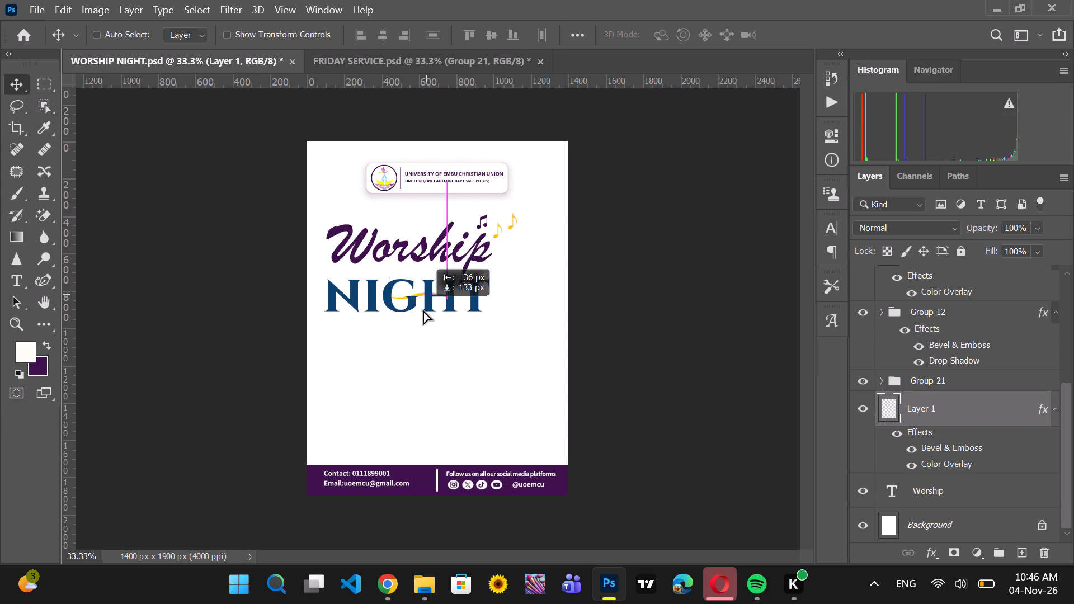
{"action": "left_click_drag", "start_coordinate": [423, 310], "coordinate": [377, 322]}
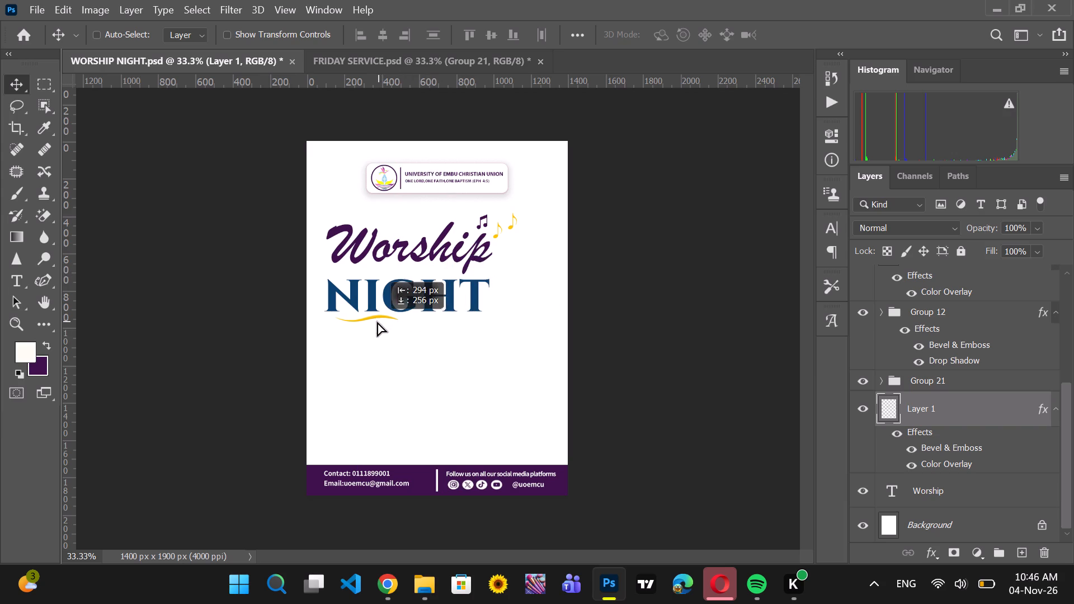
{"action": "left_click_drag", "start_coordinate": [377, 322], "coordinate": [383, 328]}
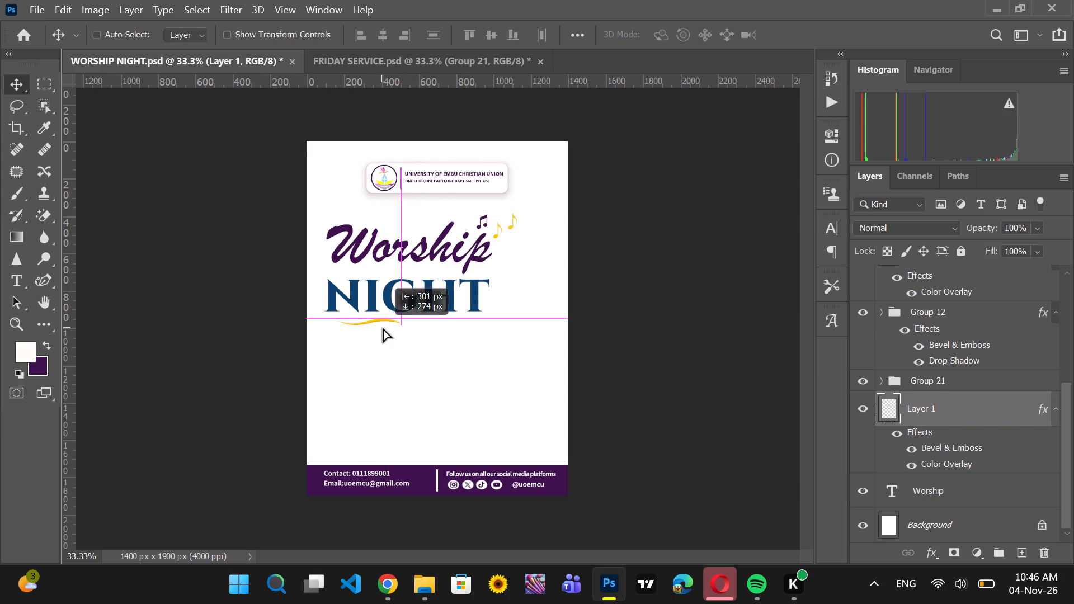
{"action": "left_click_drag", "start_coordinate": [383, 328], "coordinate": [380, 332]}
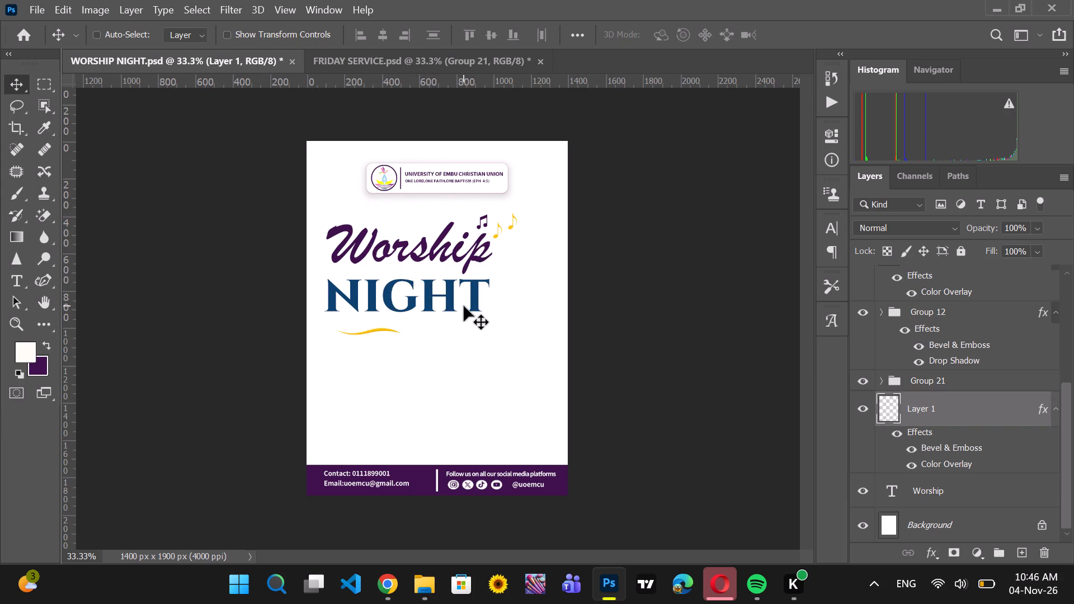
Enlarge the Layer 1 yellow swoosh proportionally to about 221% and move it up just beneath the NIGHT text.
{"action": "key", "text": "ctrl+t"}
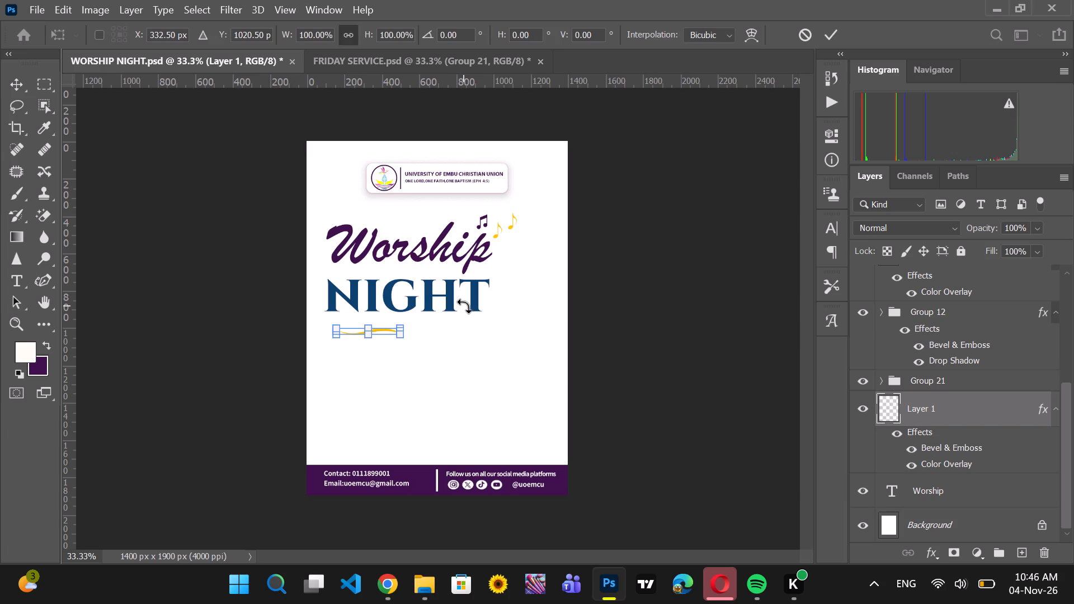
{"action": "left_click_drag", "start_coordinate": [398, 336], "coordinate": [451, 344]}
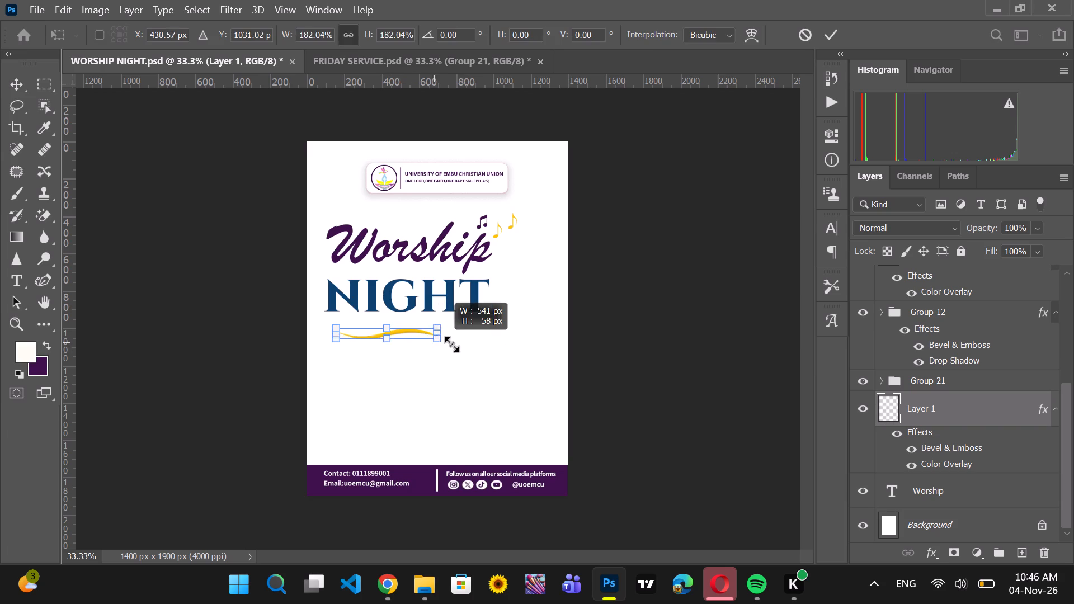
{"action": "left_click_drag", "start_coordinate": [451, 344], "coordinate": [460, 310]}
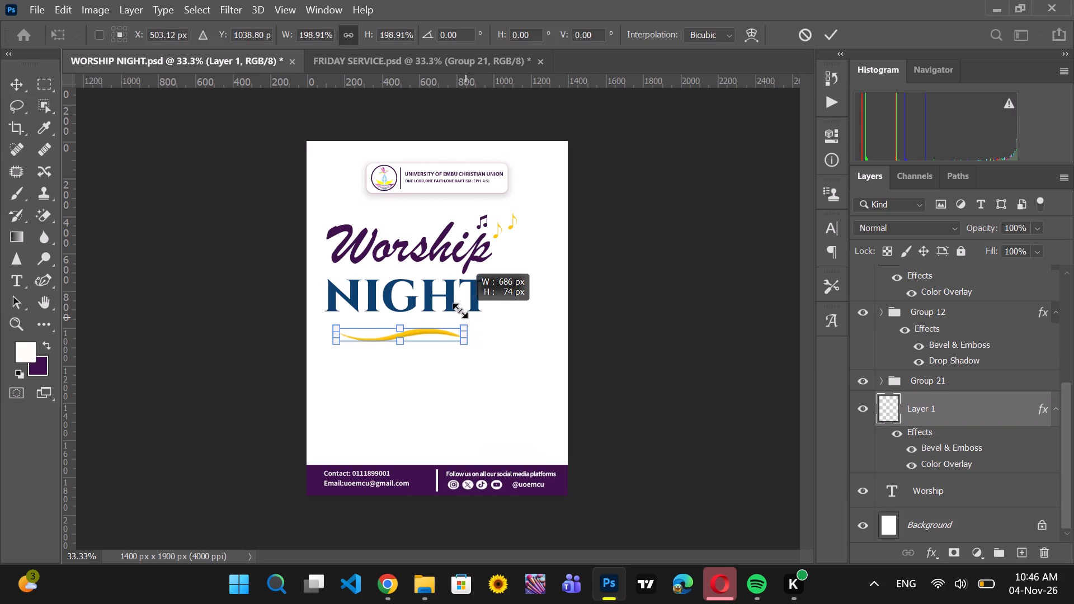
{"action": "left_click_drag", "start_coordinate": [460, 310], "coordinate": [477, 328]}
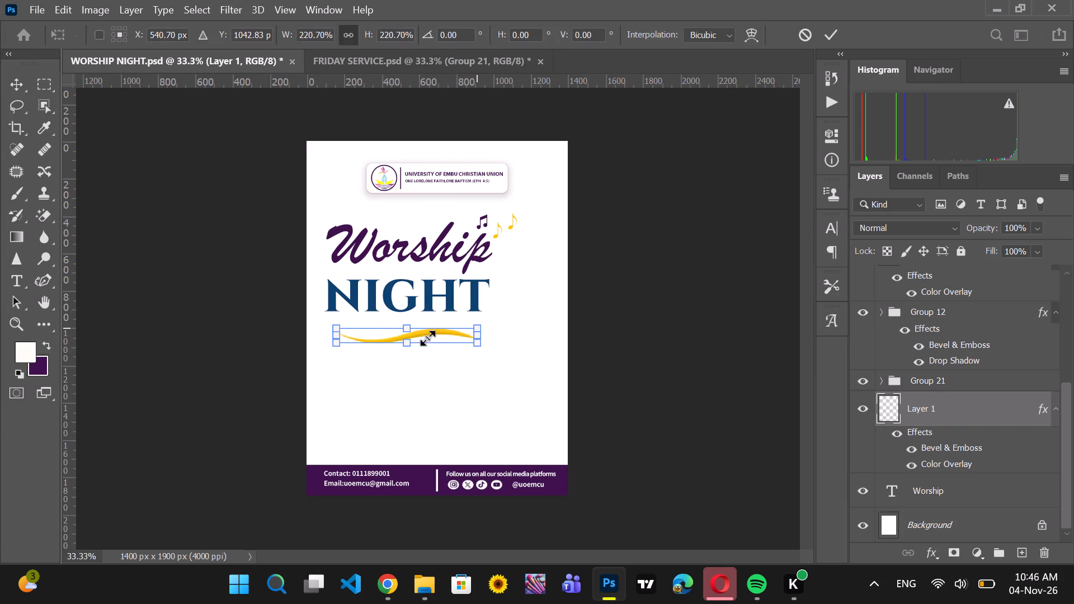
{"action": "left_click_drag", "start_coordinate": [442, 338], "coordinate": [441, 332]}
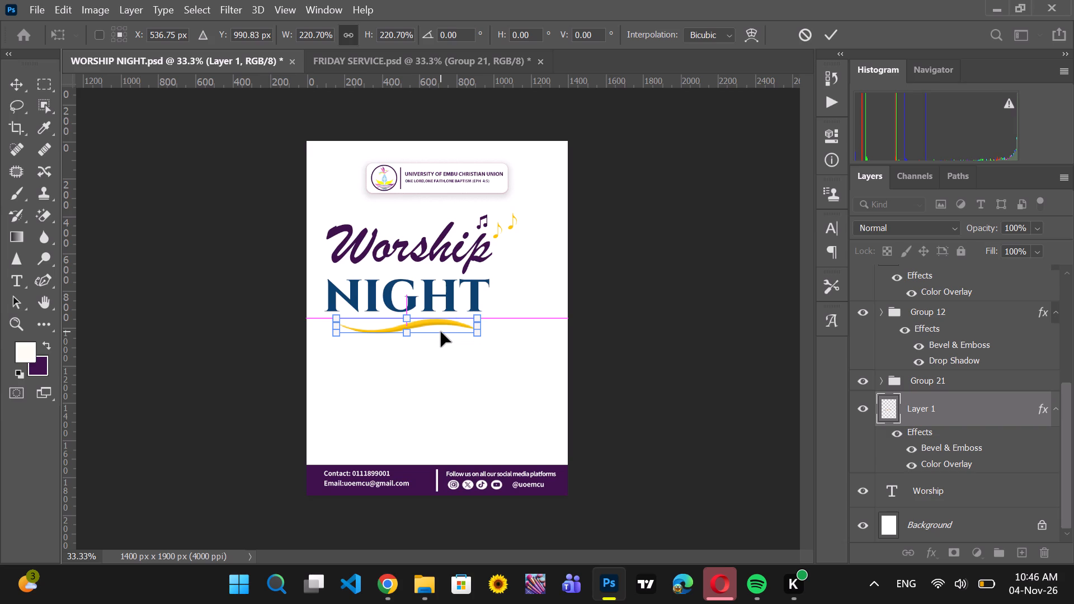
{"action": "left_click", "coordinate": [831, 36]}
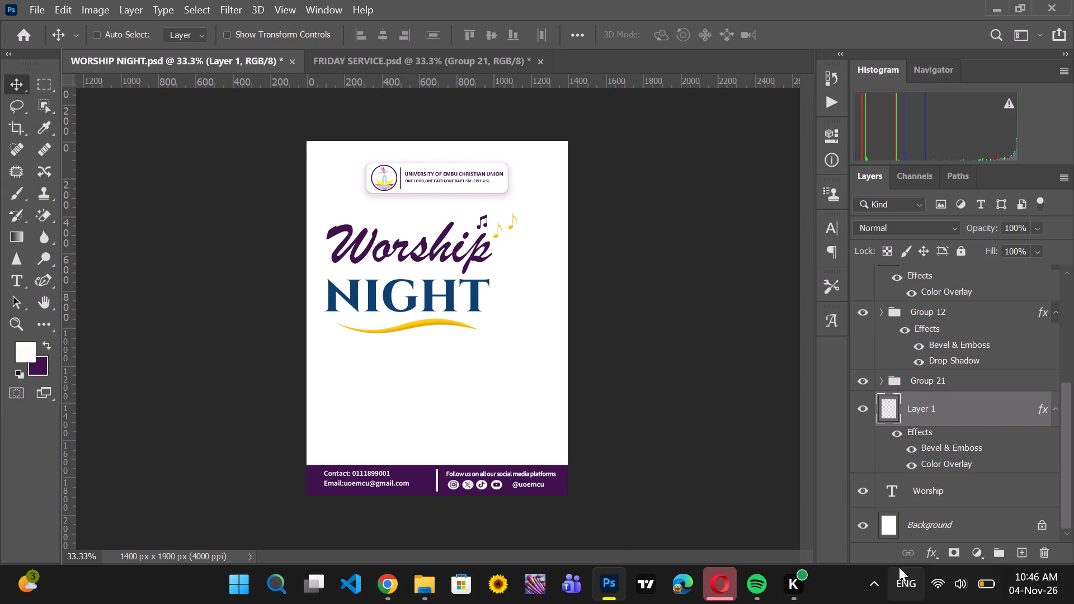
Find the Church Flyer Background image in the Downloads folder in File Explorer and place it on the WORSHIP NIGHT poster in Photoshop.
{"action": "left_click", "coordinate": [420, 582]}
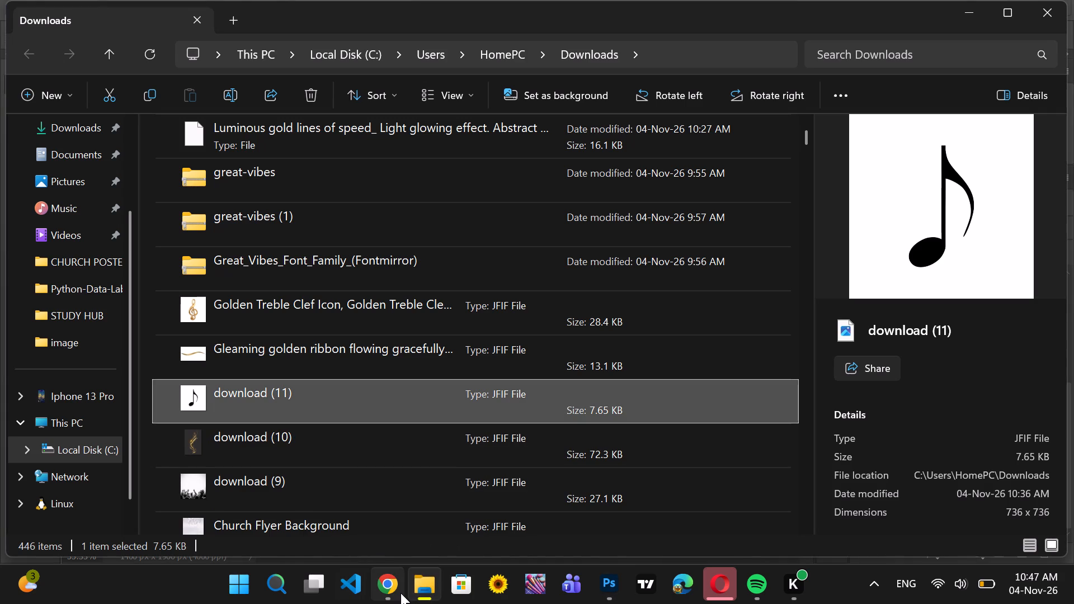
{"action": "left_click", "coordinate": [401, 593]}
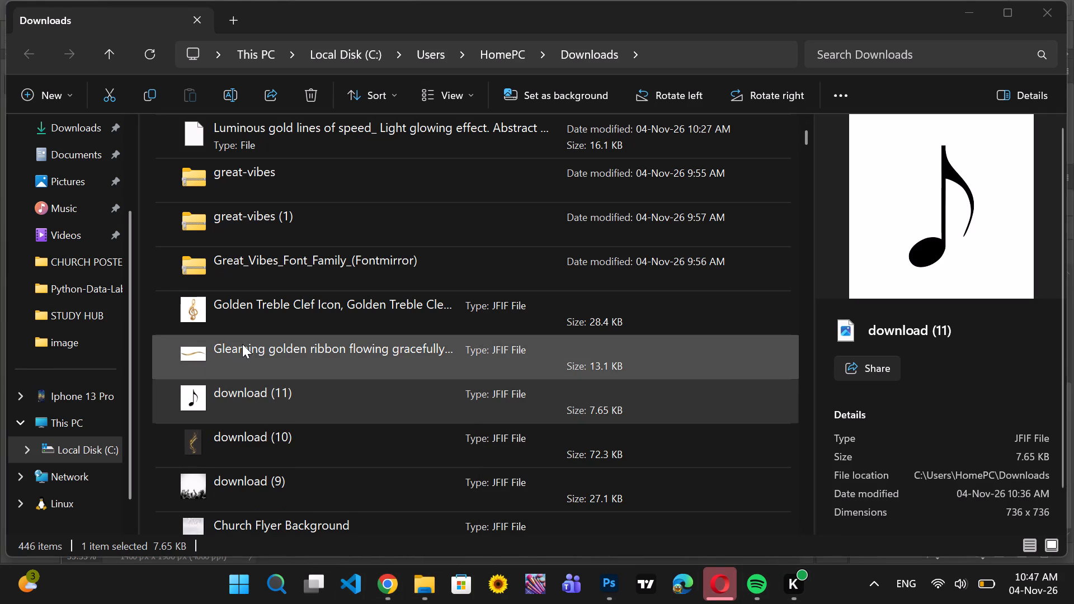
{"action": "left_click", "coordinate": [287, 434]}
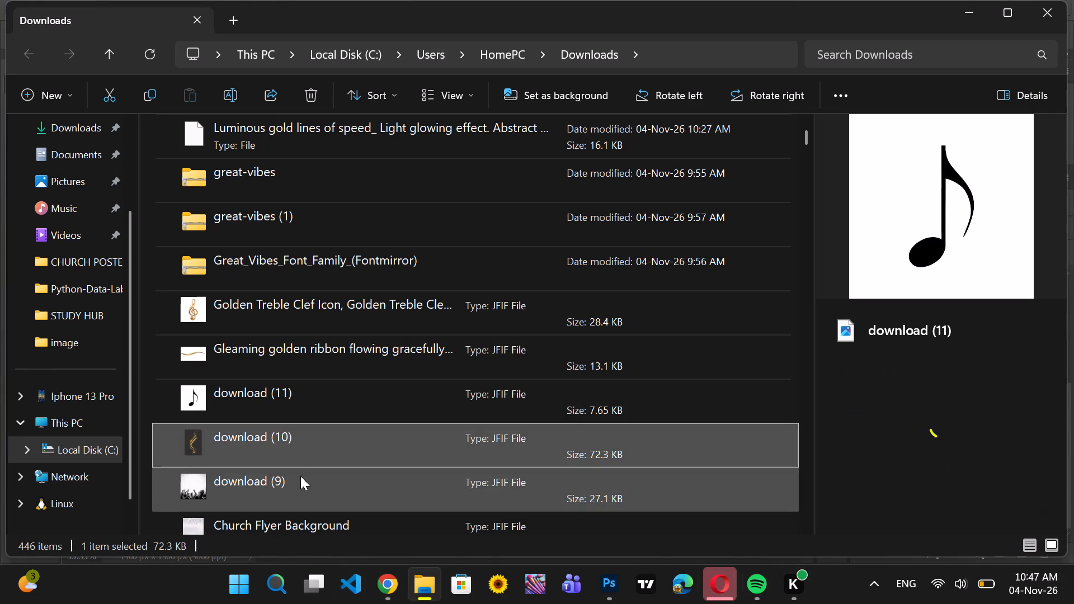
{"action": "left_click", "coordinate": [300, 476]}
{"action": "scroll", "coordinate": [300, 476], "scroll_direction": "down", "scroll_amount": 2}
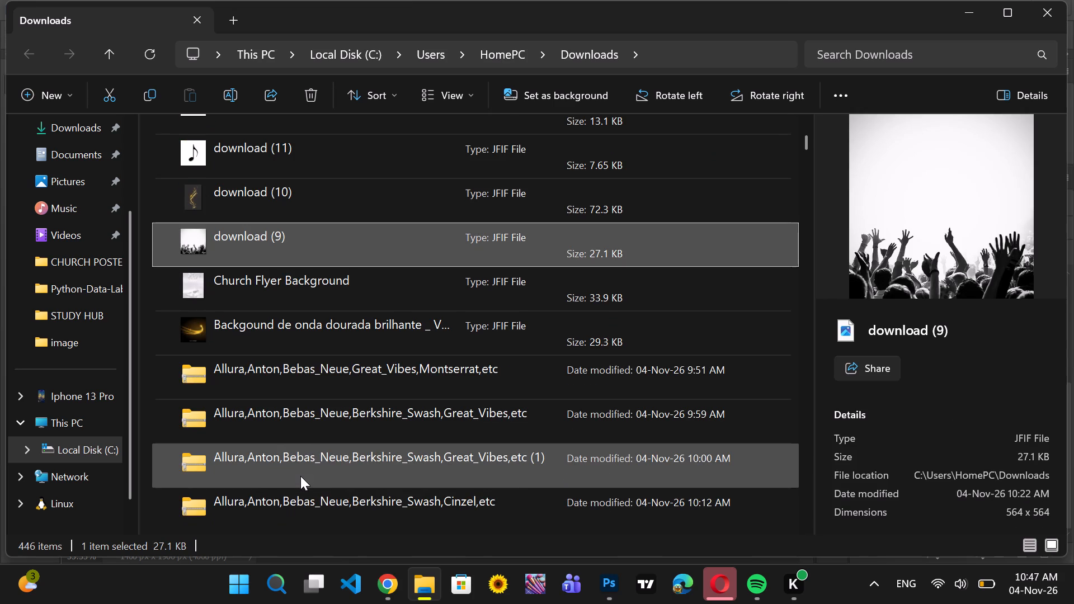
{"action": "left_click", "coordinate": [326, 300]}
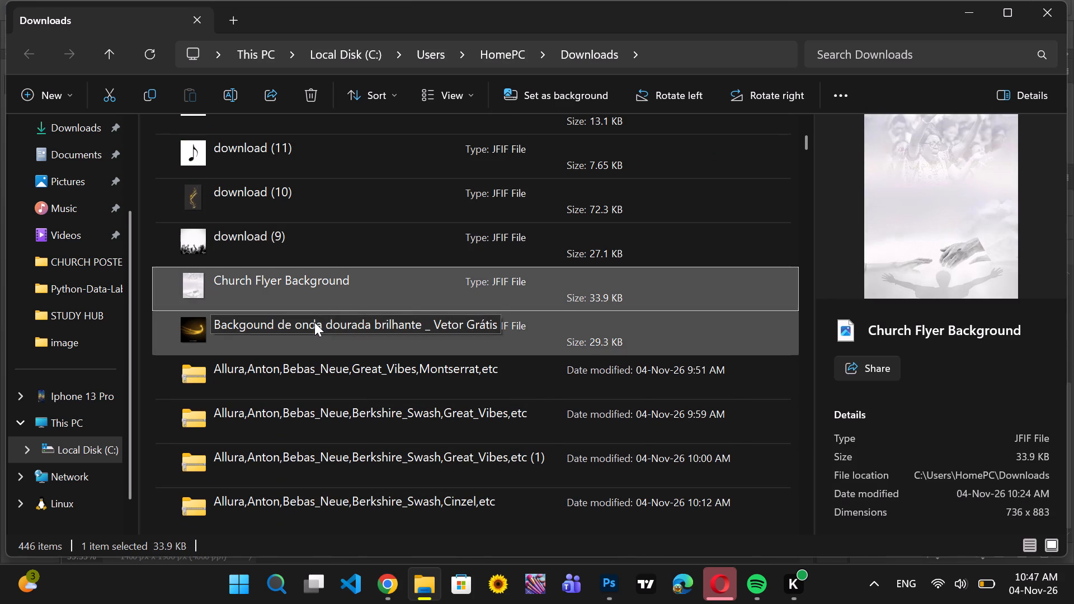
{"action": "left_click_drag", "start_coordinate": [397, 295], "coordinate": [657, 430]}
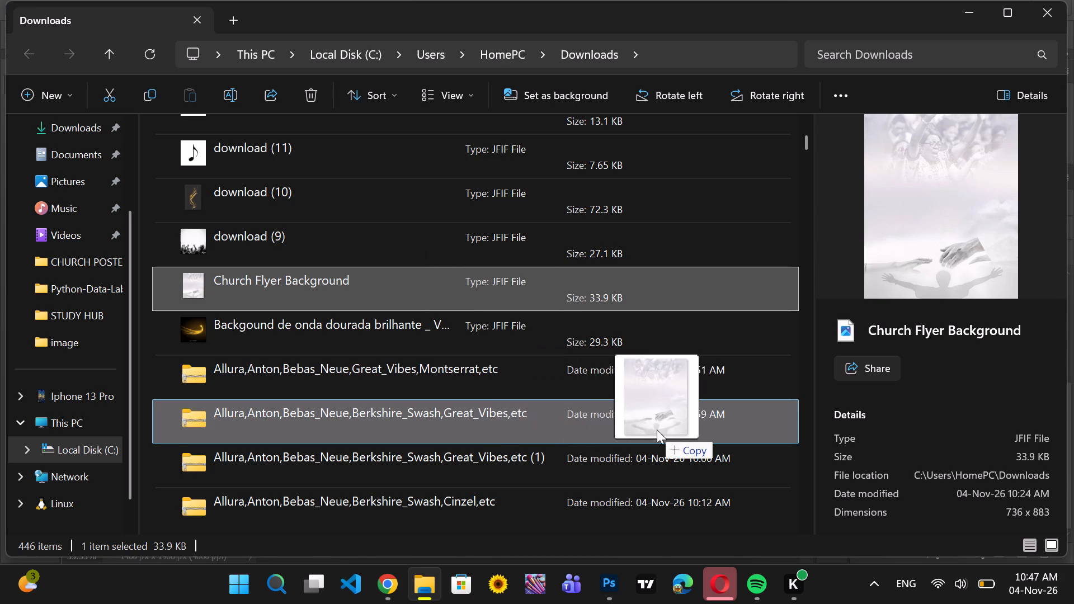
{"action": "left_click_drag", "start_coordinate": [657, 430], "coordinate": [468, 478]}
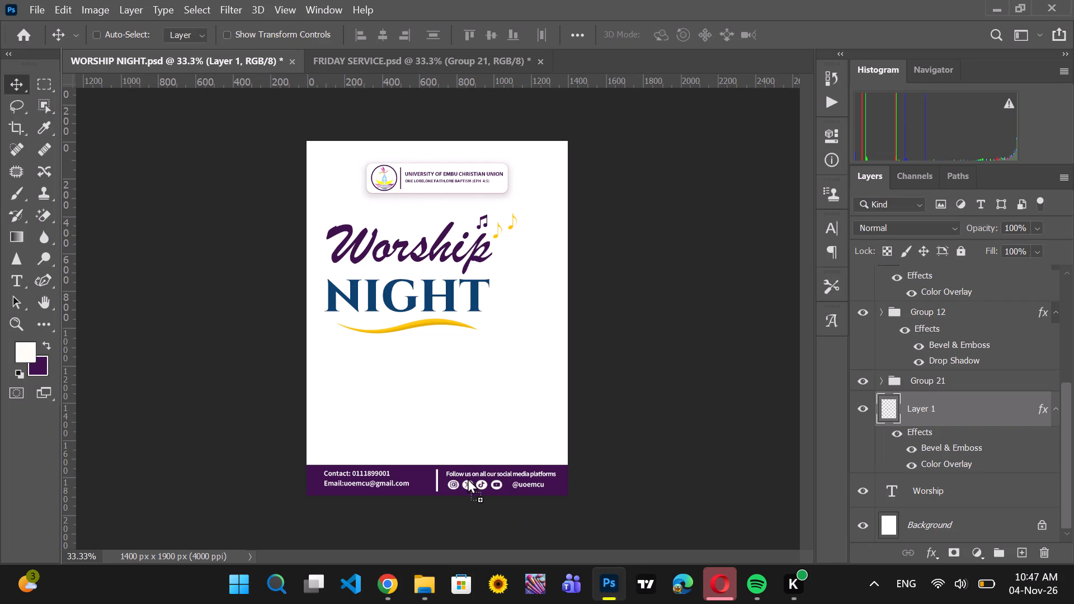
{"action": "left_click_drag", "start_coordinate": [468, 478], "coordinate": [414, 402]}
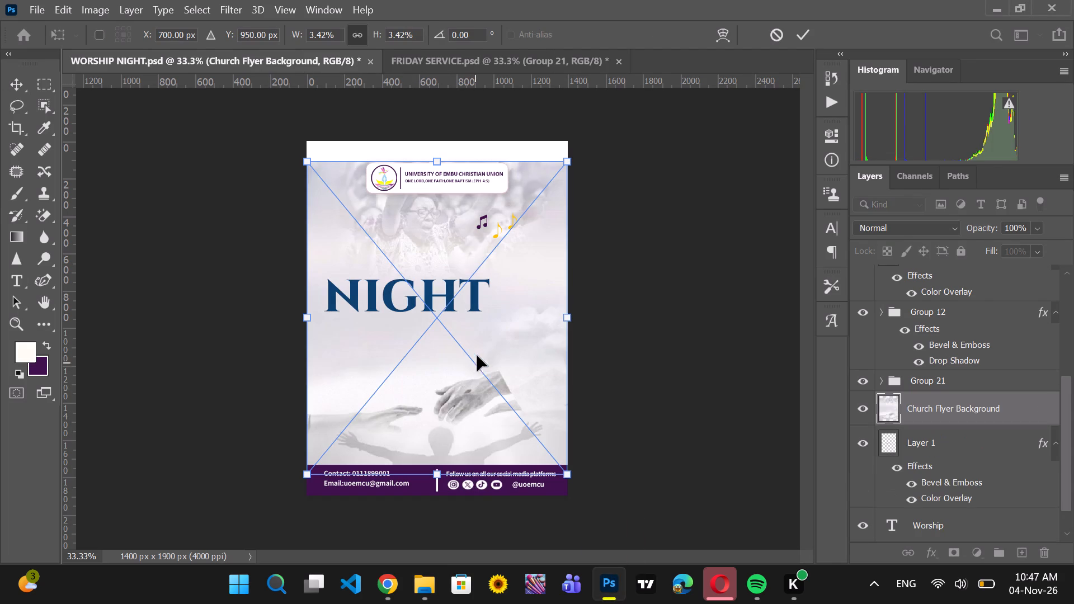
Reorder the Church Flyer Background layer to sit beneath the Worship text, directly above the Background layer.
{"action": "left_click_drag", "start_coordinate": [1004, 399], "coordinate": [977, 515]}
{"action": "scroll", "coordinate": [976, 509], "scroll_direction": "down", "scroll_amount": 3}
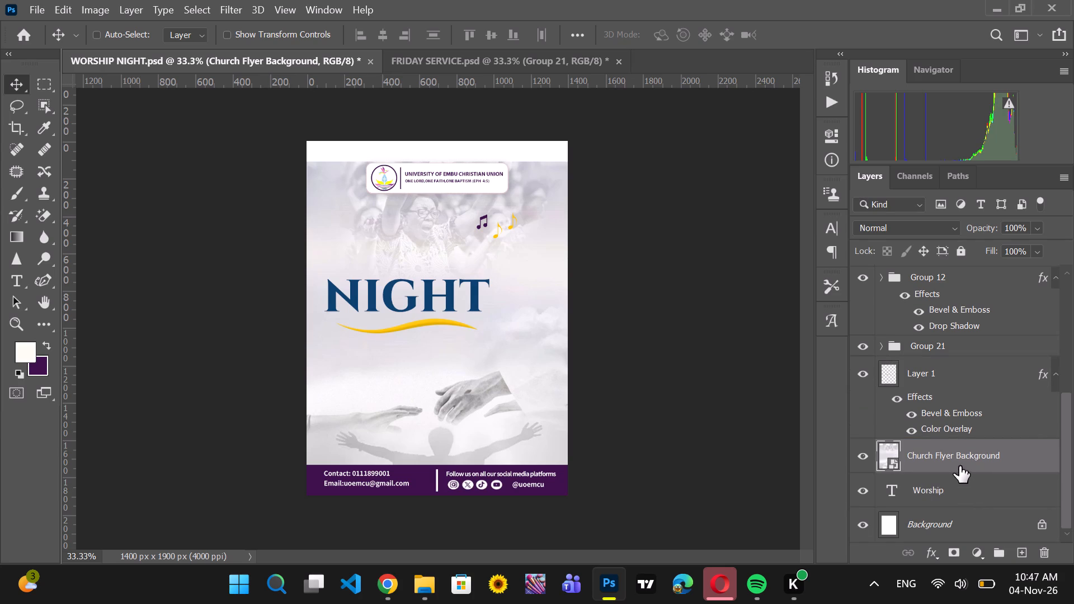
{"action": "left_click_drag", "start_coordinate": [961, 447], "coordinate": [971, 502]}
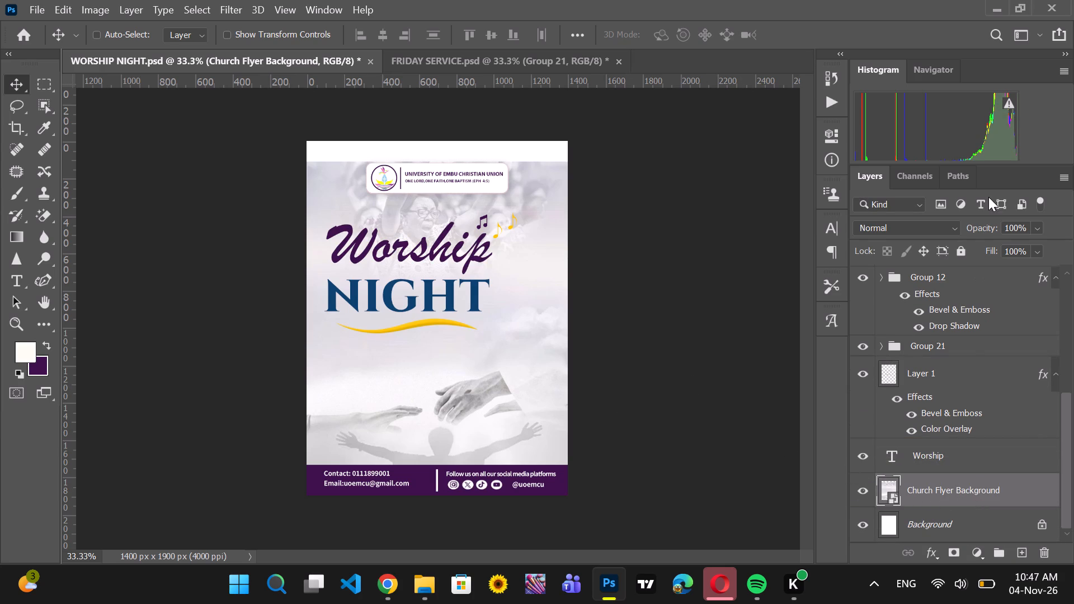
Set the Church Flyer Background layer's opacity to 50%.
{"action": "left_click", "coordinate": [1018, 228]}
{"action": "key", "text": "BackSpace"}
{"action": "key", "text": "BackSpace"}
{"action": "key", "text": "BackSpace"}
{"action": "type", "text": "50"}
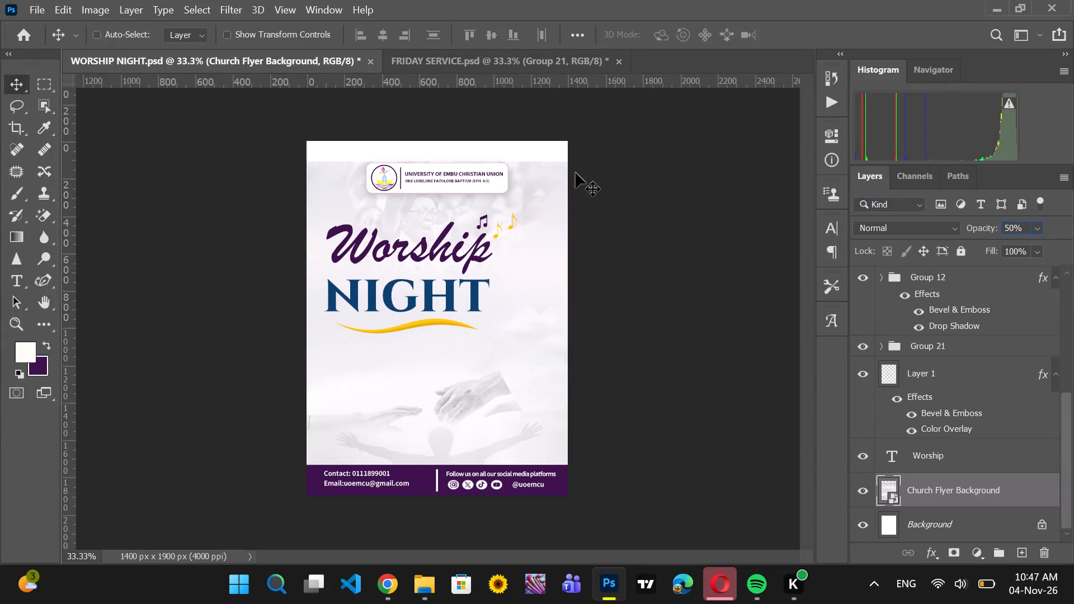
Scale the Church Flyer Background image proportionally to about 3.54% so it spans from the poster's top edge to the footer.
{"action": "key", "text": "ctrl+t"}
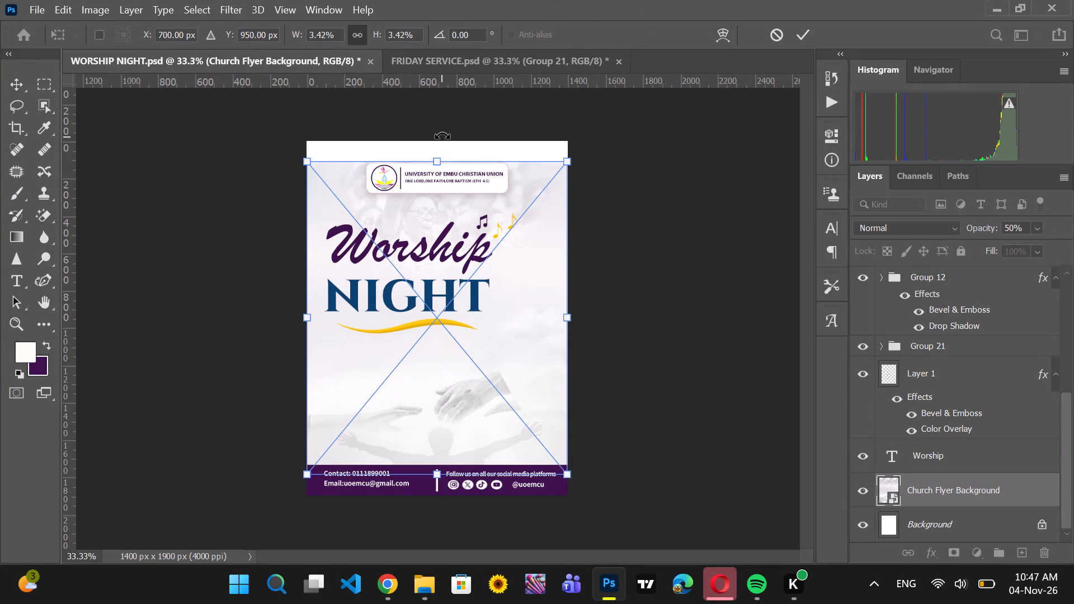
{"action": "left_click_drag", "start_coordinate": [436, 159], "coordinate": [439, 135]}
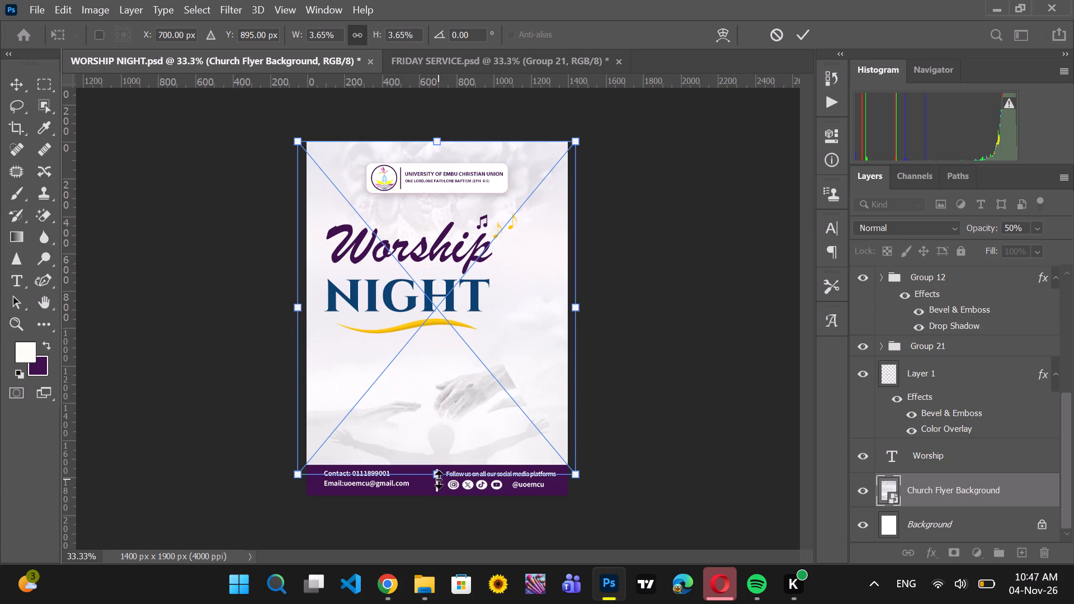
{"action": "left_click_drag", "start_coordinate": [439, 473], "coordinate": [438, 450]}
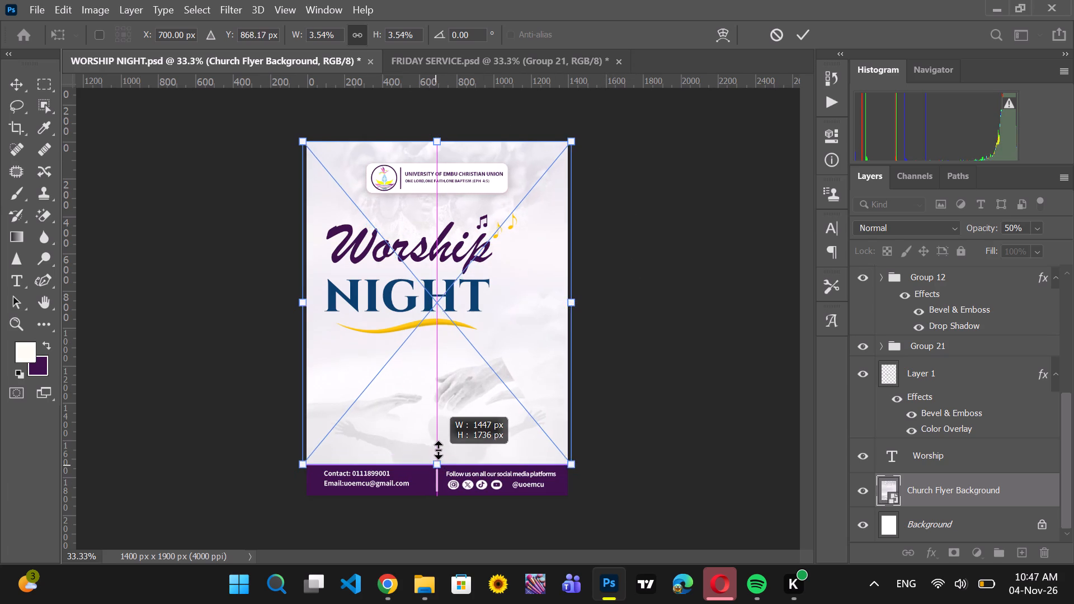
{"action": "left_click_drag", "start_coordinate": [438, 450], "coordinate": [434, 456]}
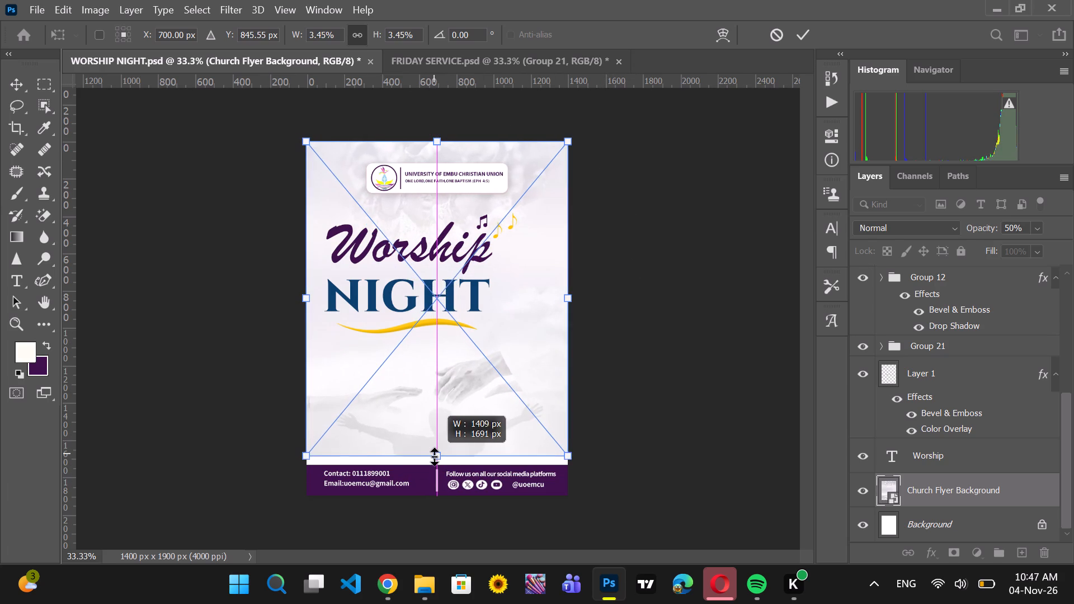
{"action": "left_click_drag", "start_coordinate": [434, 456], "coordinate": [434, 460]}
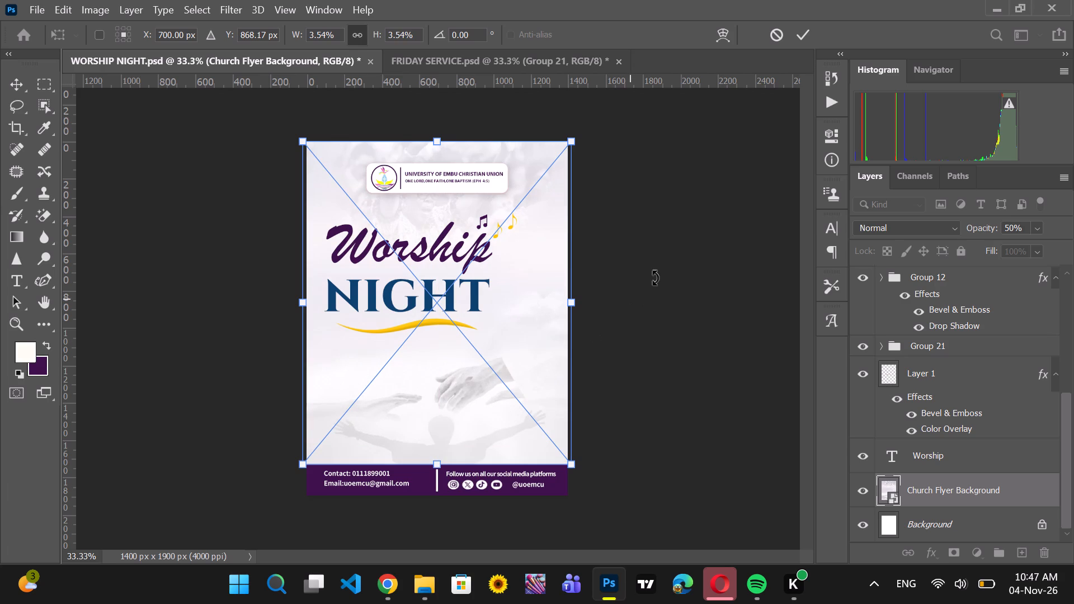
{"action": "left_click", "coordinate": [805, 31]}
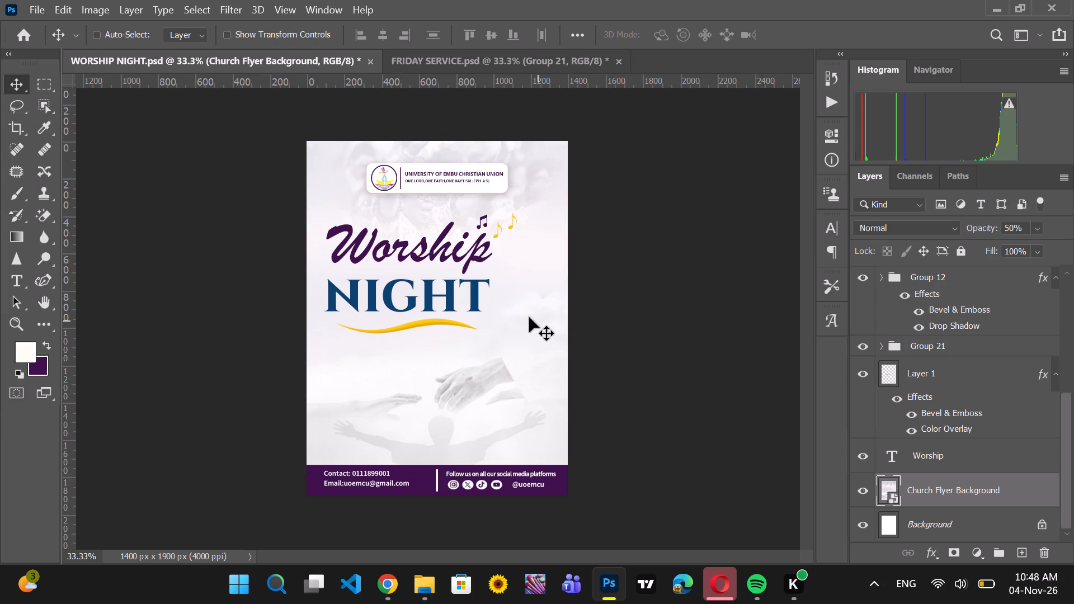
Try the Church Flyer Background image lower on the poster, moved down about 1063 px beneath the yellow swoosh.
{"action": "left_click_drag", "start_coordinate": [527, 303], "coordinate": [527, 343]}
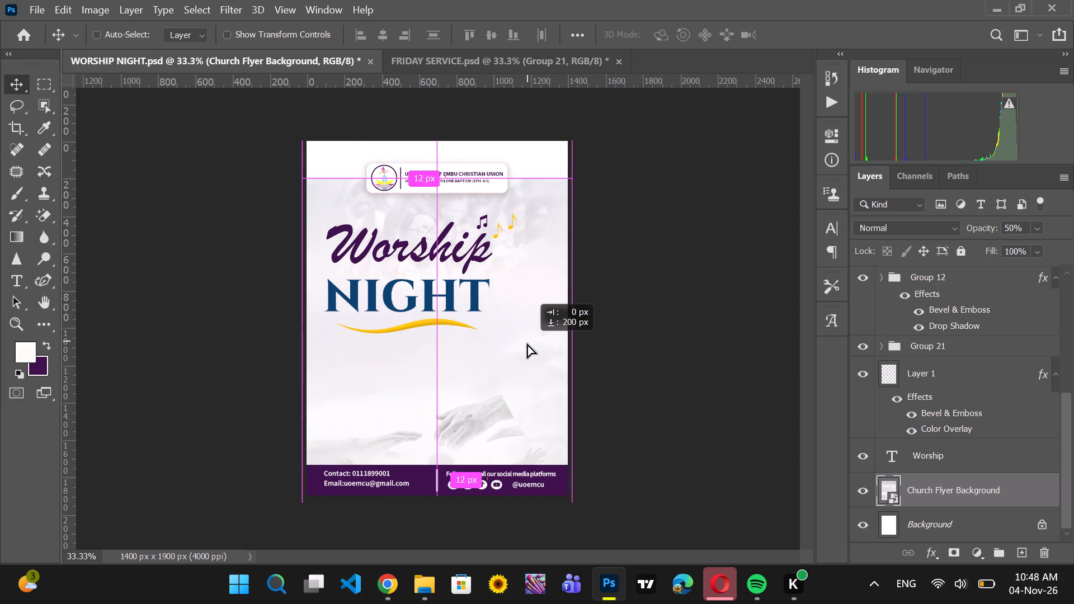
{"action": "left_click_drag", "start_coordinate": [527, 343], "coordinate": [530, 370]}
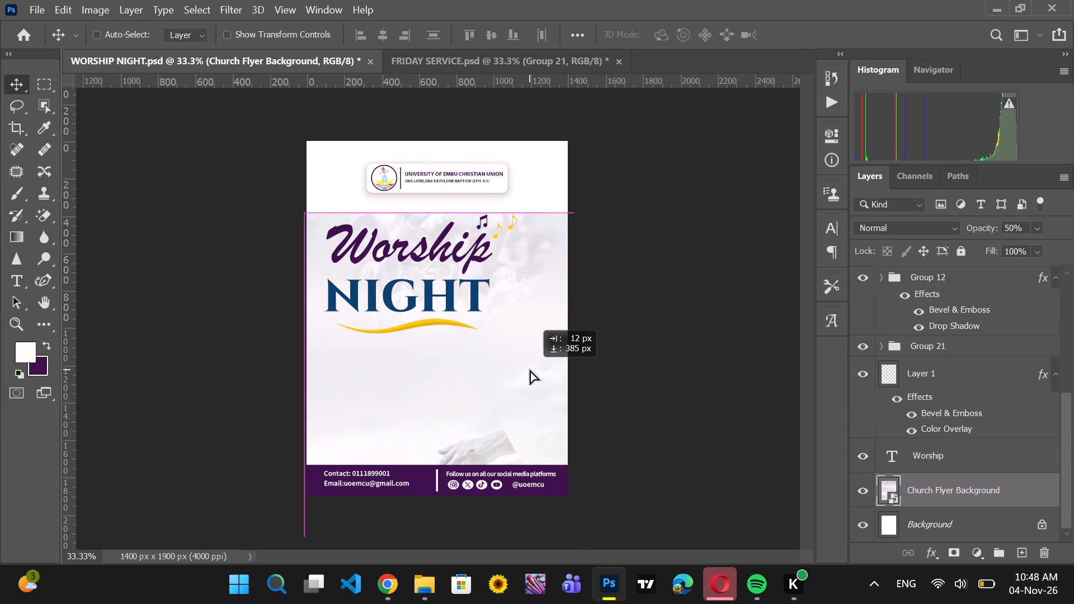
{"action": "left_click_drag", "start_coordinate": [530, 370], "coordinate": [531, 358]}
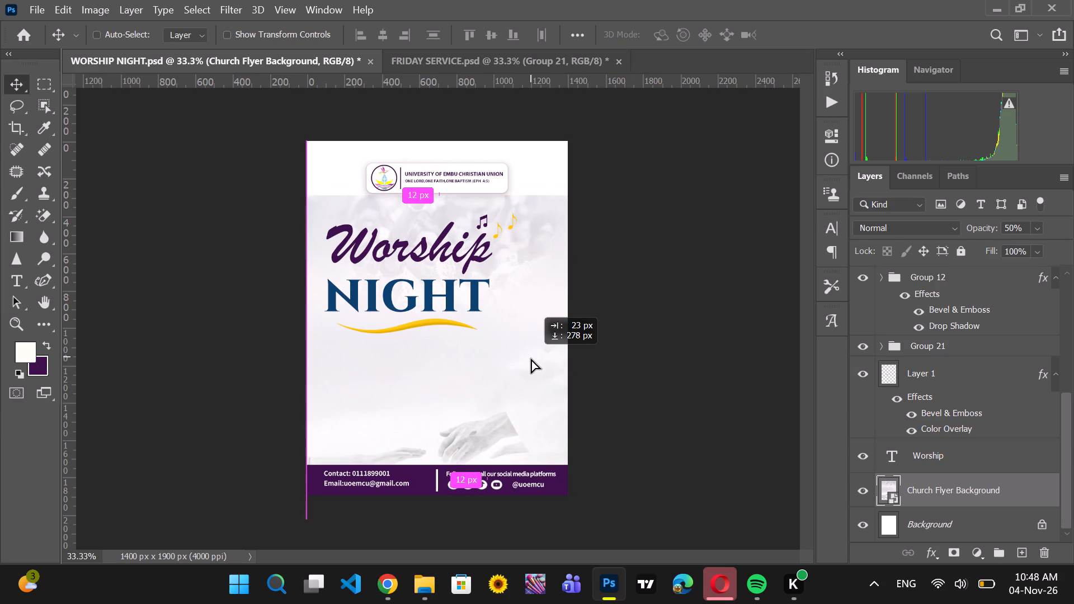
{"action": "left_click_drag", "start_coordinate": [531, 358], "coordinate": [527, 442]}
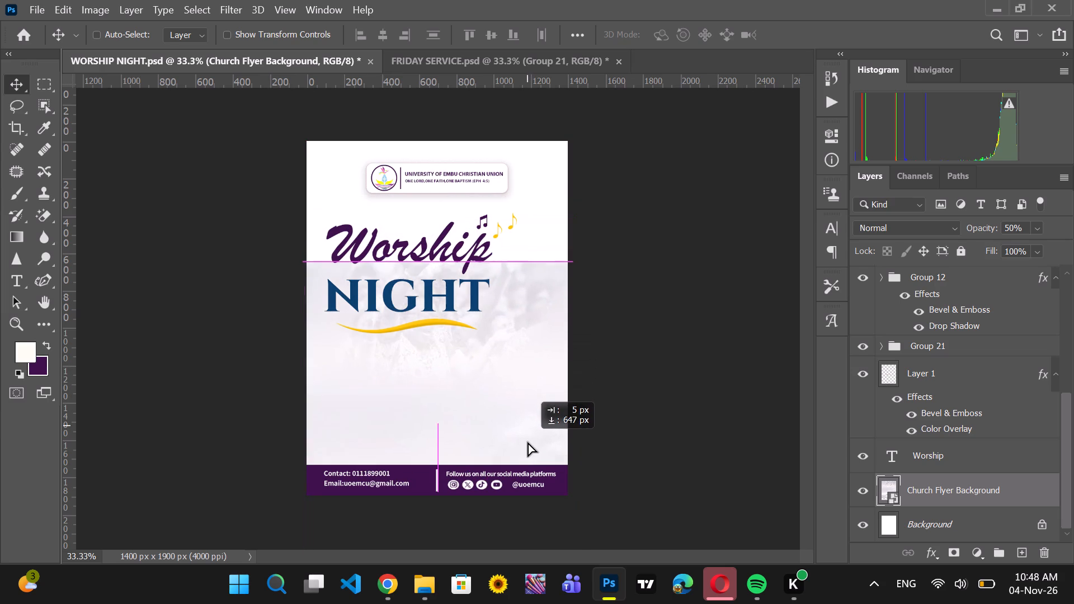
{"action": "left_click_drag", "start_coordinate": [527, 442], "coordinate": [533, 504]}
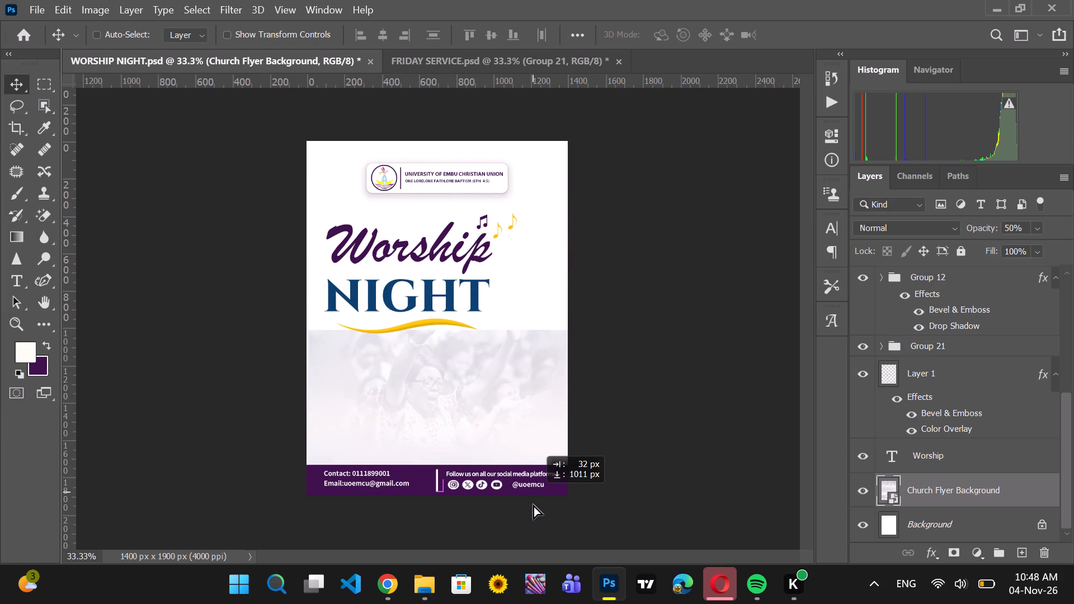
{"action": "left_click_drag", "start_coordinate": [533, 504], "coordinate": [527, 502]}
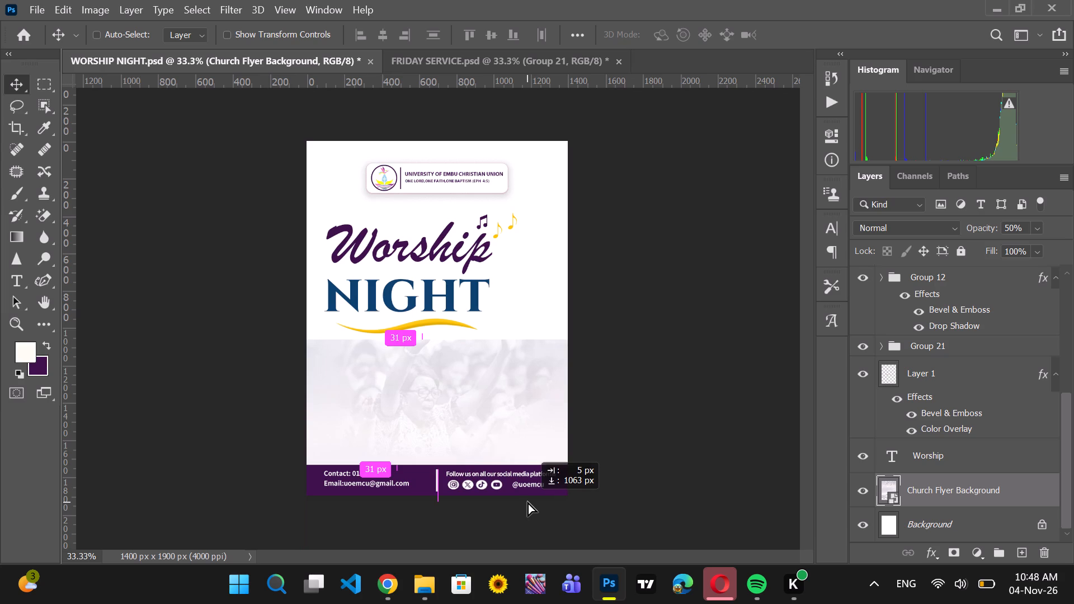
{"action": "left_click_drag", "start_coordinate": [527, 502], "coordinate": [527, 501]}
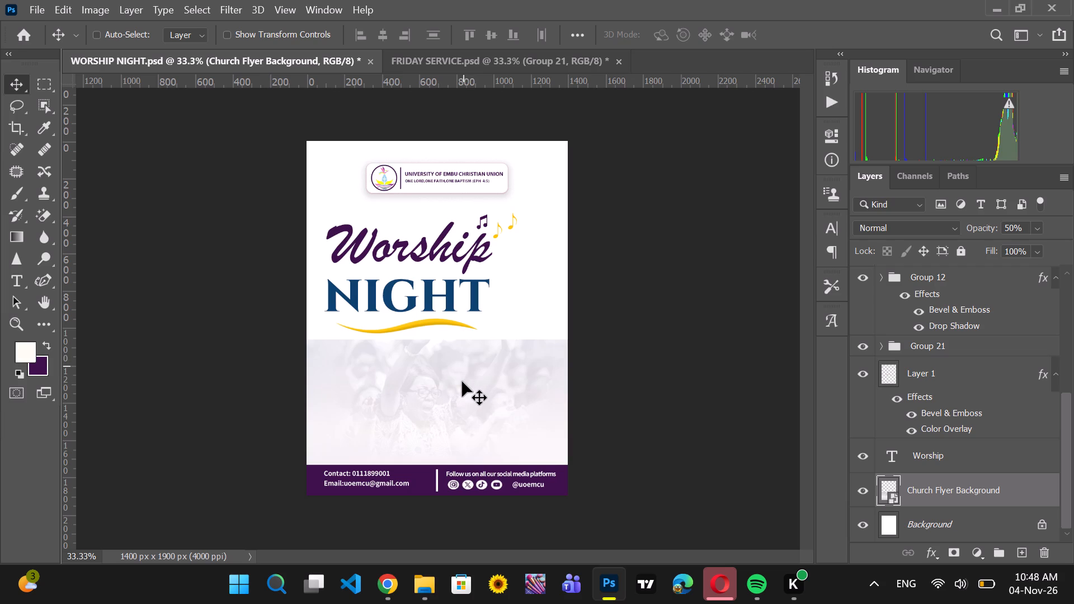
Move the Church Flyer Background image up about 1040 px behind the header and title, its upper edge just below the poster's top.
{"action": "left_click_drag", "start_coordinate": [462, 381], "coordinate": [454, 323]}
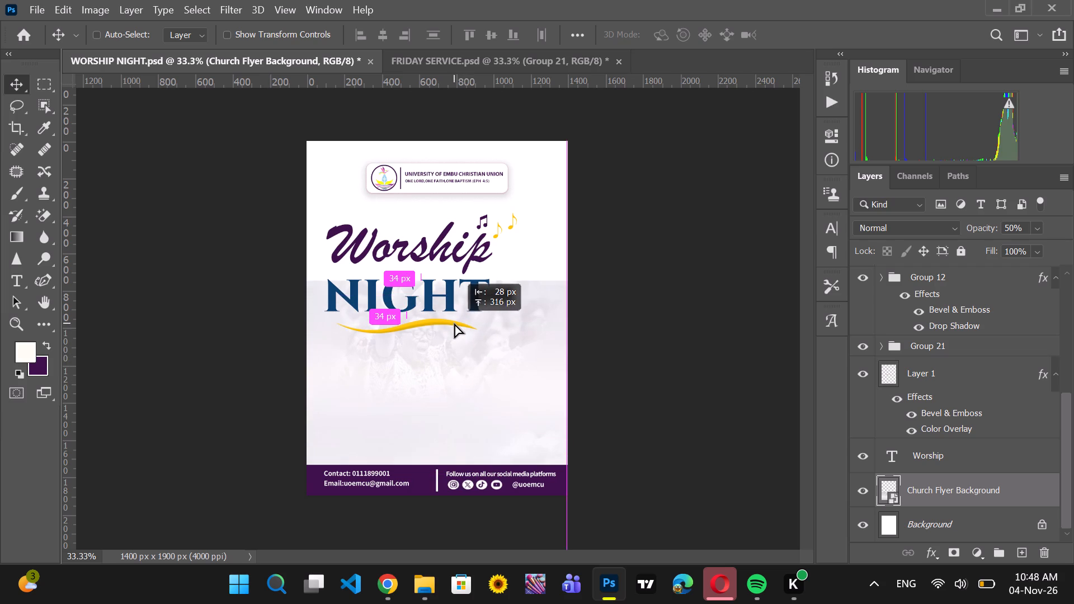
{"action": "left_click_drag", "start_coordinate": [454, 323], "coordinate": [450, 183]}
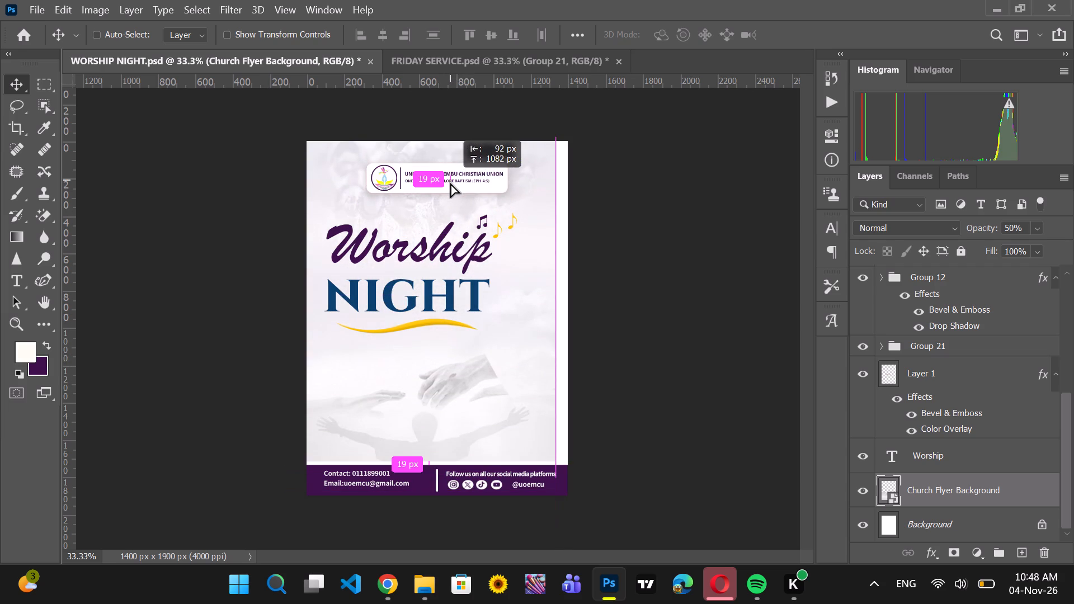
{"action": "left_click_drag", "start_coordinate": [450, 183], "coordinate": [452, 187]}
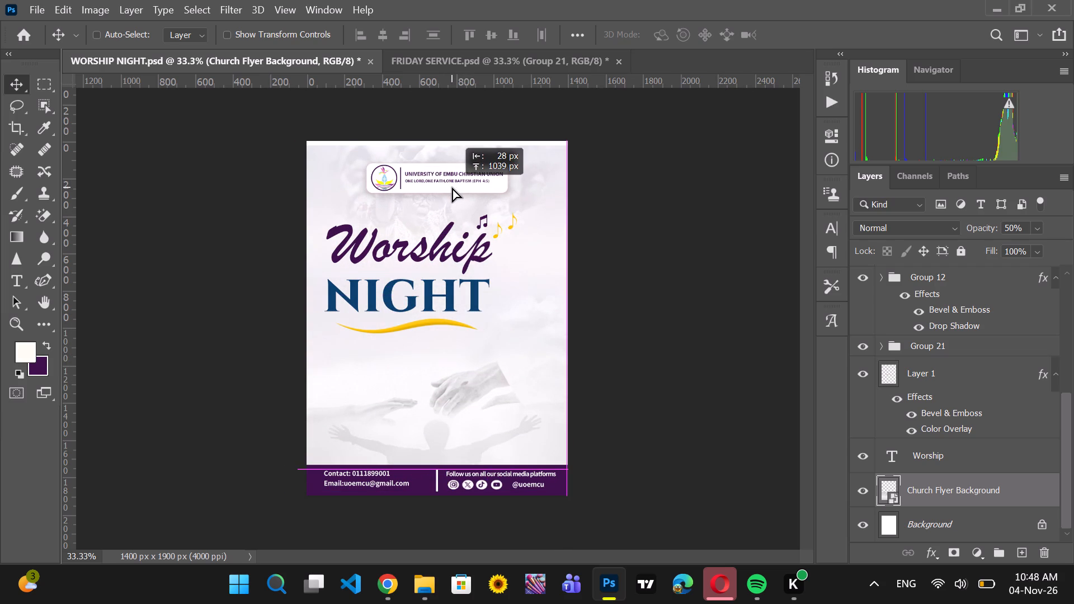
{"action": "left_click_drag", "start_coordinate": [452, 187], "coordinate": [456, 187]}
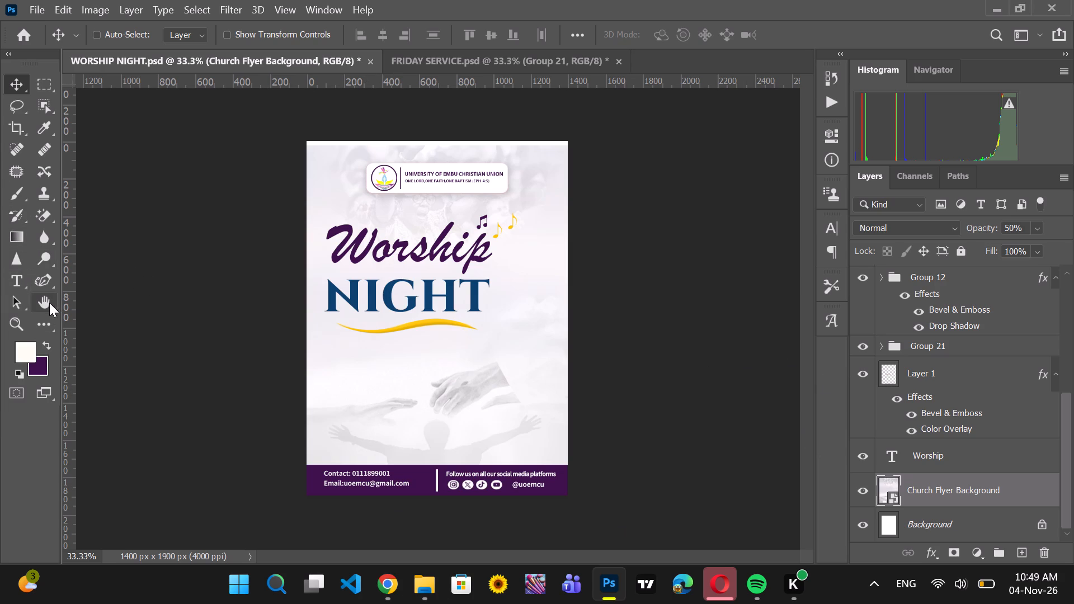
Draw an unfilled, yellow-stroked rounded rectangle about 443 x 180 px above the footer's contact details.
{"action": "right_click", "coordinate": [42, 327]}
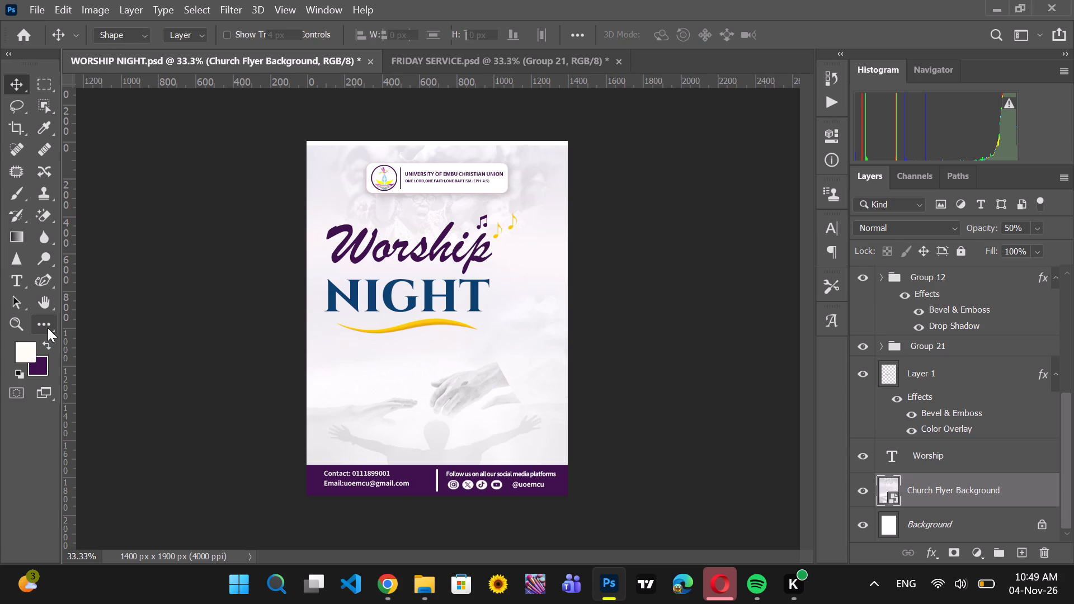
{"action": "left_click", "coordinate": [107, 475]}
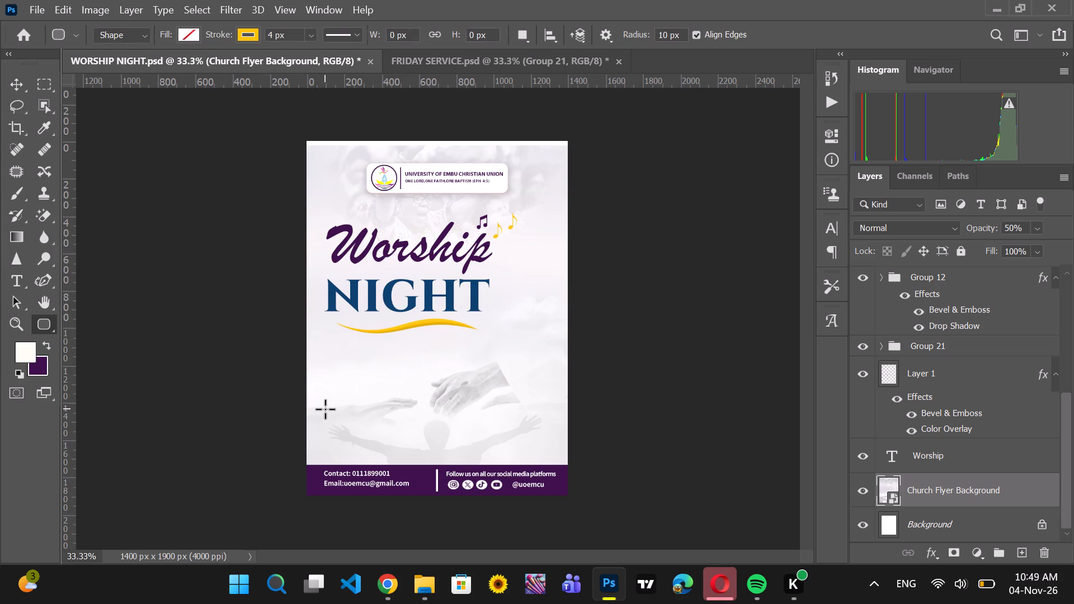
{"action": "left_click_drag", "start_coordinate": [314, 410], "coordinate": [366, 435]}
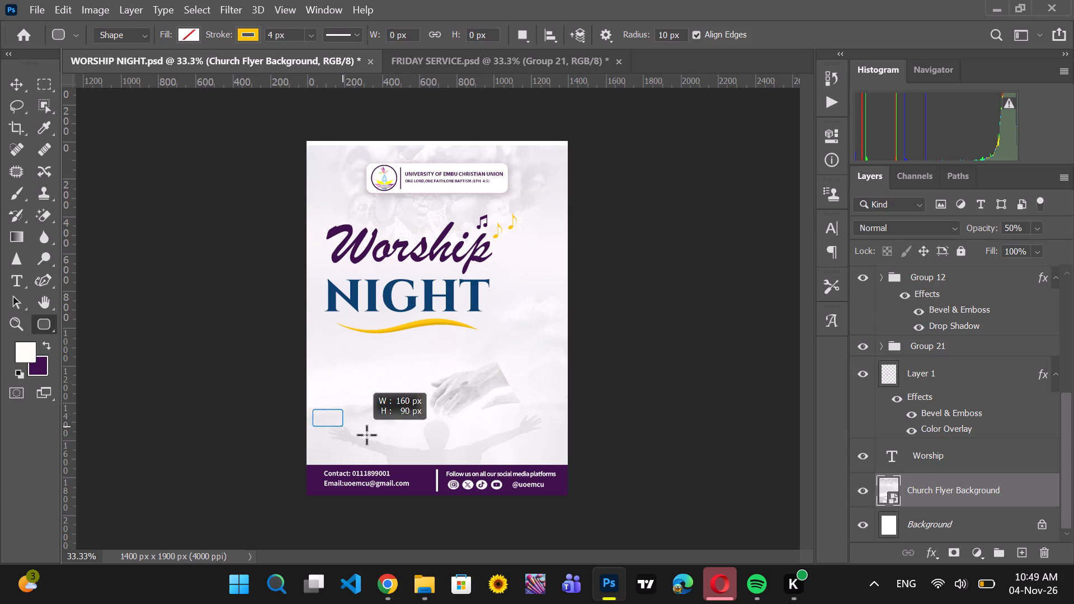
{"action": "left_click_drag", "start_coordinate": [366, 435], "coordinate": [394, 443]}
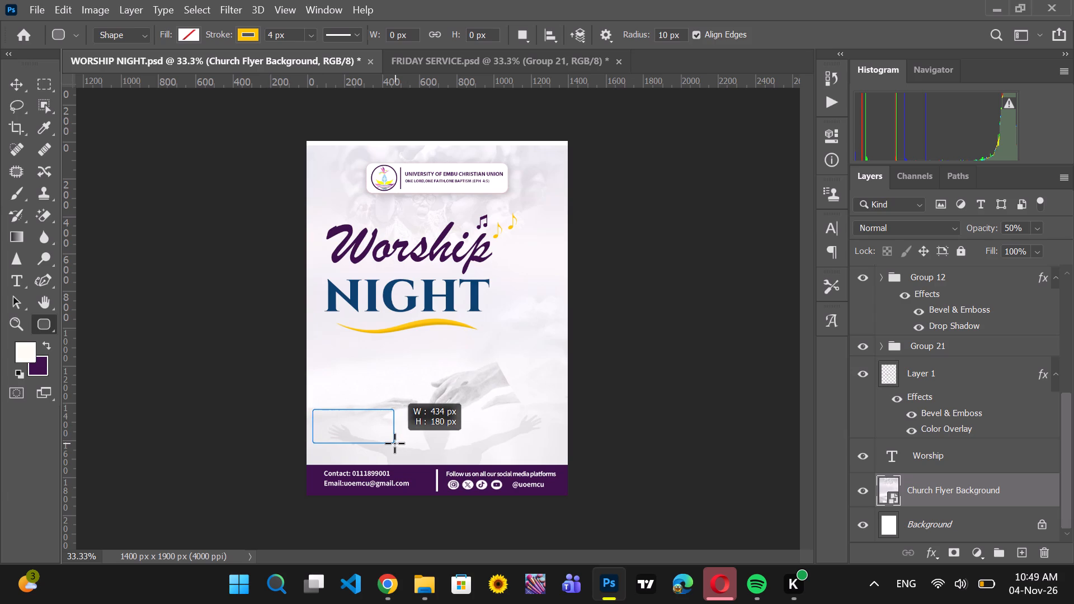
{"action": "left_click_drag", "start_coordinate": [394, 443], "coordinate": [396, 443]}
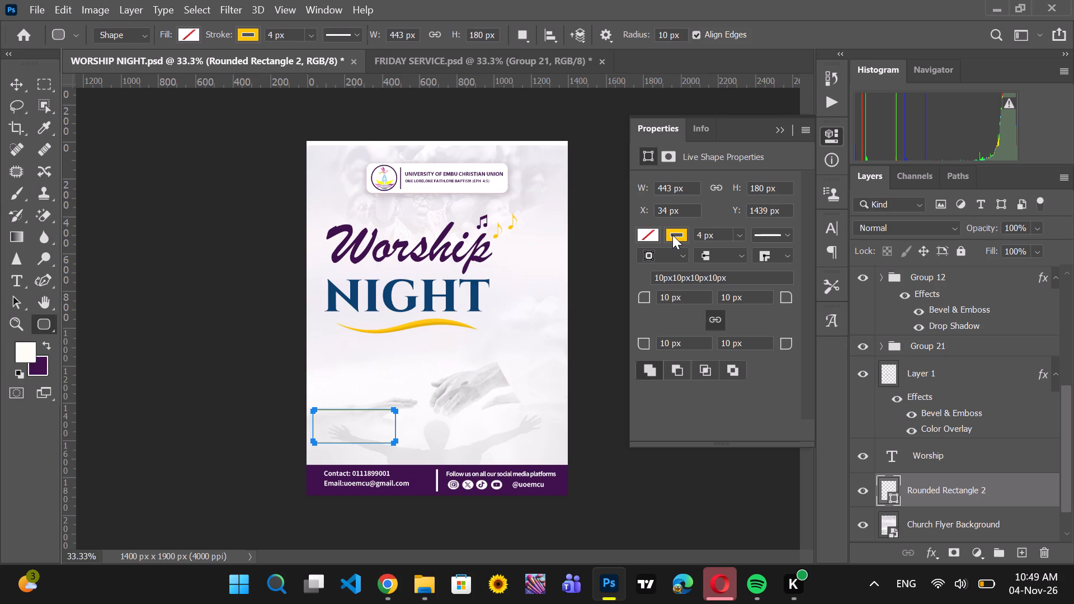
Set the rounded rectangle's stroke width to 6 px and all its corner radii to 30 px.
{"action": "left_click", "coordinate": [705, 236]}
{"action": "key", "text": "BackSpace"}
{"action": "key", "text": "BackSpace"}
{"action": "key", "text": "6"}
{"action": "left_click", "coordinate": [667, 299]}
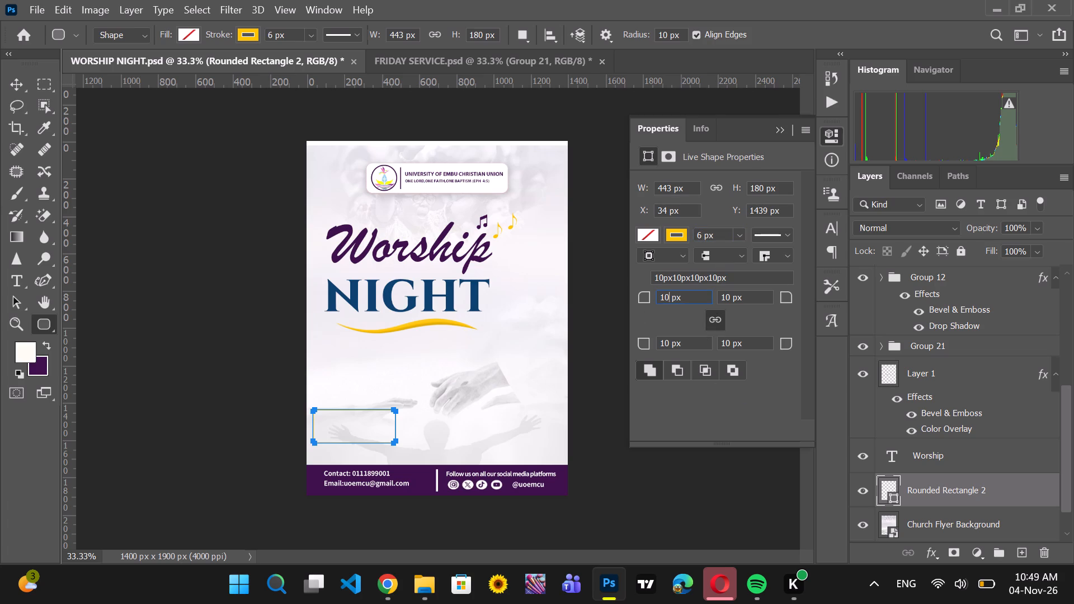
{"action": "left_click", "coordinate": [666, 296]}
{"action": "key", "text": "BackSpace"}
{"action": "key", "text": "3"}
{"action": "left_click", "coordinate": [694, 399]}
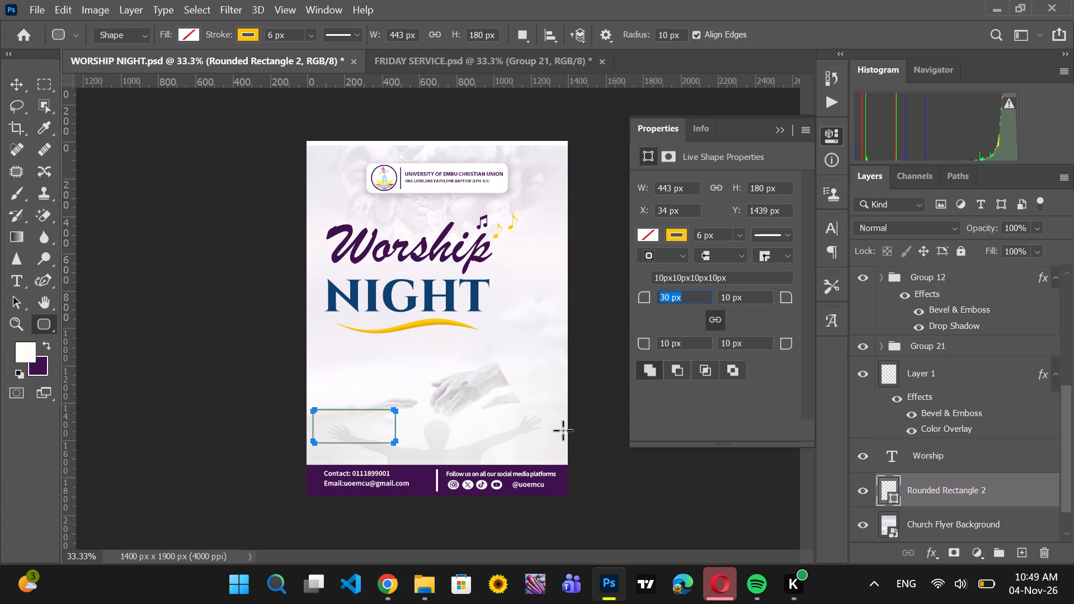
Move the rounded rectangle up and slightly inward to about X 64 px, Y 1383 px.
{"action": "left_click", "coordinate": [17, 89]}
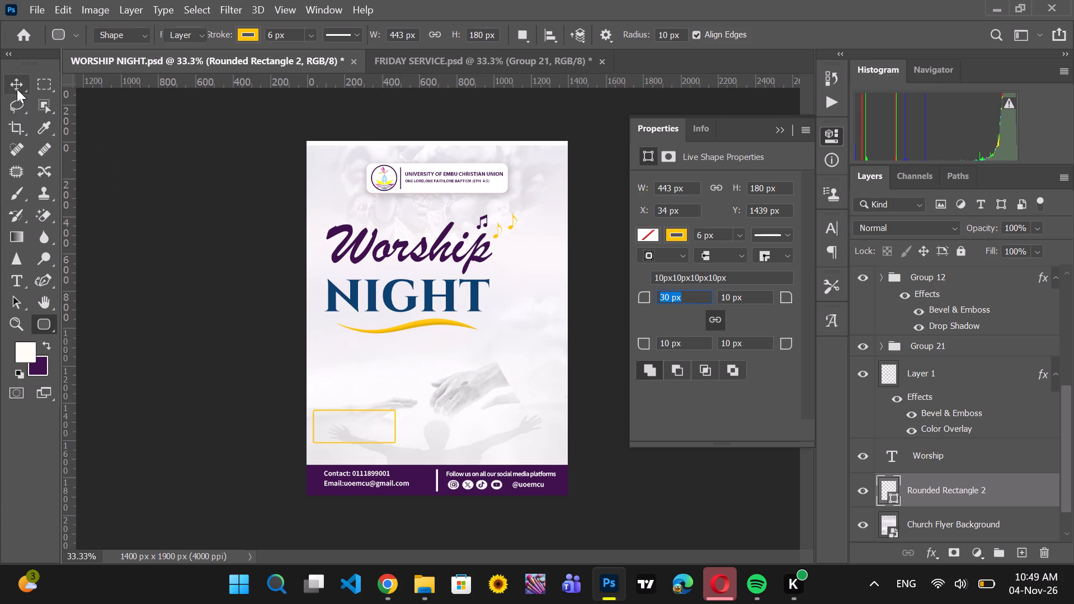
{"action": "left_click_drag", "start_coordinate": [390, 424], "coordinate": [402, 406]}
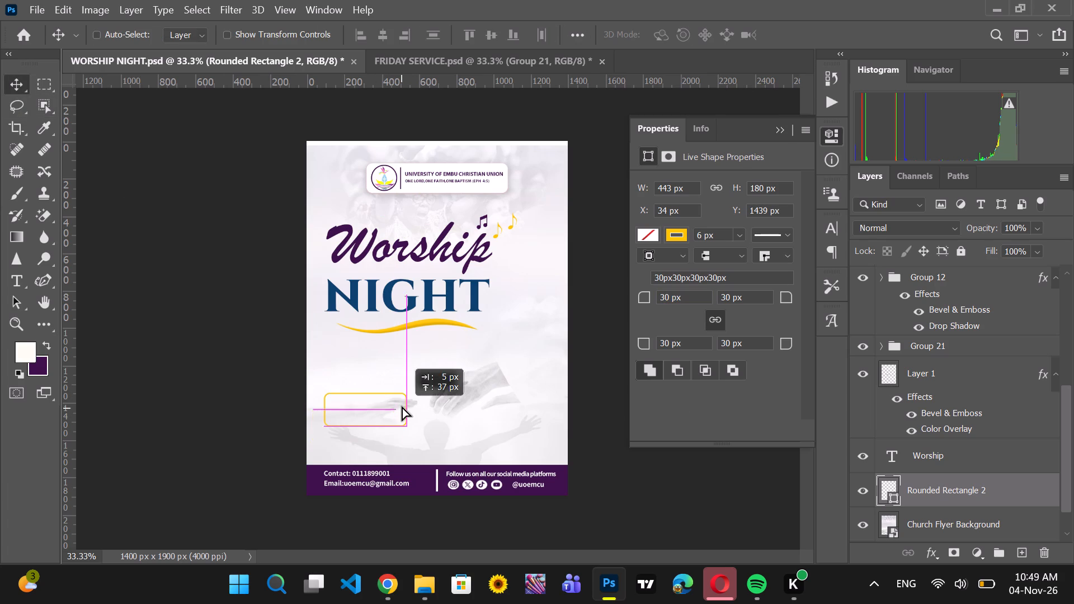
{"action": "left_click_drag", "start_coordinate": [402, 406], "coordinate": [399, 406]}
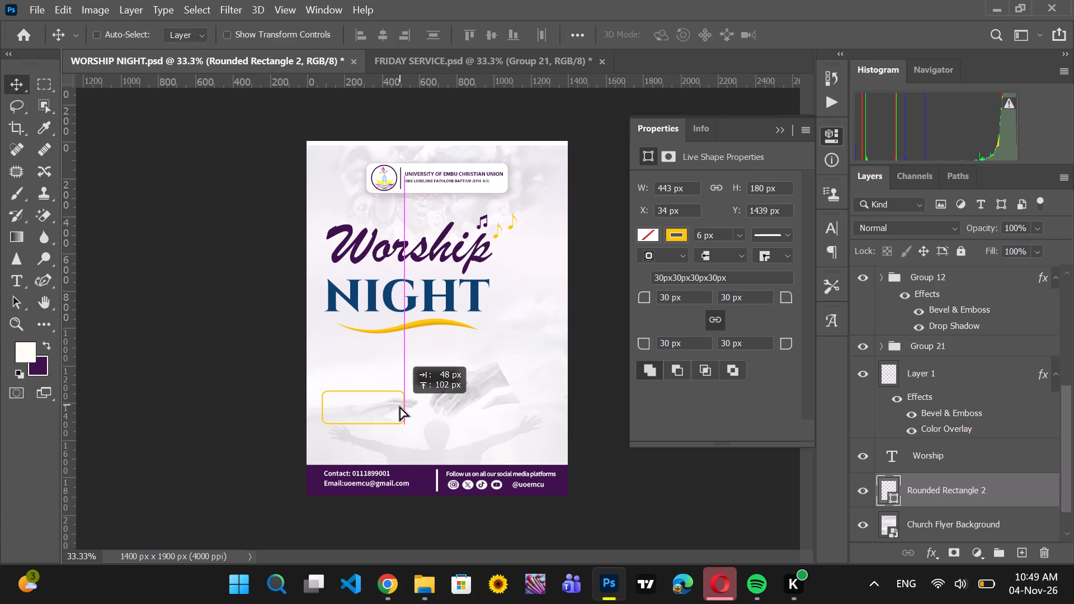
{"action": "left_click_drag", "start_coordinate": [399, 406], "coordinate": [397, 407]}
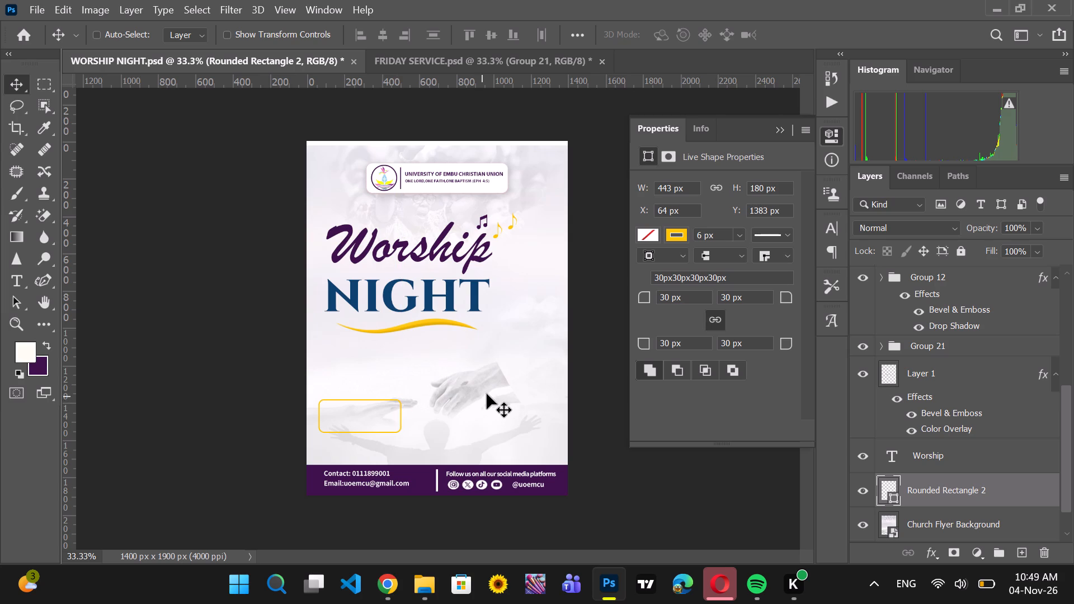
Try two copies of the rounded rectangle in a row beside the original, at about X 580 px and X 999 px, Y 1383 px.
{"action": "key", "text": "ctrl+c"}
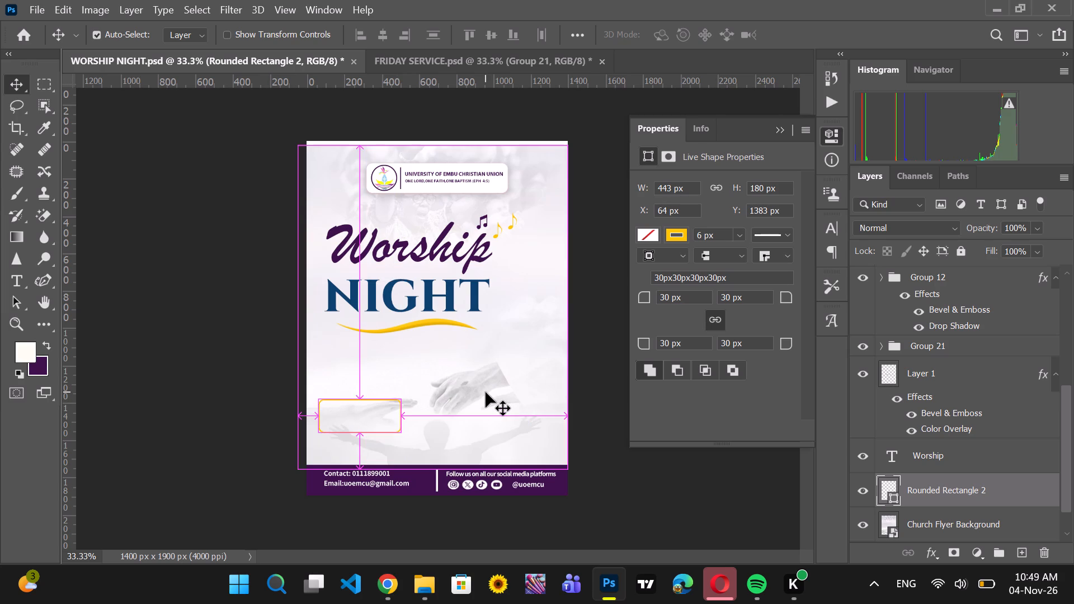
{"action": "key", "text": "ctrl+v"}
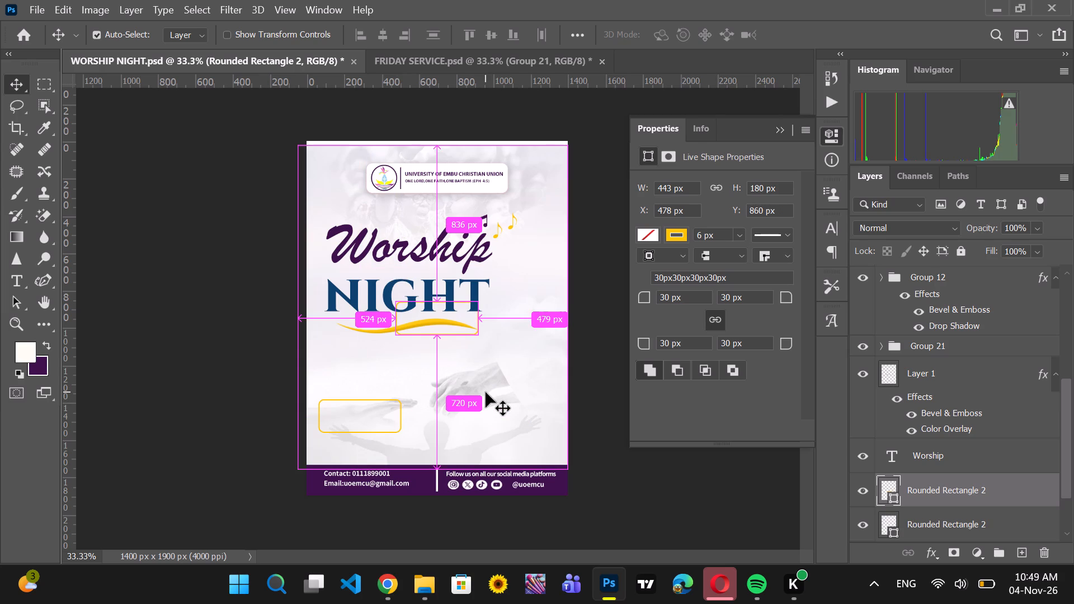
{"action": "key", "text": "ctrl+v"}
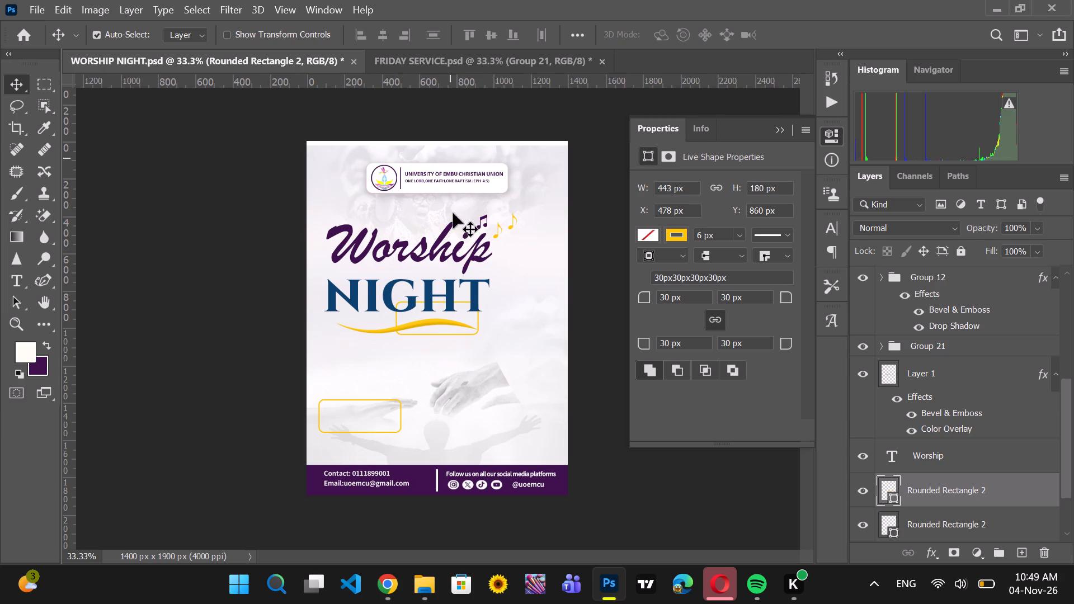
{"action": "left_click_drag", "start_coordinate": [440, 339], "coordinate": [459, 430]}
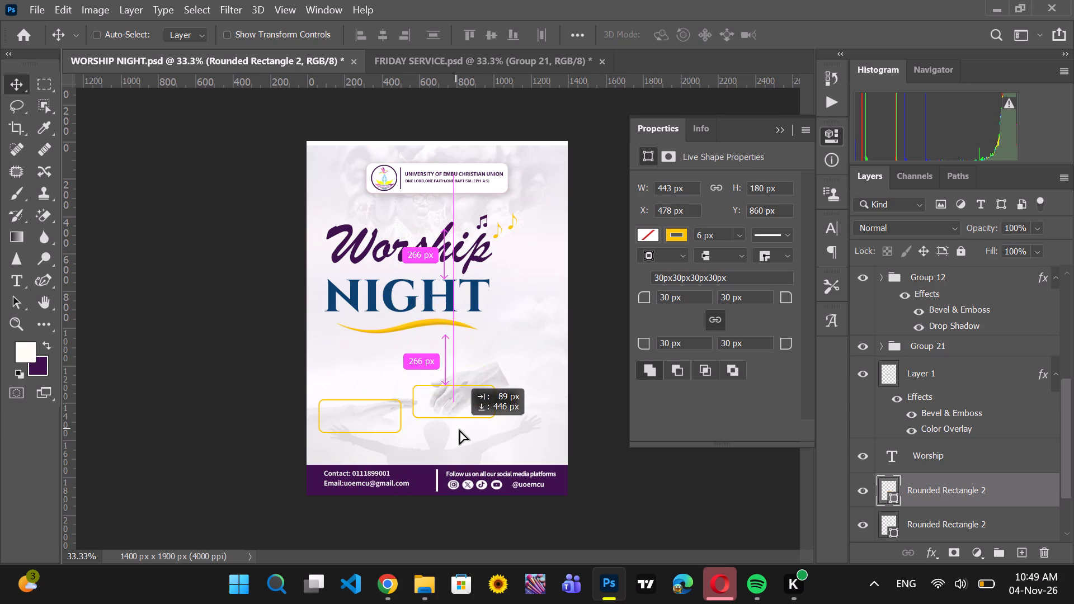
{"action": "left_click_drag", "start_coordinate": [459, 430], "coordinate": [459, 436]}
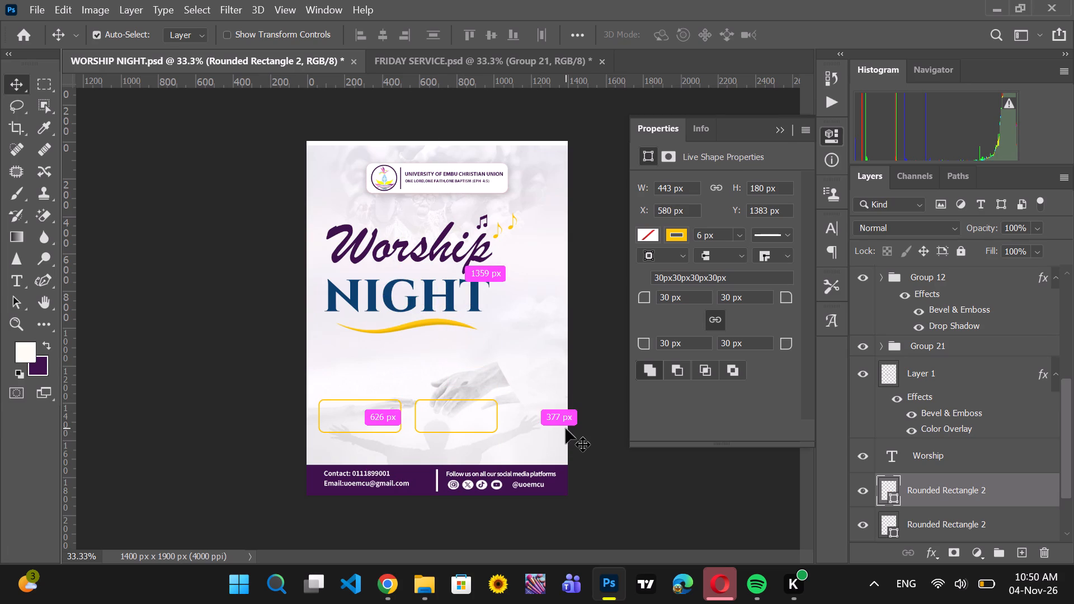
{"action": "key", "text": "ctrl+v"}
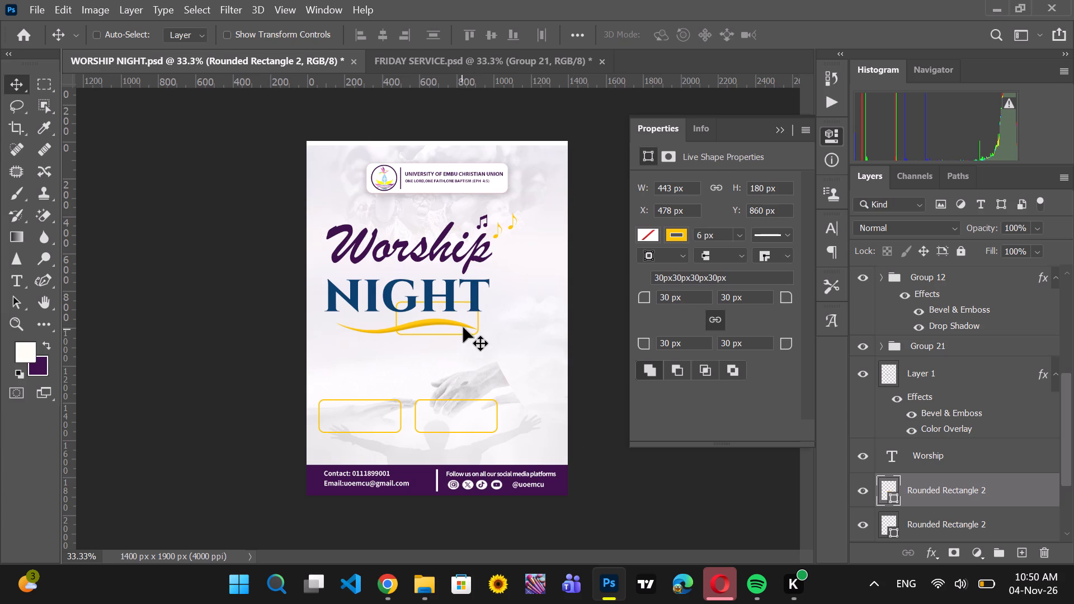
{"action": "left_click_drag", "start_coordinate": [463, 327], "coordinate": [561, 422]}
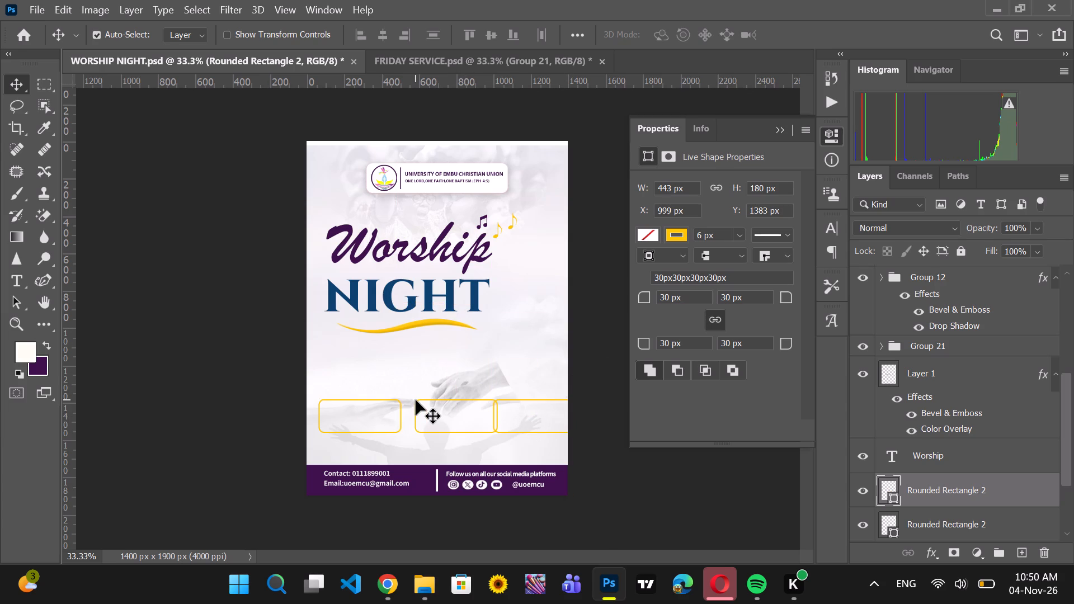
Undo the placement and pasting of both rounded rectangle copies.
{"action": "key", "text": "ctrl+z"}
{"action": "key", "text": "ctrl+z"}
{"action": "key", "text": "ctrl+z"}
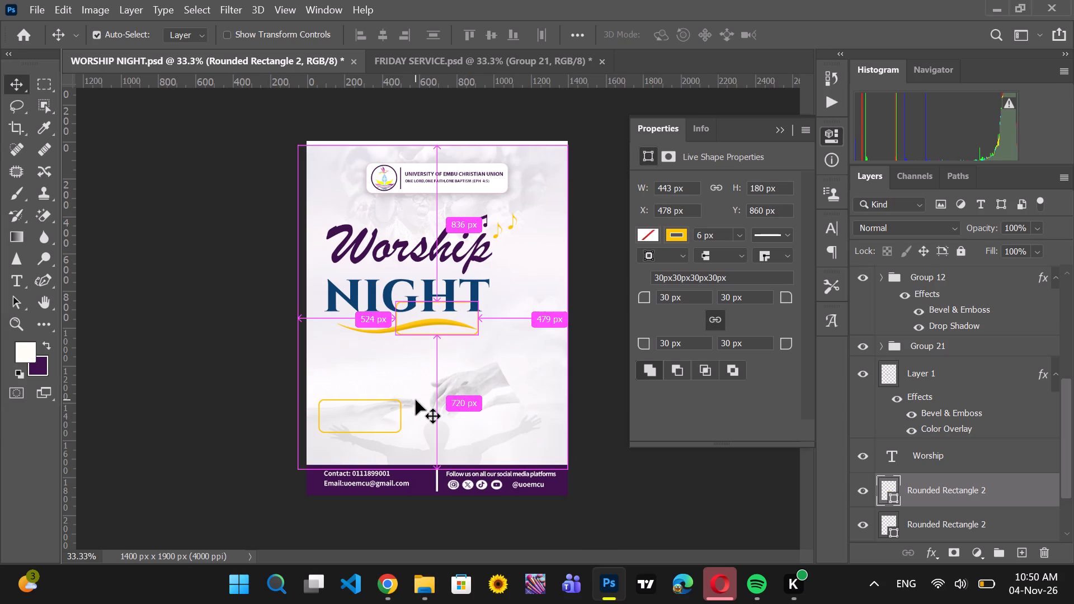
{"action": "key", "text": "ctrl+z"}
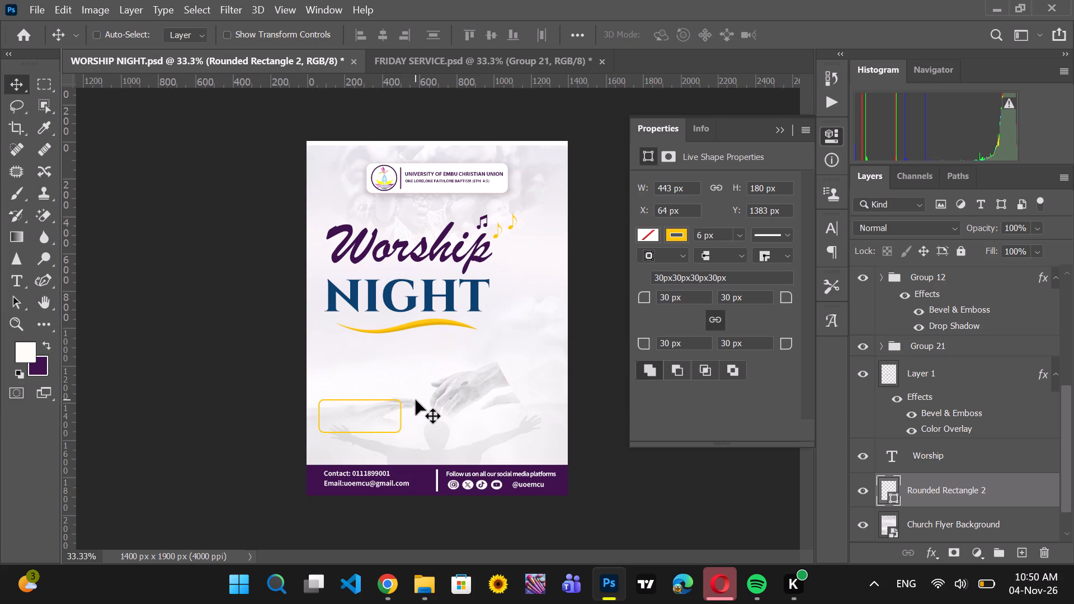
Narrow the rounded rectangle to about 86.5% of its width, about 383 px, keeping its left edge and height.
{"action": "key", "text": "ctrl+t"}
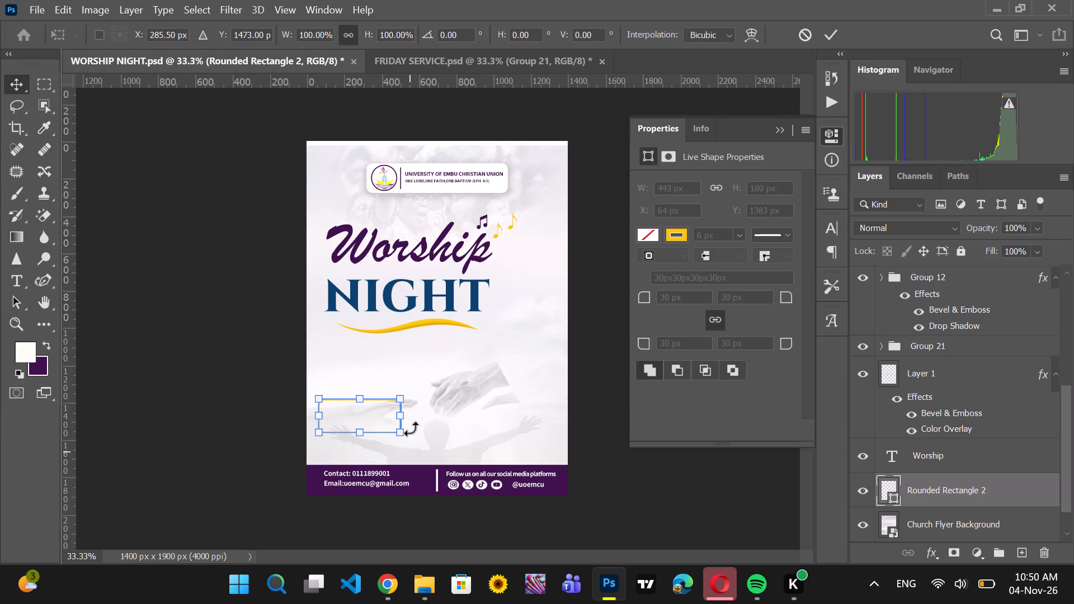
{"action": "left_click_drag", "start_coordinate": [406, 415], "coordinate": [396, 412], "text": "shift"}
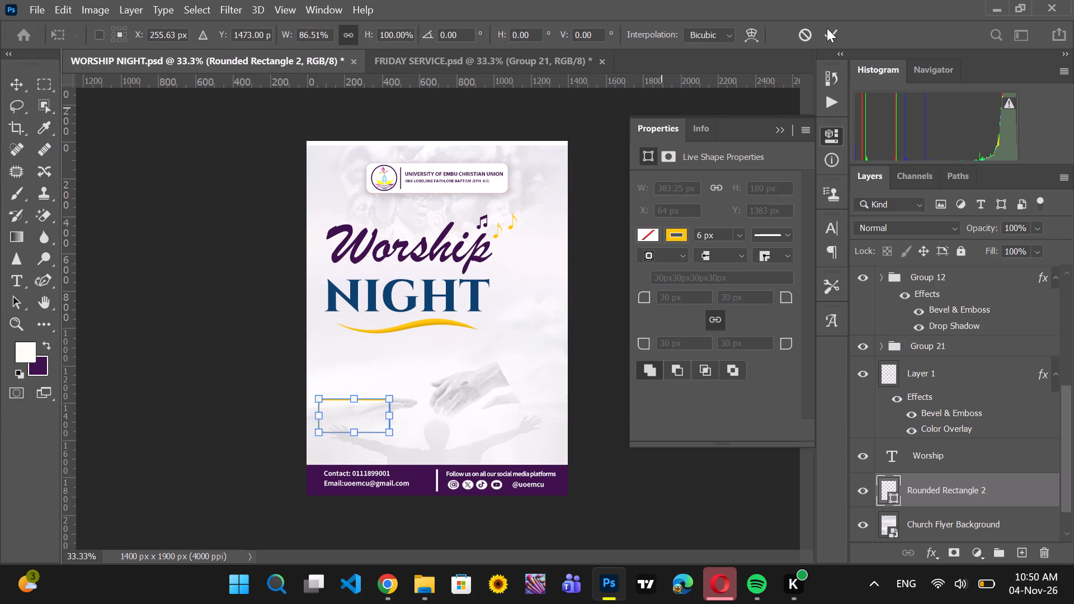
{"action": "left_click", "coordinate": [828, 29]}
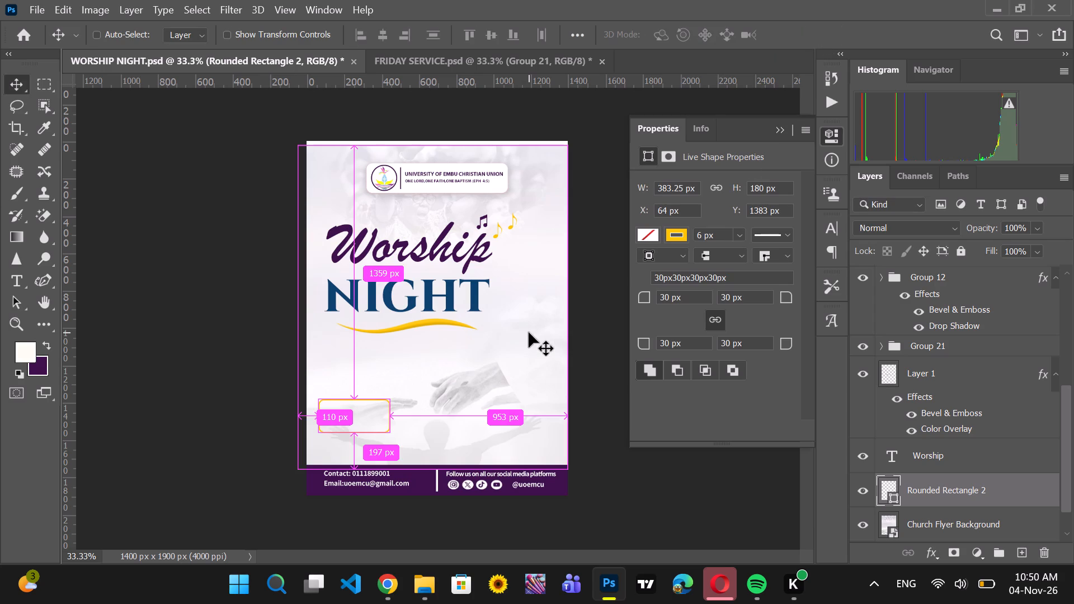
Duplicate the narrowed rounded rectangle and place the copy beside the original at about X 505 px, Y 1383 px.
{"action": "key", "text": "ctrl+c"}
{"action": "key", "text": "ctrl+v"}
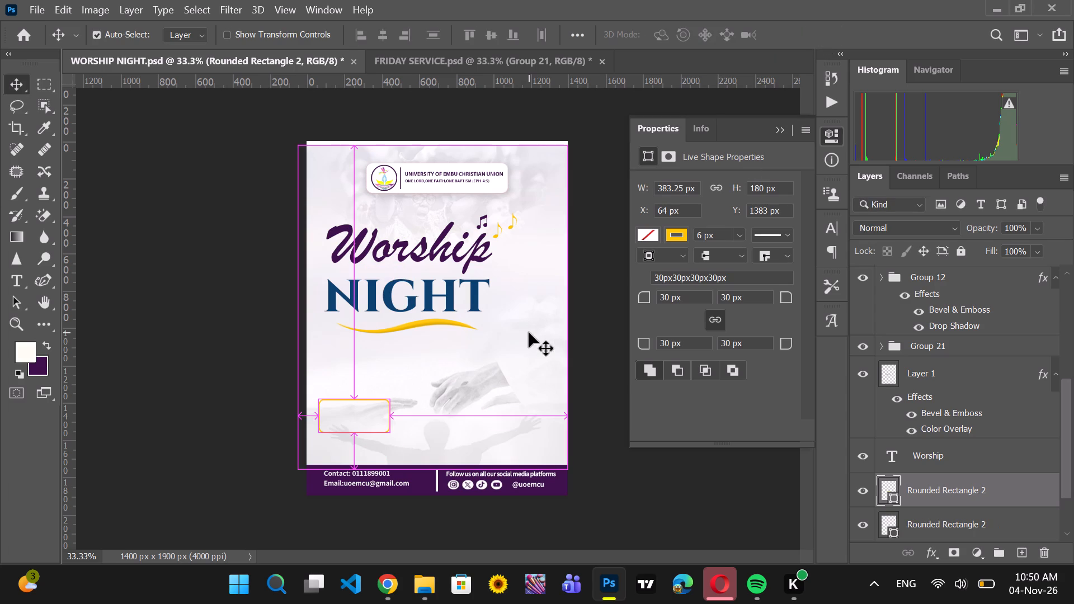
{"action": "key", "text": "ctrl+v"}
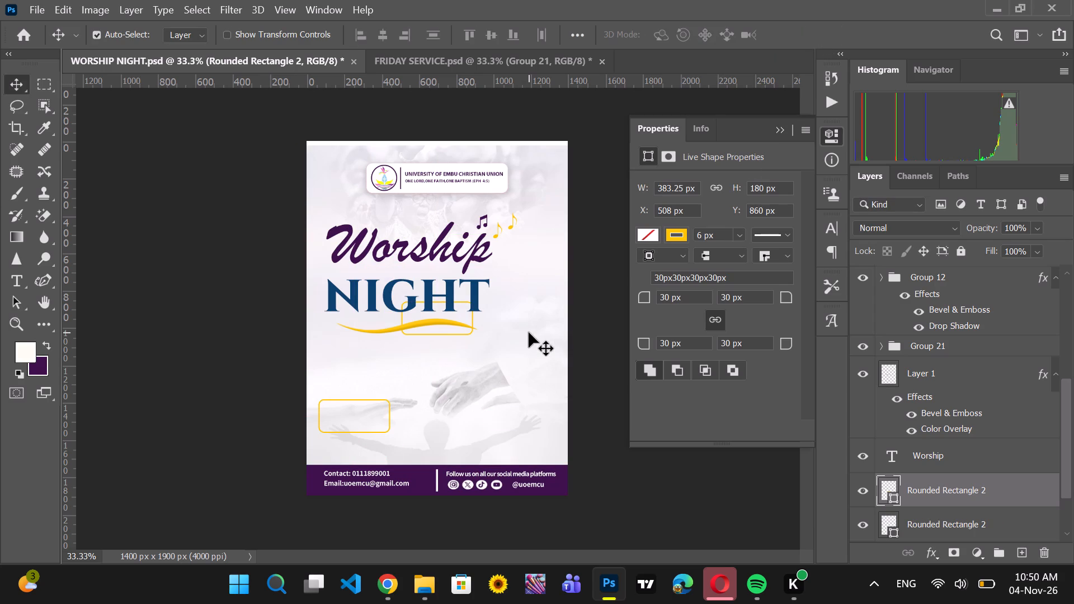
{"action": "left_click_drag", "start_coordinate": [422, 326], "coordinate": [436, 391]}
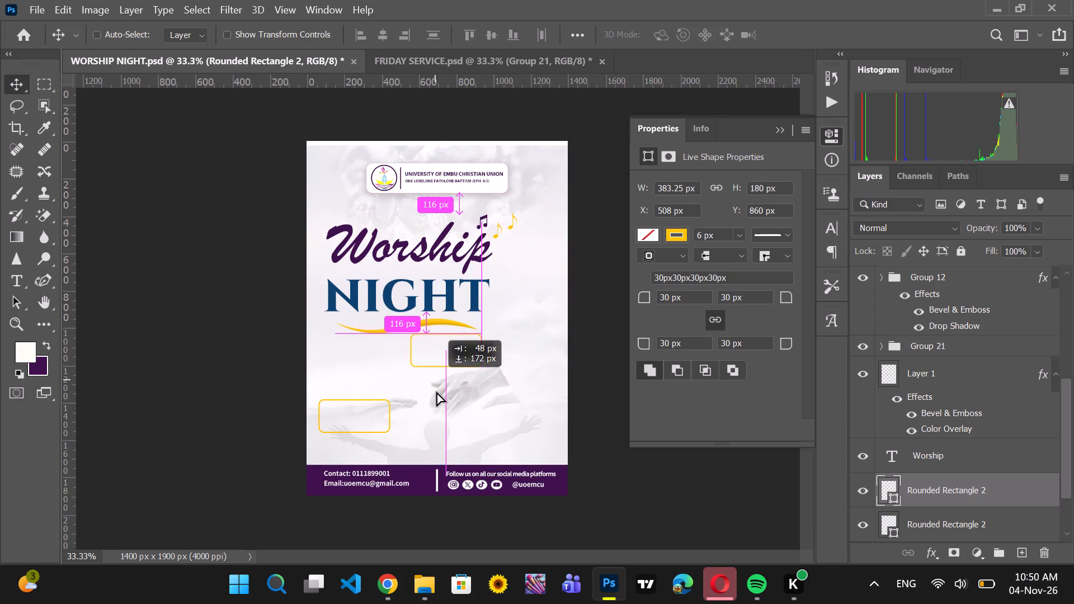
{"action": "left_click_drag", "start_coordinate": [436, 391], "coordinate": [421, 421]}
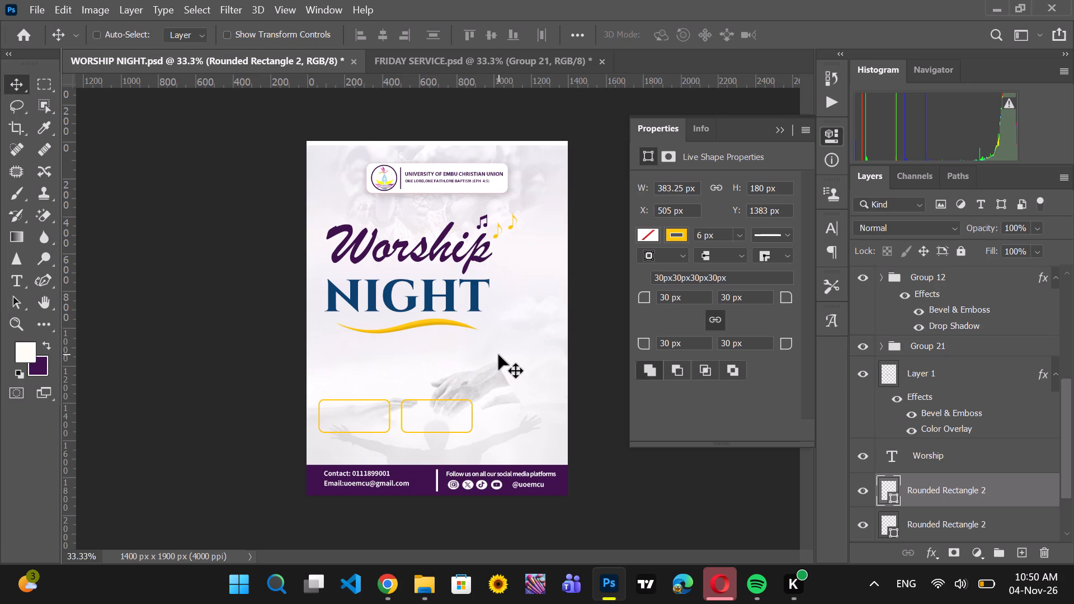
Paste a third rounded rectangle and place it at the row's right end, at about X 953 px, Y 1383 px.
{"action": "key", "text": "ctrl+v"}
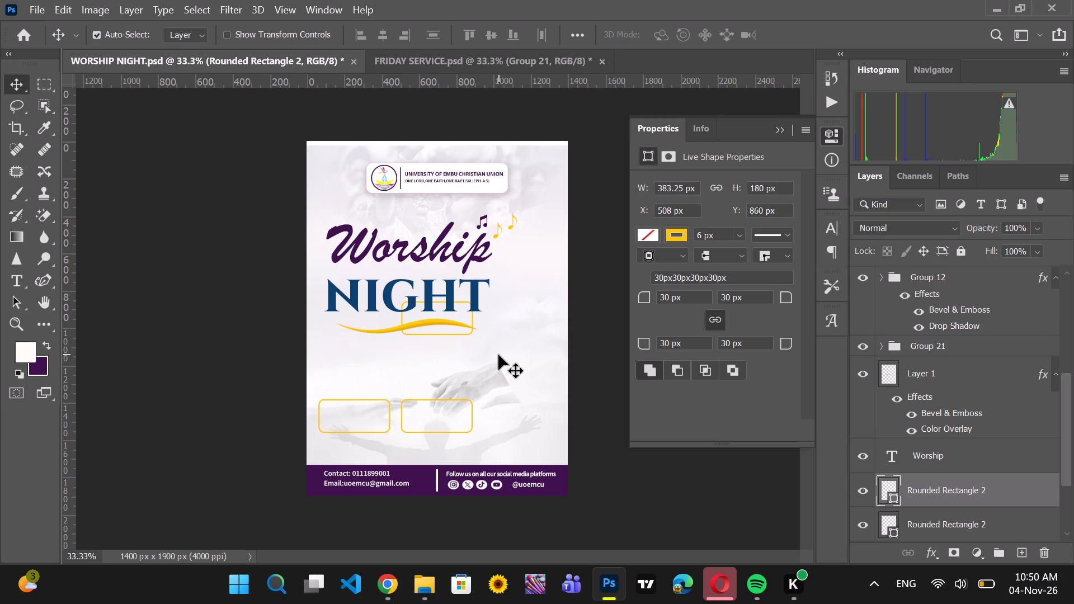
{"action": "left_click_drag", "start_coordinate": [440, 334], "coordinate": [492, 368]}
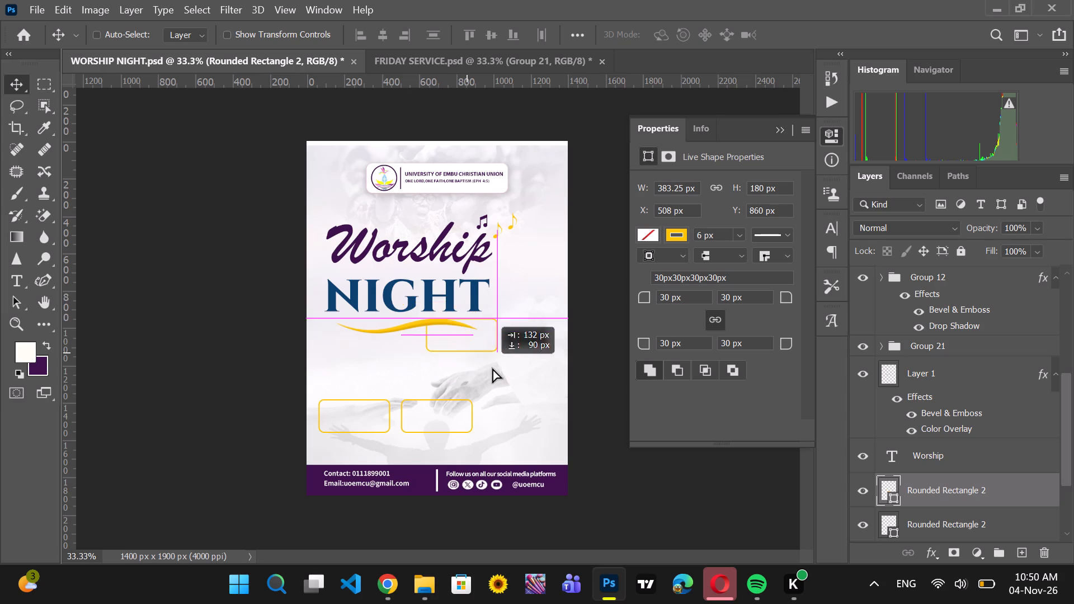
{"action": "left_click_drag", "start_coordinate": [492, 368], "coordinate": [524, 422]}
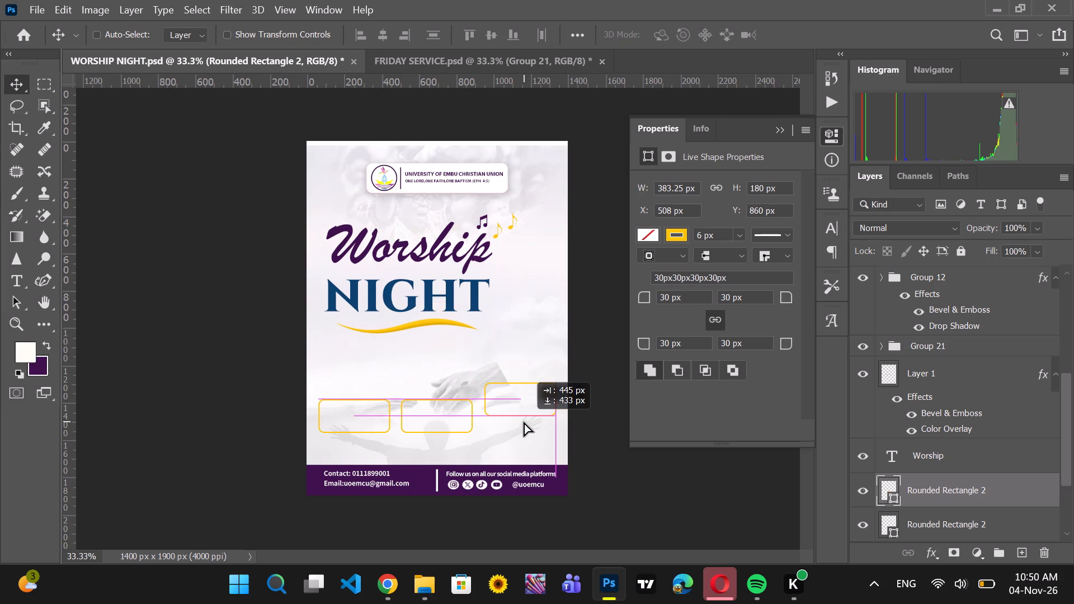
{"action": "left_click_drag", "start_coordinate": [524, 422], "coordinate": [525, 427]}
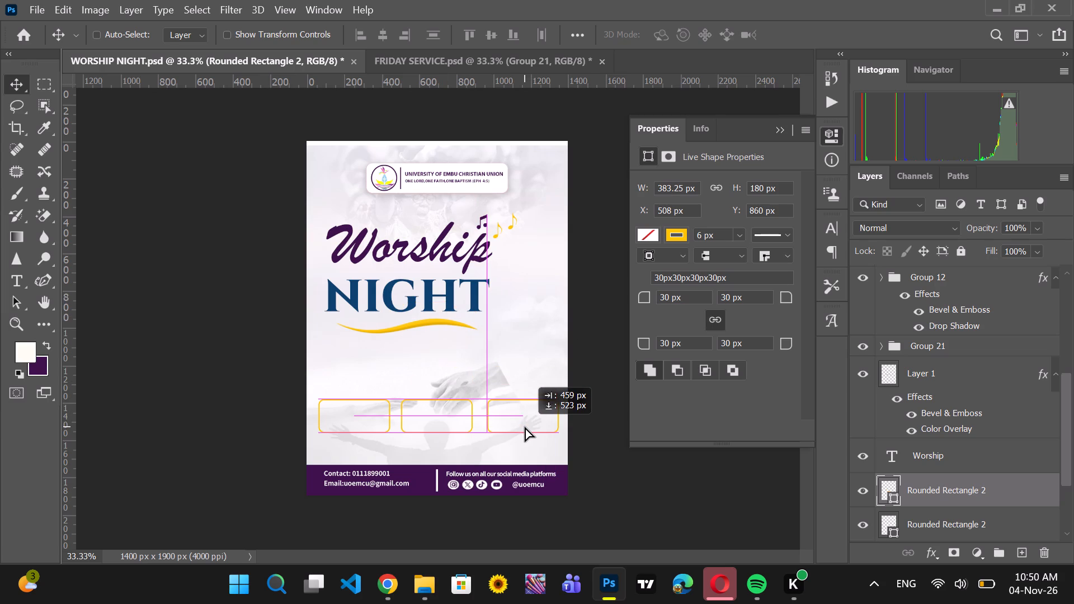
{"action": "left_click_drag", "start_coordinate": [525, 427], "coordinate": [524, 427]}
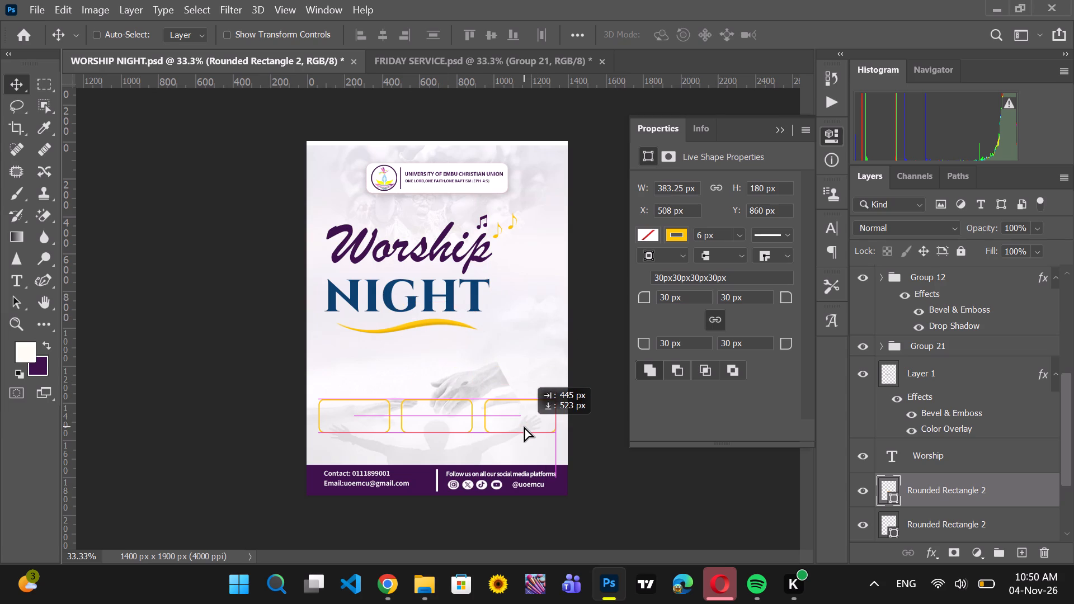
{"action": "left_click_drag", "start_coordinate": [524, 427], "coordinate": [524, 427]}
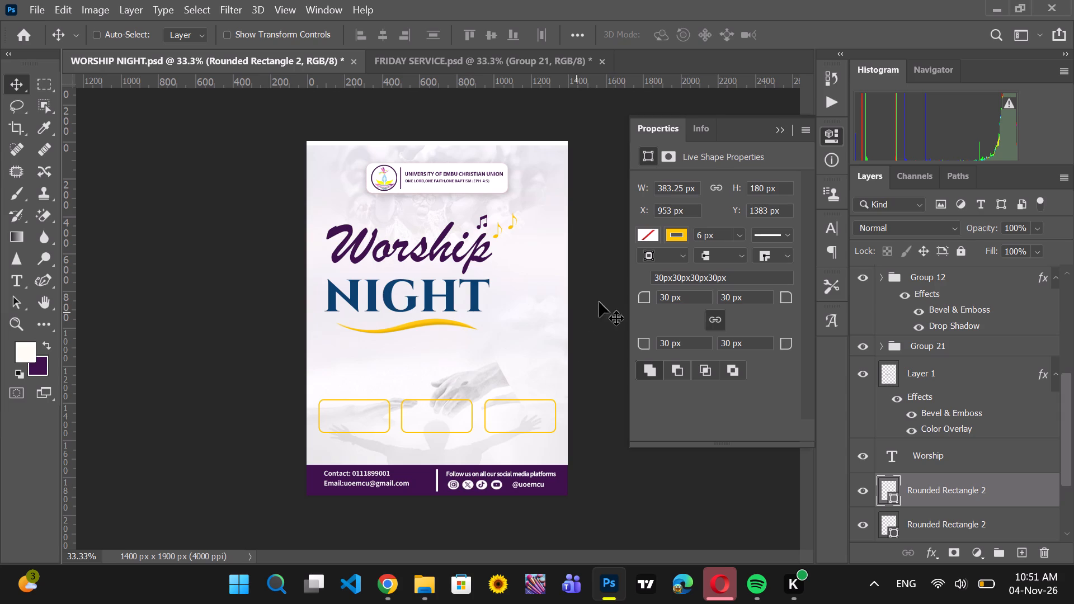
Change the stroke colour of all three rounded rectangles to the recently used dark blue.
{"action": "left_click", "coordinate": [681, 235]}
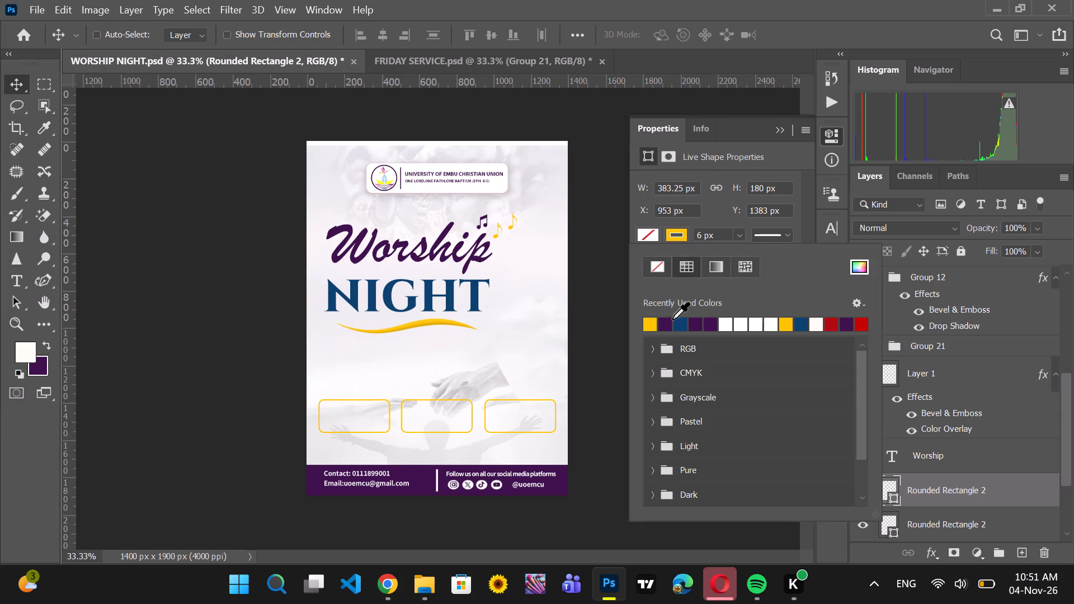
{"action": "left_click", "coordinate": [676, 322]}
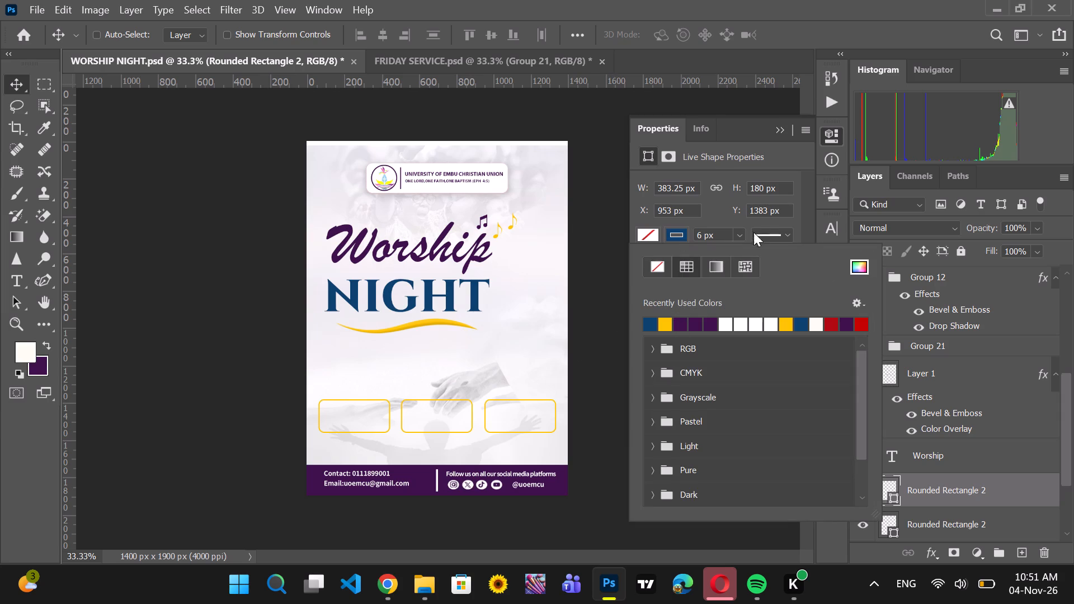
{"action": "left_click", "coordinate": [528, 350]}
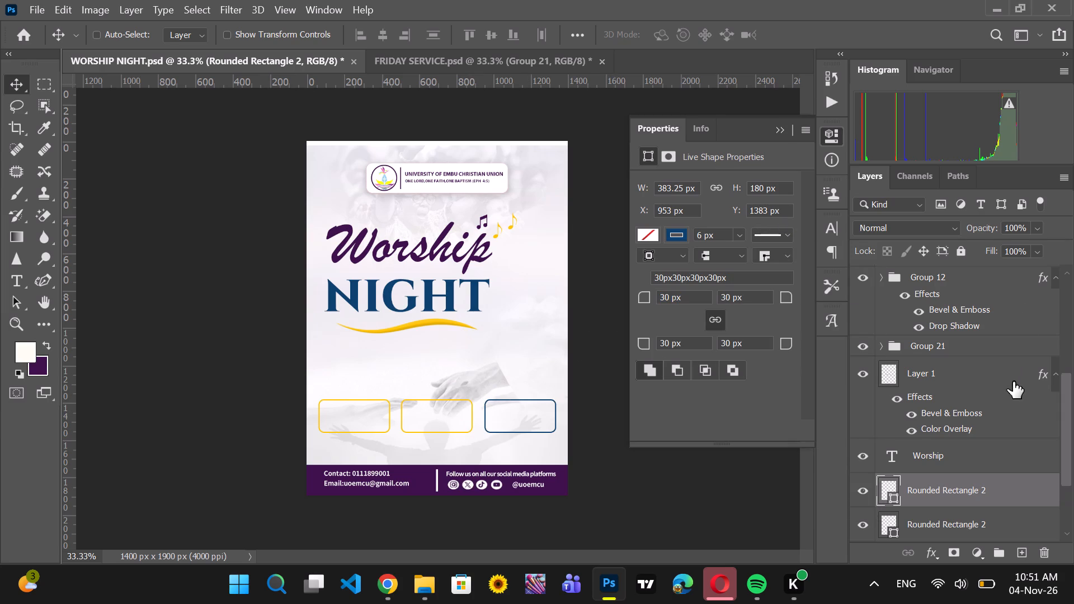
{"action": "scroll", "coordinate": [1006, 405], "scroll_direction": "down", "scroll_amount": 2}
{"action": "left_click", "coordinate": [984, 451]}
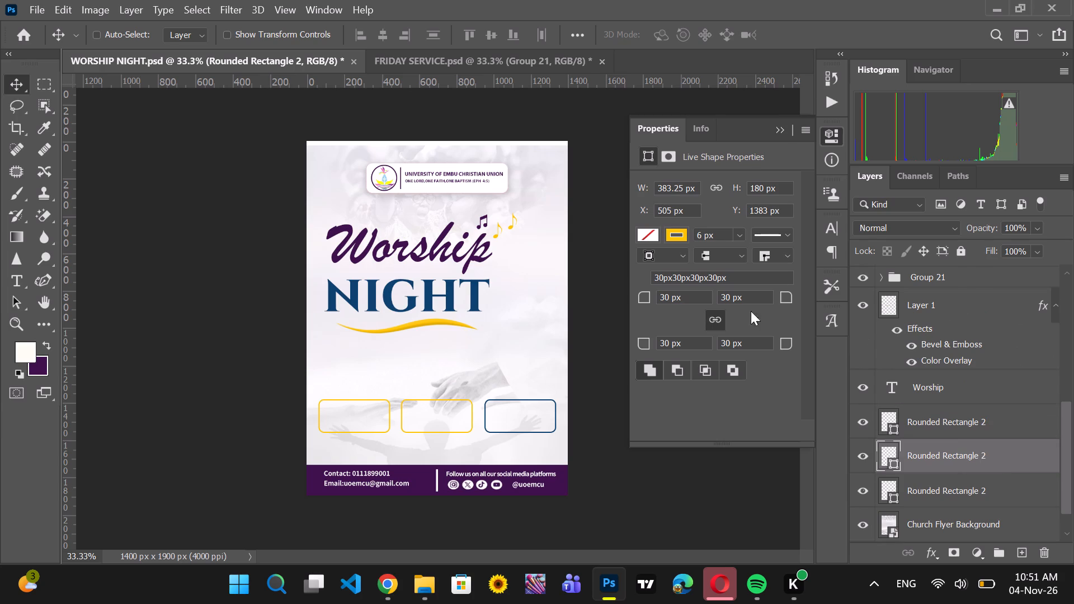
{"action": "left_click", "coordinate": [672, 230]}
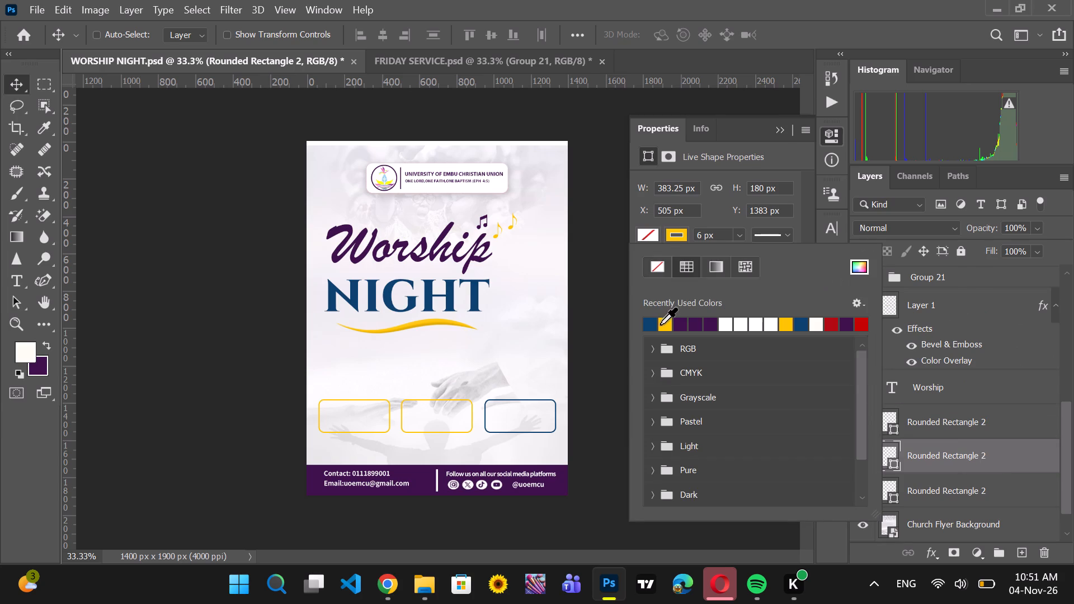
{"action": "left_click", "coordinate": [650, 324]}
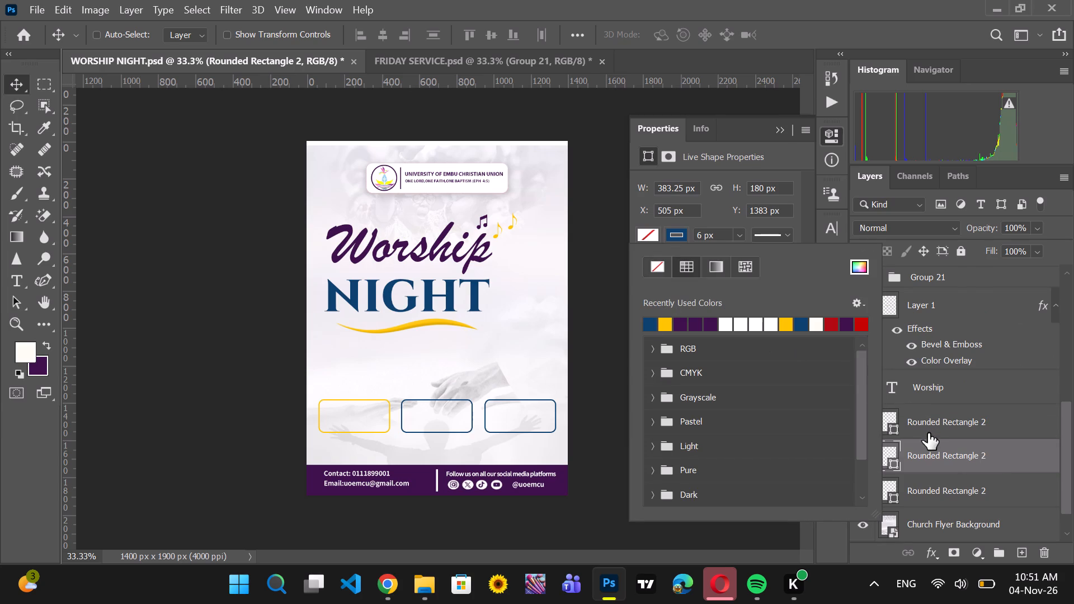
{"action": "left_click", "coordinate": [940, 488]}
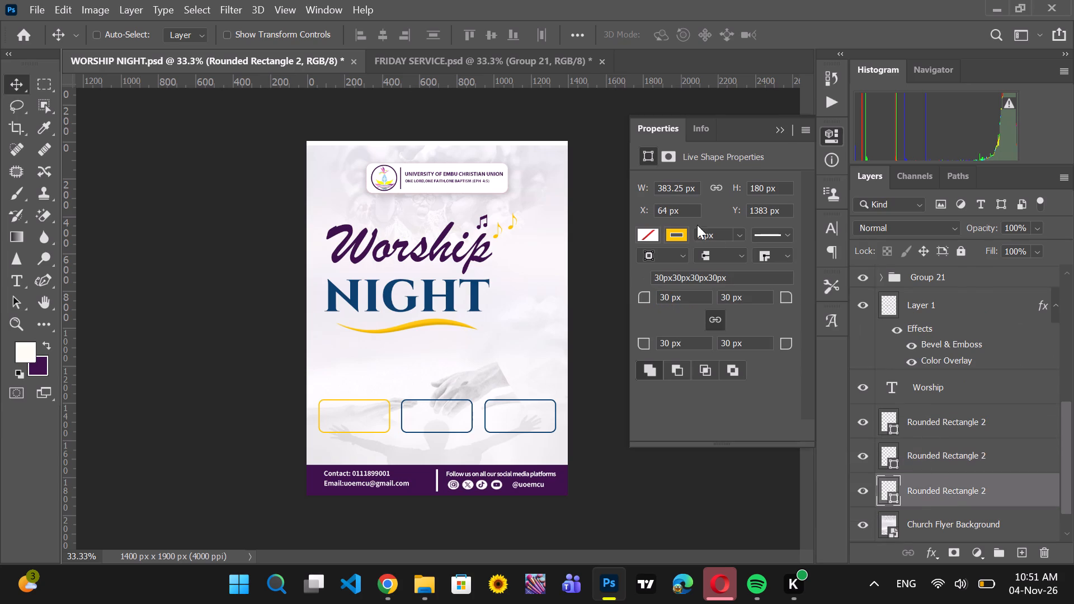
{"action": "left_click", "coordinate": [673, 232]}
{"action": "left_click", "coordinate": [652, 317]}
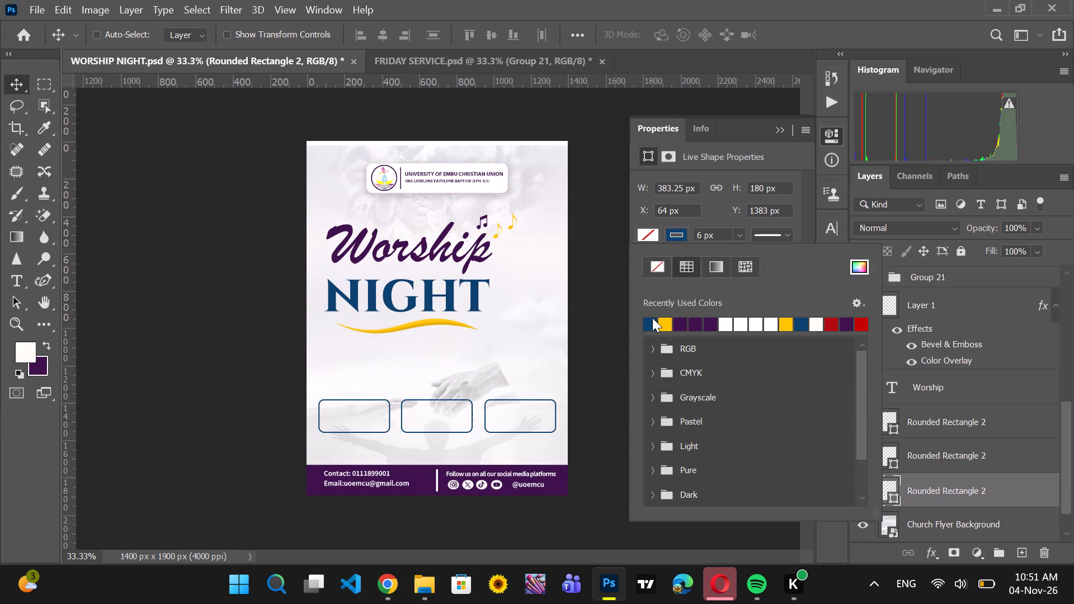
{"action": "left_click", "coordinate": [532, 227]}
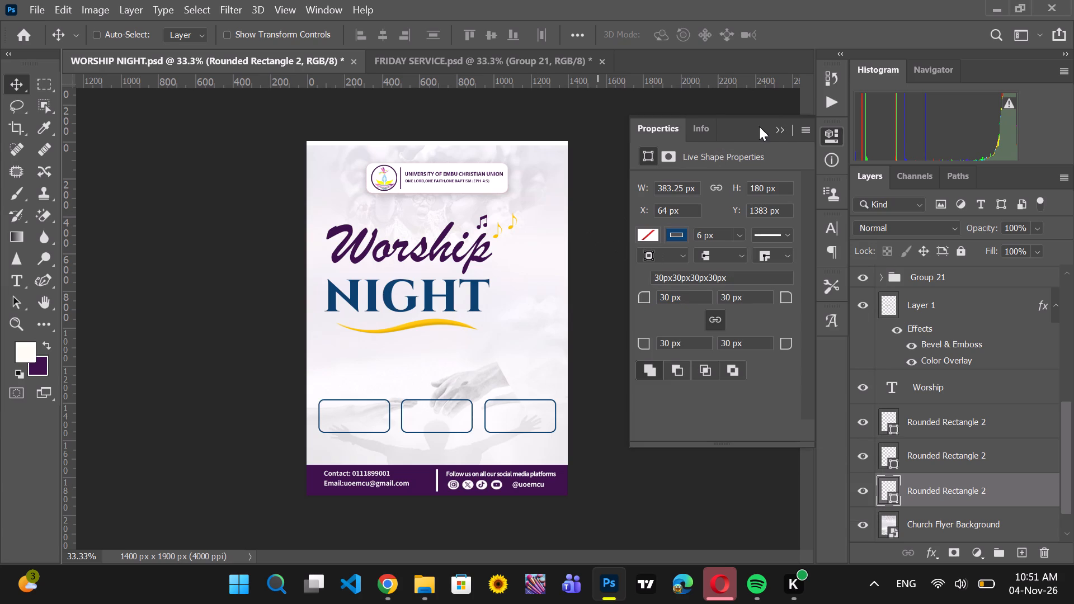
{"action": "left_click", "coordinate": [775, 129]}
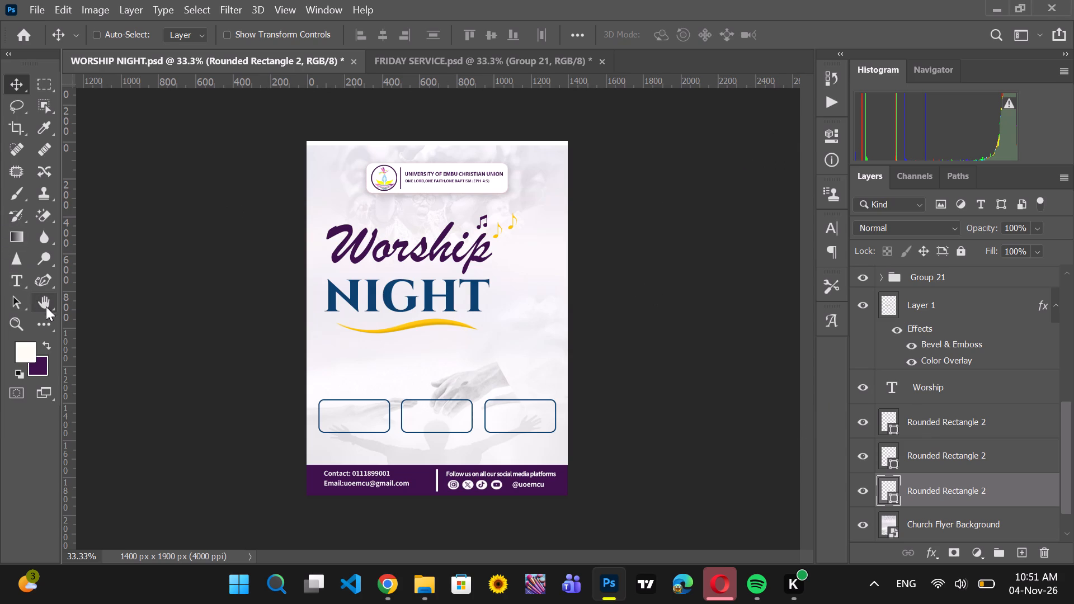
Draw a thin vertical rectangle about 8 x 164 px above the first rounded box, using the Rectangle tool.
{"action": "left_click", "coordinate": [42, 328]}
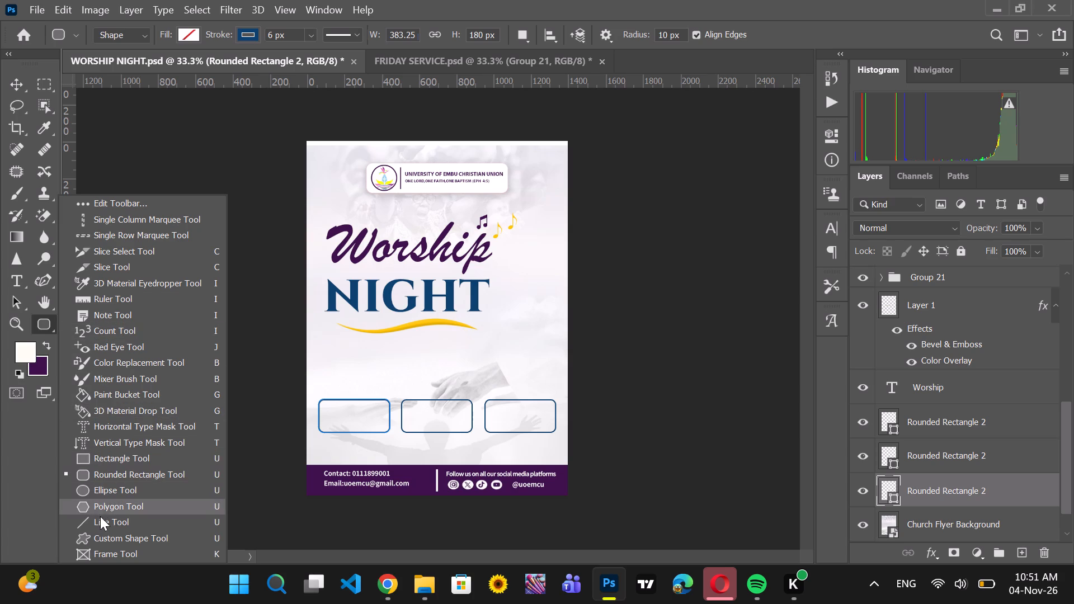
{"action": "left_click", "coordinate": [116, 459]}
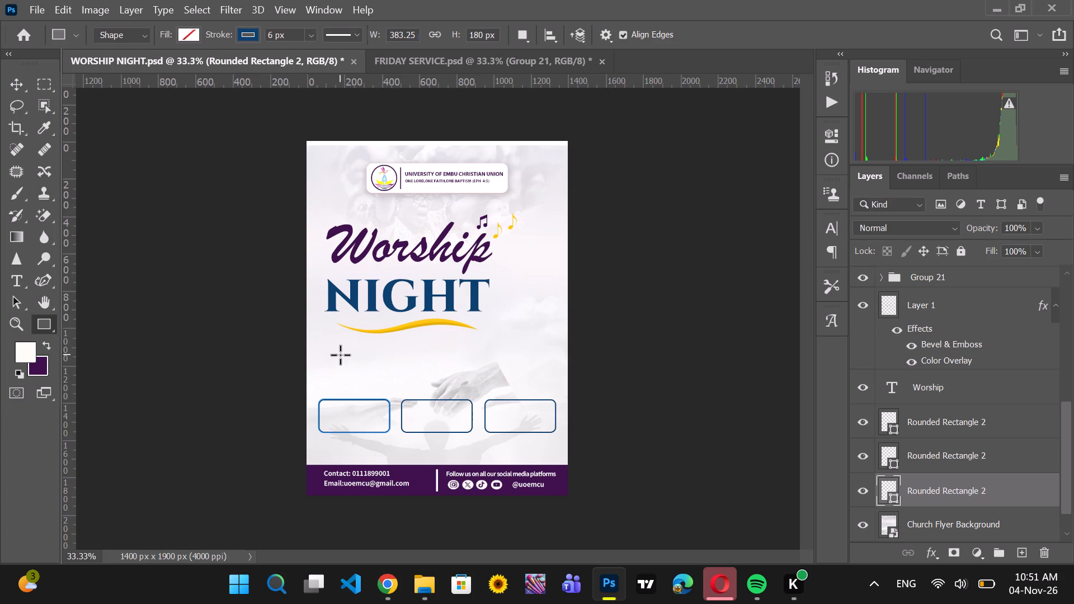
{"action": "left_click_drag", "start_coordinate": [340, 355], "coordinate": [340, 384]}
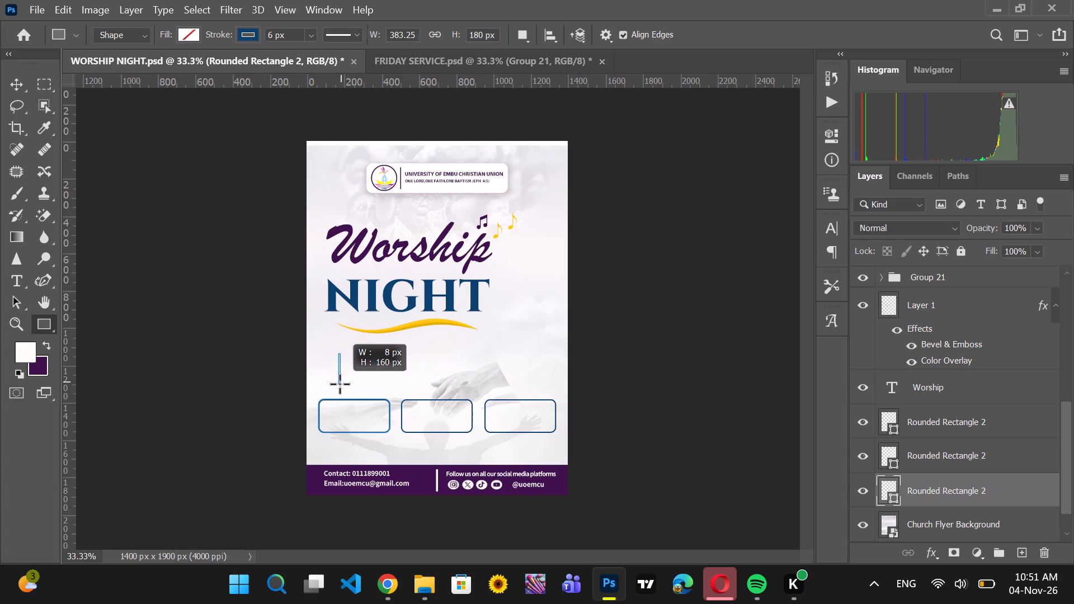
{"action": "left_click_drag", "start_coordinate": [340, 384], "coordinate": [340, 385]}
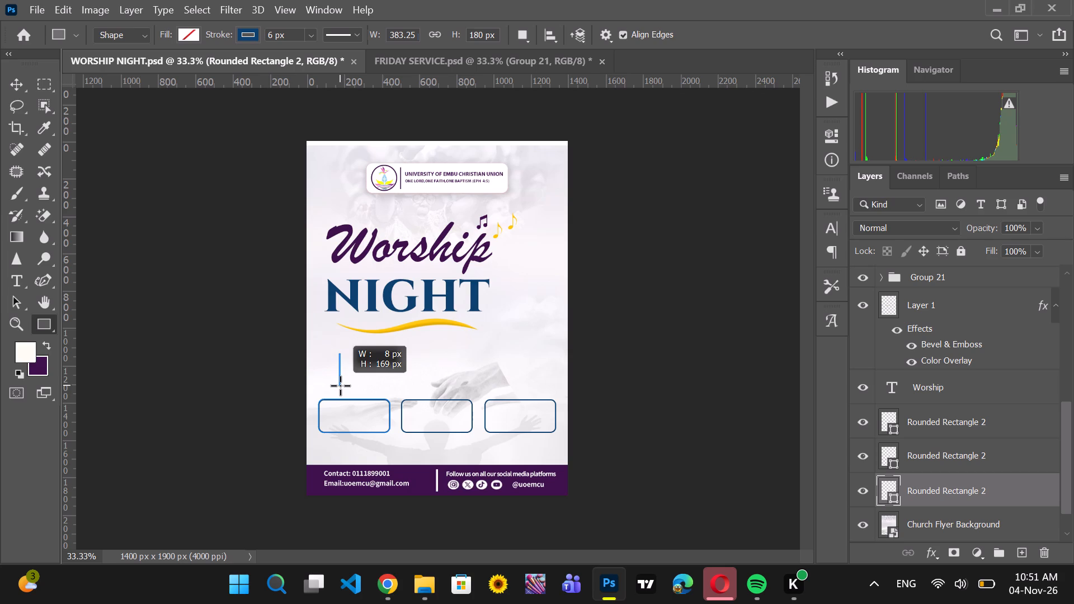
{"action": "left_click_drag", "start_coordinate": [340, 385], "coordinate": [338, 385]}
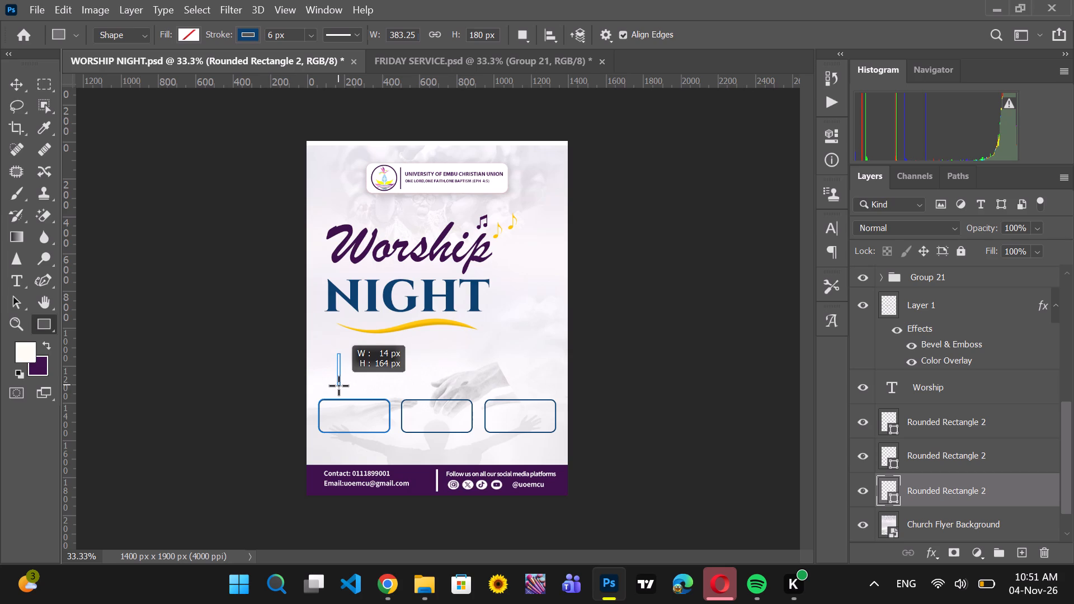
{"action": "left_click_drag", "start_coordinate": [338, 385], "coordinate": [339, 386]}
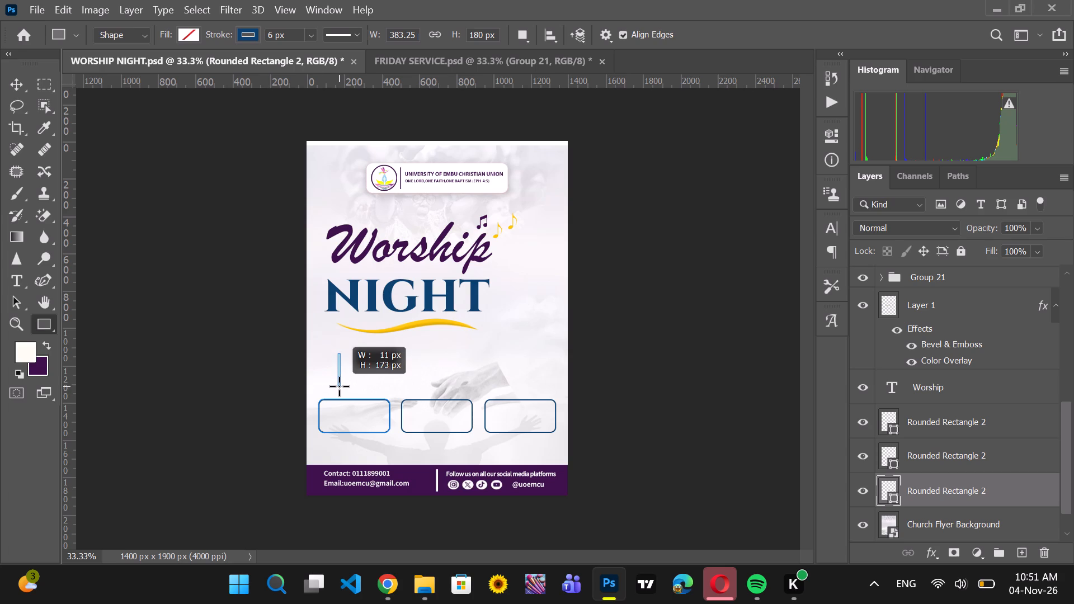
{"action": "left_click_drag", "start_coordinate": [339, 386], "coordinate": [340, 384]}
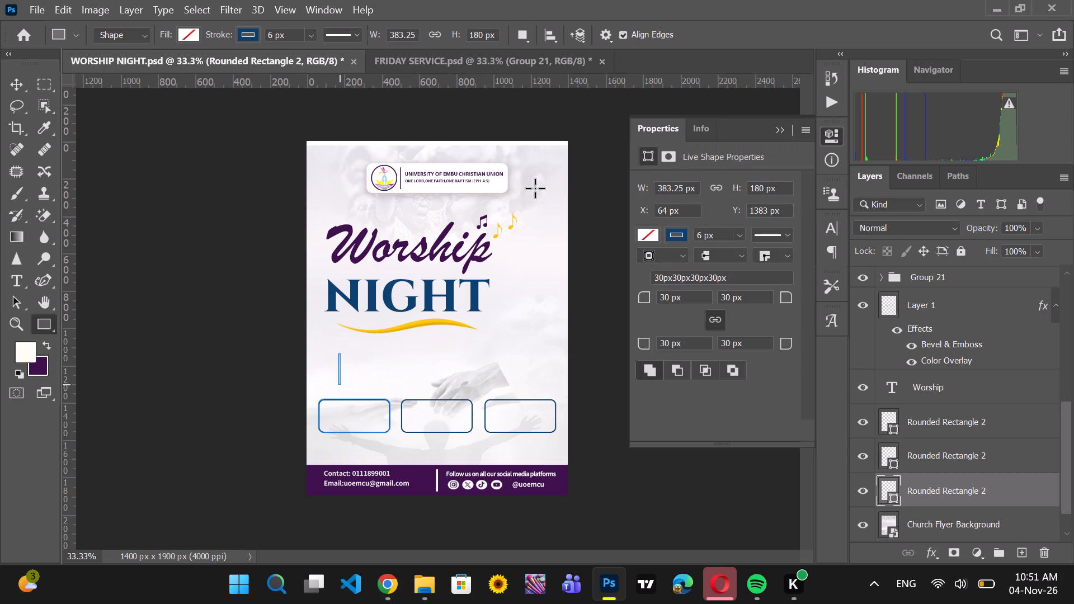
{"action": "left_click", "coordinate": [783, 133]}
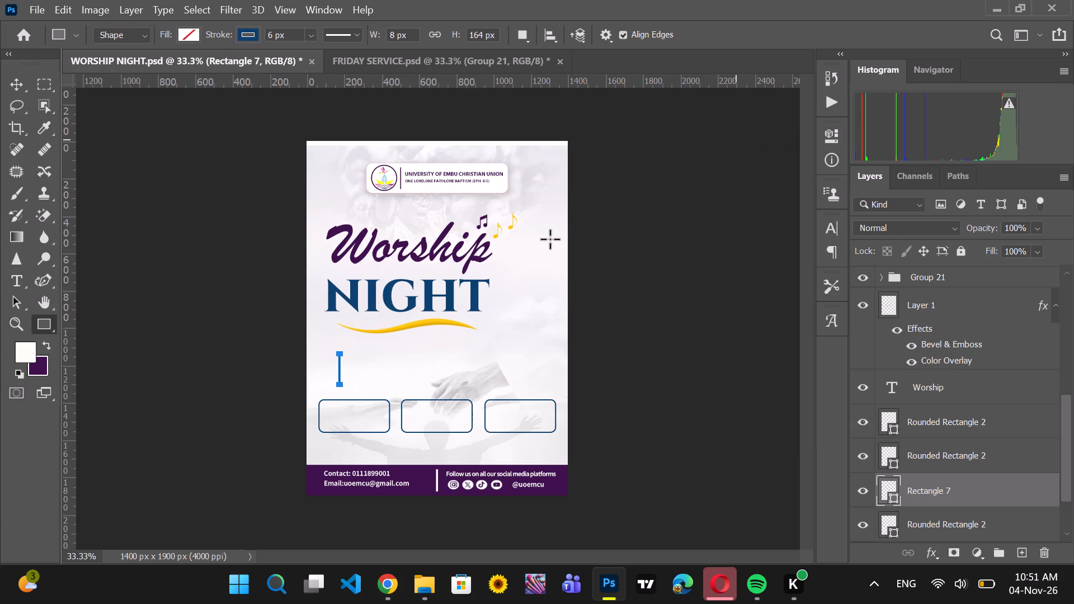
Move the thin vertical rectangle into the left third of the first rounded box, centred at about X 197 px, Y 1481 px.
{"action": "left_click", "coordinate": [15, 90]}
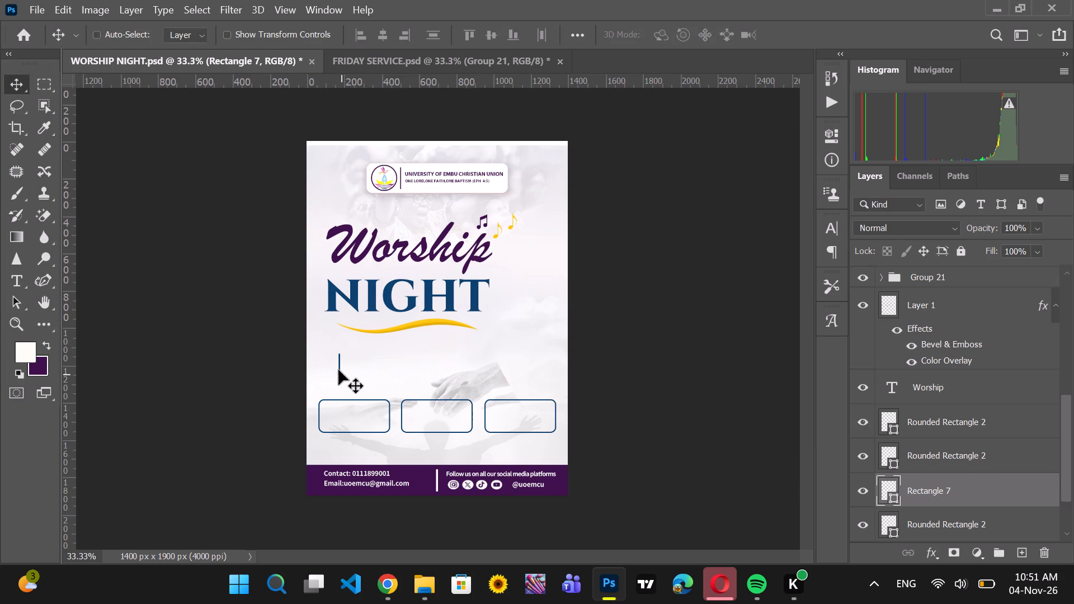
{"action": "left_click_drag", "start_coordinate": [338, 369], "coordinate": [340, 414]}
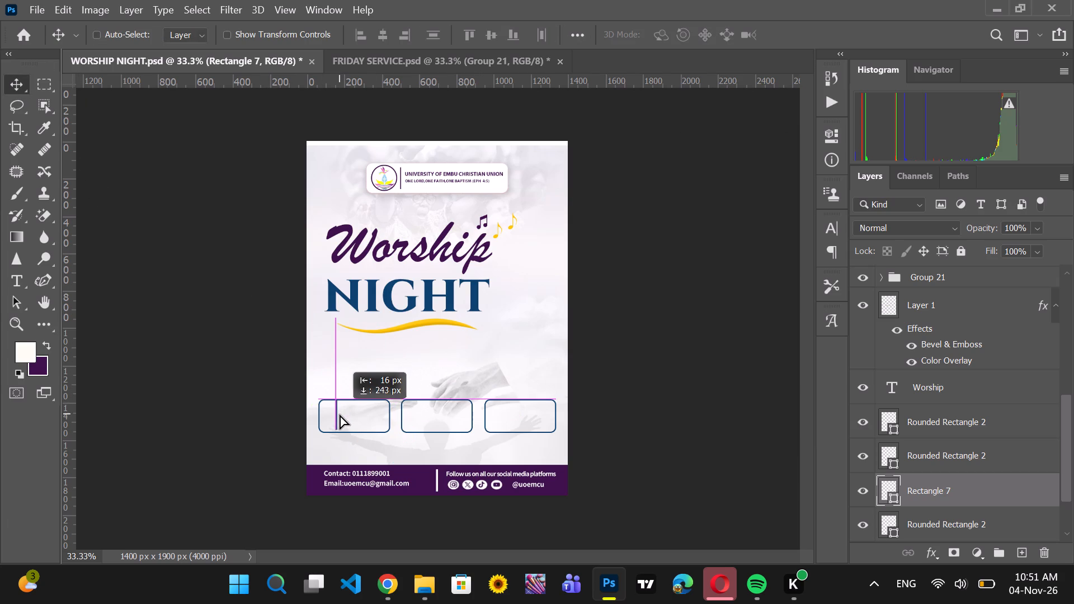
{"action": "left_click_drag", "start_coordinate": [340, 414], "coordinate": [339, 416]}
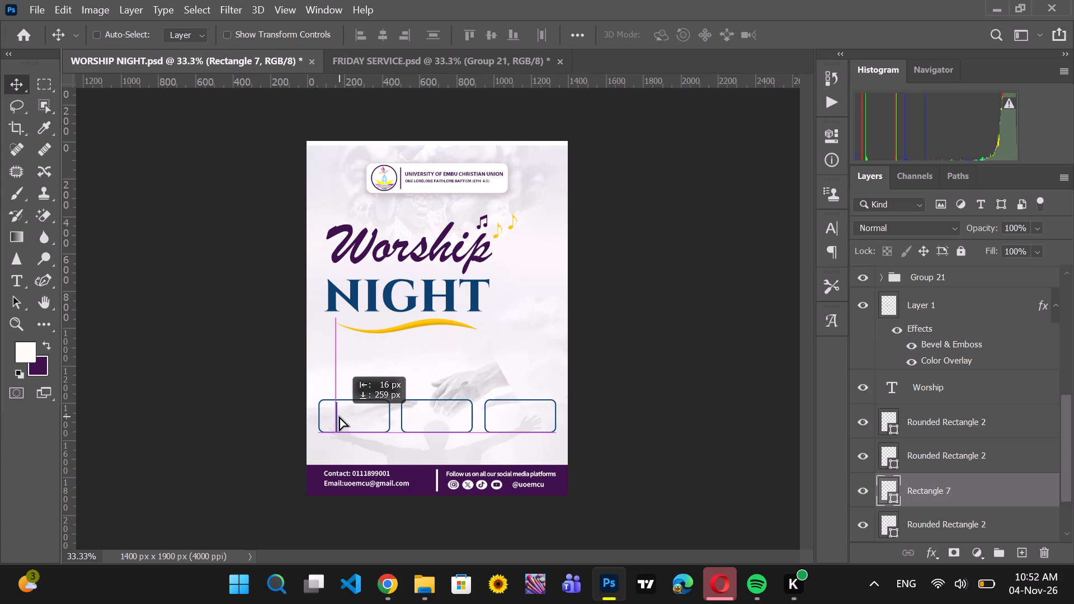
{"action": "left_click_drag", "start_coordinate": [339, 416], "coordinate": [342, 416]}
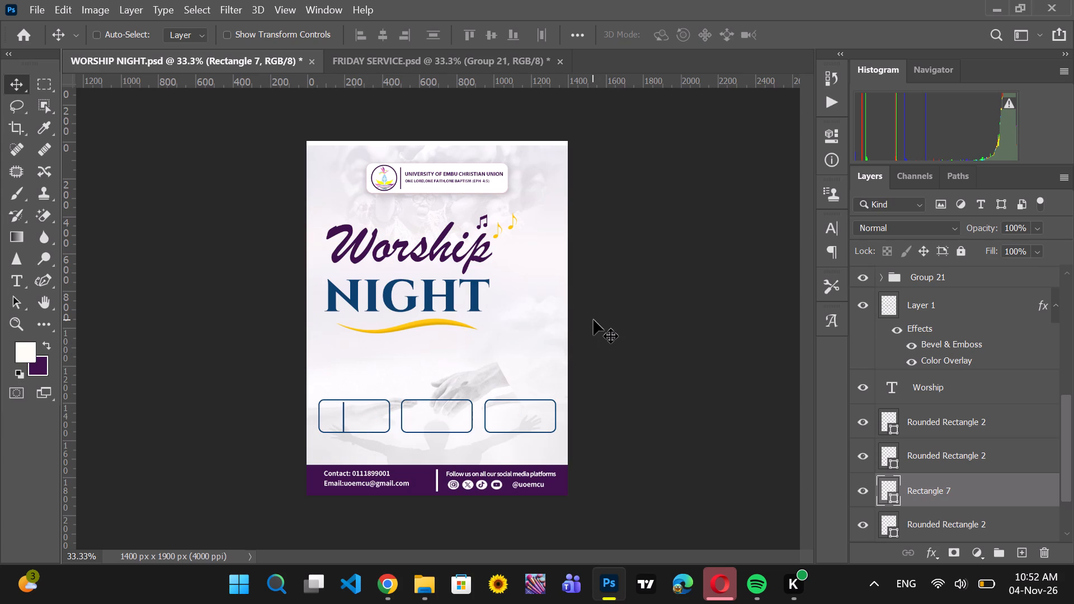
Scale the vertical divider line proportionally to about 74.4%, keeping its top end in place.
{"action": "key", "text": "ctrl+t"}
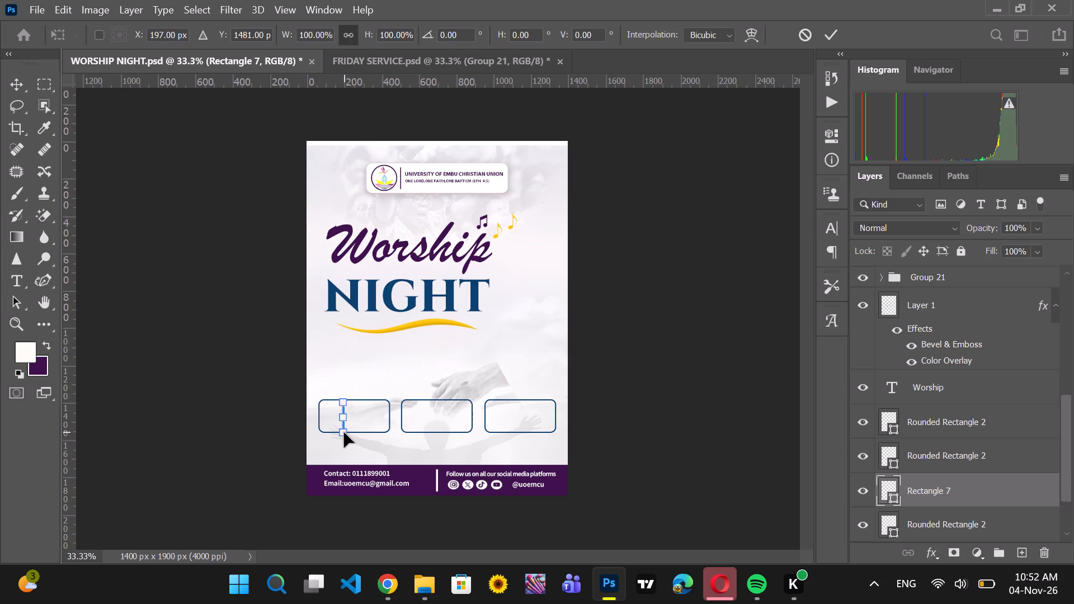
{"action": "left_click_drag", "start_coordinate": [344, 434], "coordinate": [343, 432]}
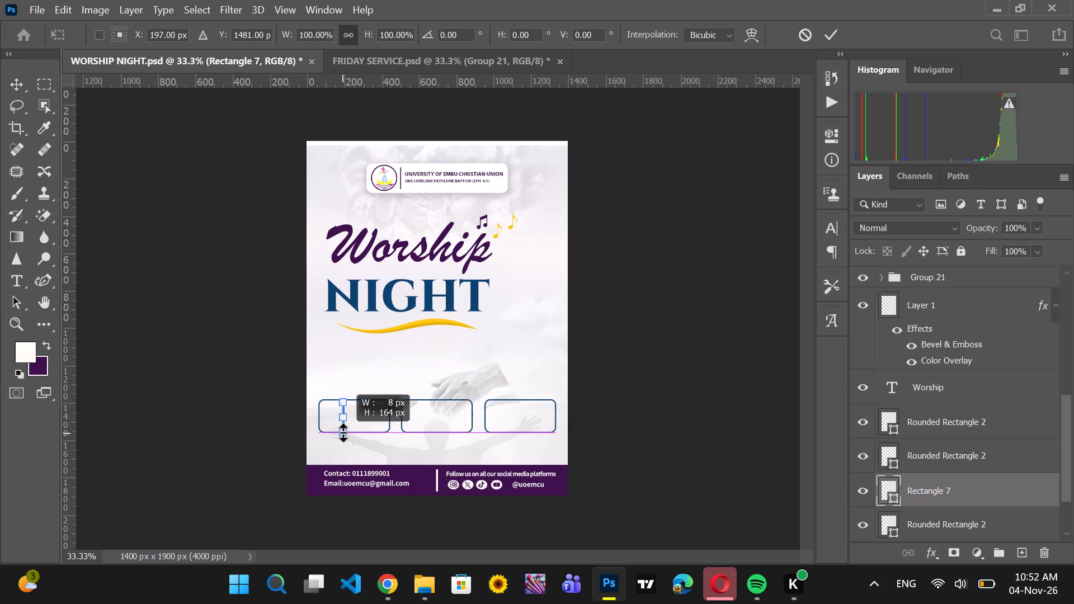
{"action": "left_click_drag", "start_coordinate": [343, 432], "coordinate": [344, 426]}
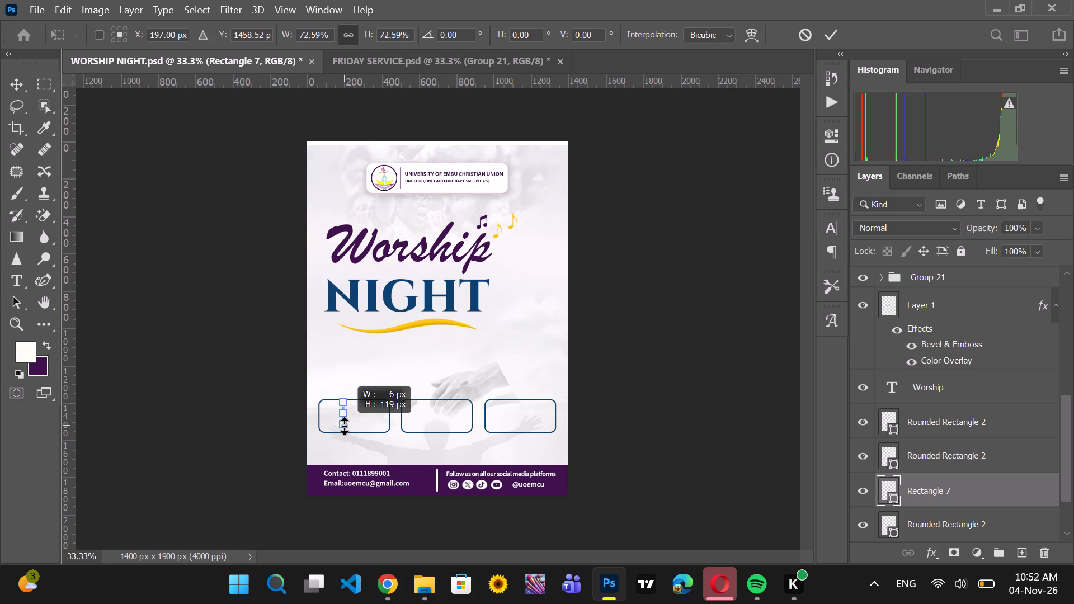
{"action": "left_click_drag", "start_coordinate": [344, 426], "coordinate": [344, 428]}
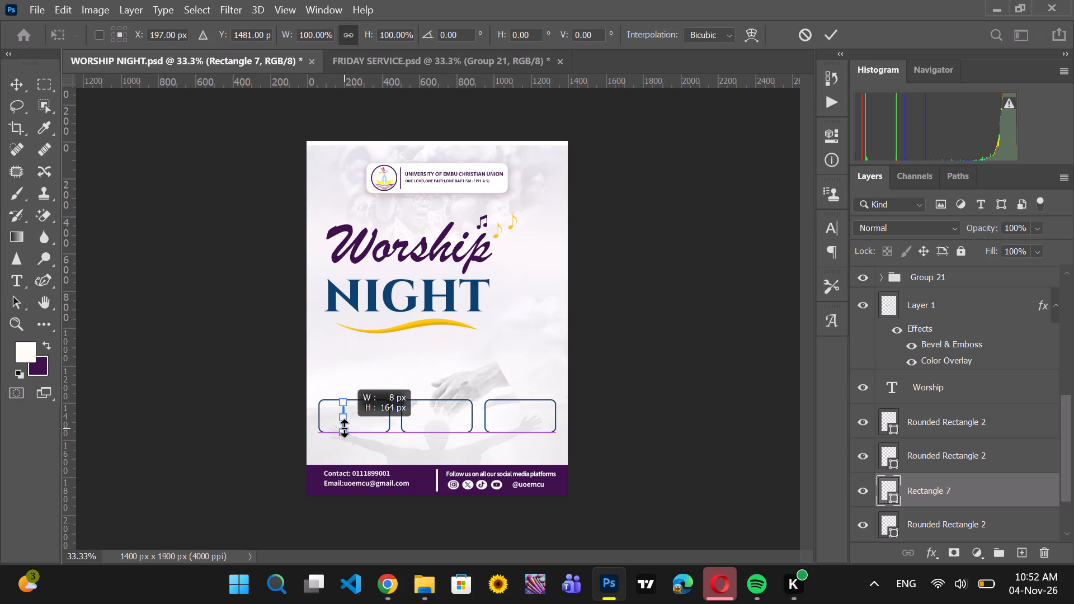
{"action": "left_click_drag", "start_coordinate": [344, 428], "coordinate": [344, 426]}
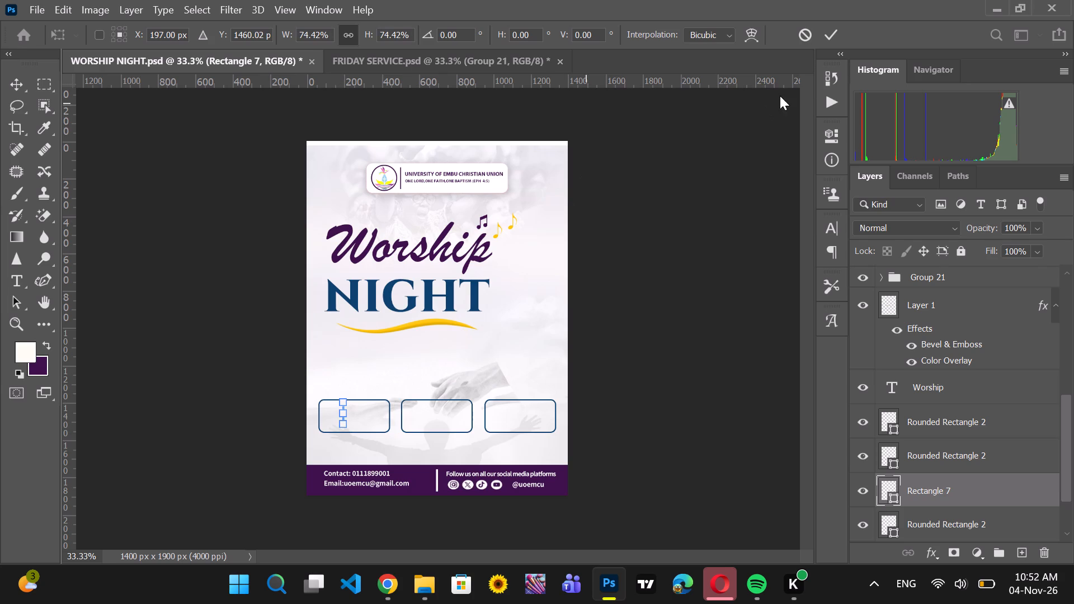
{"action": "left_click", "coordinate": [827, 39]}
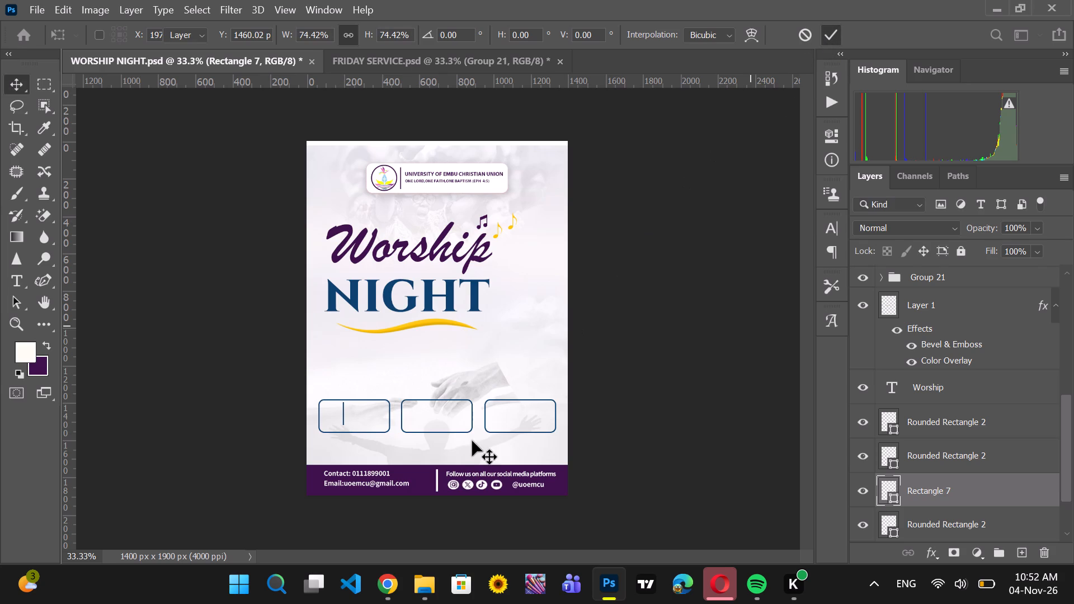
Place a vertical guide about a quarter of the way across the first rounded box, shifting the divider line clear of it.
{"action": "left_click", "coordinate": [345, 412]}
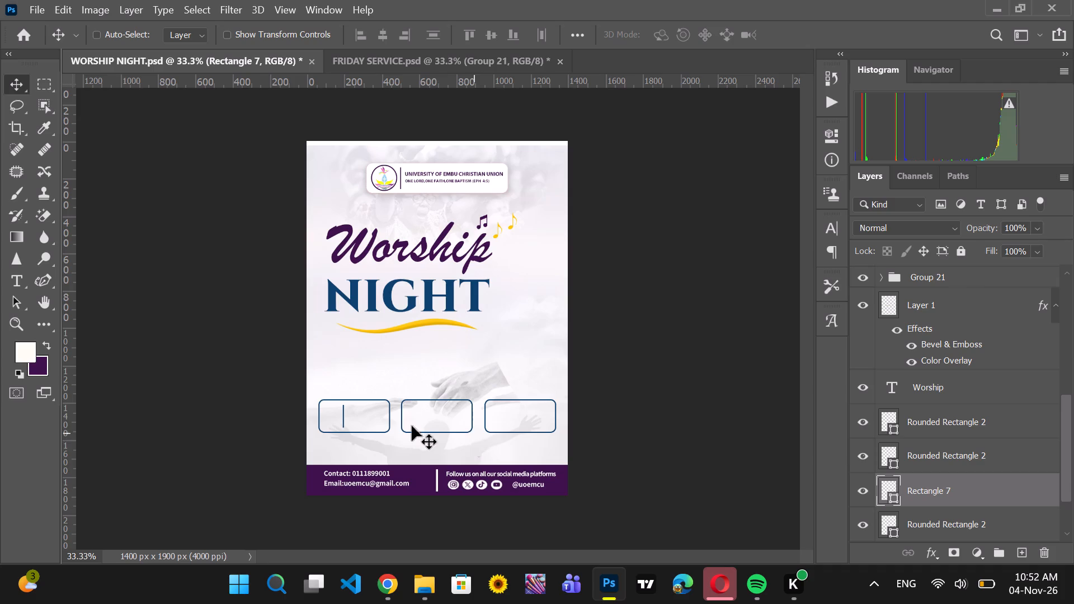
{"action": "left_click", "coordinate": [344, 416]}
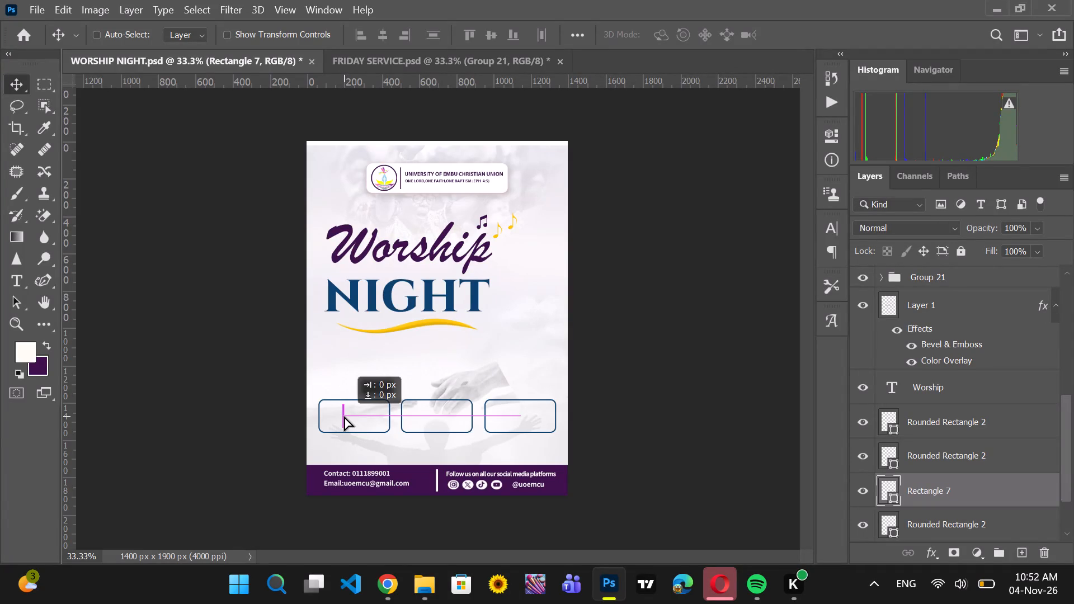
{"action": "left_click_drag", "start_coordinate": [72, 336], "coordinate": [134, 334]}
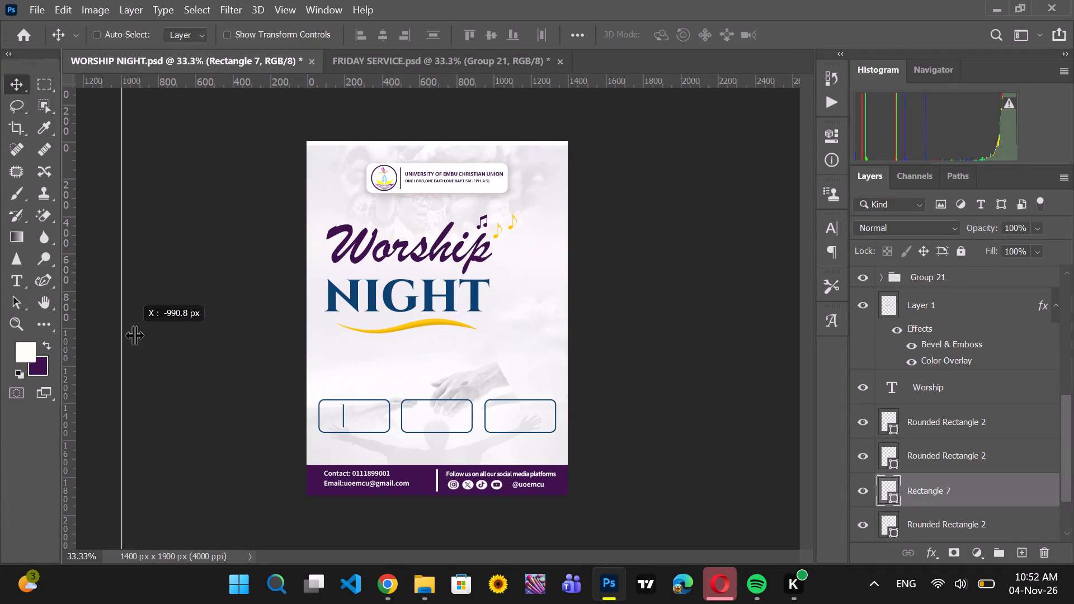
{"action": "left_click_drag", "start_coordinate": [134, 334], "coordinate": [333, 492]}
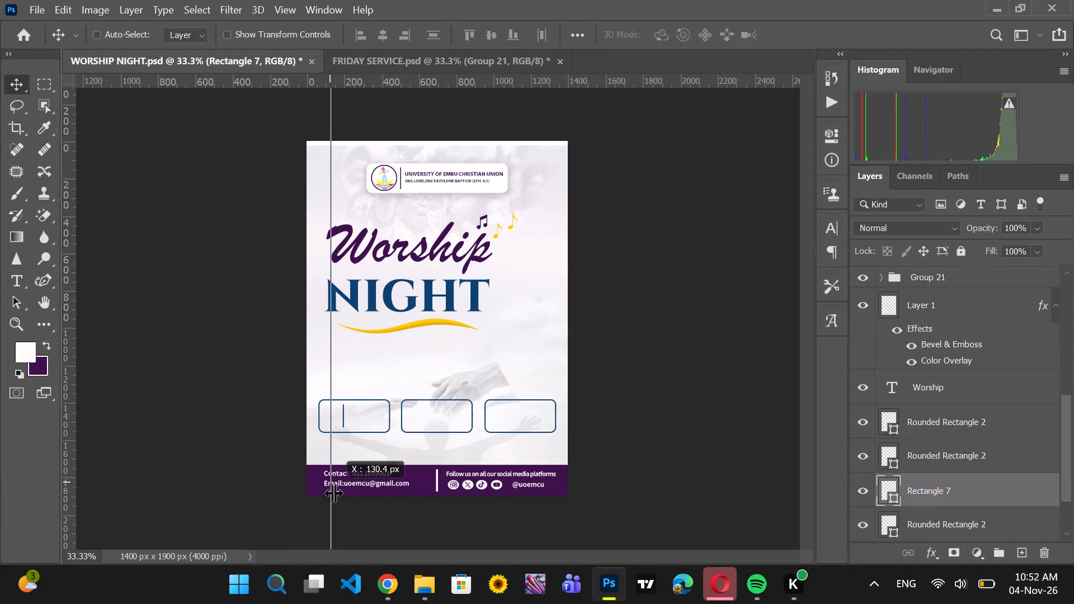
{"action": "left_click_drag", "start_coordinate": [333, 492], "coordinate": [337, 507]}
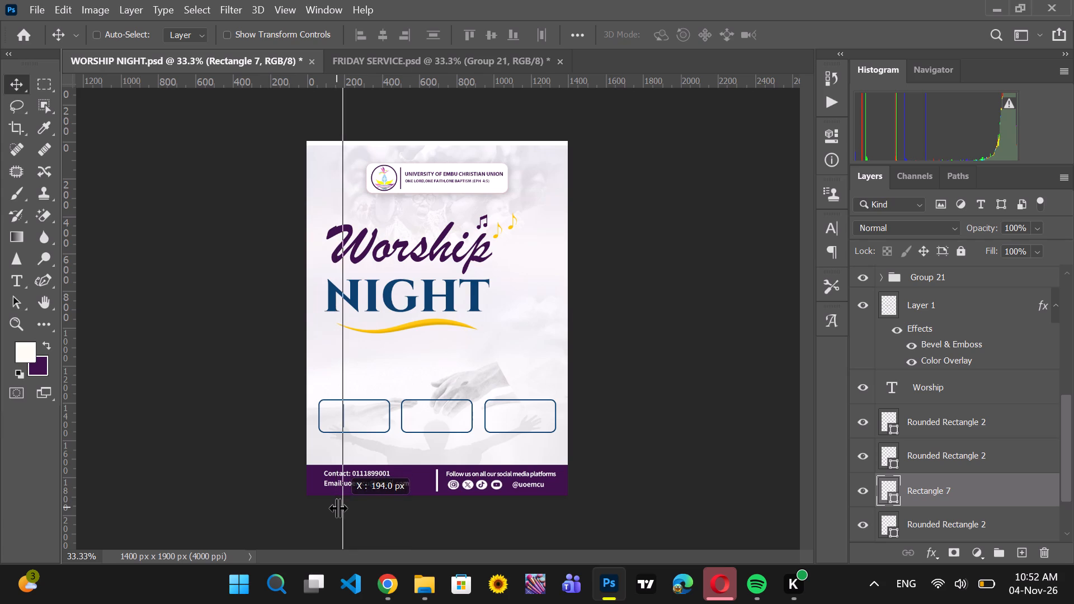
{"action": "left_click_drag", "start_coordinate": [337, 507], "coordinate": [337, 508]}
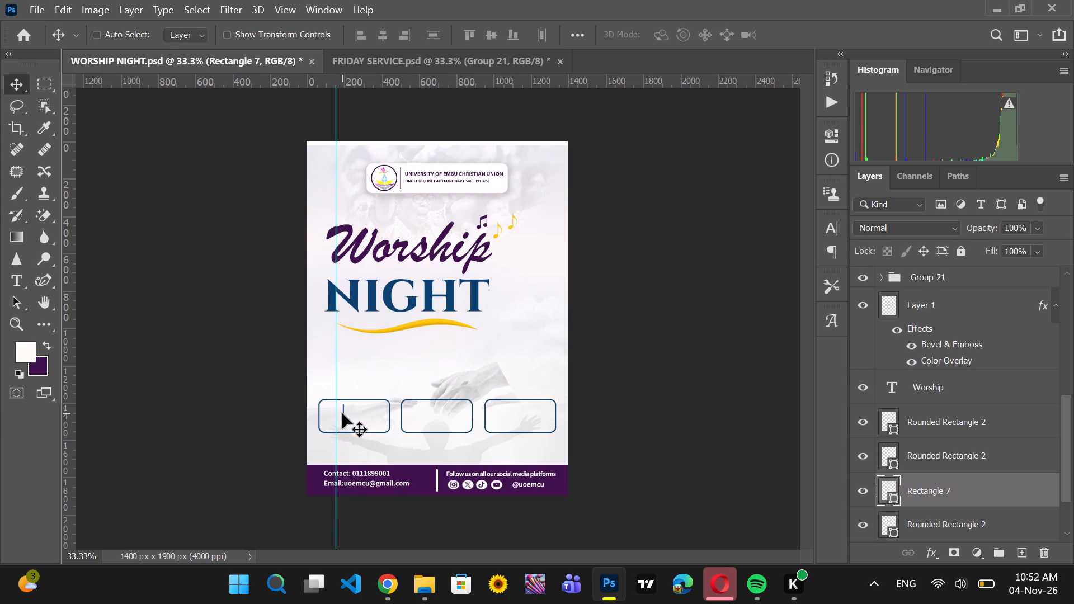
{"action": "left_click_drag", "start_coordinate": [342, 413], "coordinate": [359, 413]}
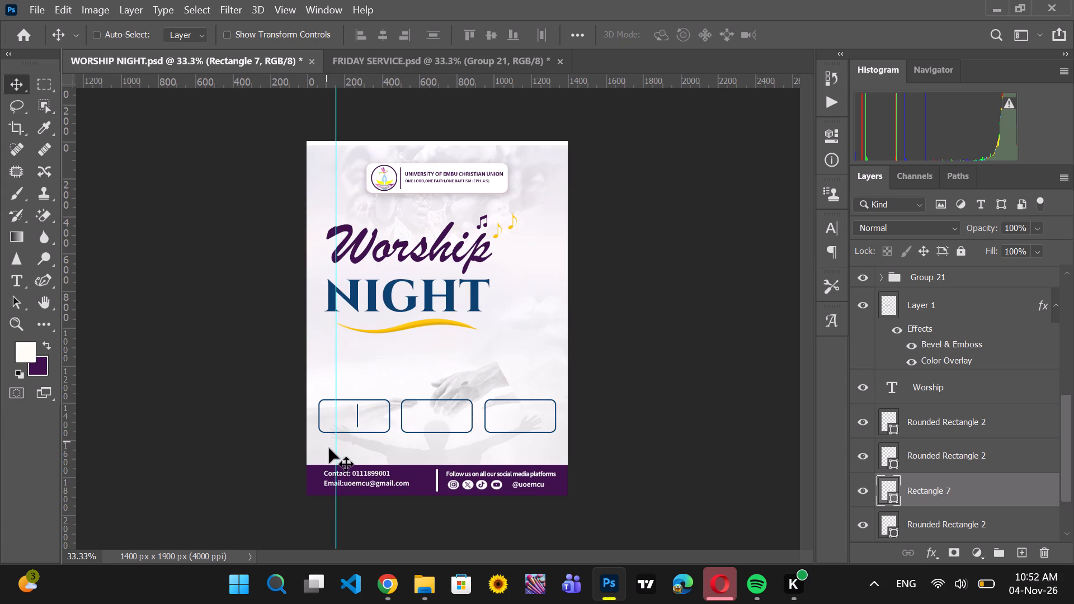
{"action": "left_click", "coordinate": [335, 446]}
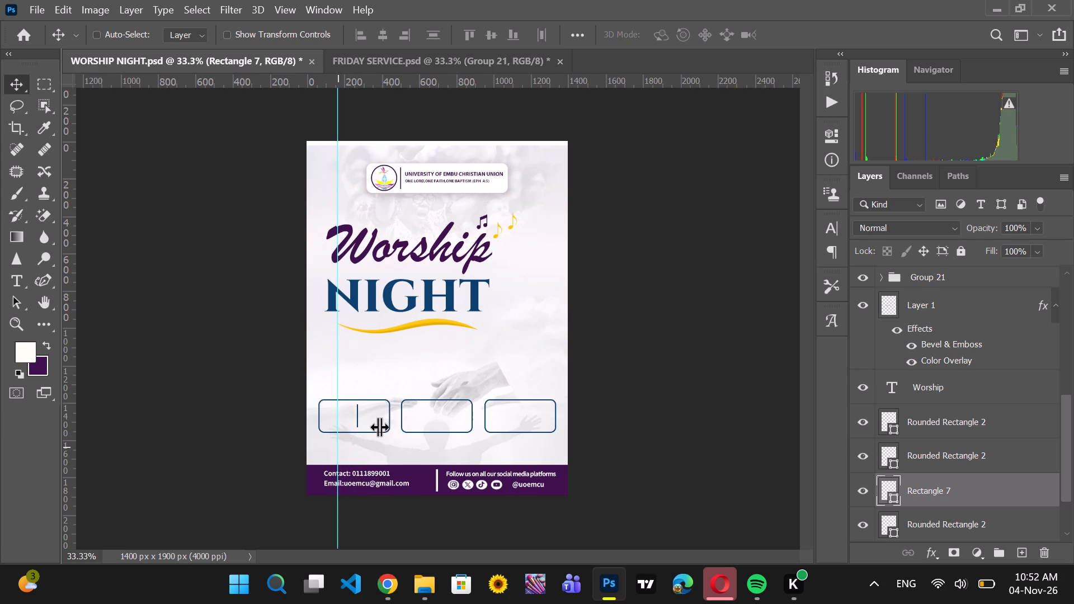
Move the divider line onto the vertical guide in the first rounded box, keeping its vertical position.
{"action": "left_click_drag", "start_coordinate": [359, 415], "coordinate": [348, 414]}
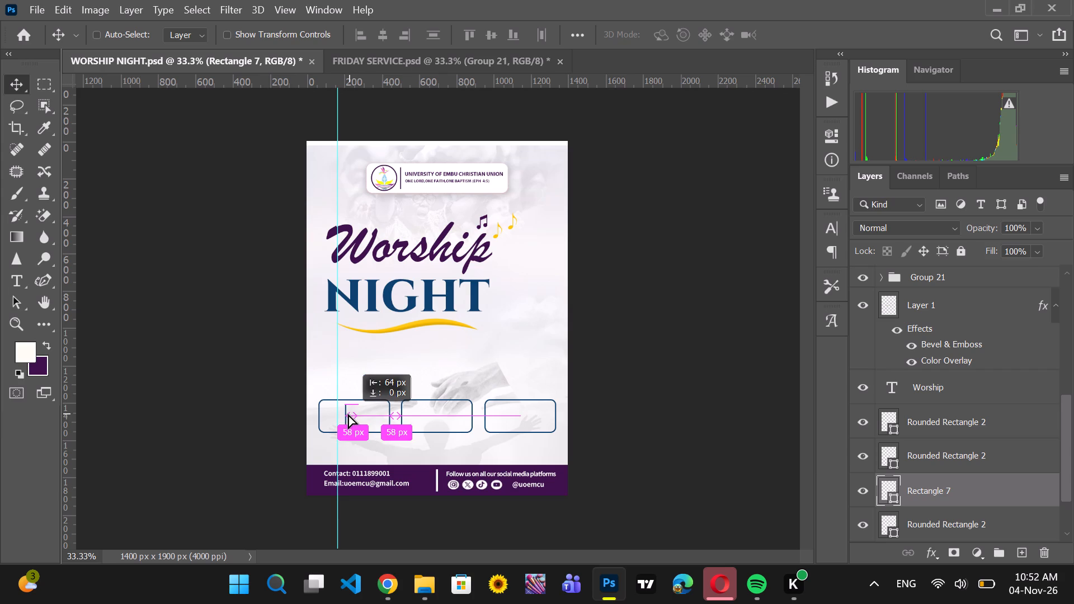
{"action": "left_click_drag", "start_coordinate": [348, 414], "coordinate": [342, 417]}
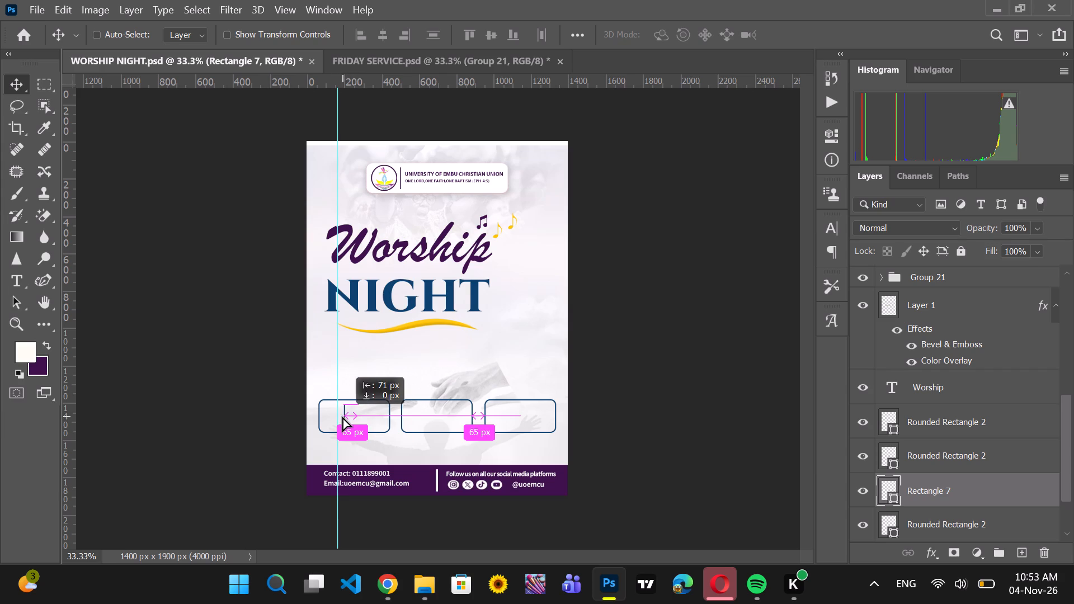
{"action": "left_click_drag", "start_coordinate": [342, 417], "coordinate": [337, 416]}
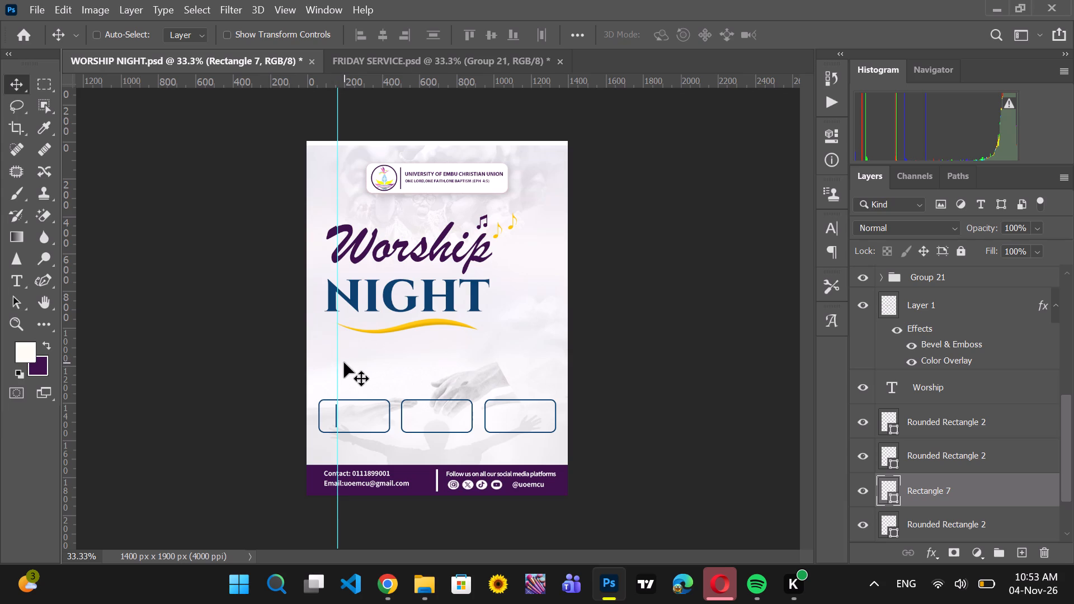
Group the first rounded box with its divider line, checking the box's layer with a trial move that is undone.
{"action": "scroll", "coordinate": [955, 486], "scroll_direction": "down", "scroll_amount": 1}
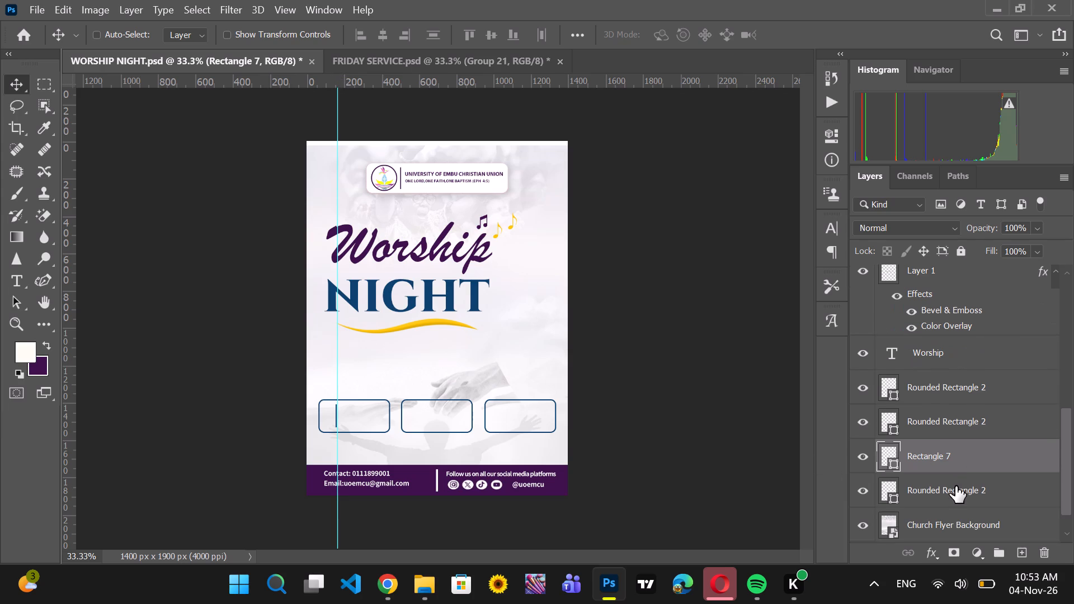
{"action": "left_click", "coordinate": [978, 491]}
{"action": "left_click_drag", "start_coordinate": [503, 355], "coordinate": [503, 341]}
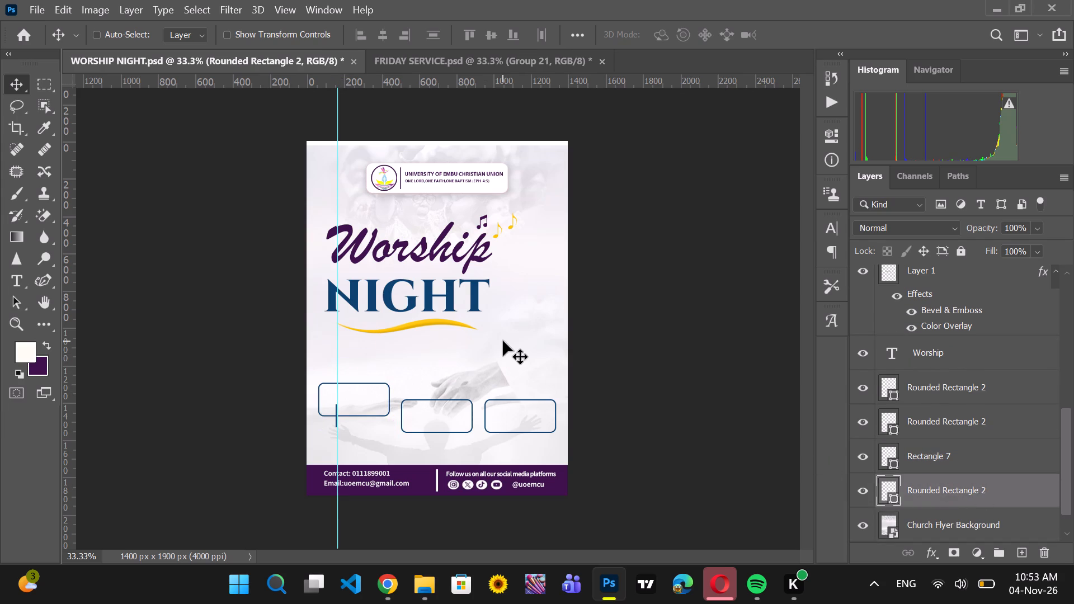
{"action": "key", "text": "ctrl+z"}
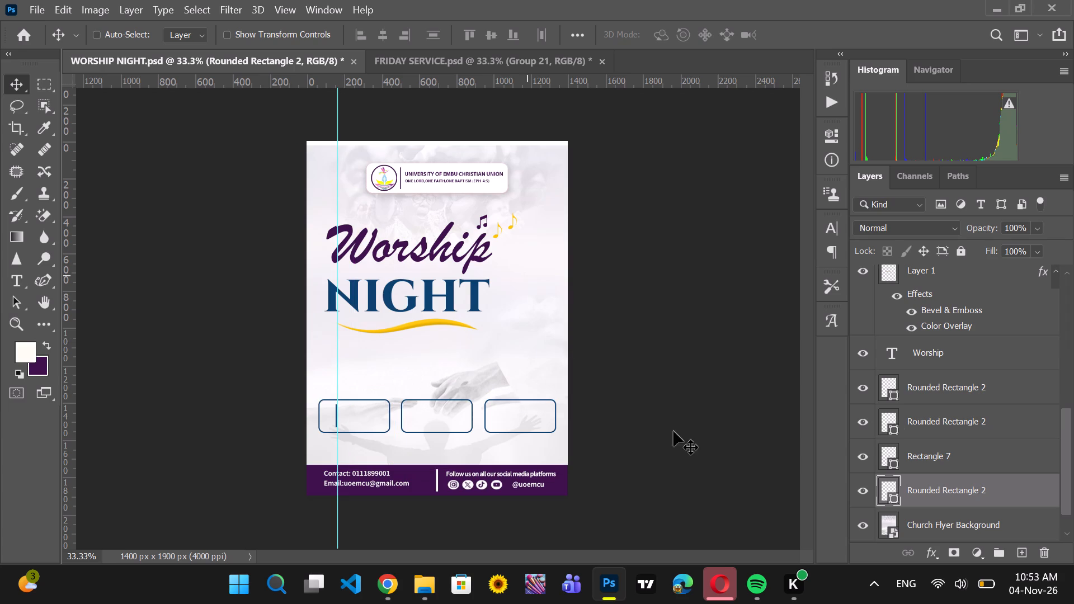
{"action": "scroll", "coordinate": [955, 504], "scroll_direction": "down", "scroll_amount": 1}
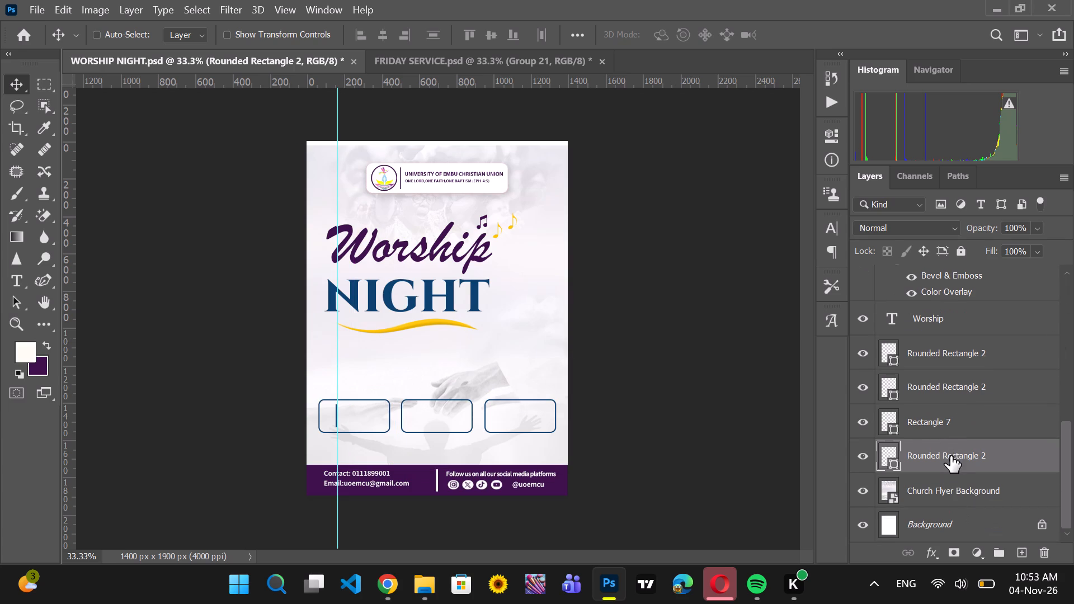
{"action": "left_click", "coordinate": [950, 425], "text": "ctrl"}
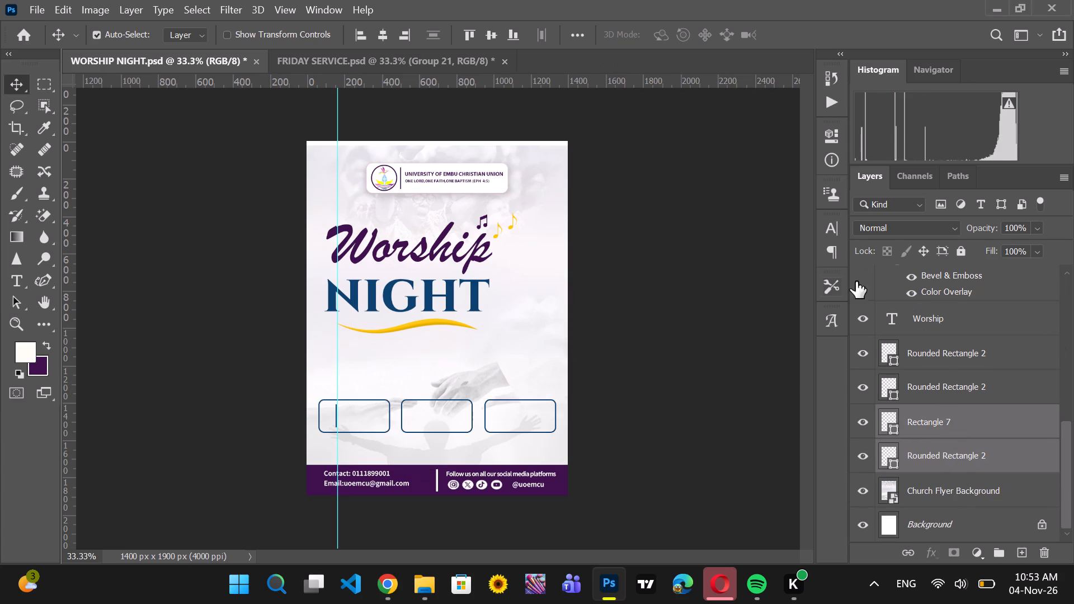
{"action": "key", "text": "ctrl+g"}
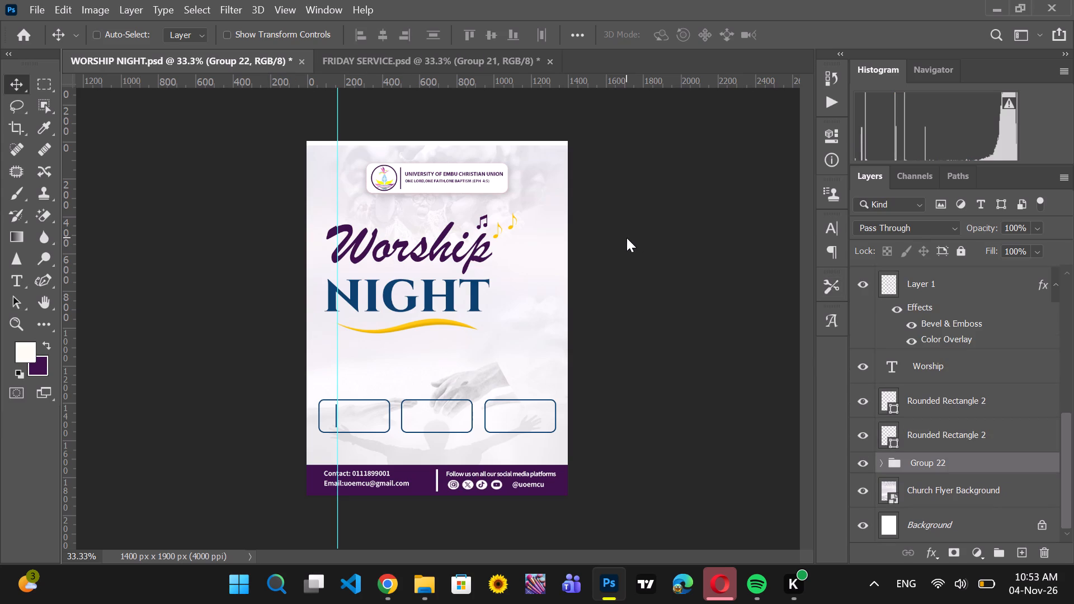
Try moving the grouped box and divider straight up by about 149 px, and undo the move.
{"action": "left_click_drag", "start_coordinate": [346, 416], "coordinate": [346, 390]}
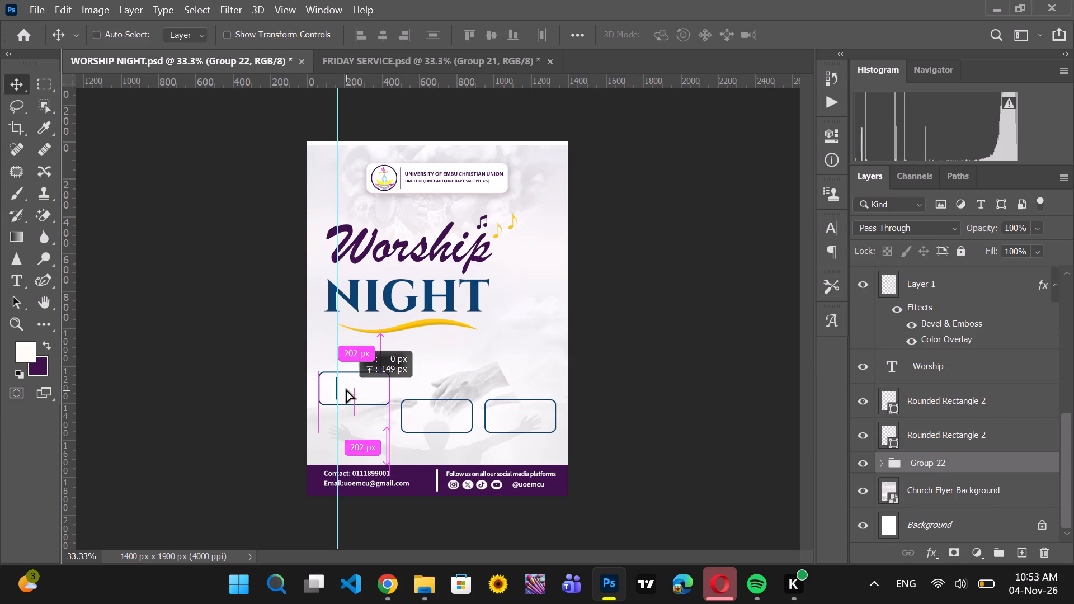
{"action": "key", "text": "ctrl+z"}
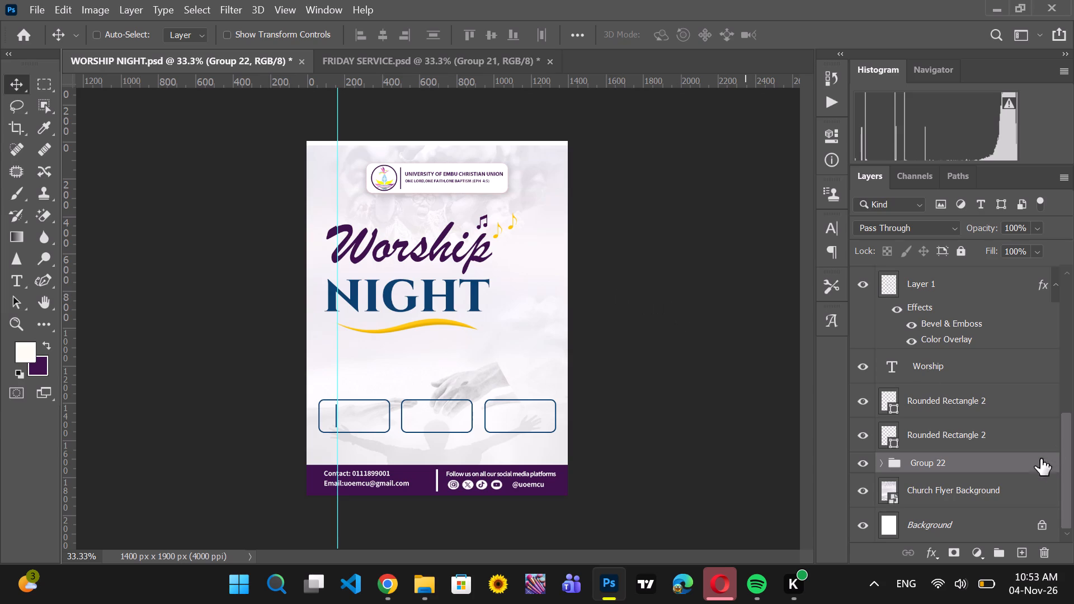
Delete the second and third rounded boxes, keeping only the grouped box with its divider.
{"action": "left_click", "coordinate": [963, 407]}
{"action": "left_click_drag", "start_coordinate": [963, 407], "coordinate": [1048, 561]}
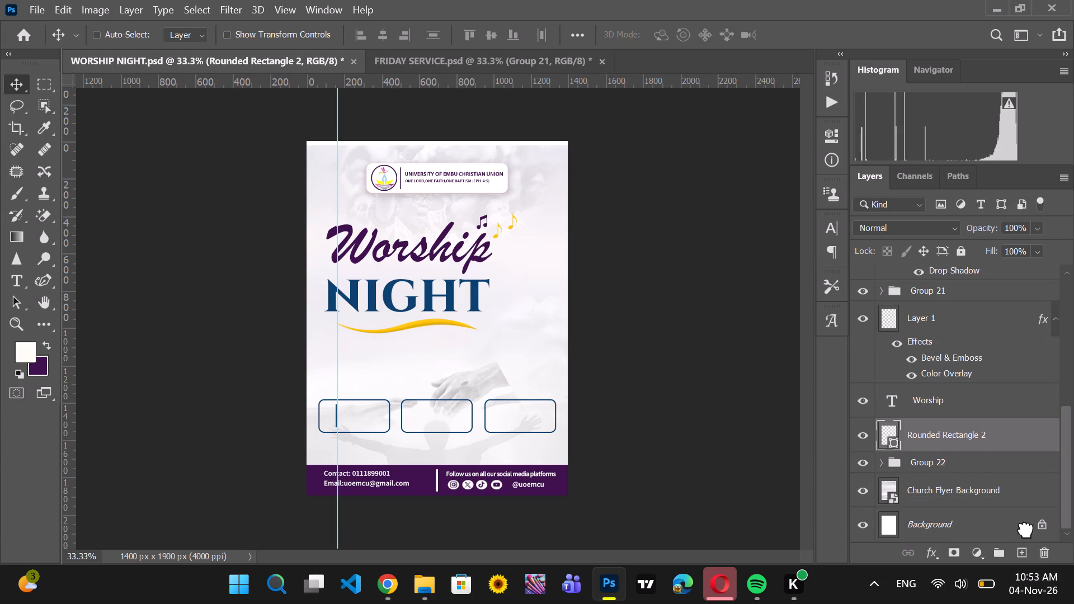
{"action": "left_click_drag", "start_coordinate": [973, 433], "coordinate": [1042, 557]}
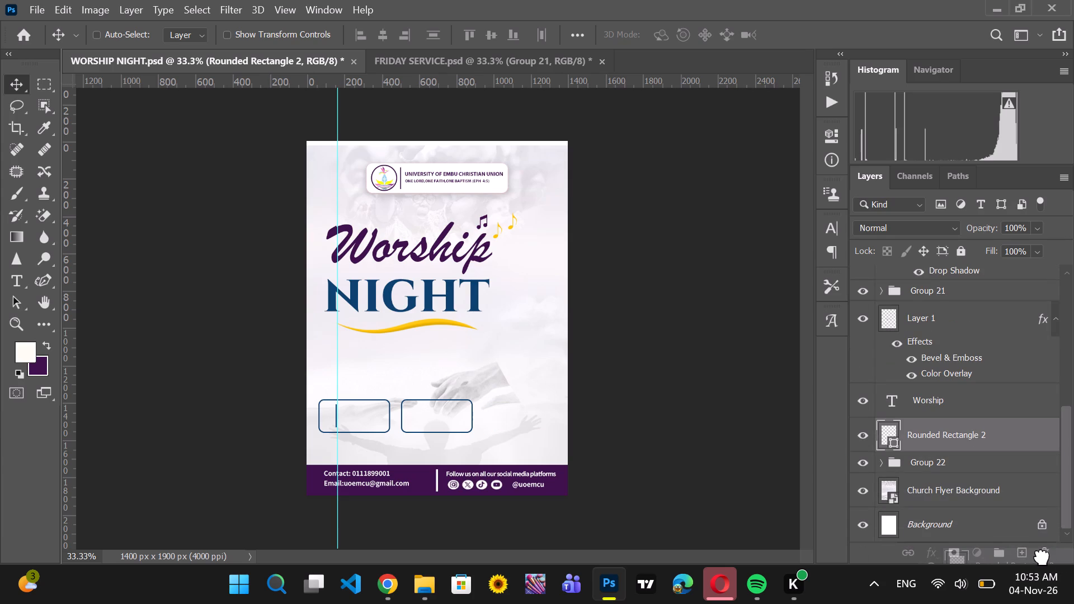
{"action": "left_click_drag", "start_coordinate": [1042, 557], "coordinate": [1045, 558]}
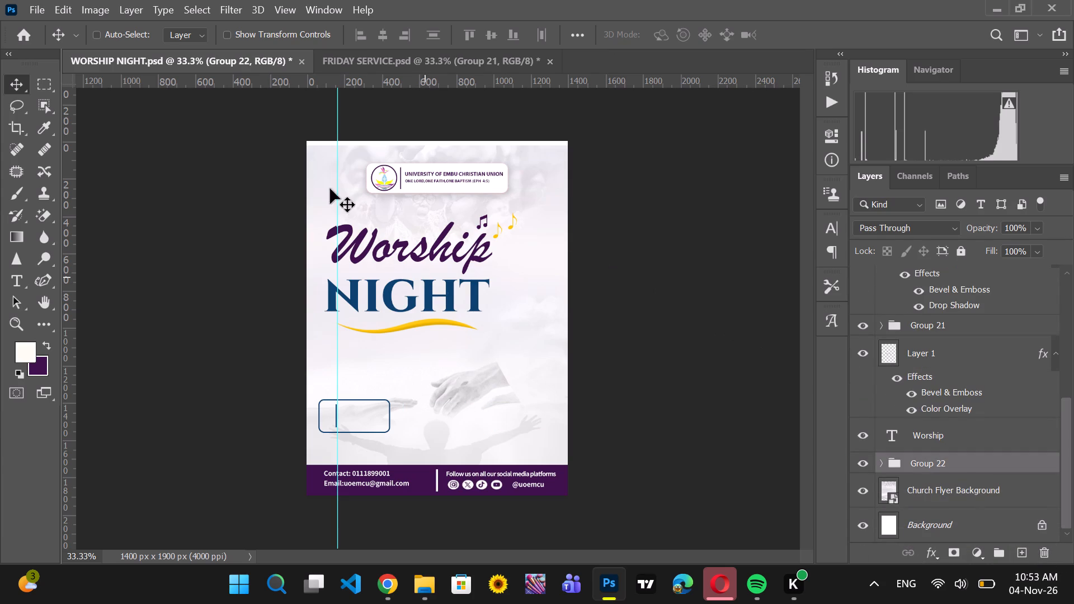
Switch to Pinterest in Chrome and search for "date icon png".
{"action": "left_click", "coordinate": [390, 592]}
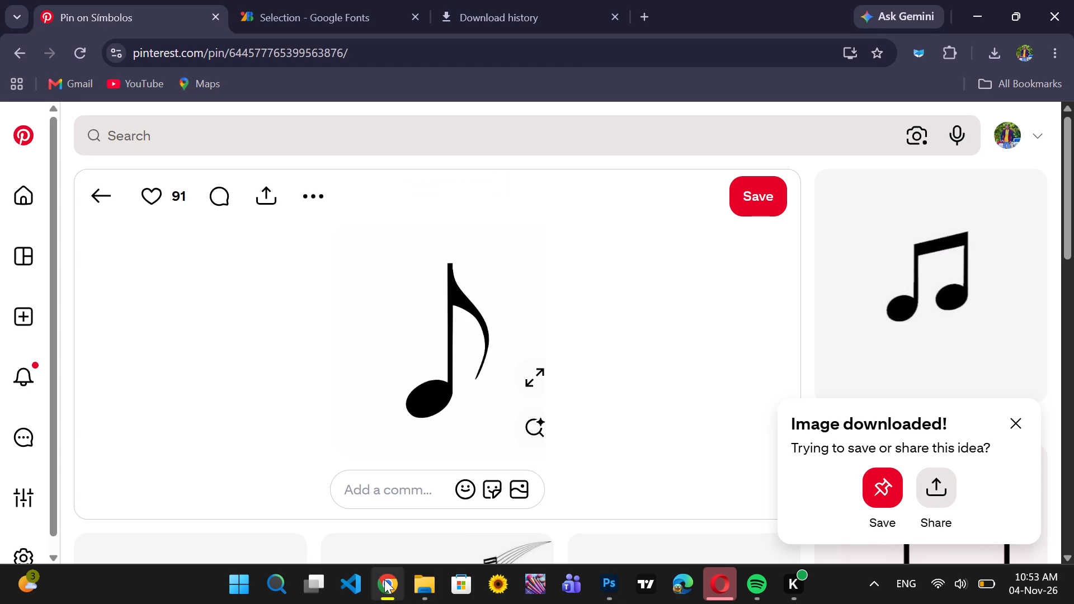
{"action": "left_click", "coordinate": [226, 139]}
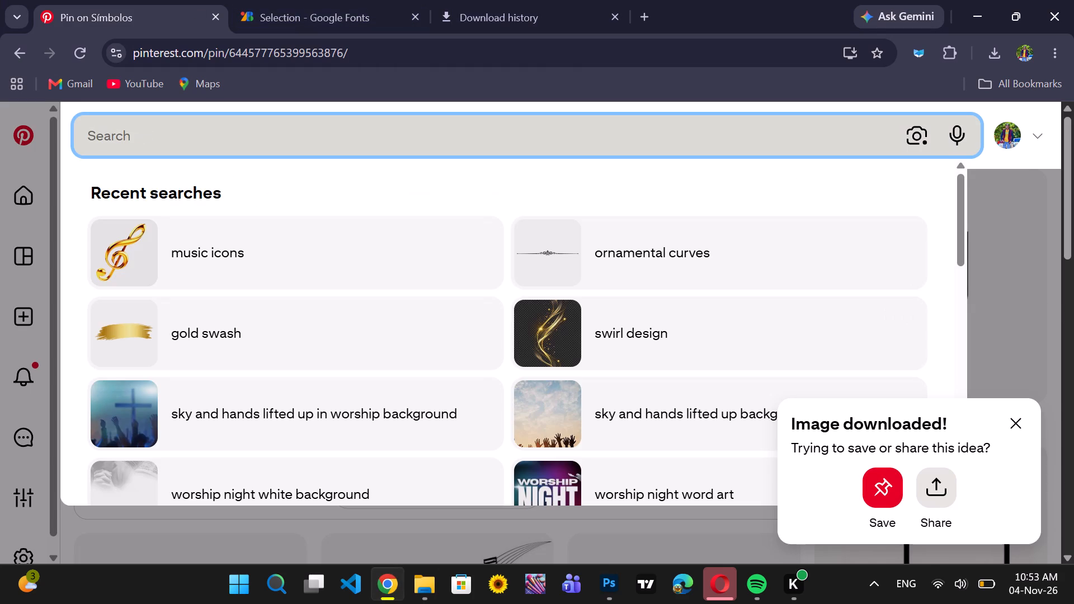
{"action": "type", "text": "date"}
{"action": "key", "text": "space"}
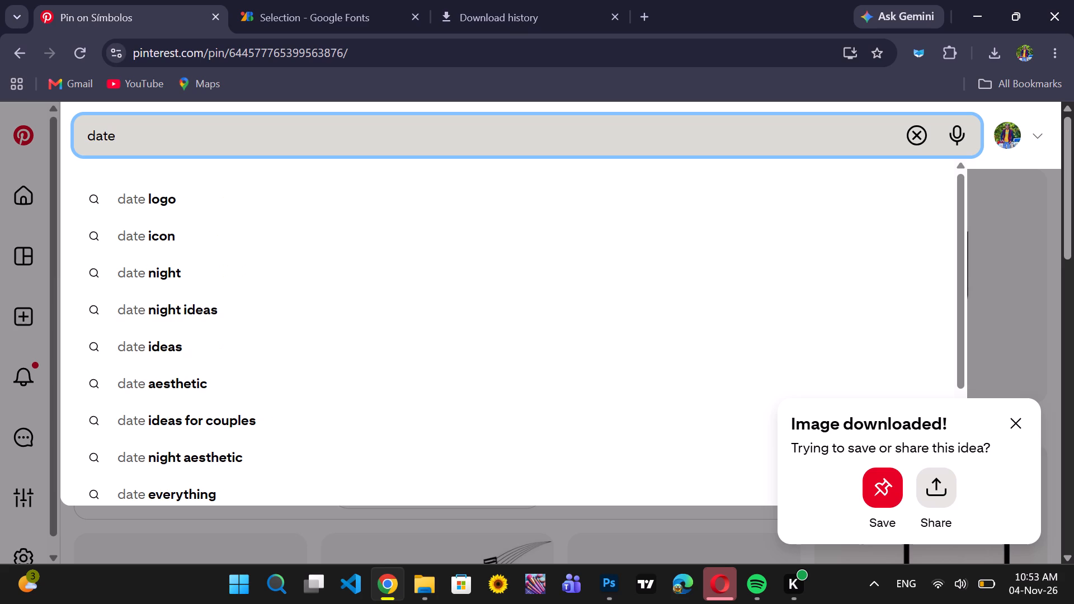
{"action": "type", "text": "icon"}
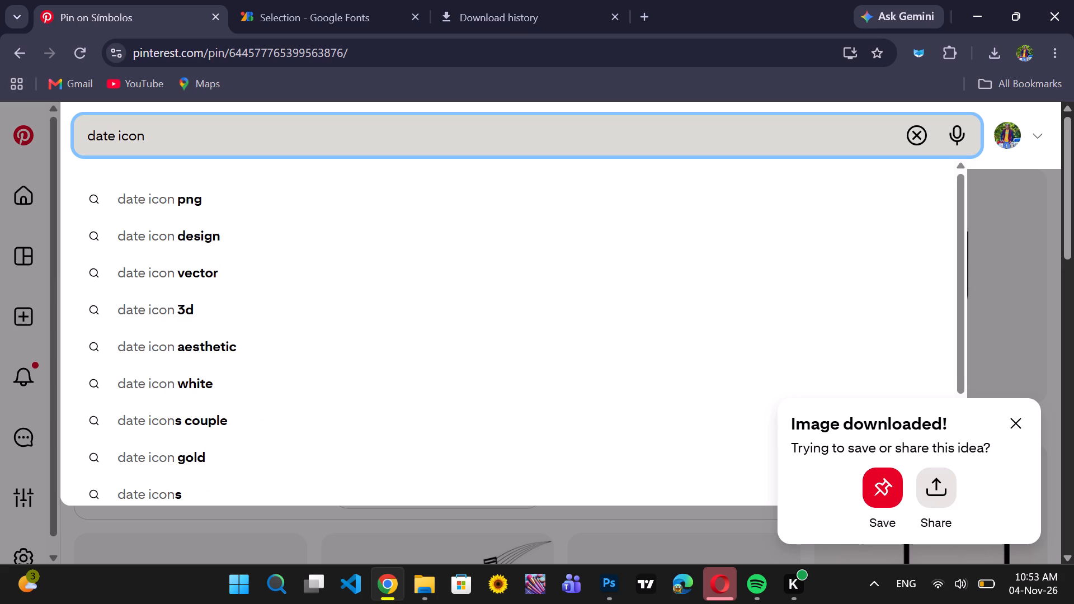
{"action": "left_click", "coordinate": [161, 206]}
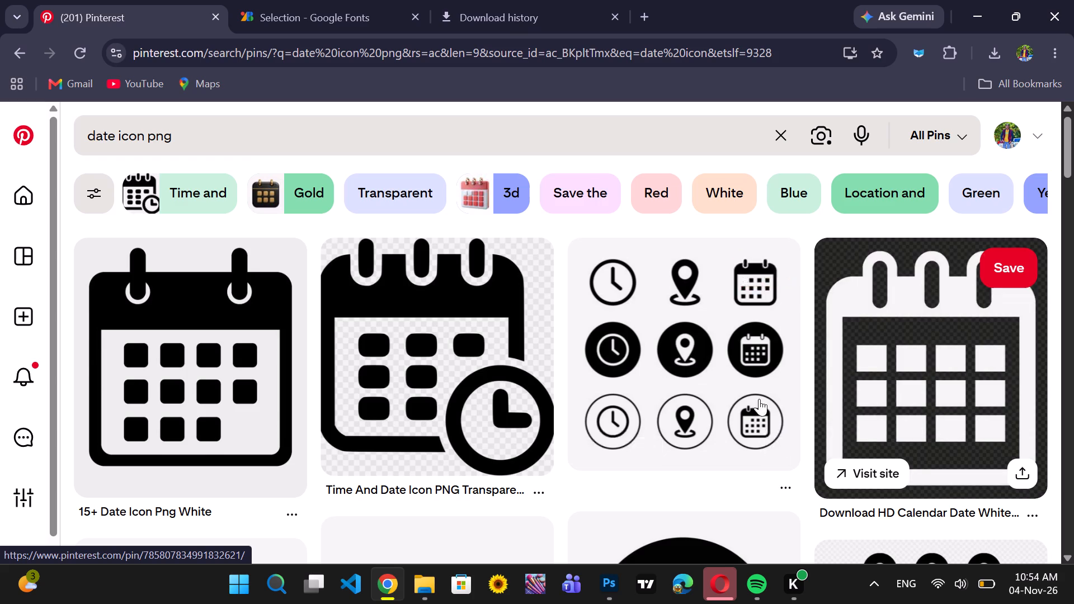
Browse the date icon results and open the "15+ Date Icon Png White" calendar pin.
{"action": "scroll", "coordinate": [741, 395], "scroll_direction": "down", "scroll_amount": 6}
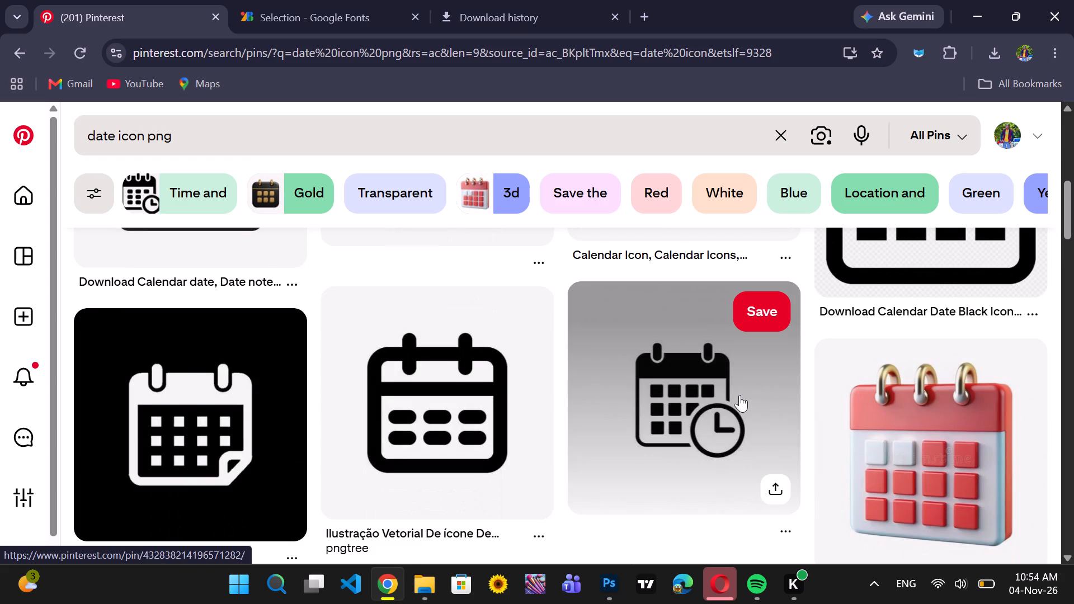
{"action": "scroll", "coordinate": [739, 395], "scroll_direction": "down", "scroll_amount": 6}
{"action": "scroll", "coordinate": [739, 395], "scroll_direction": "up", "scroll_amount": 3}
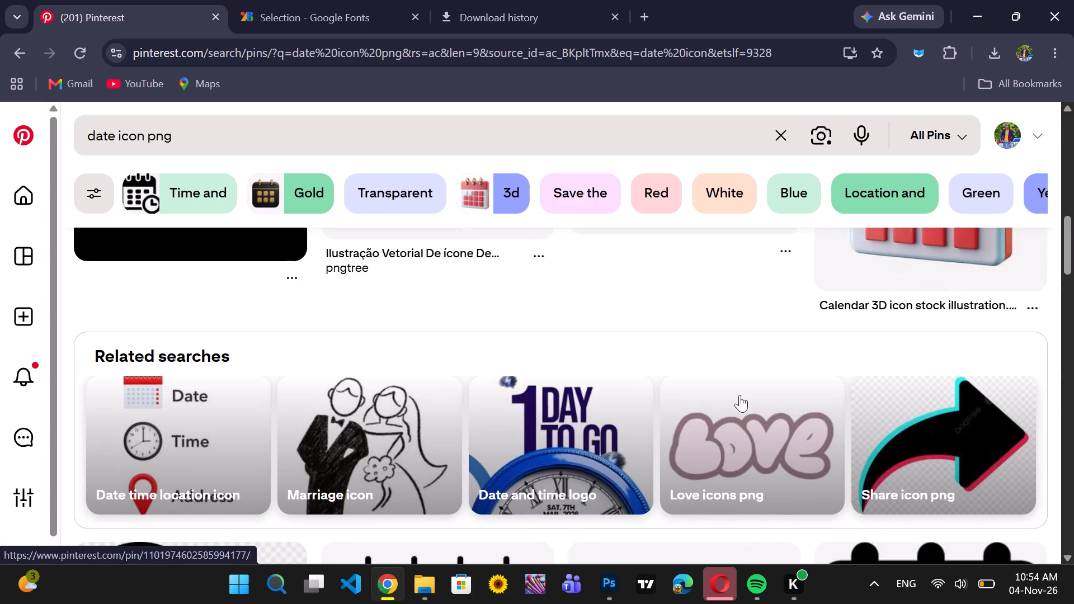
{"action": "scroll", "coordinate": [739, 395], "scroll_direction": "down", "scroll_amount": 7}
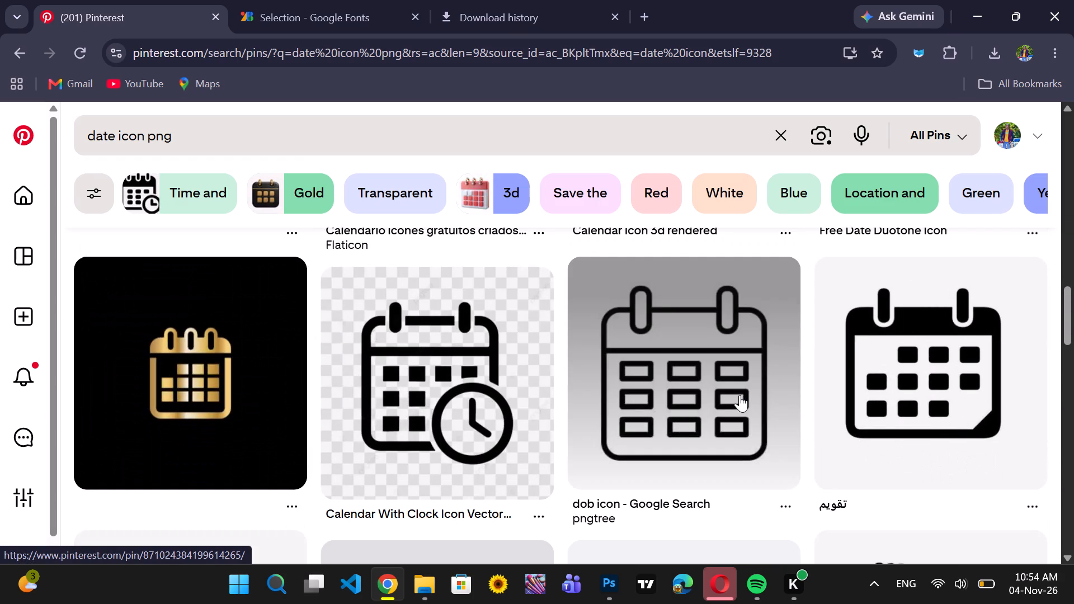
{"action": "scroll", "coordinate": [739, 395], "scroll_direction": "up", "scroll_amount": 16}
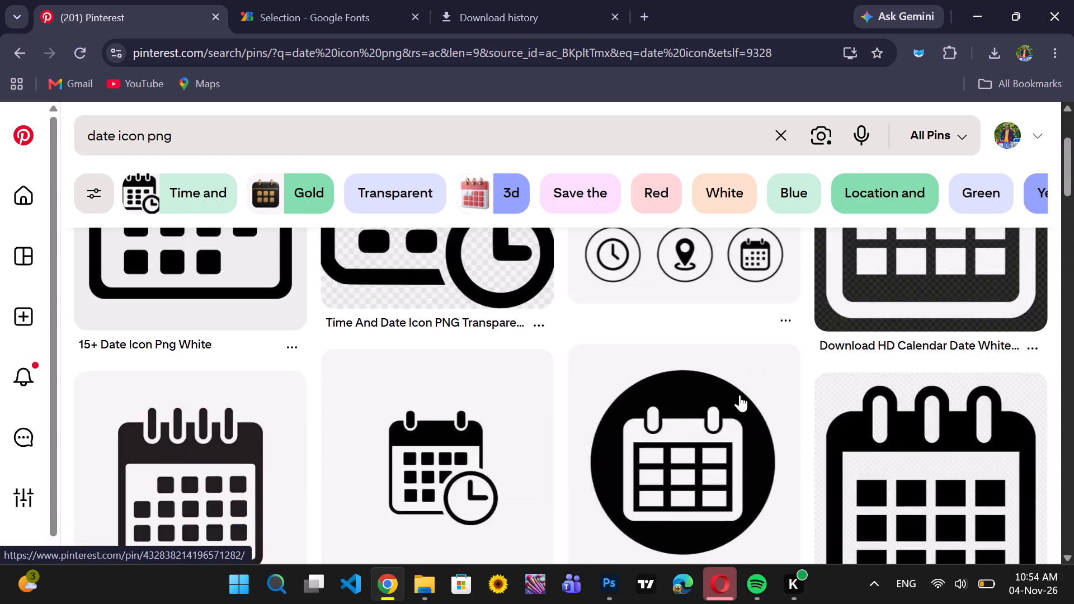
{"action": "scroll", "coordinate": [739, 395], "scroll_direction": "up", "scroll_amount": 3}
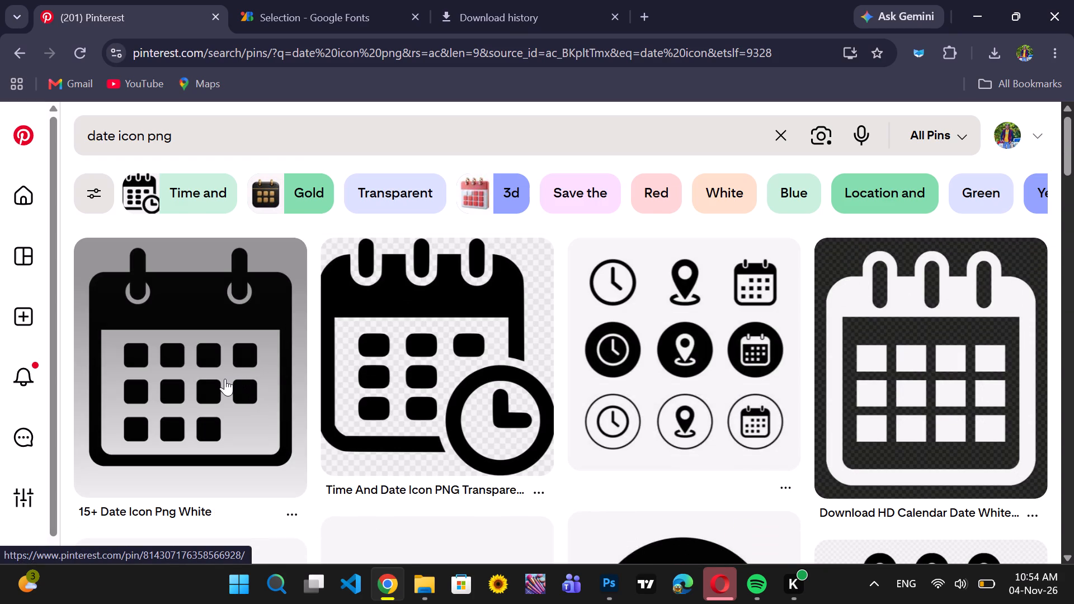
{"action": "left_click", "coordinate": [225, 379]}
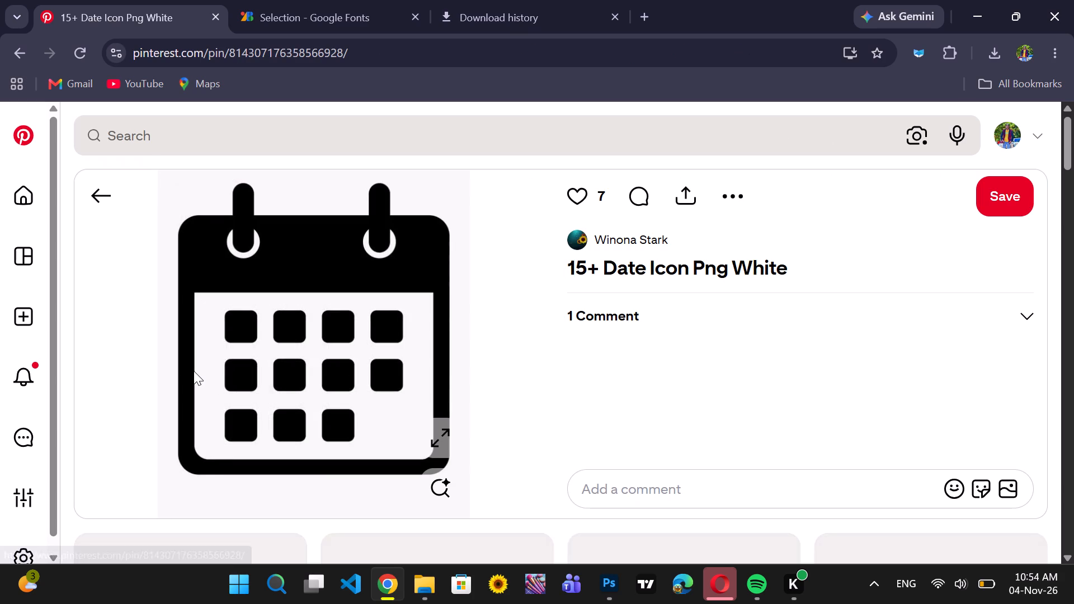
Download the "15+ Date Icon Png White" calendar image from the pin and show the file in its folder.
{"action": "left_click", "coordinate": [723, 187]}
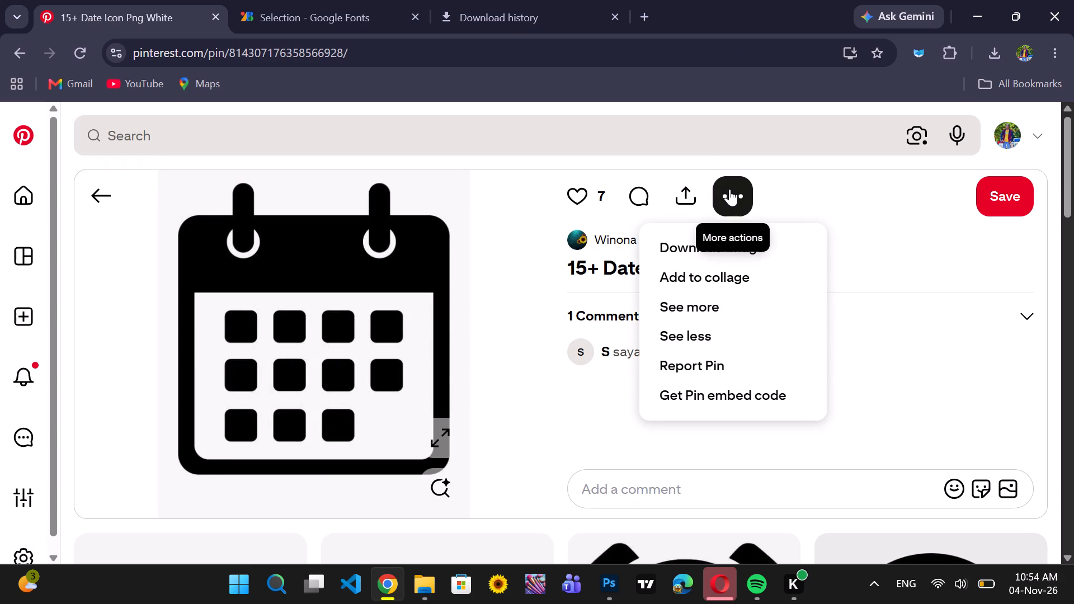
{"action": "left_click", "coordinate": [726, 252]}
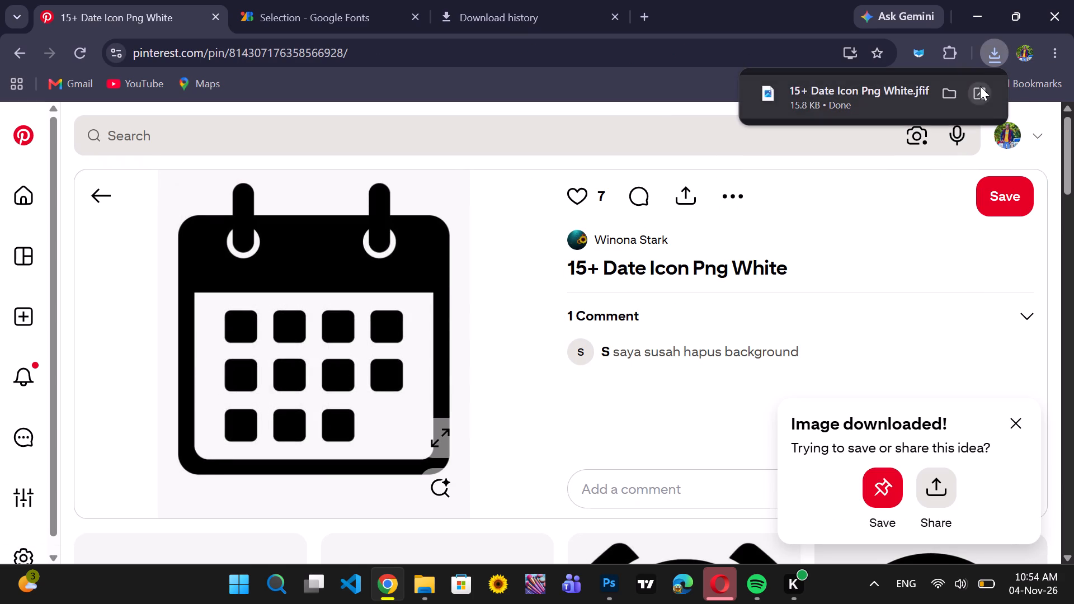
{"action": "left_click", "coordinate": [955, 97]}
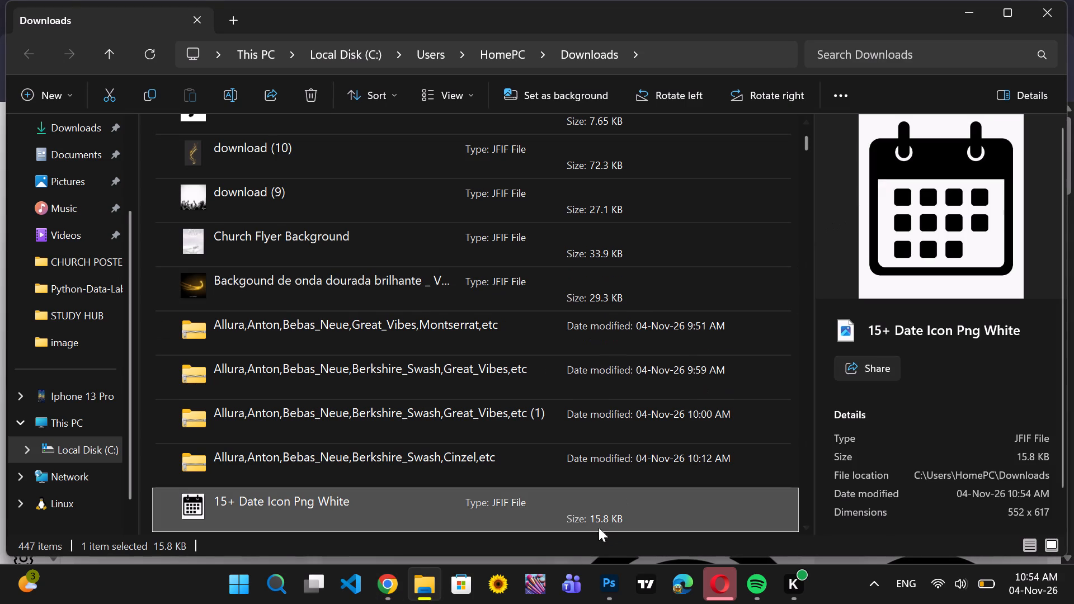
Switch to Photoshop and place the downloaded calendar image in the WORSHIP NIGHT poster.
{"action": "left_click_drag", "start_coordinate": [507, 501], "coordinate": [604, 589]}
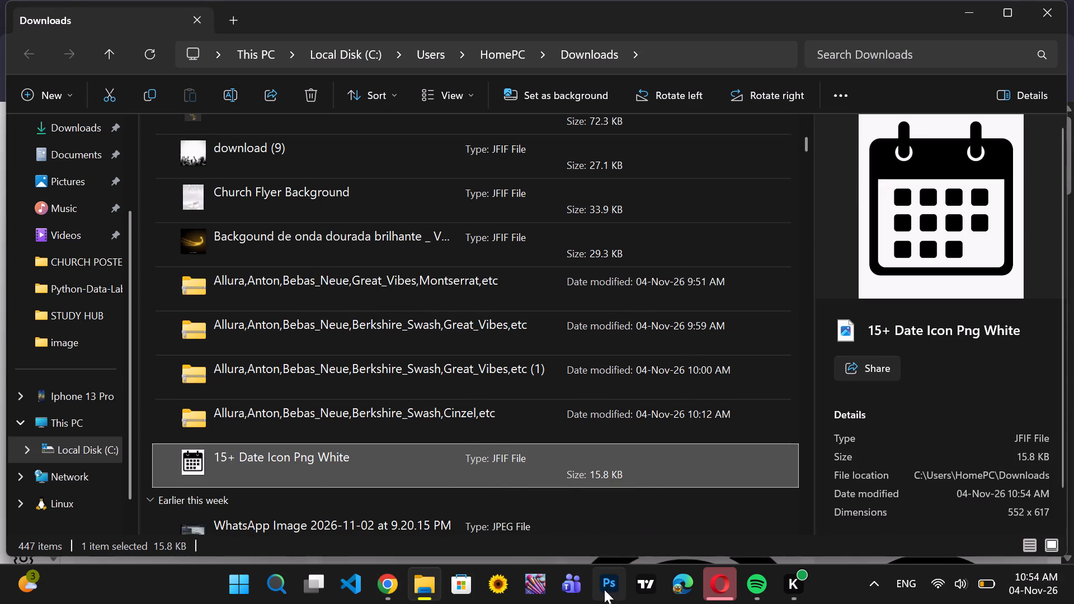
{"action": "left_click_drag", "start_coordinate": [604, 589], "coordinate": [416, 412]}
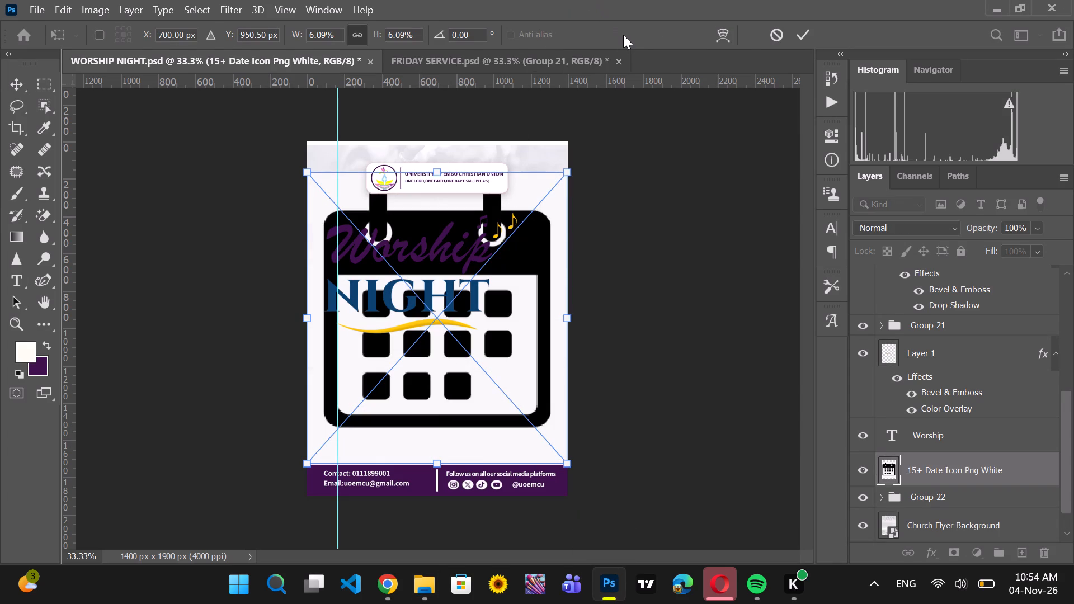
Scale the placed calendar icon down to 0.26% and position it at the rounded box's upper-left corner.
{"action": "left_click_drag", "start_coordinate": [567, 464], "coordinate": [366, 233]}
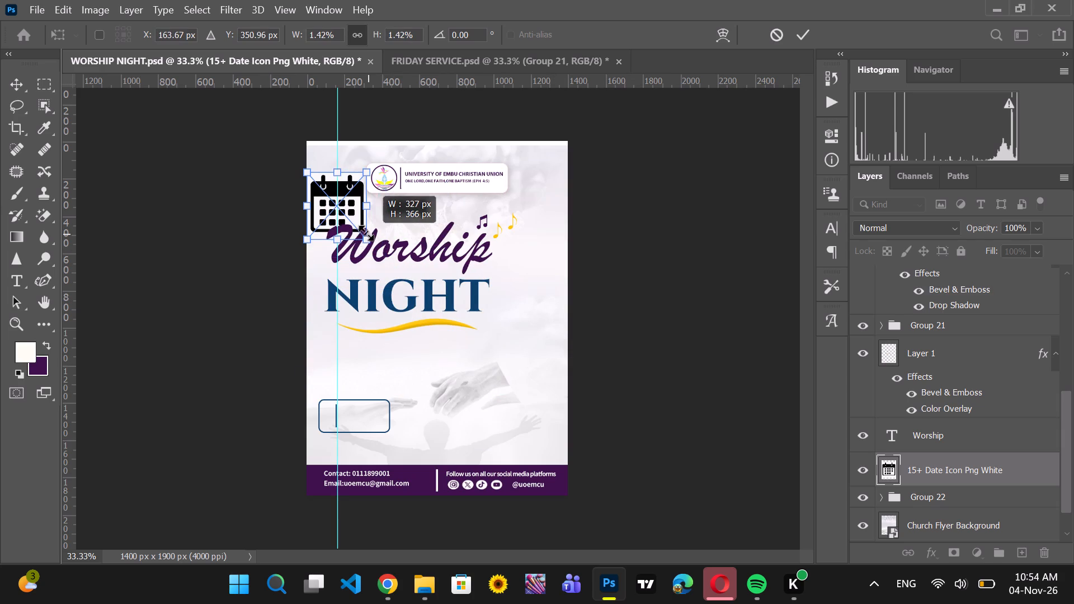
{"action": "left_click_drag", "start_coordinate": [366, 233], "coordinate": [337, 200]}
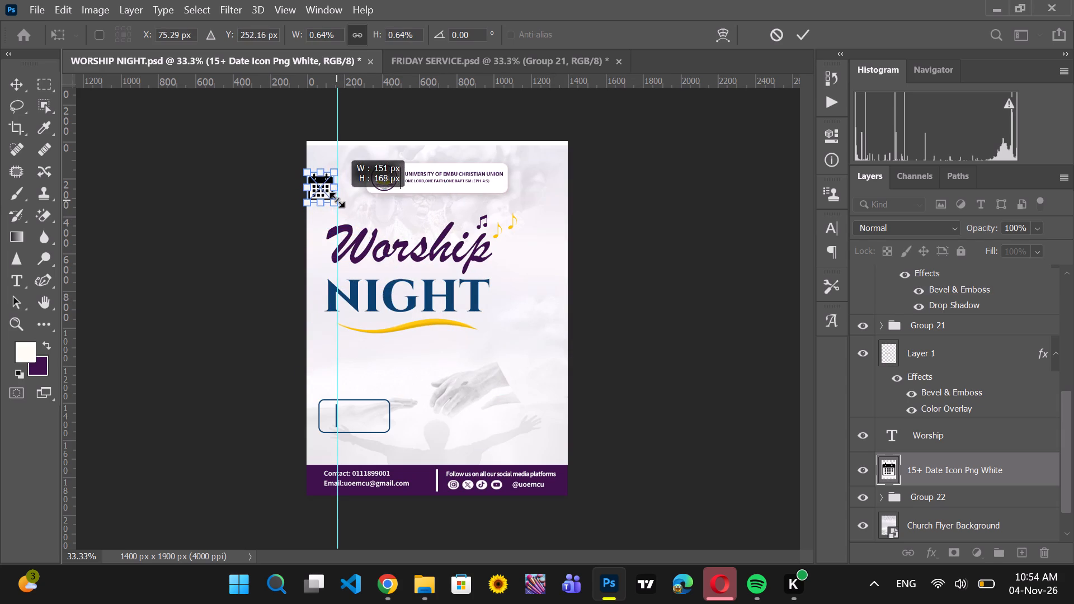
{"action": "left_click_drag", "start_coordinate": [337, 200], "coordinate": [331, 194]}
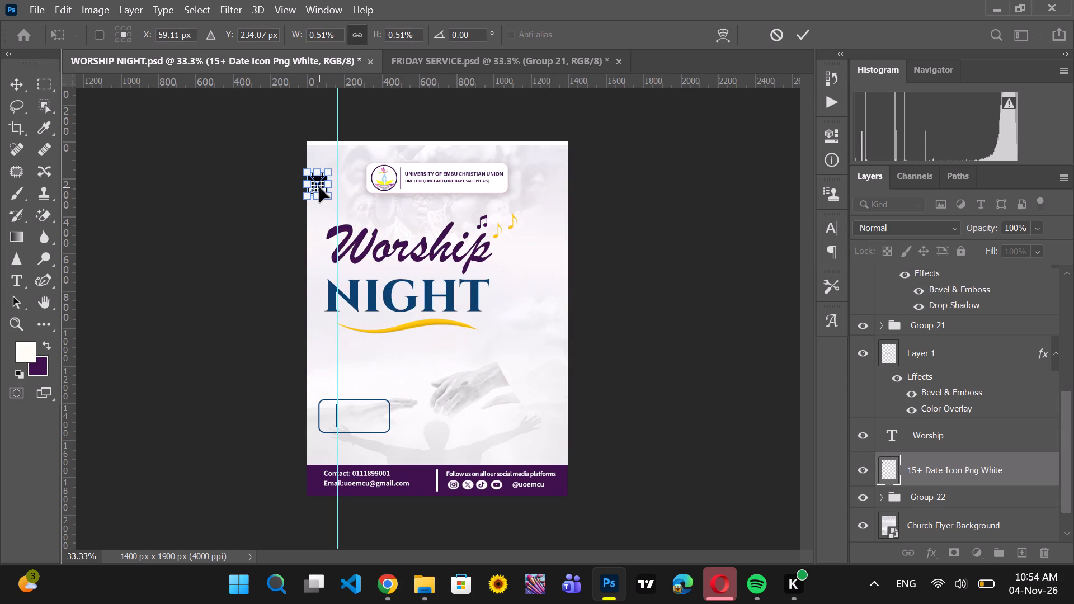
{"action": "left_click_drag", "start_coordinate": [318, 187], "coordinate": [321, 397]}
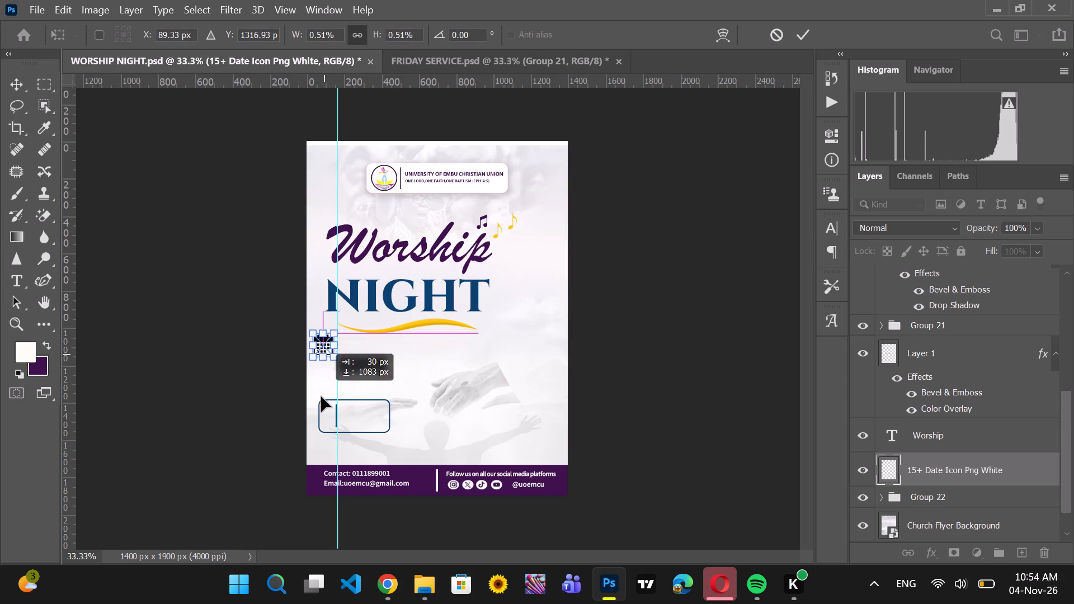
{"action": "left_click_drag", "start_coordinate": [321, 397], "coordinate": [324, 416]}
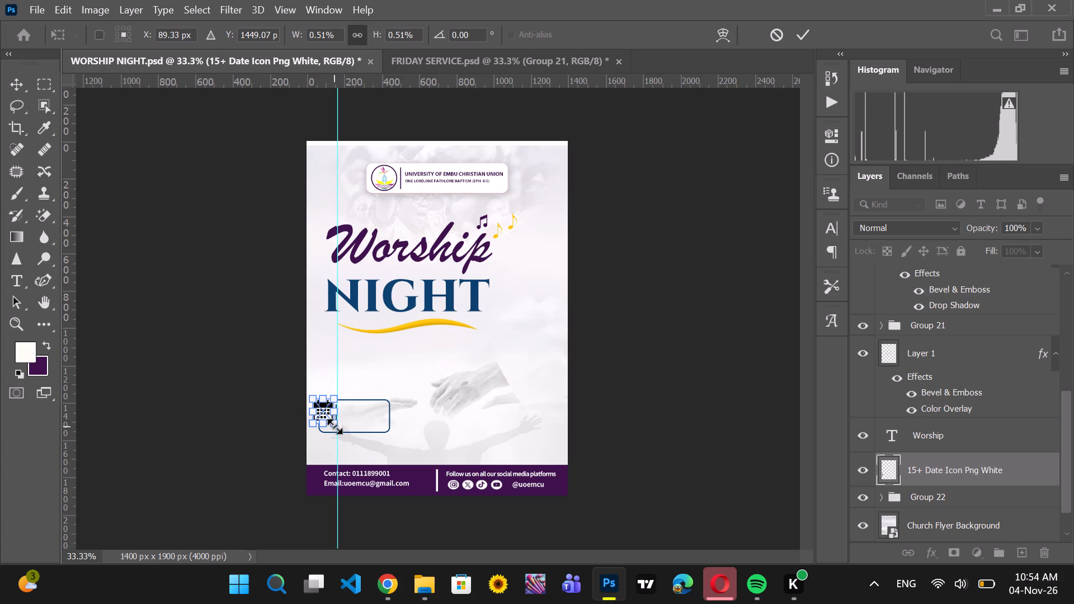
{"action": "left_click_drag", "start_coordinate": [333, 424], "coordinate": [323, 412]}
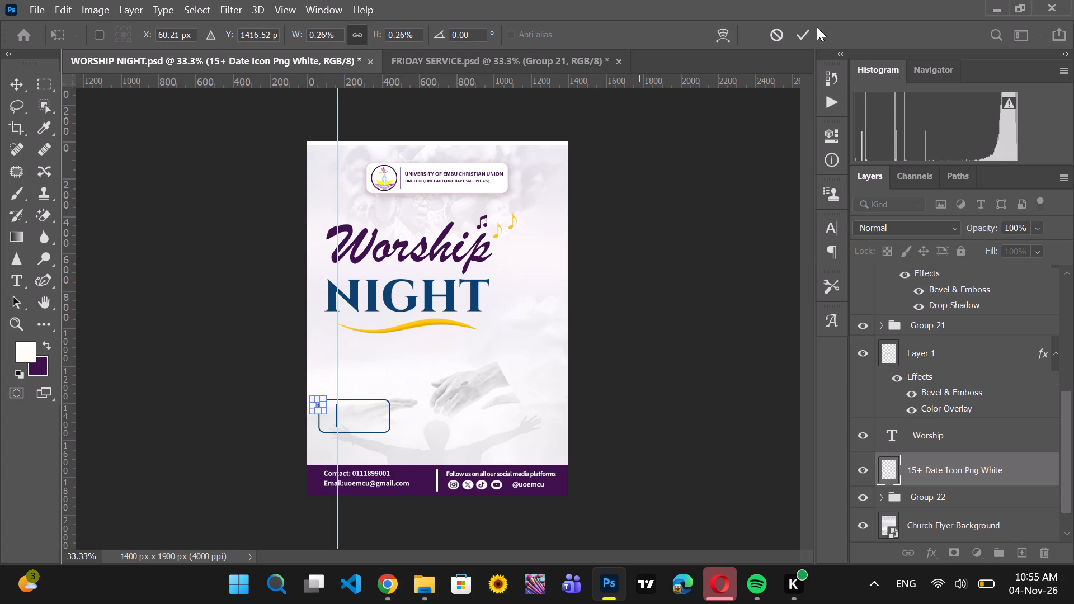
{"action": "left_click", "coordinate": [809, 35]}
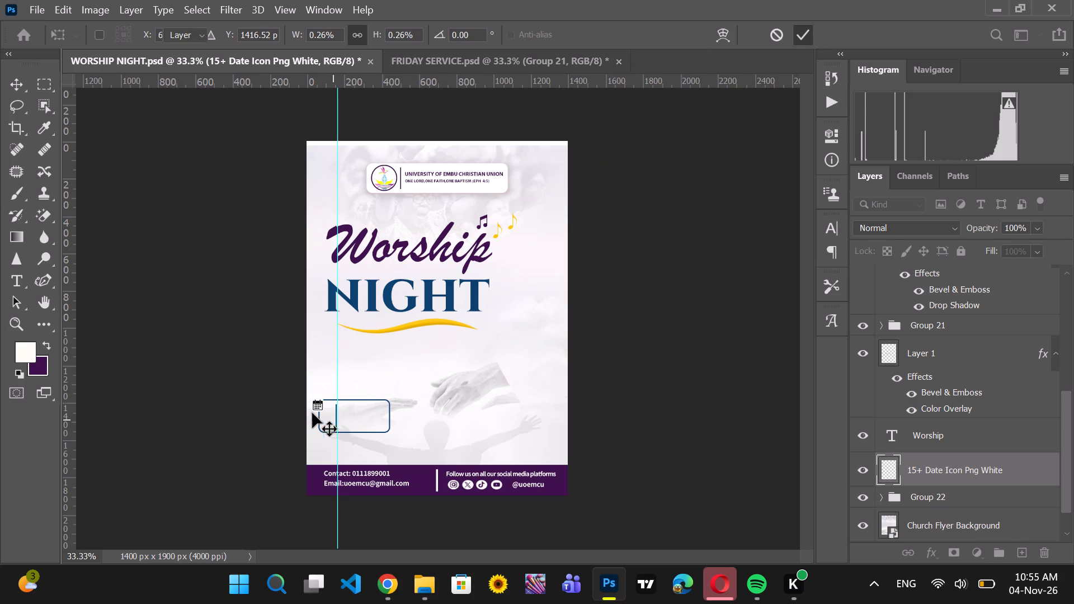
Move the calendar icon inside the rounded box, in the narrow space left of the divider.
{"action": "left_click_drag", "start_coordinate": [318, 402], "coordinate": [326, 413]}
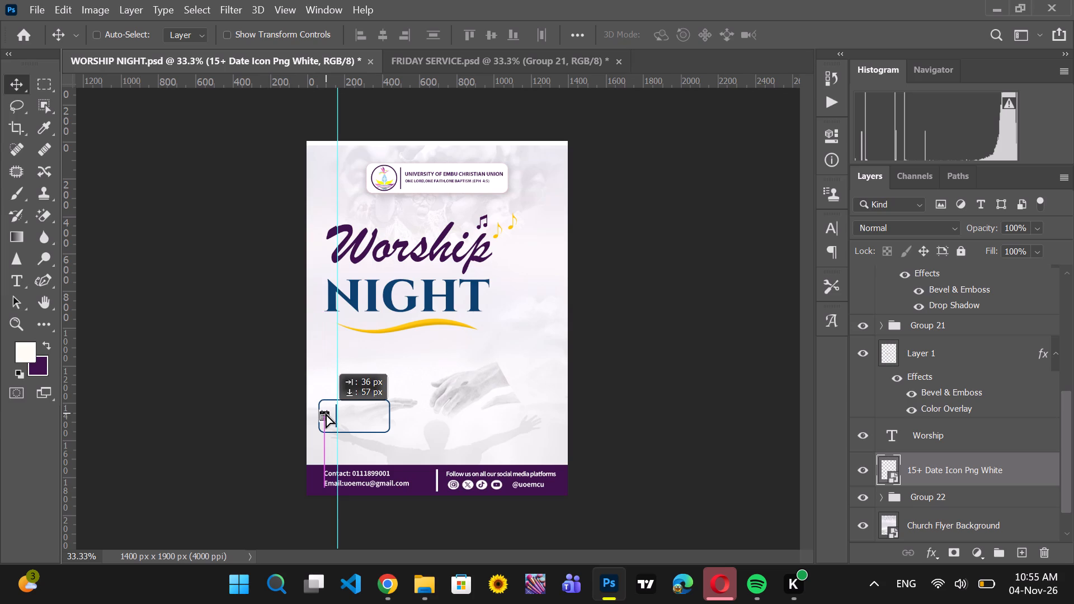
{"action": "left_click_drag", "start_coordinate": [326, 413], "coordinate": [328, 413]}
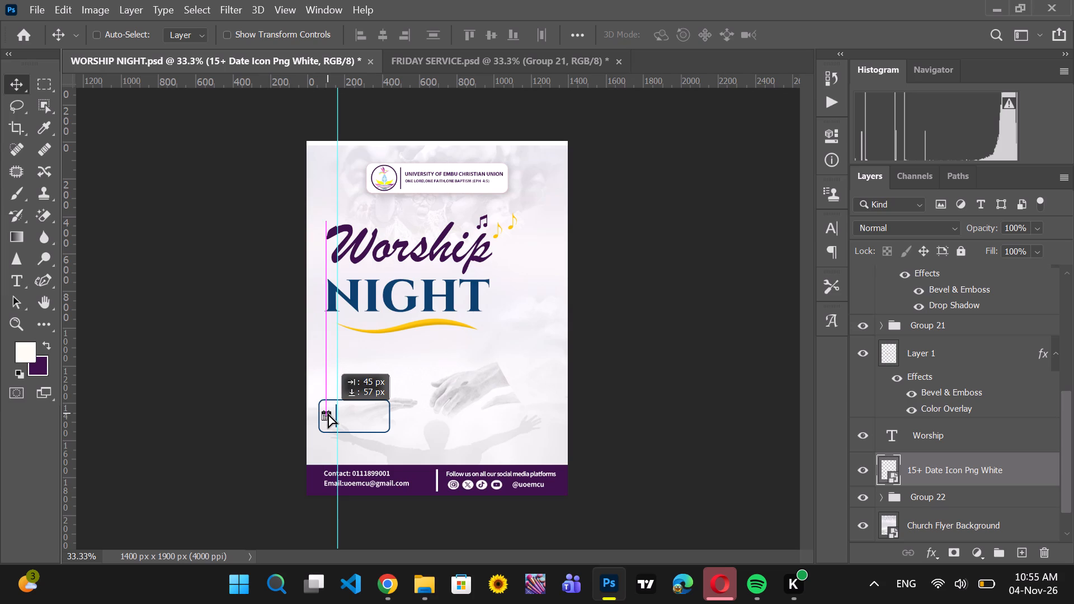
{"action": "left_click_drag", "start_coordinate": [328, 413], "coordinate": [328, 414]}
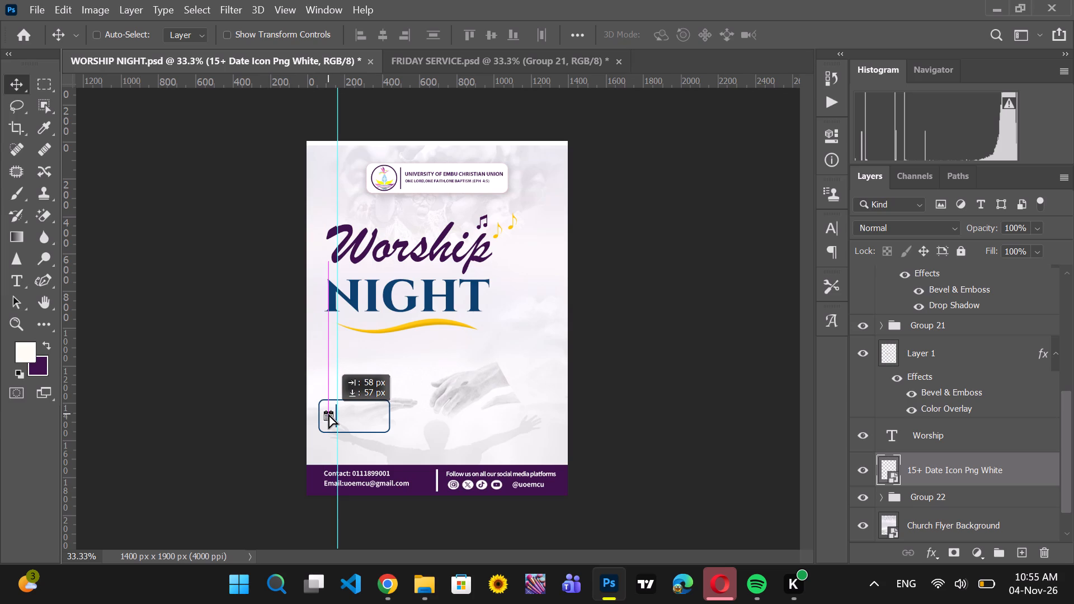
{"action": "left_click_drag", "start_coordinate": [328, 414], "coordinate": [327, 413]}
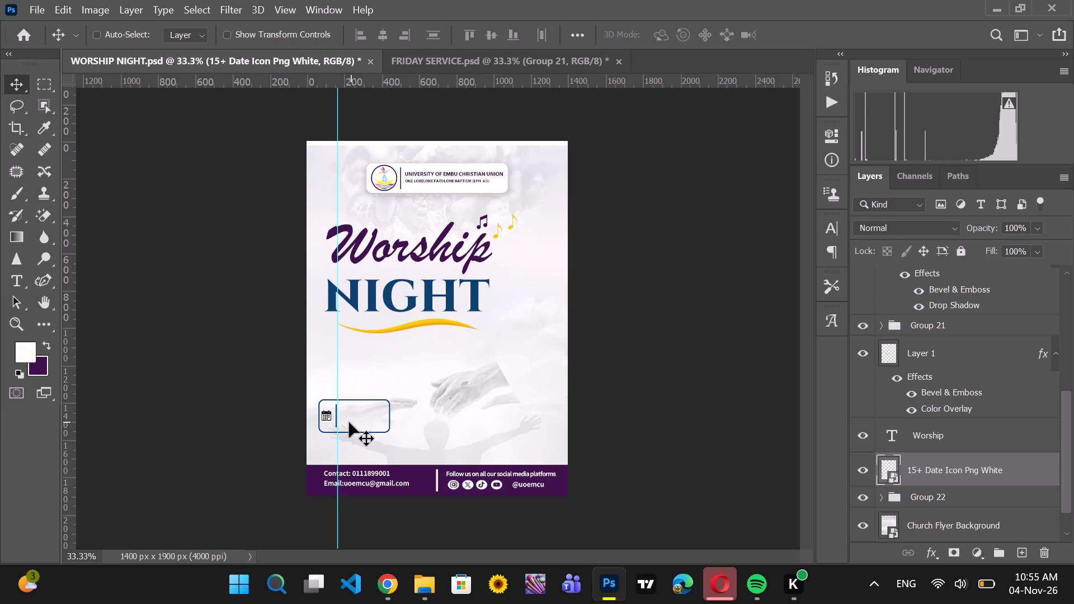
Enlarge the calendar icon to 0.37% and nudge it into place between the box's left edge and the divider.
{"action": "key", "text": "ctrl+t"}
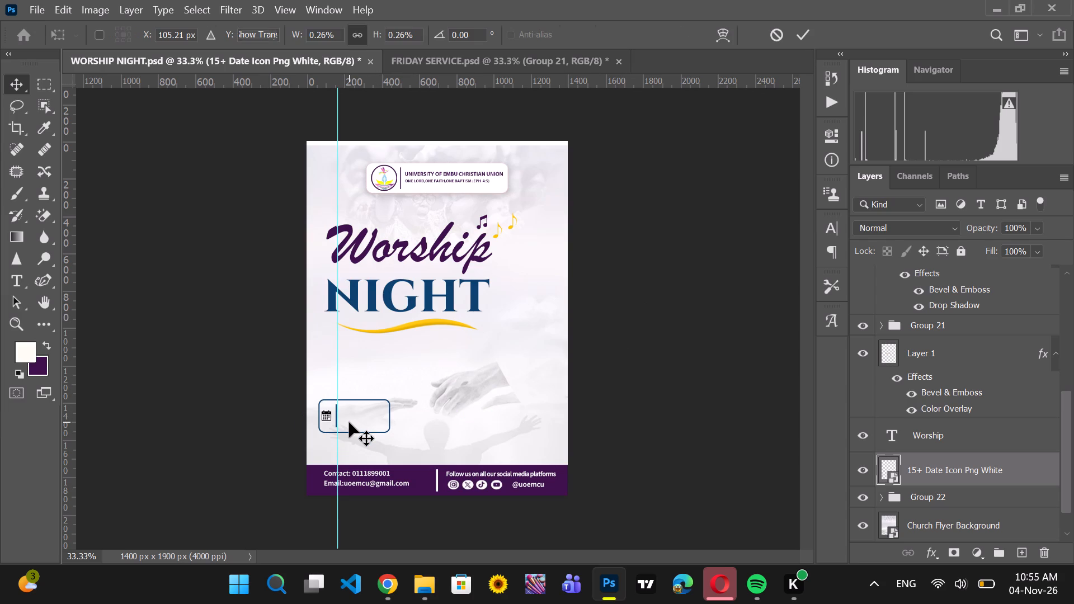
{"action": "left_click", "coordinate": [325, 407]}
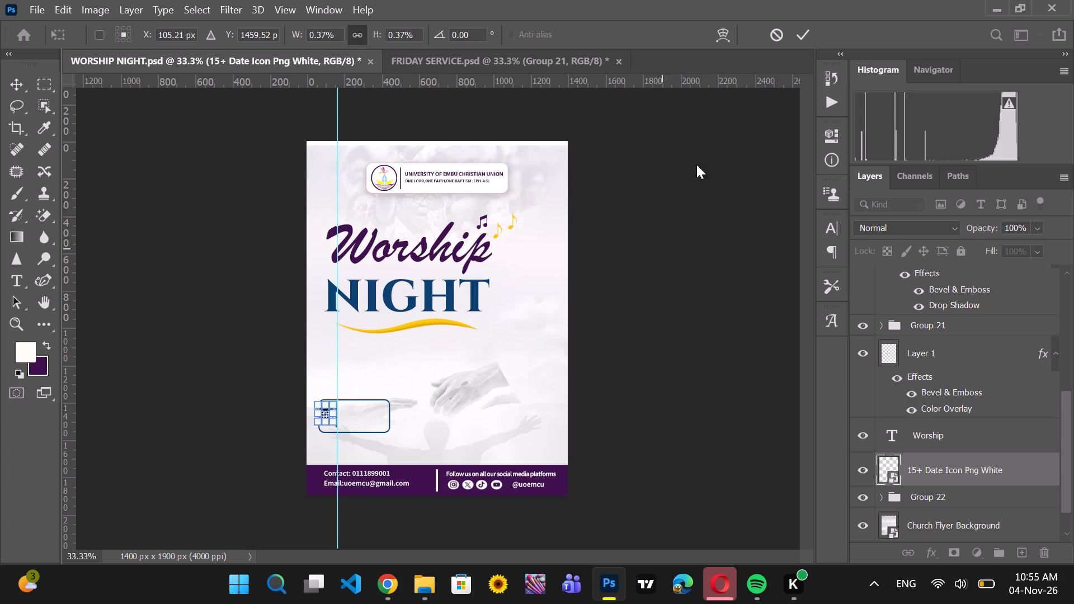
{"action": "left_click", "coordinate": [798, 37]}
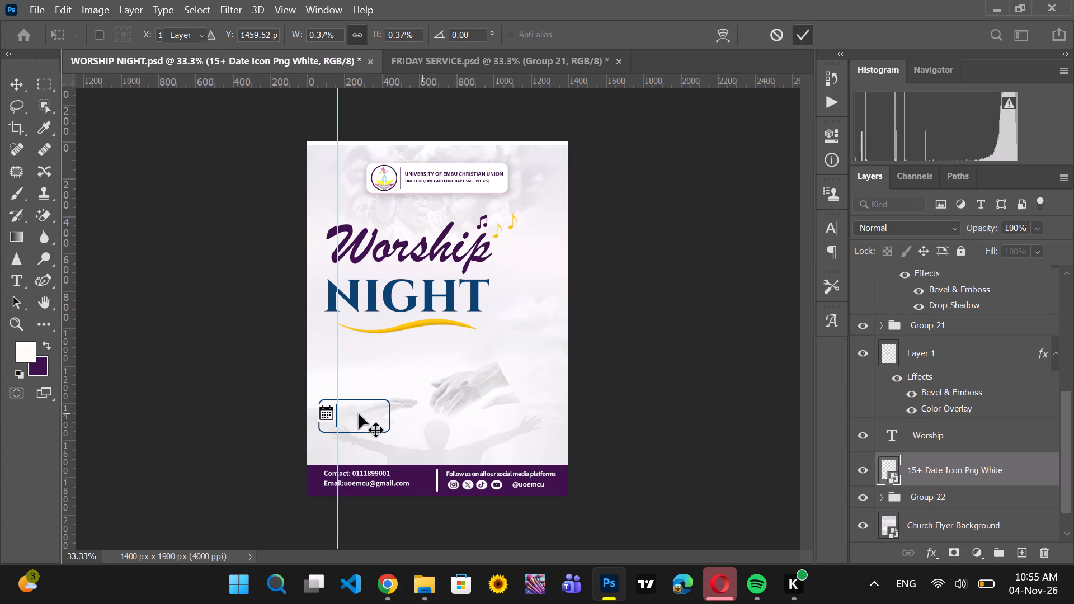
{"action": "left_click", "coordinate": [326, 414]}
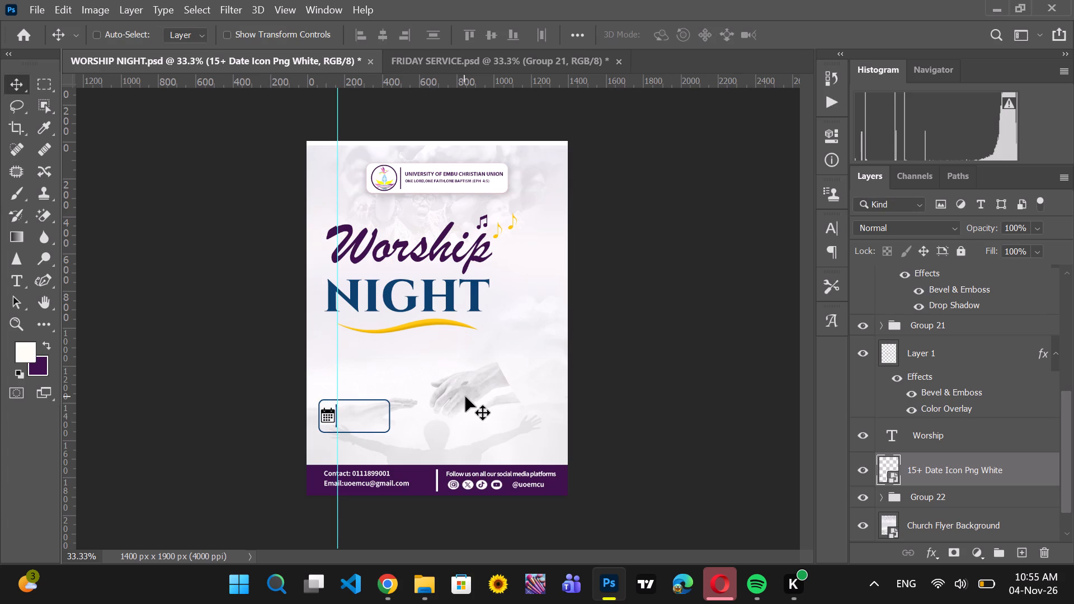
Ungroup Group 22 so the rounded box and its divider are separate layers.
{"action": "scroll", "coordinate": [1001, 498], "scroll_direction": "down", "scroll_amount": 2}
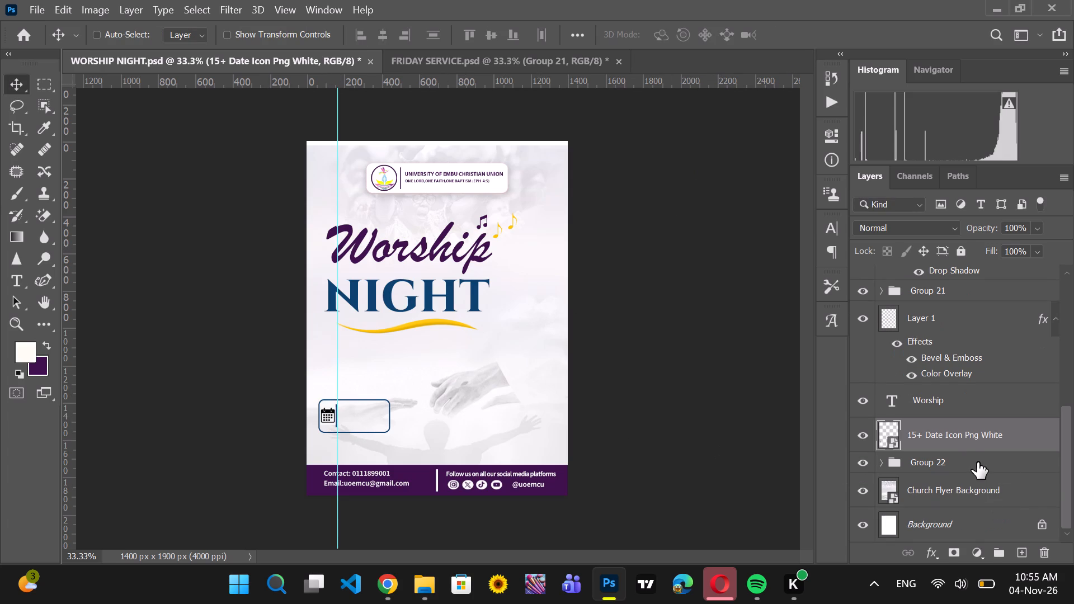
{"action": "left_click", "coordinate": [977, 464]}
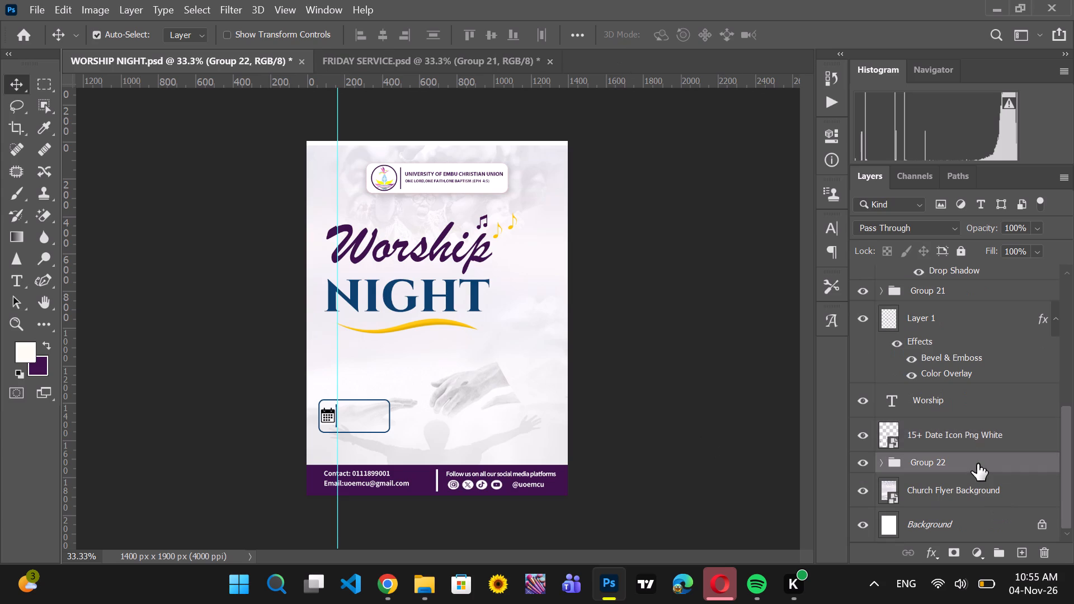
{"action": "key", "text": "ctrl+shift+g"}
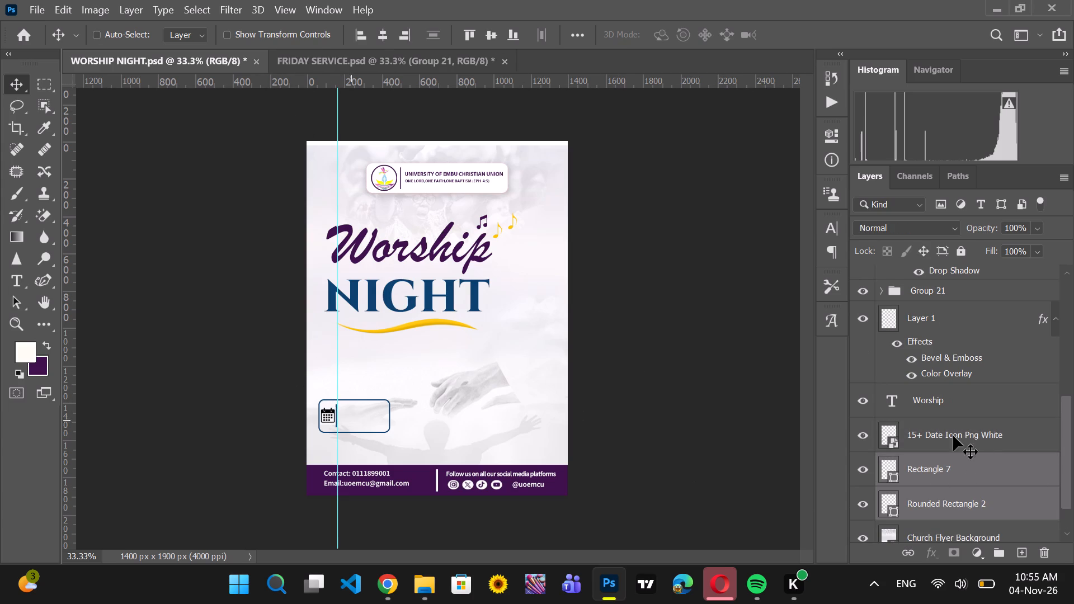
Select the divider layer, Rectangle 7, and move the vertical guide to the right, clear of the divider line.
{"action": "left_click", "coordinate": [1020, 476]}
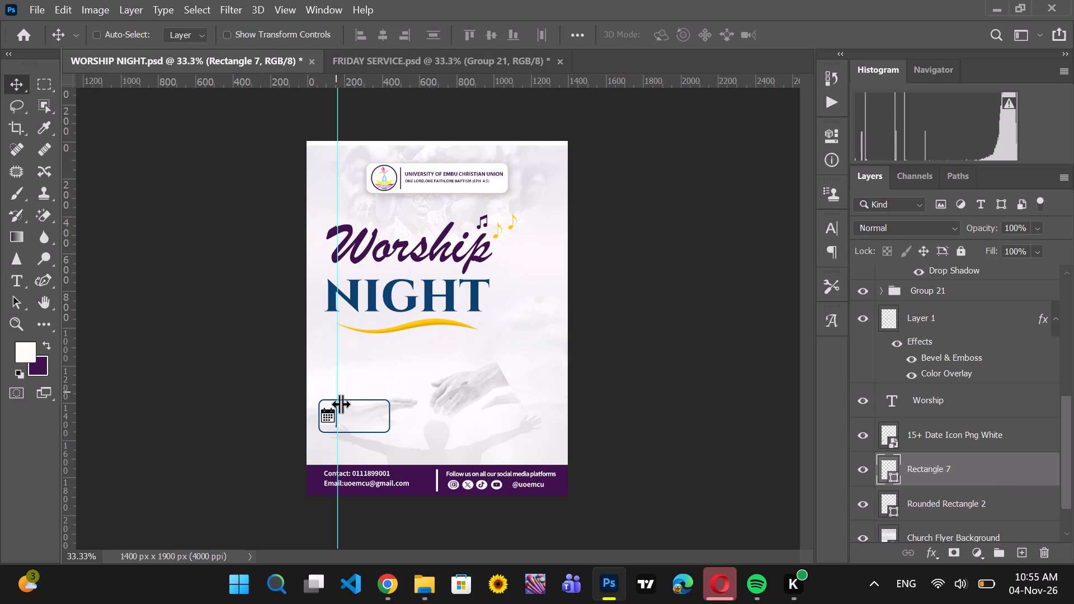
{"action": "left_click_drag", "start_coordinate": [339, 443], "coordinate": [341, 444]}
{"action": "left_click_drag", "start_coordinate": [341, 444], "coordinate": [345, 446]}
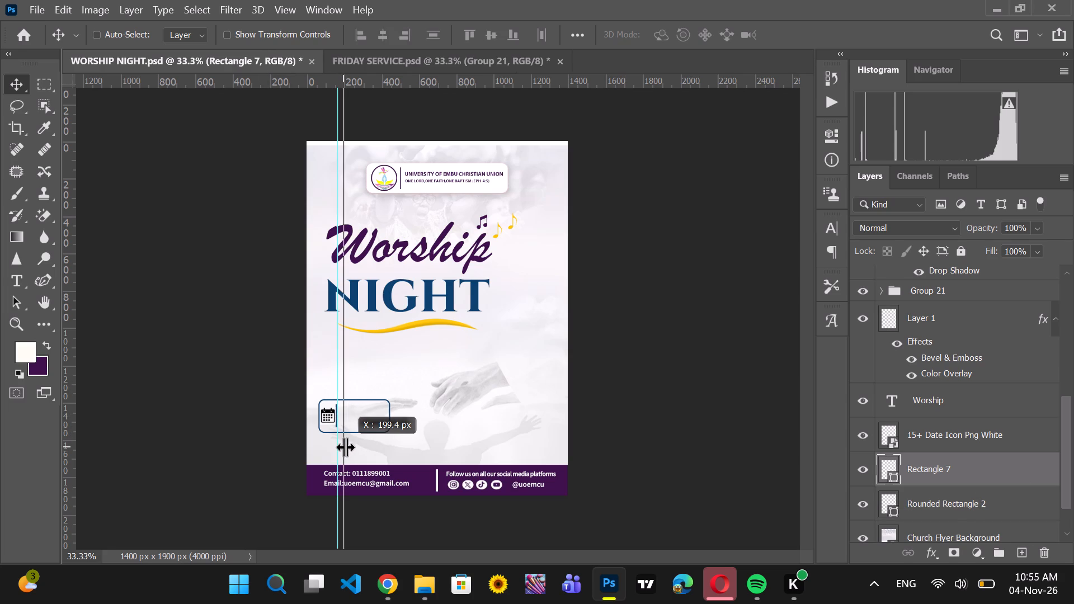
{"action": "left_click_drag", "start_coordinate": [345, 446], "coordinate": [342, 450]}
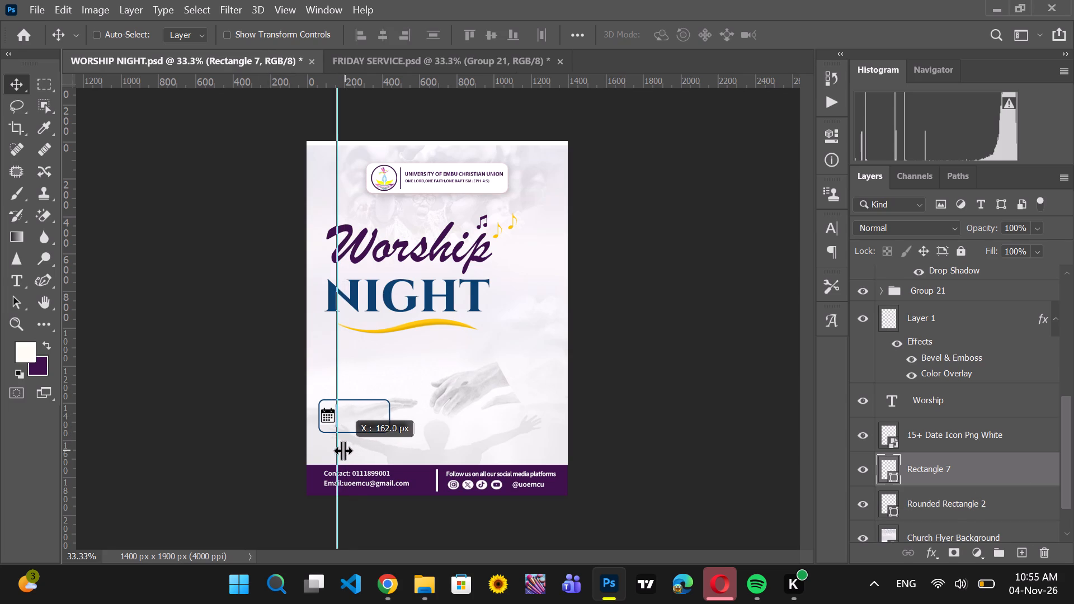
{"action": "left_click_drag", "start_coordinate": [342, 450], "coordinate": [342, 450]}
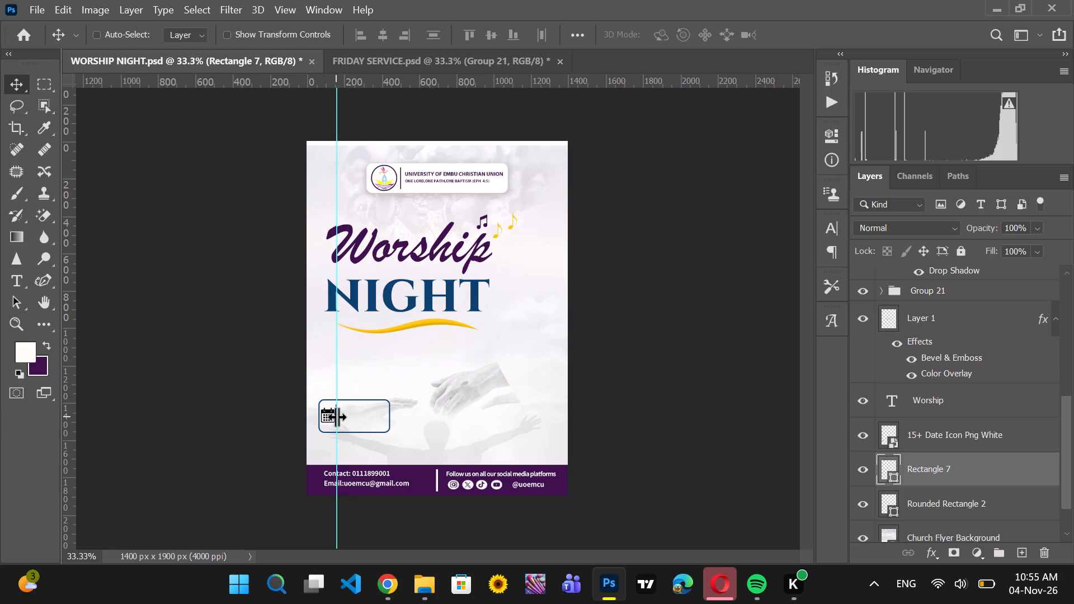
{"action": "left_click_drag", "start_coordinate": [336, 416], "coordinate": [352, 414]}
Move the divider about 36 px to the right inside the rounded box, keeping it vertically centred.
{"action": "left_click_drag", "start_coordinate": [335, 414], "coordinate": [342, 414]}
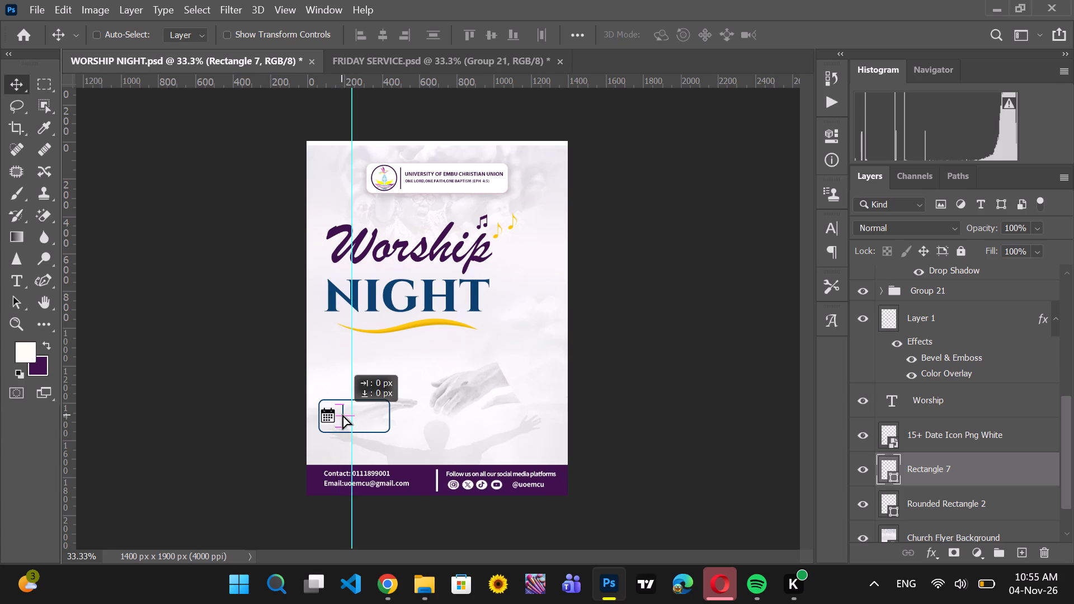
{"action": "left_click_drag", "start_coordinate": [342, 414], "coordinate": [341, 416]}
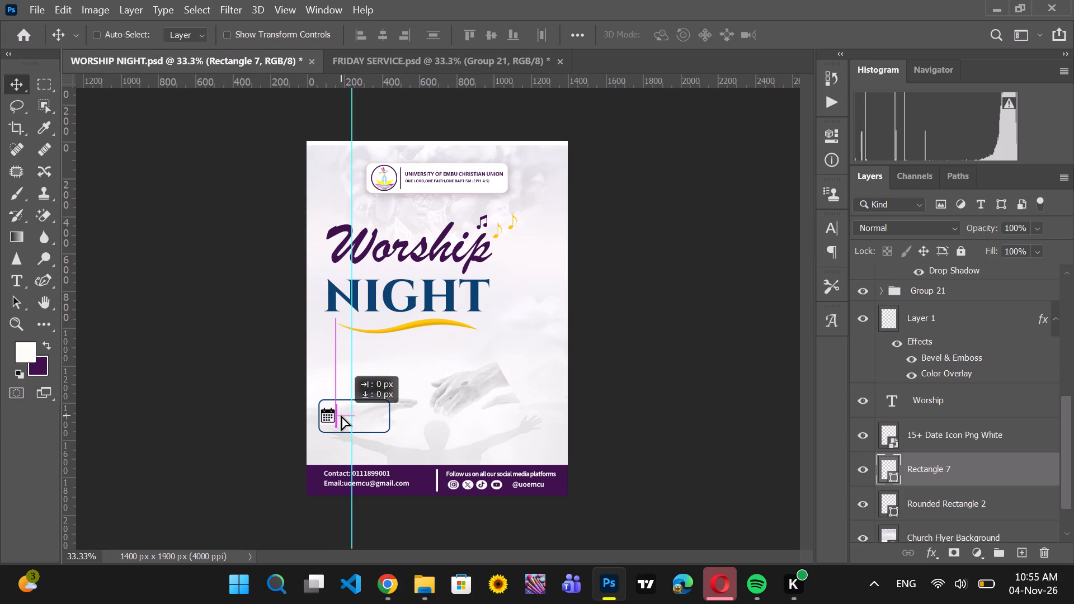
{"action": "left_click_drag", "start_coordinate": [341, 416], "coordinate": [341, 416]}
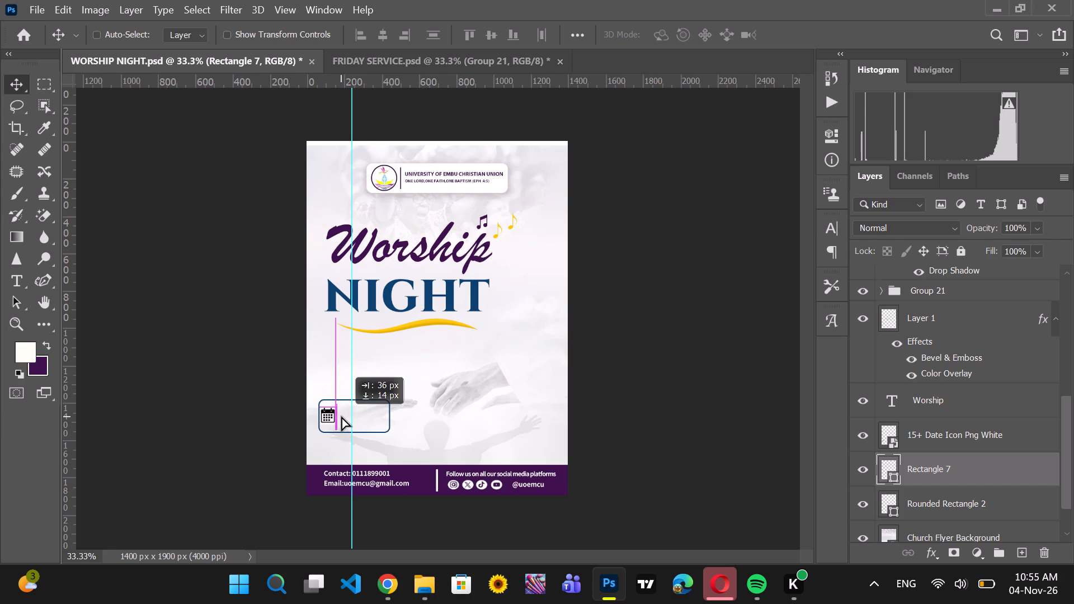
{"action": "left_click_drag", "start_coordinate": [341, 416], "coordinate": [342, 416]}
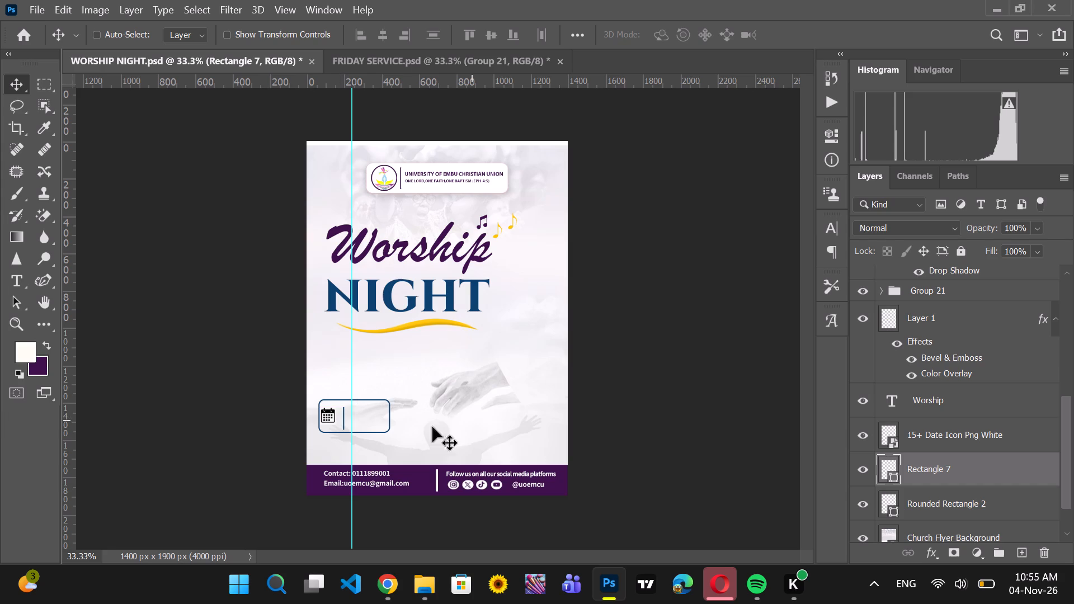
{"action": "left_click", "coordinate": [343, 419]}
Shift the calendar icon slightly right to centre it between the box's left edge and the divider.
{"action": "left_click", "coordinate": [940, 435]}
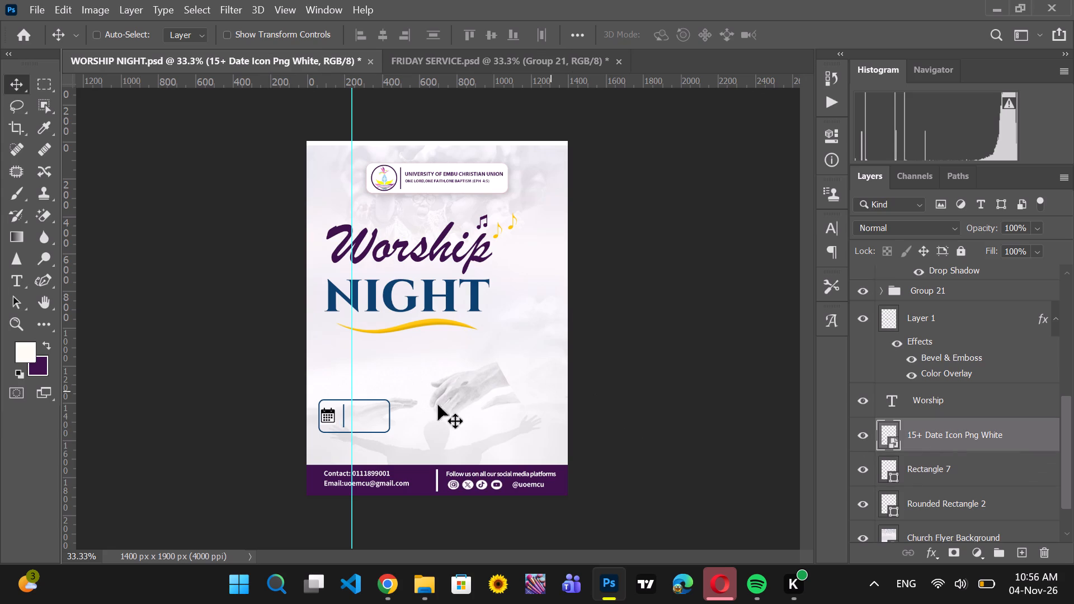
{"action": "left_click", "coordinate": [326, 415]}
Scale the calendar icon up to about 0.43% and re-centre it between the box's left edge and the divider.
{"action": "key", "text": "ctrl+t"}
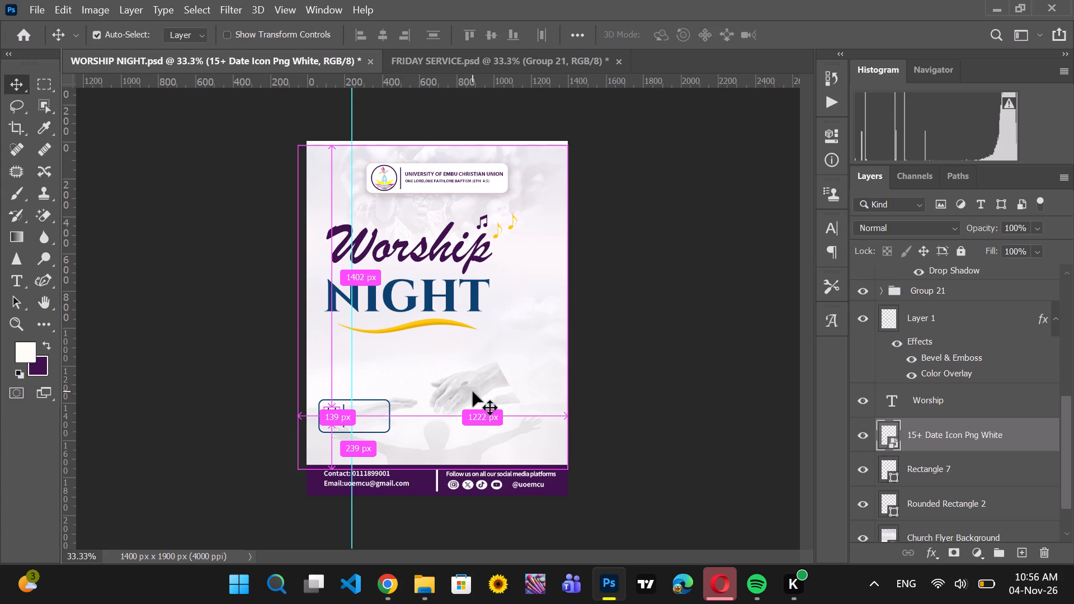
{"action": "left_click", "coordinate": [338, 407]}
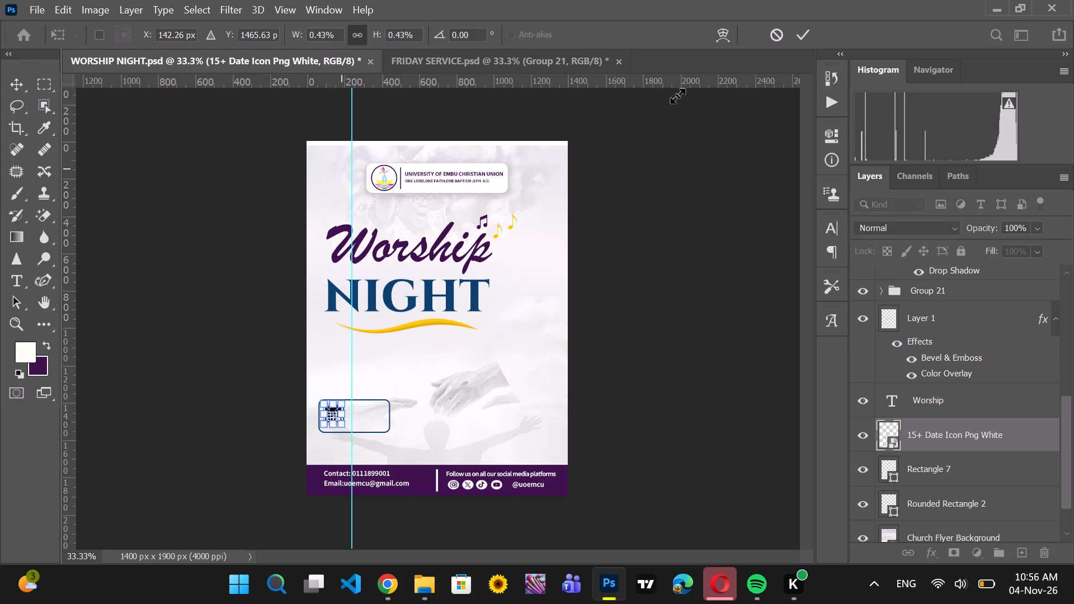
{"action": "left_click", "coordinate": [799, 28]}
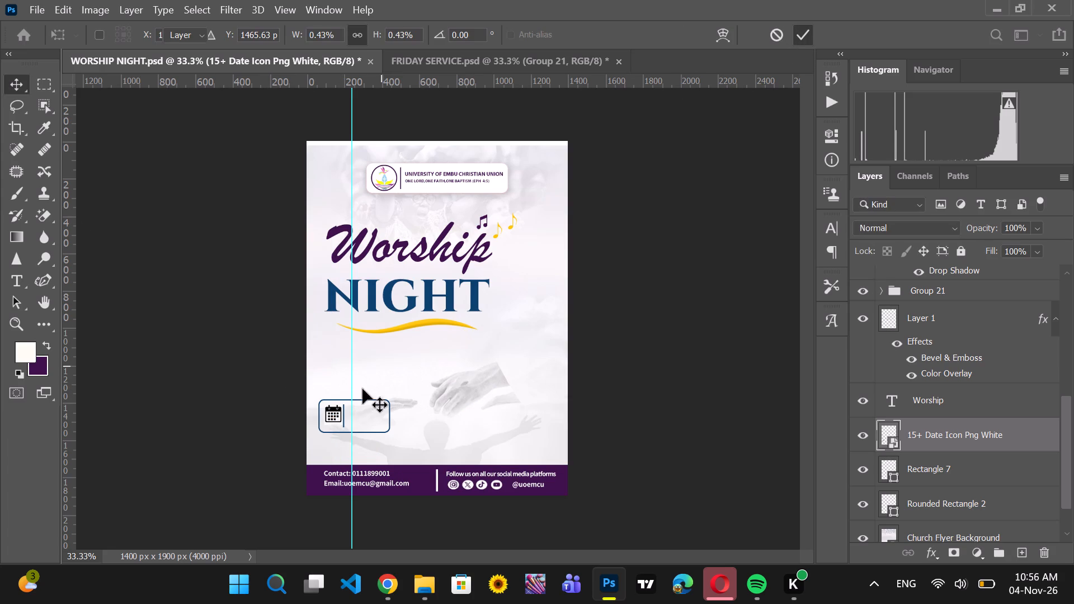
{"action": "left_click", "coordinate": [334, 414]}
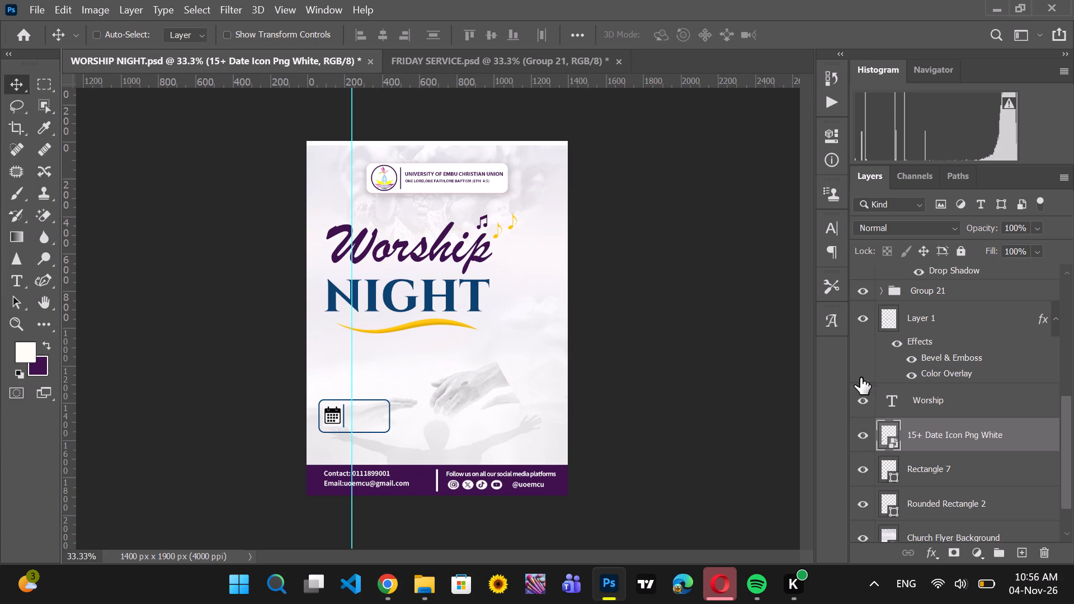
Scale the divider, Rectangle 7, down proportionally to about 87.63%.
{"action": "left_click", "coordinate": [960, 509]}
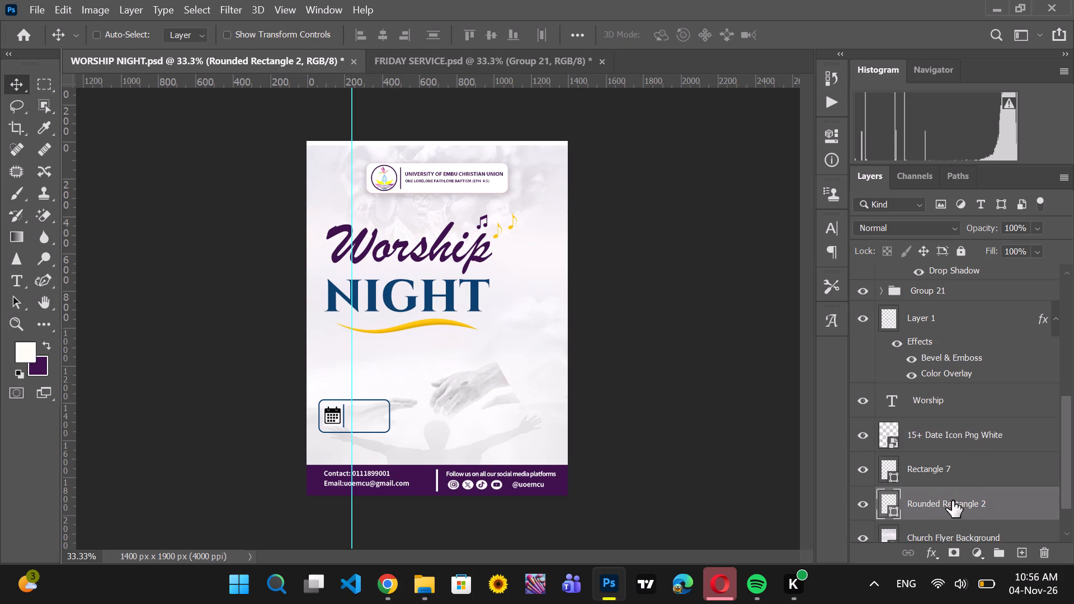
{"action": "left_click", "coordinate": [956, 473]}
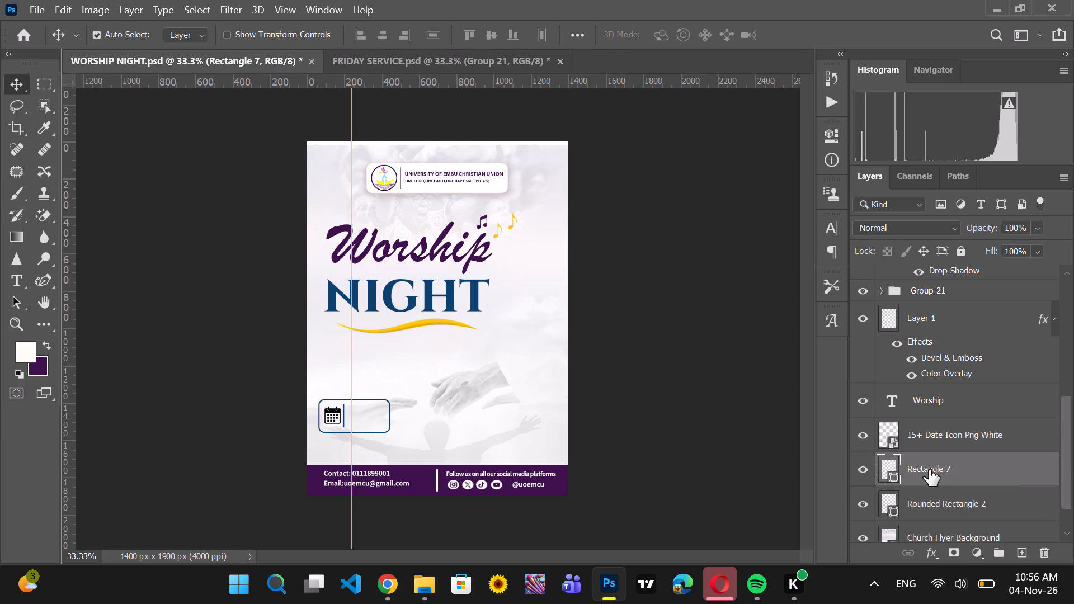
{"action": "key", "text": "ctrl+t"}
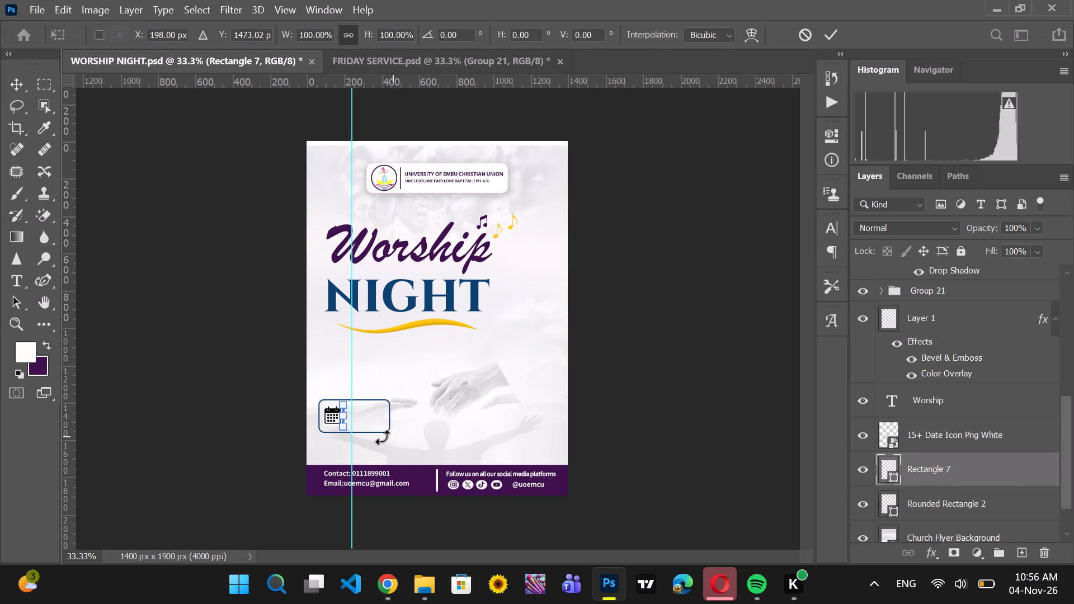
{"action": "left_click", "coordinate": [343, 424]}
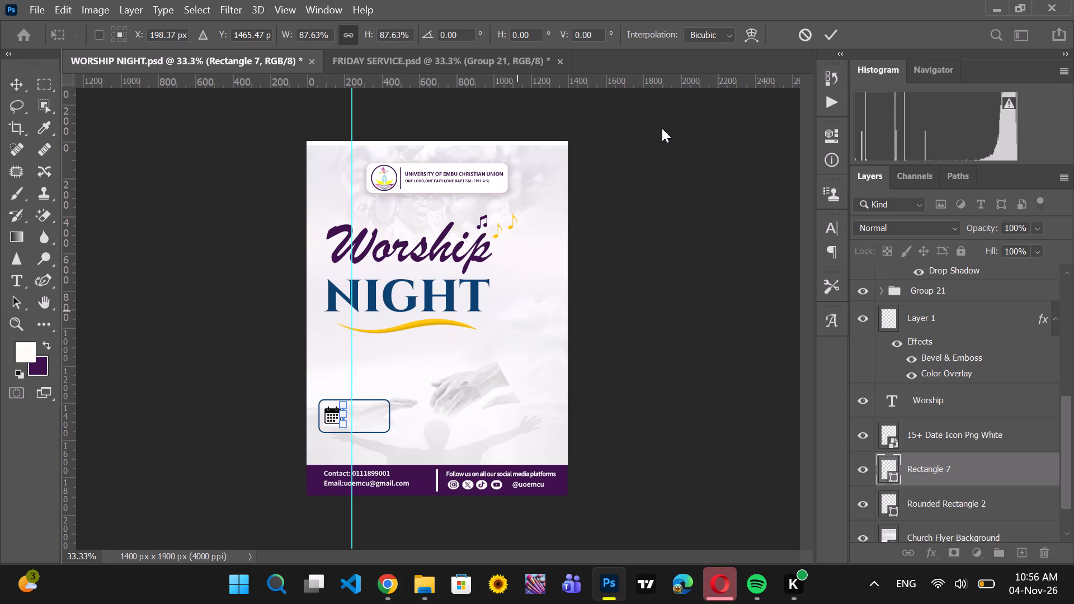
{"action": "left_click", "coordinate": [826, 32]}
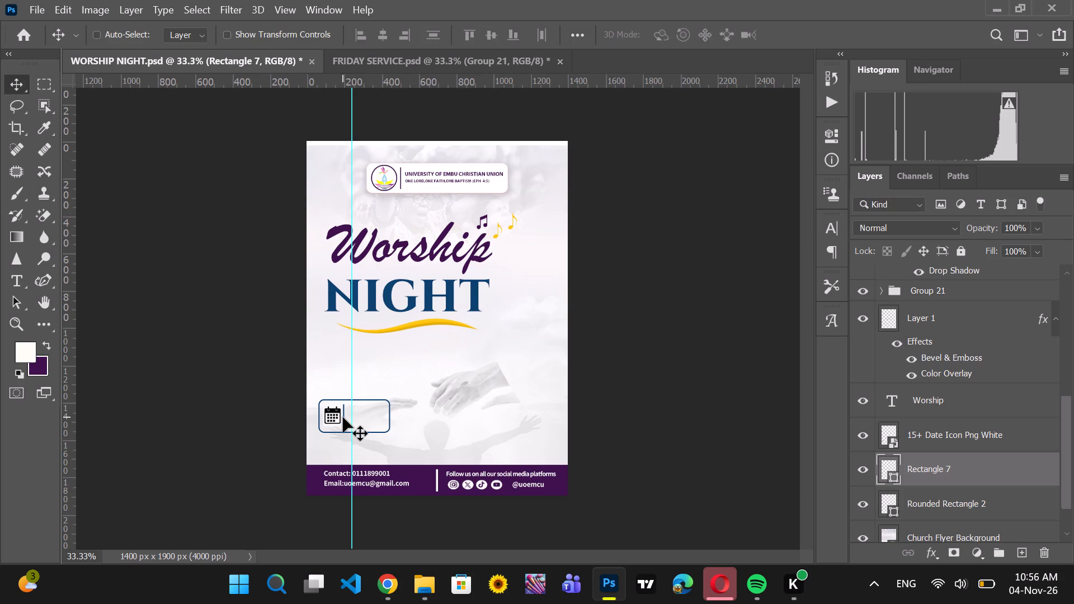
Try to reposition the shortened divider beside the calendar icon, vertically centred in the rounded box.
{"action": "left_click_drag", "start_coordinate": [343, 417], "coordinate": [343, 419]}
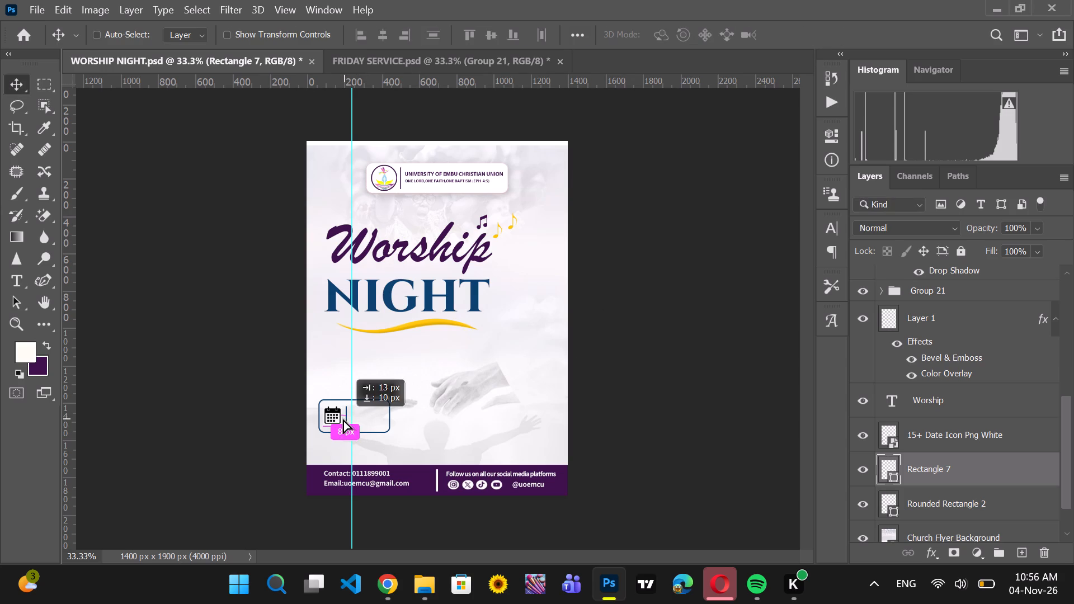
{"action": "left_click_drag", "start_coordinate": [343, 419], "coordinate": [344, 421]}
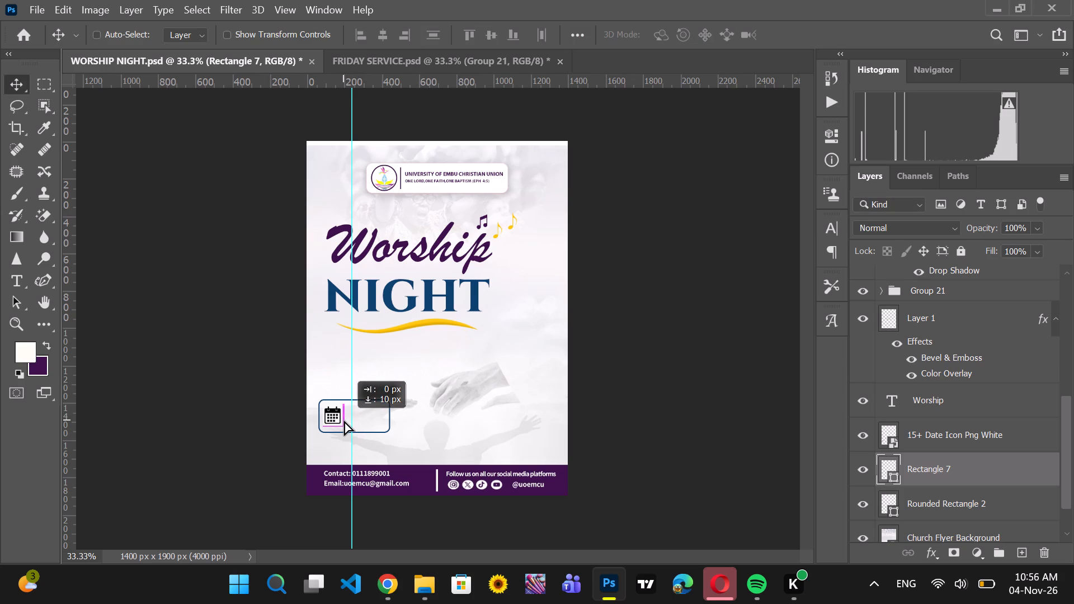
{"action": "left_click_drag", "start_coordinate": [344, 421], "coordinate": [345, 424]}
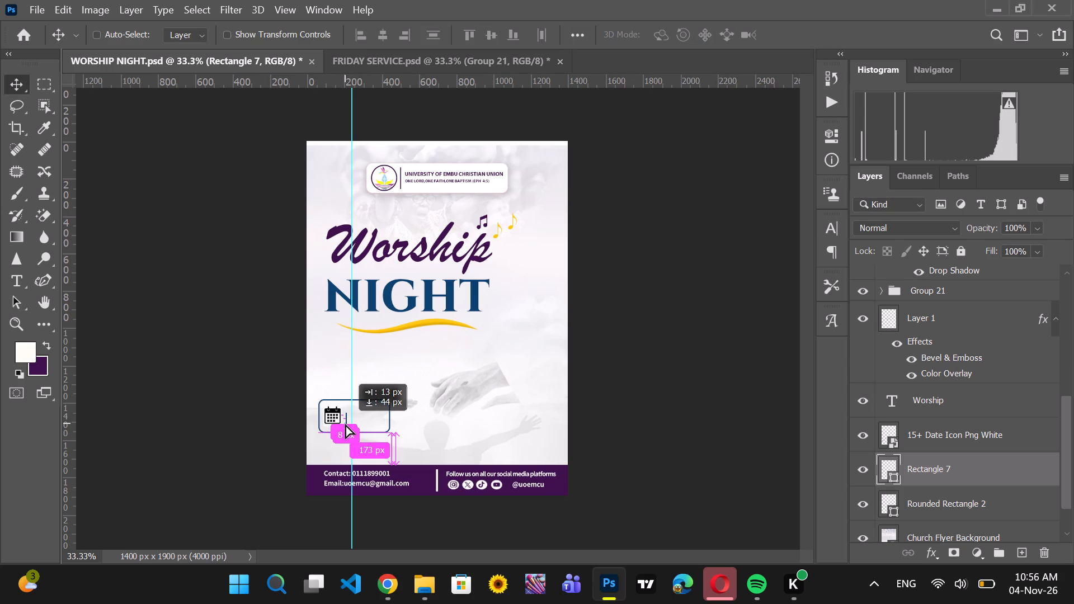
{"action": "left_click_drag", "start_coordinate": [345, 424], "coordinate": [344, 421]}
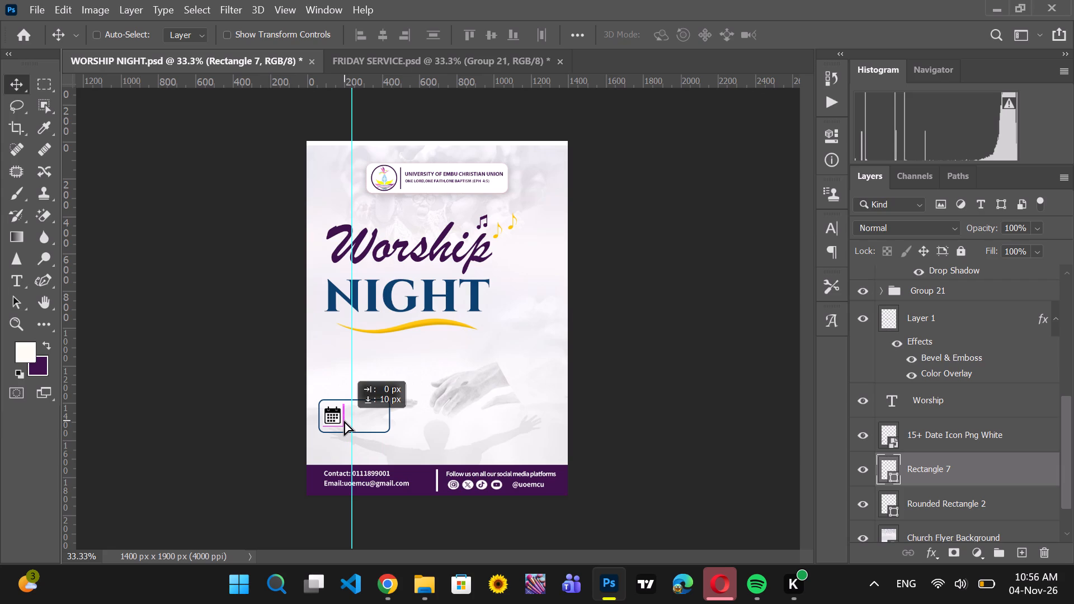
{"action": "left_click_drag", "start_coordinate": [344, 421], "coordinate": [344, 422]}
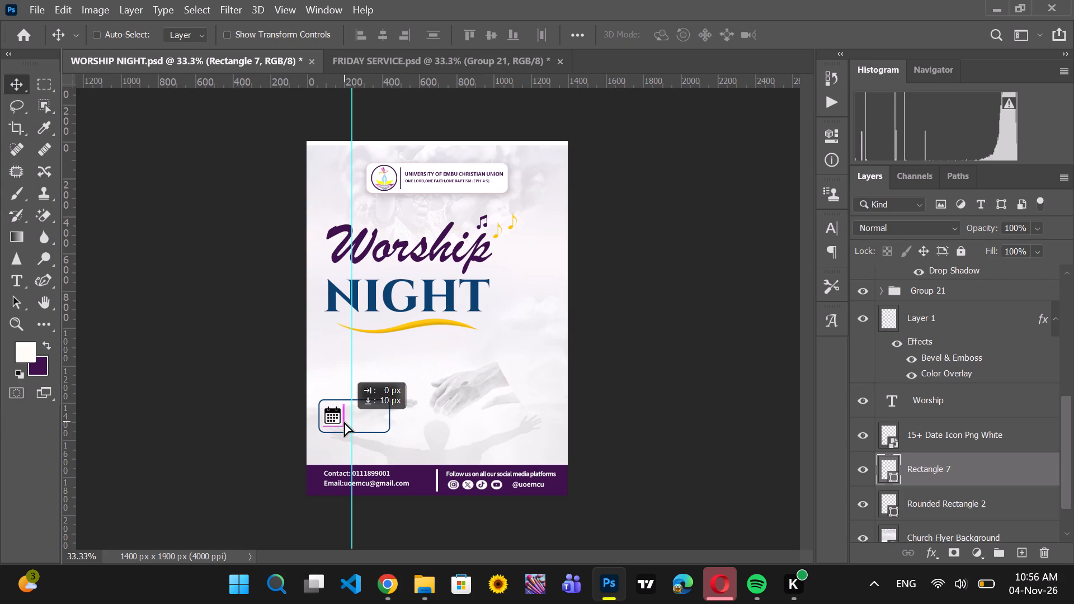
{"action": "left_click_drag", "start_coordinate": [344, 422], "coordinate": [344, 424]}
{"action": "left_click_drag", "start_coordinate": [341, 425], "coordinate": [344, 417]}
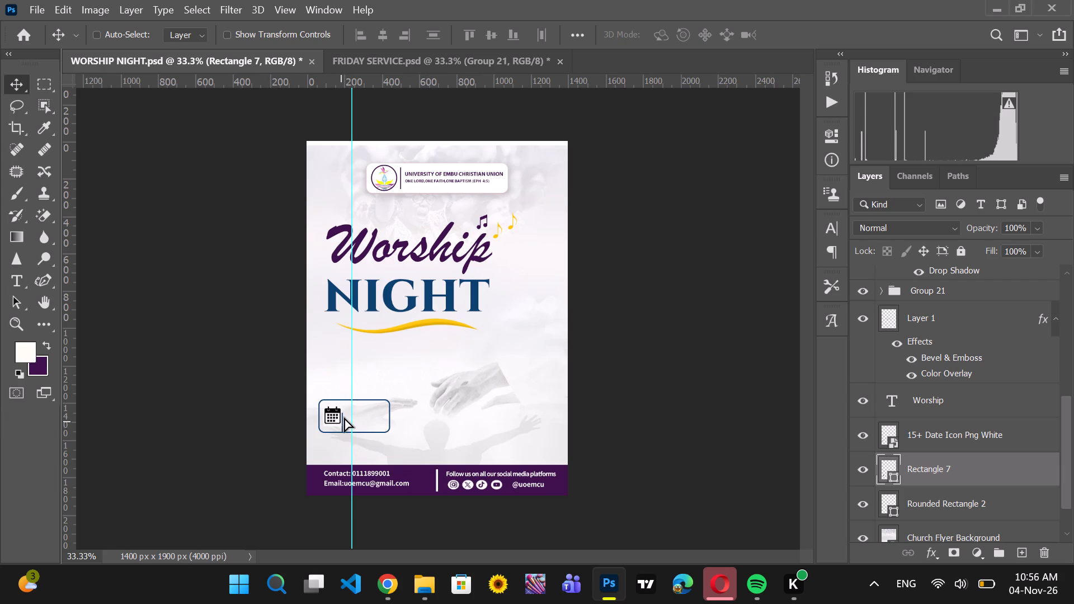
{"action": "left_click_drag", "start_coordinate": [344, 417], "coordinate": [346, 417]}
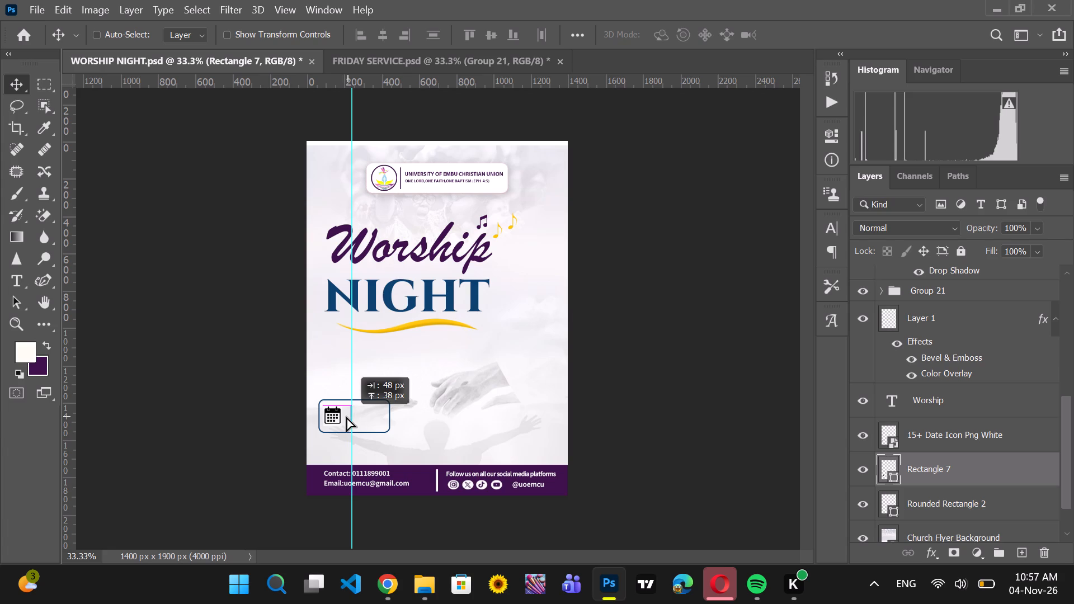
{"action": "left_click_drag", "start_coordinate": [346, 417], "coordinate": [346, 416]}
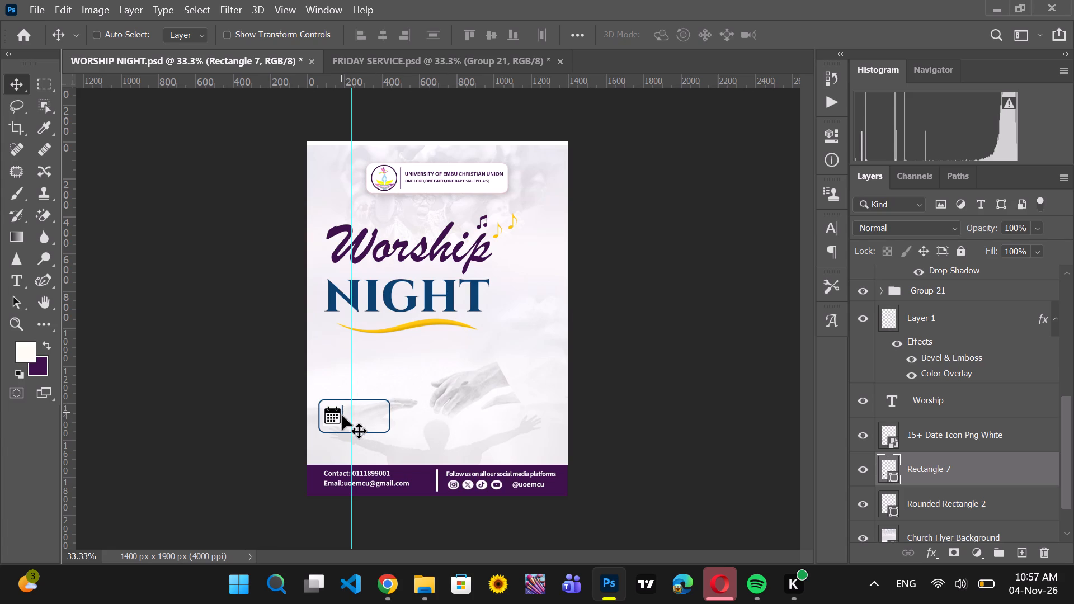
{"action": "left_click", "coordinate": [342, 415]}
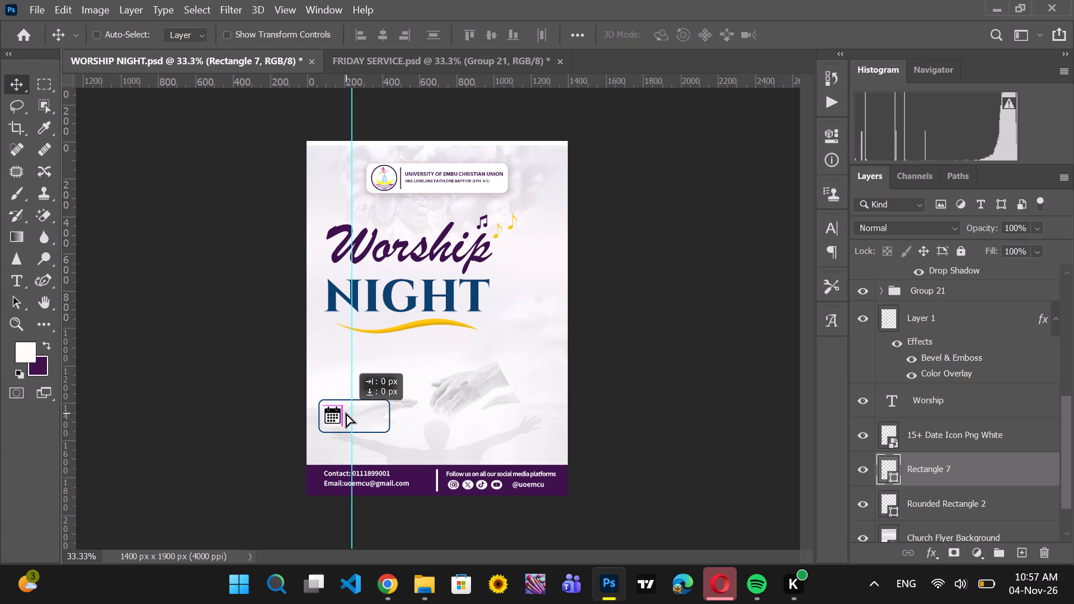
Move the vertical guide to just right of the calendar icon and place the divider on it inside the box.
{"action": "left_click_drag", "start_coordinate": [343, 418], "coordinate": [386, 419]}
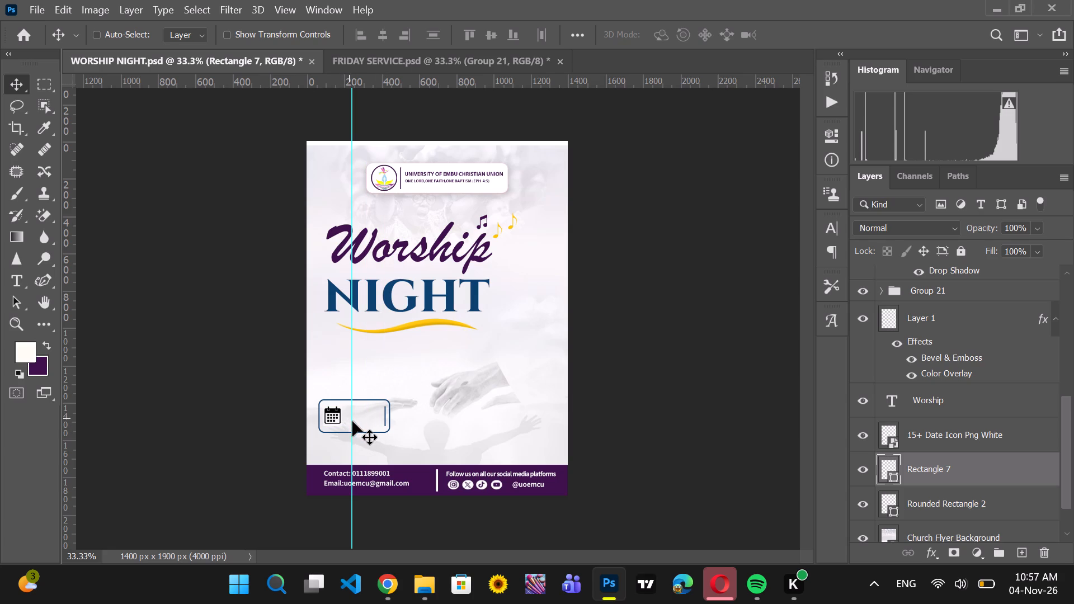
{"action": "left_click_drag", "start_coordinate": [353, 424], "coordinate": [350, 418]}
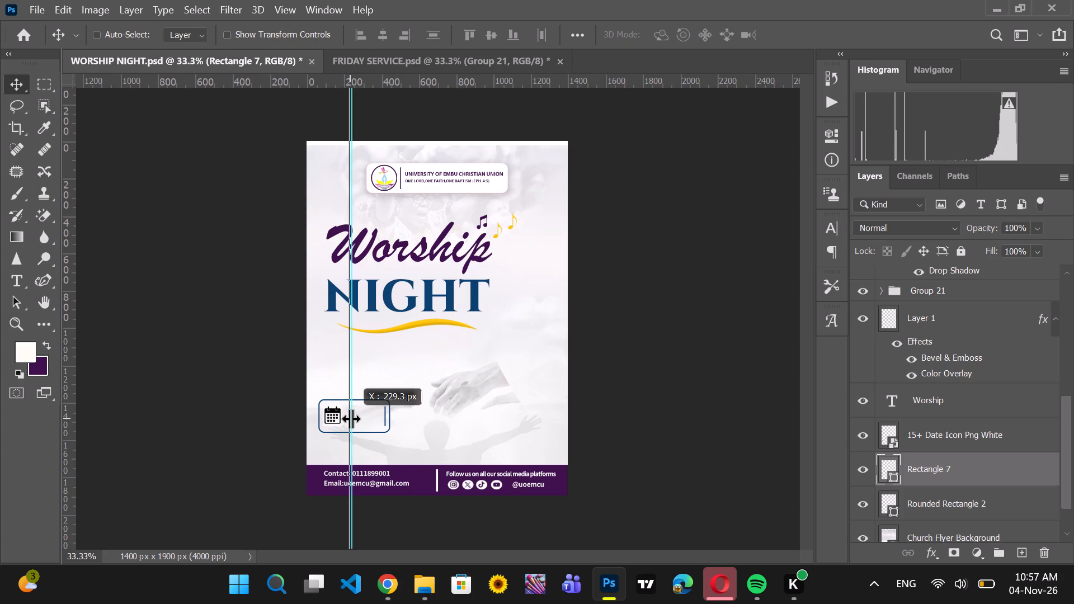
{"action": "left_click_drag", "start_coordinate": [350, 418], "coordinate": [347, 417]}
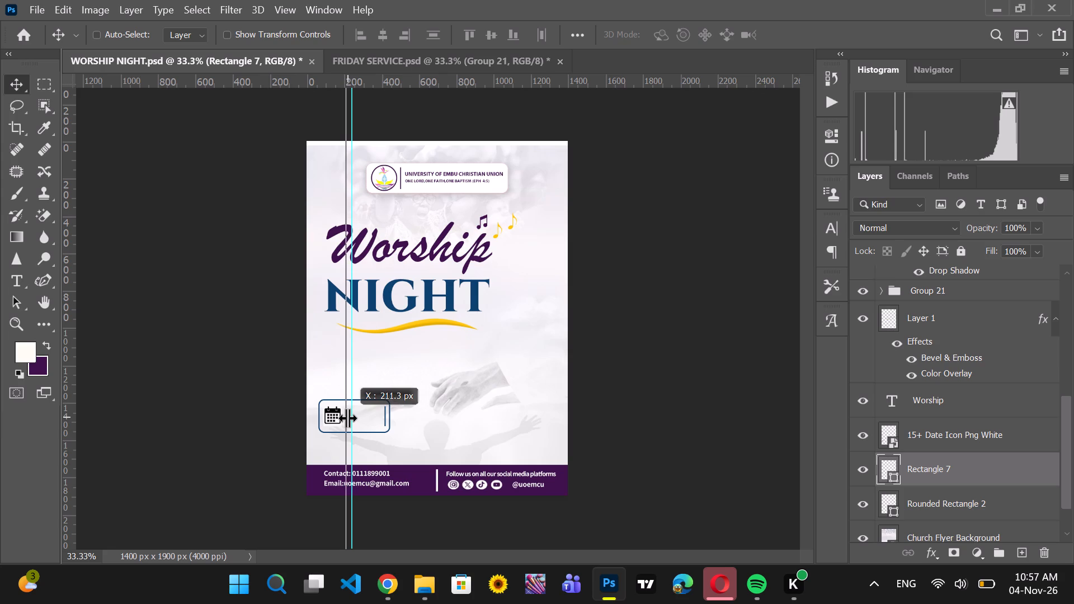
{"action": "left_click_drag", "start_coordinate": [347, 417], "coordinate": [346, 416]}
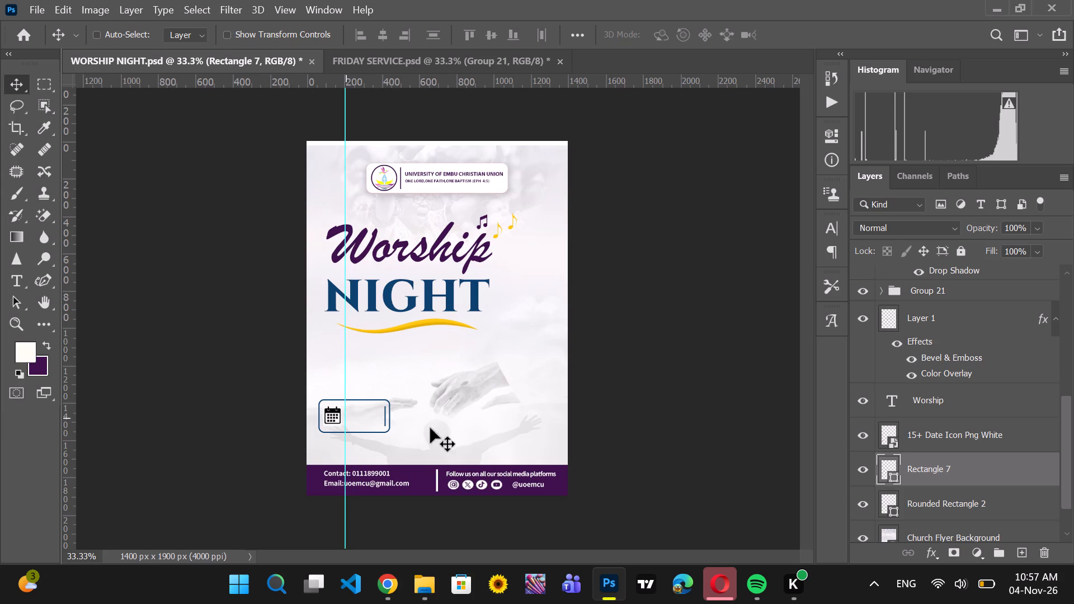
{"action": "left_click_drag", "start_coordinate": [384, 417], "coordinate": [374, 417]}
{"action": "left_click_drag", "start_coordinate": [374, 417], "coordinate": [345, 413]}
Move the vertical guide to the horizontal centre of the poster.
{"action": "left_click_drag", "start_coordinate": [344, 451], "coordinate": [432, 448]}
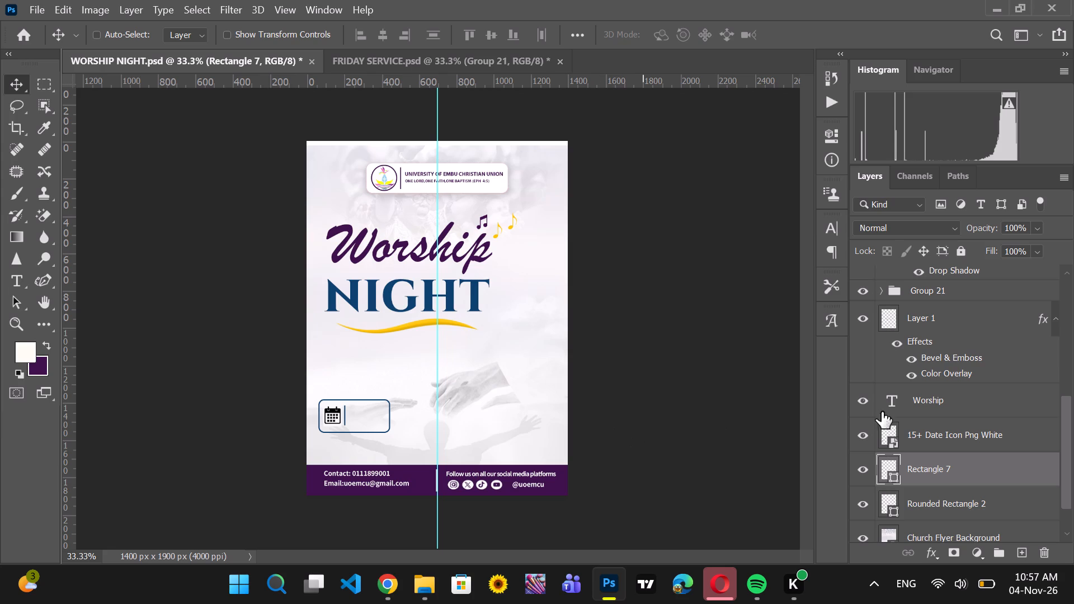
Reduce the height of the box, Rounded Rectangle 2, to about 81.11% by raising its bottom edge.
{"action": "left_click", "coordinate": [930, 501]}
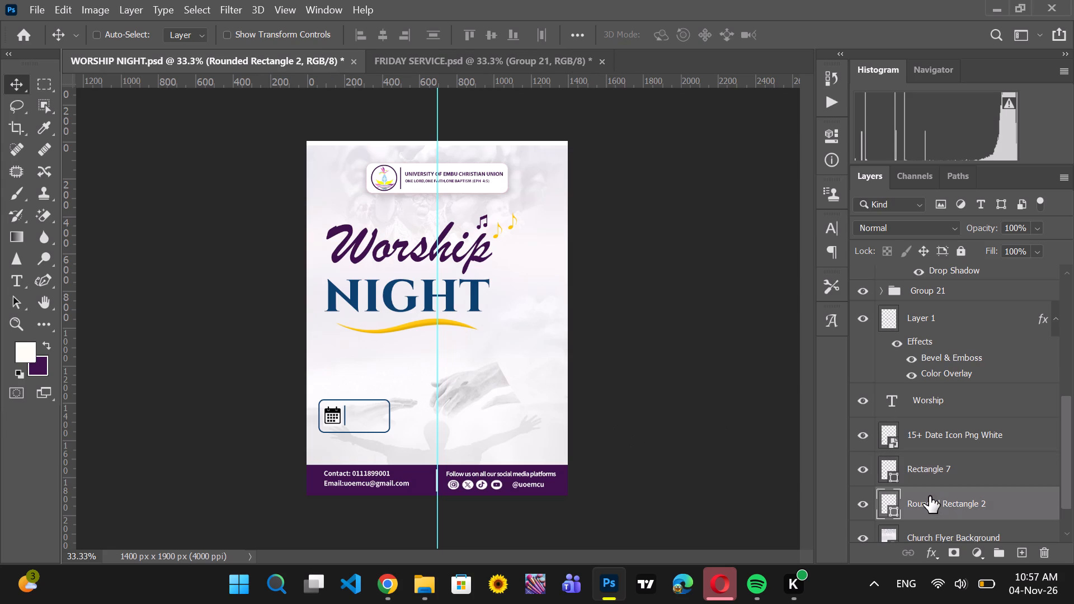
{"action": "key", "text": "ctrl+t"}
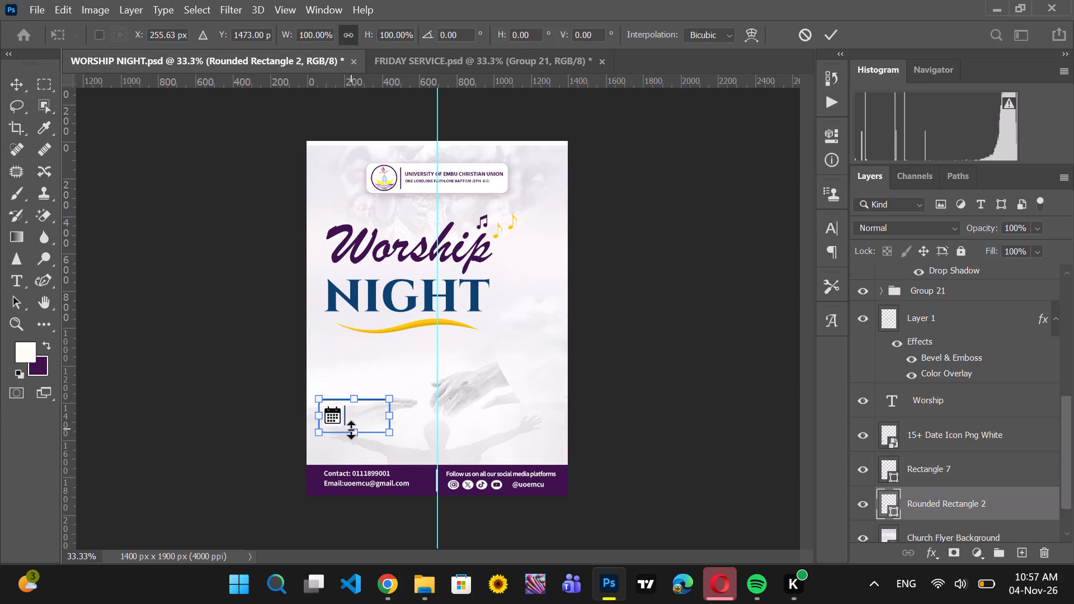
{"action": "left_click", "coordinate": [354, 432], "text": "shift"}
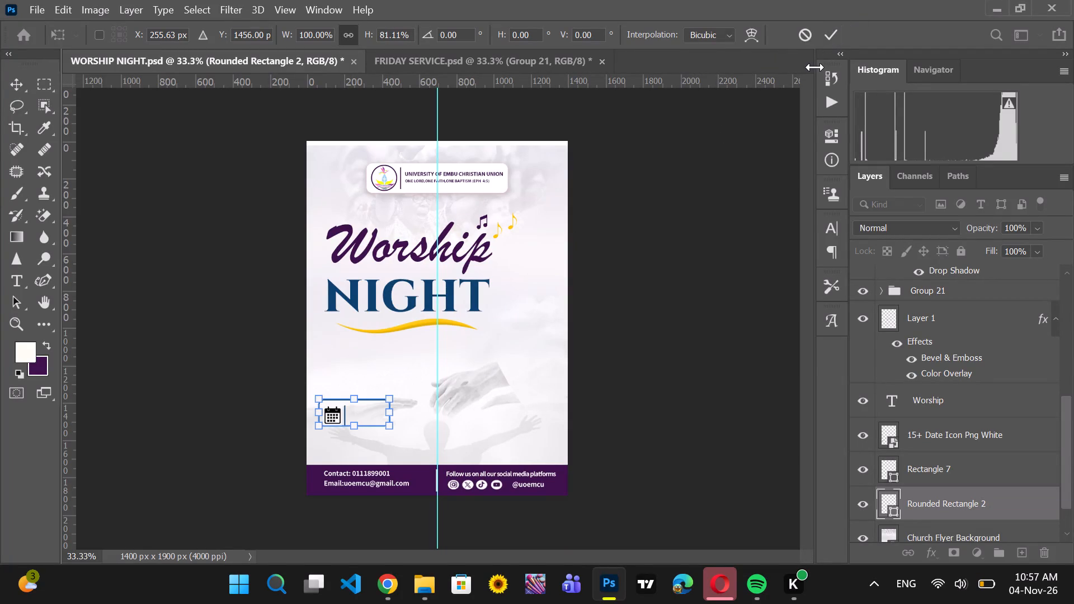
{"action": "left_click", "coordinate": [827, 32]}
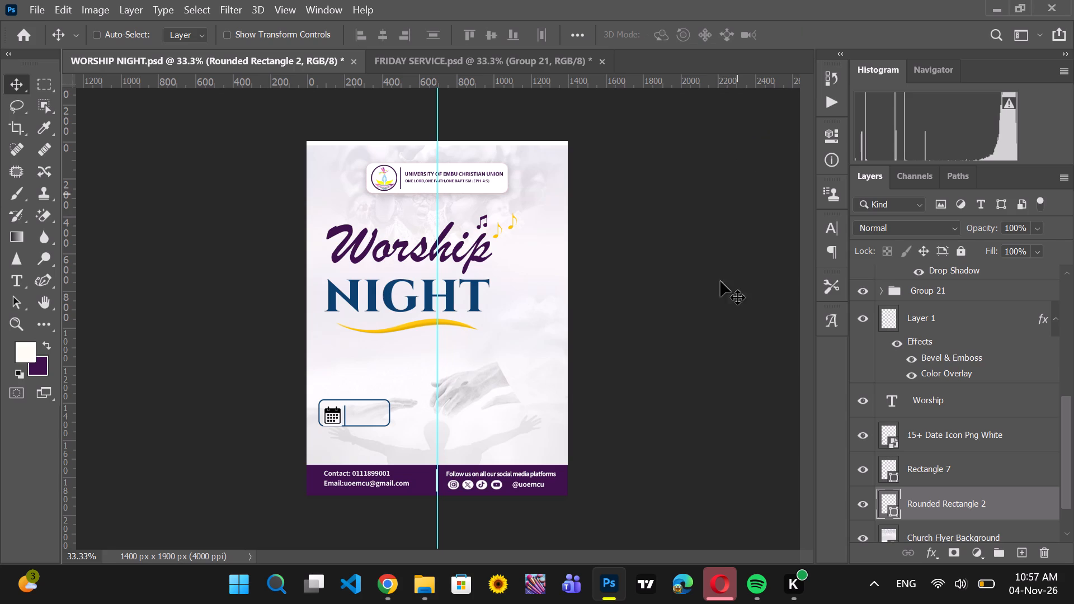
Move the divider, Rectangle 7, slightly up and left to centre it vertically in the shortened box beside the icon.
{"action": "left_click", "coordinate": [963, 474]}
{"action": "left_click", "coordinate": [344, 414]}
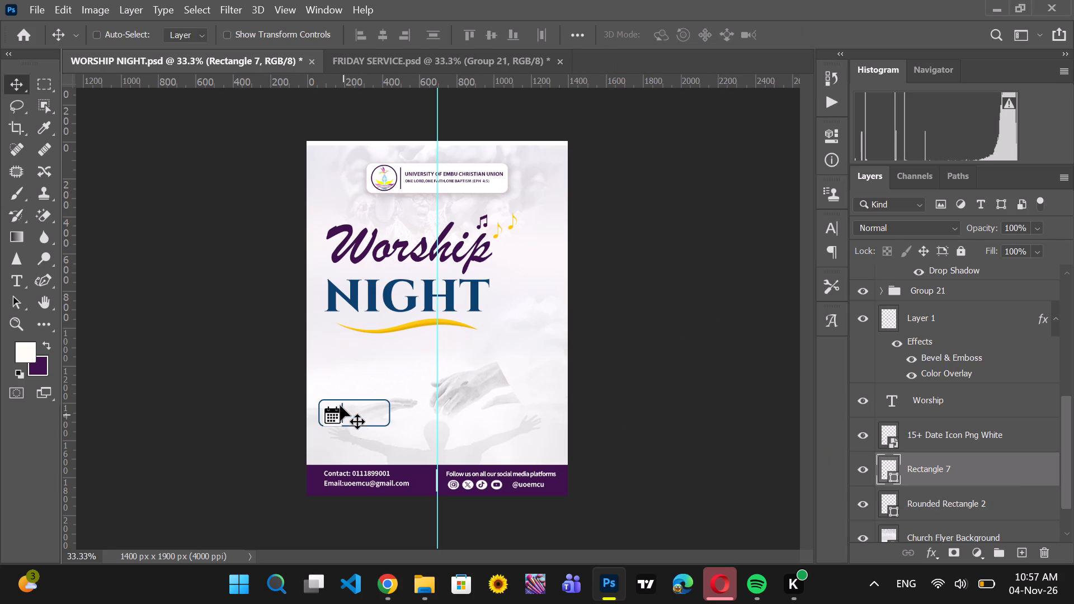
{"action": "key", "text": "ctrl+z"}
{"action": "left_click", "coordinate": [345, 414]}
Move the calendar icon slightly up to centre it vertically in the shortened box.
{"action": "left_click", "coordinate": [932, 435]}
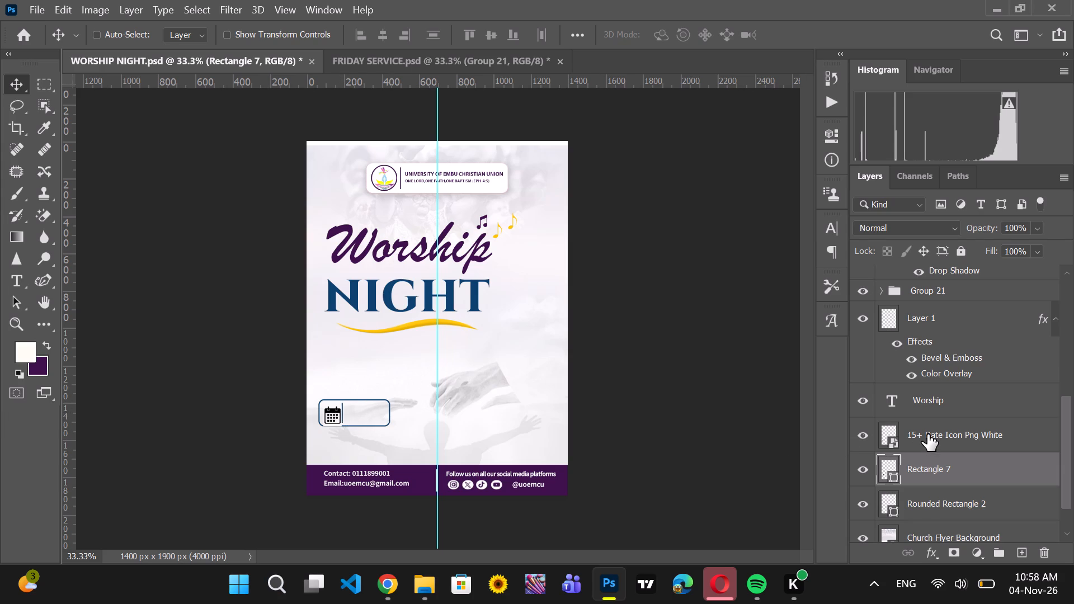
{"action": "left_click", "coordinate": [329, 415]}
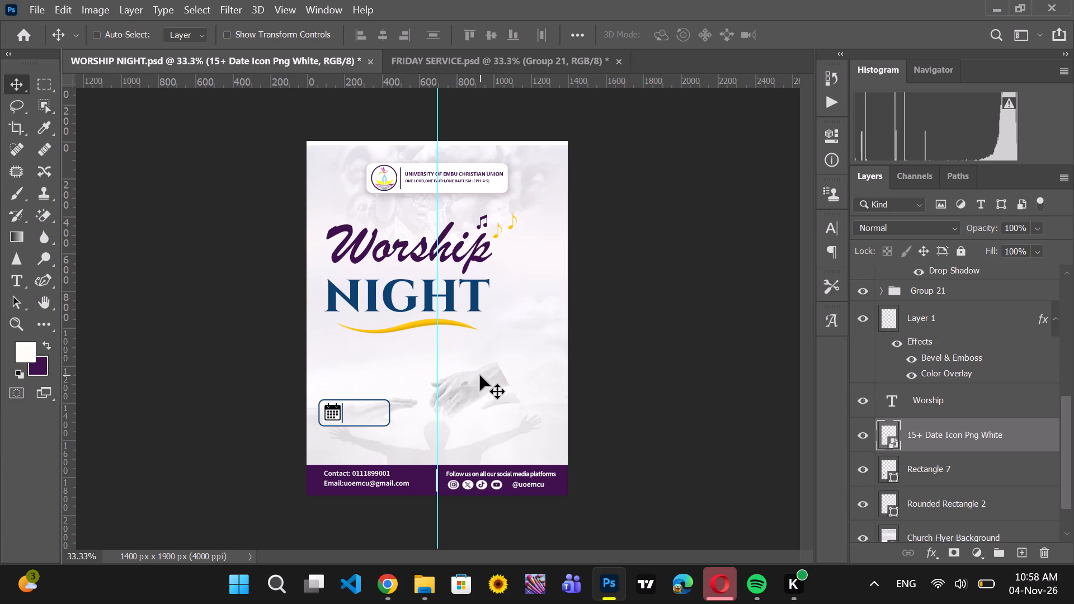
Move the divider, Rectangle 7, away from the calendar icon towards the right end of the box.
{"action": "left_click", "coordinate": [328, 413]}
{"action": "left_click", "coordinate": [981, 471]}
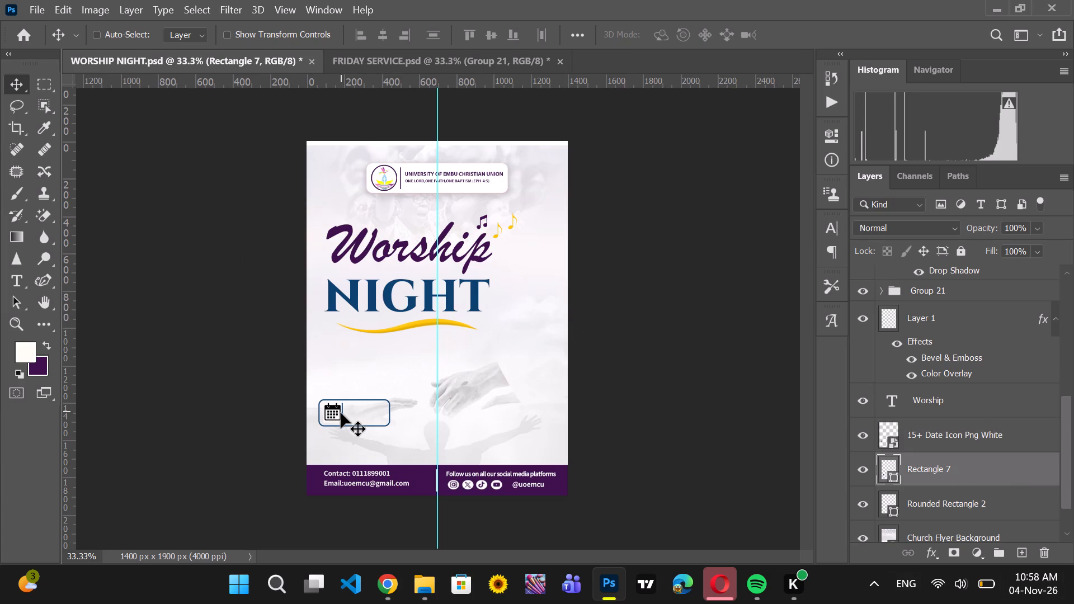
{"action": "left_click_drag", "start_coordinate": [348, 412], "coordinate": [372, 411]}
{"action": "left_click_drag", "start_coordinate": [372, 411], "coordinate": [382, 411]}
Move the vertical guide from the poster's centre to just right of the calendar icon.
{"action": "left_click_drag", "start_coordinate": [440, 428], "coordinate": [421, 430]}
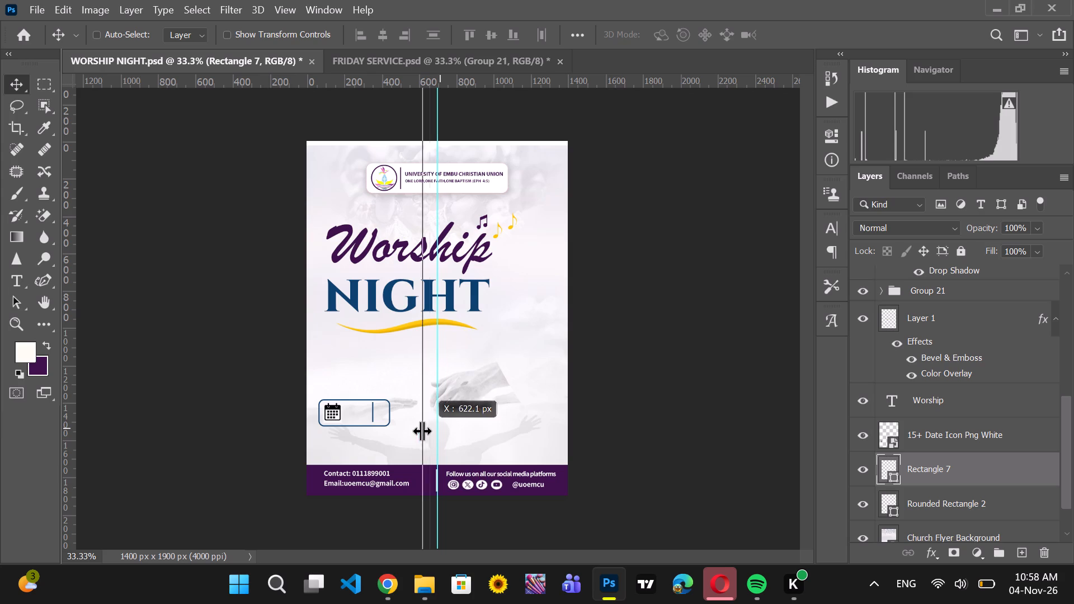
{"action": "left_click_drag", "start_coordinate": [421, 430], "coordinate": [347, 450]}
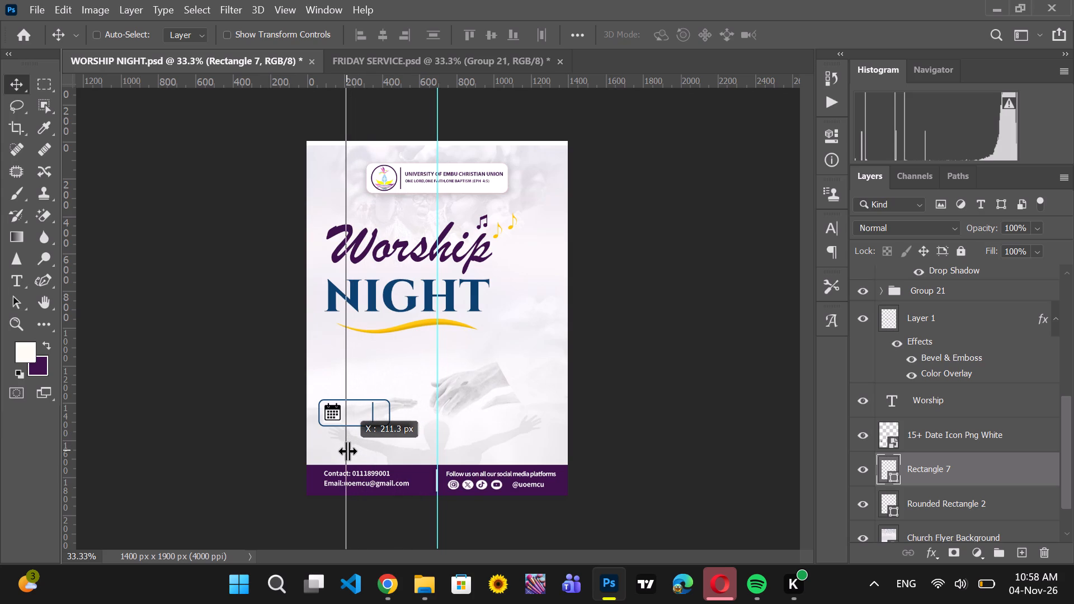
{"action": "left_click_drag", "start_coordinate": [347, 450], "coordinate": [346, 451]}
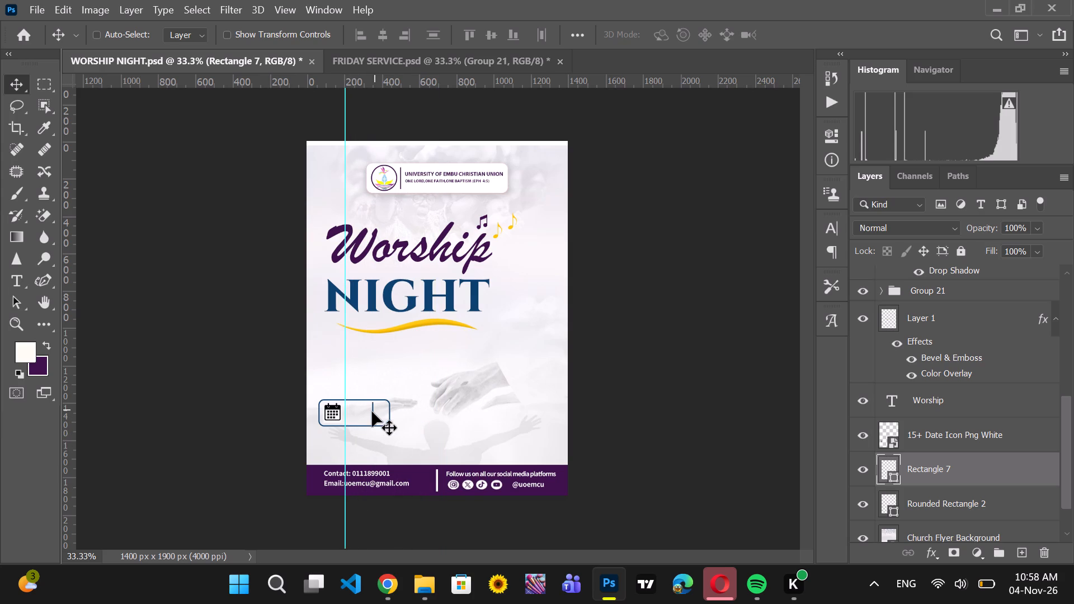
Move the divider, Rectangle 7, about 150 px left onto the vertical guide, keeping it vertically centred in the box.
{"action": "left_click_drag", "start_coordinate": [372, 412], "coordinate": [343, 413]}
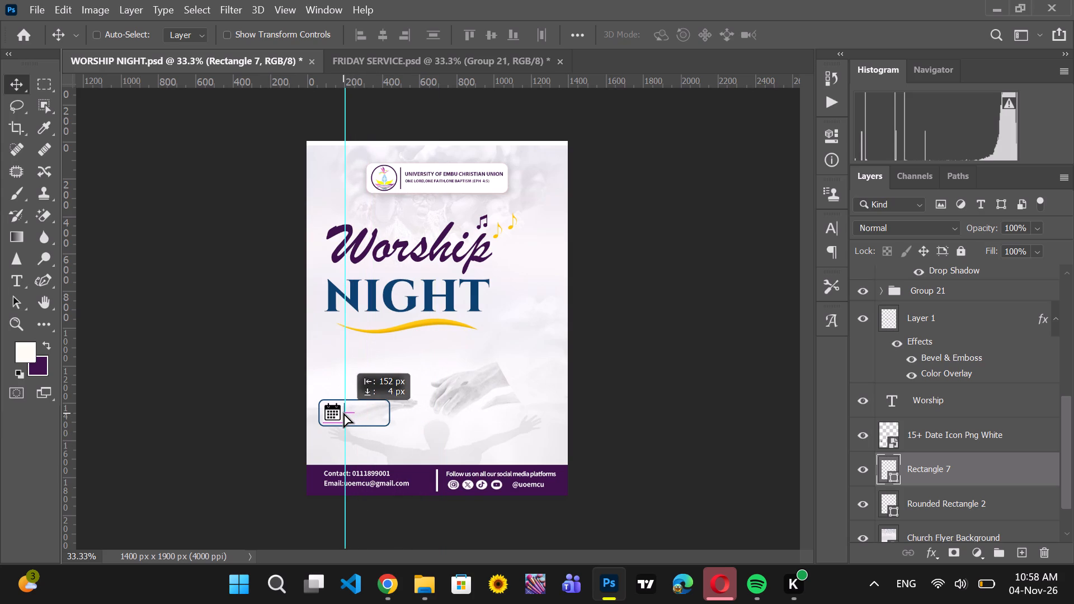
{"action": "left_click_drag", "start_coordinate": [343, 413], "coordinate": [344, 410]}
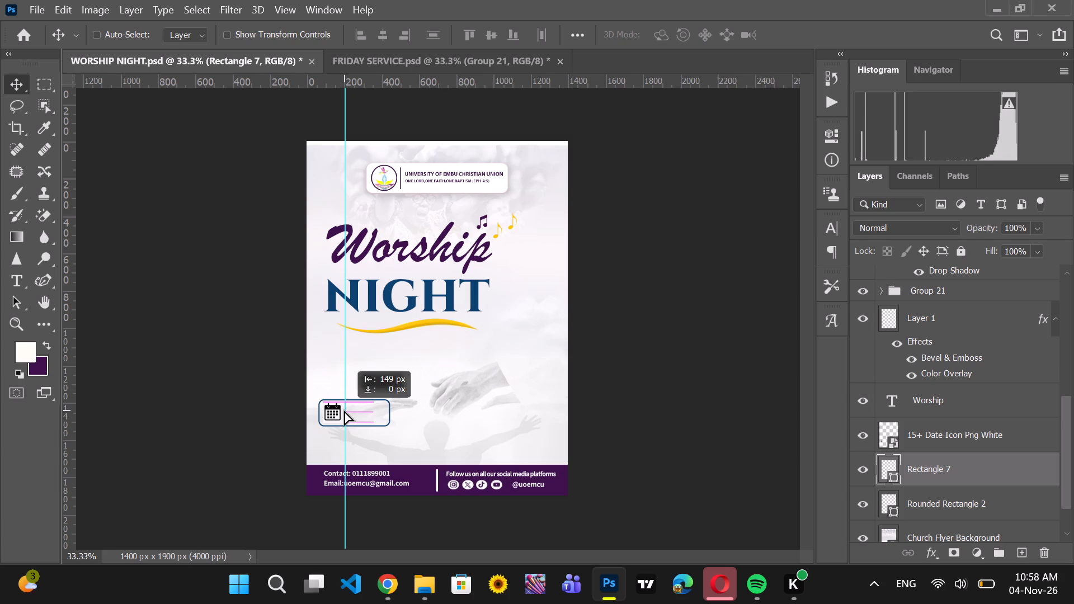
{"action": "left_click_drag", "start_coordinate": [344, 410], "coordinate": [343, 413]}
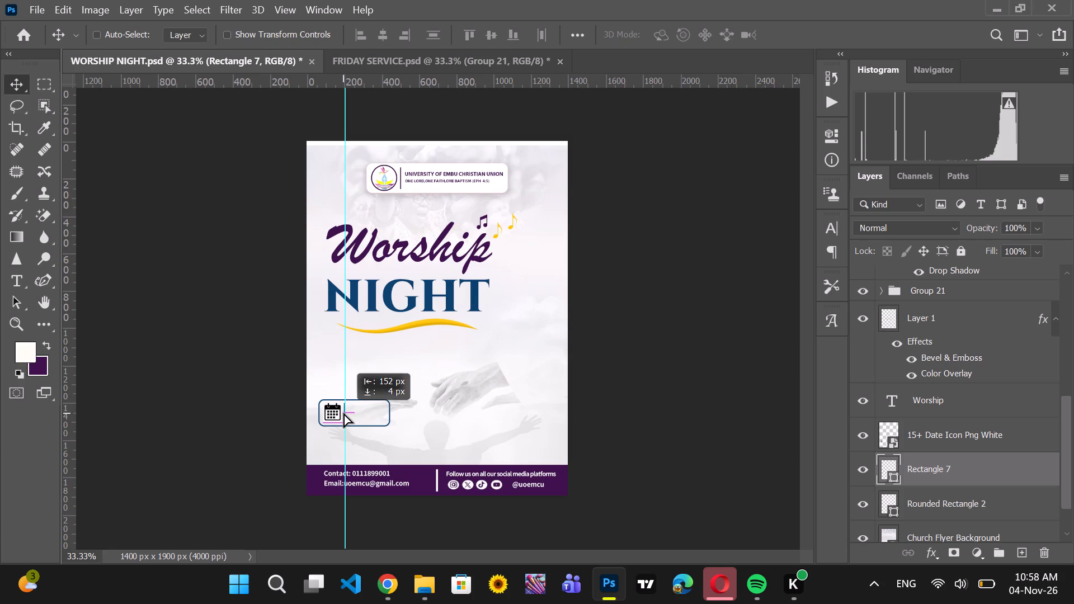
{"action": "left_click_drag", "start_coordinate": [343, 413], "coordinate": [343, 412]}
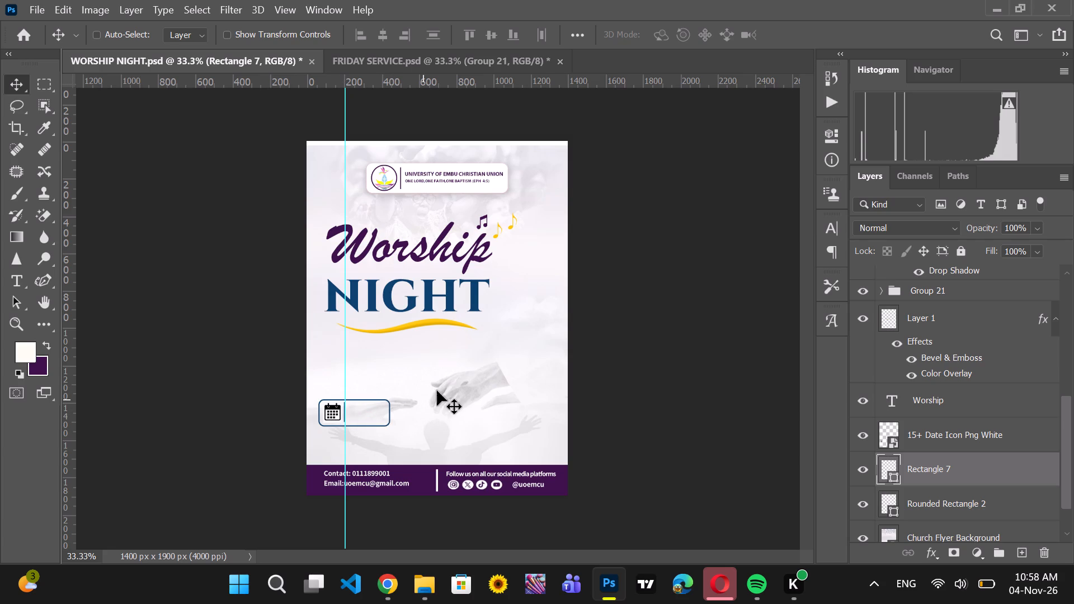
{"action": "left_click", "coordinate": [469, 370]}
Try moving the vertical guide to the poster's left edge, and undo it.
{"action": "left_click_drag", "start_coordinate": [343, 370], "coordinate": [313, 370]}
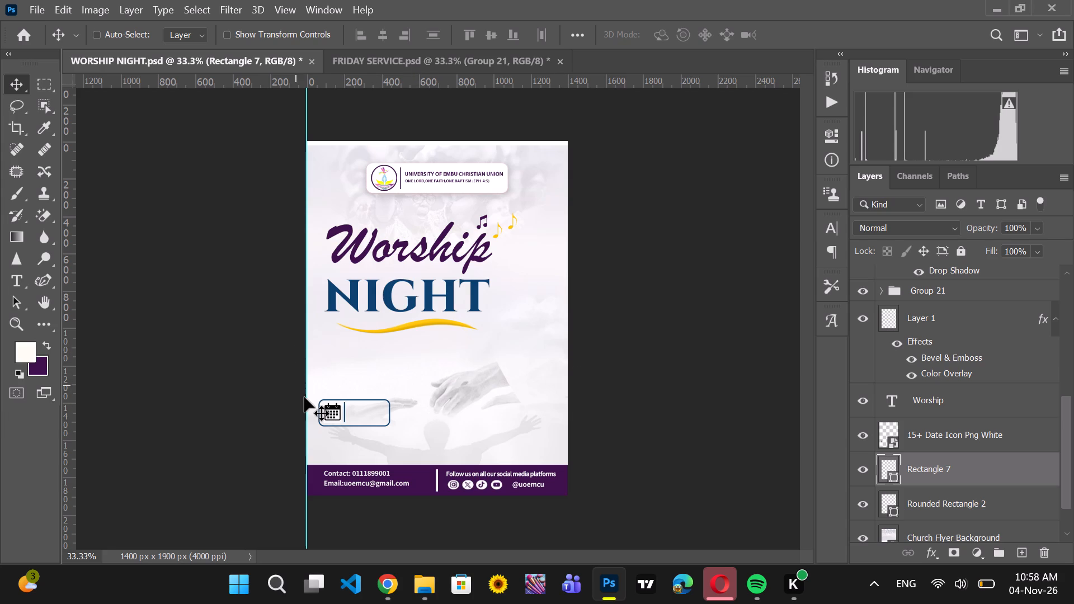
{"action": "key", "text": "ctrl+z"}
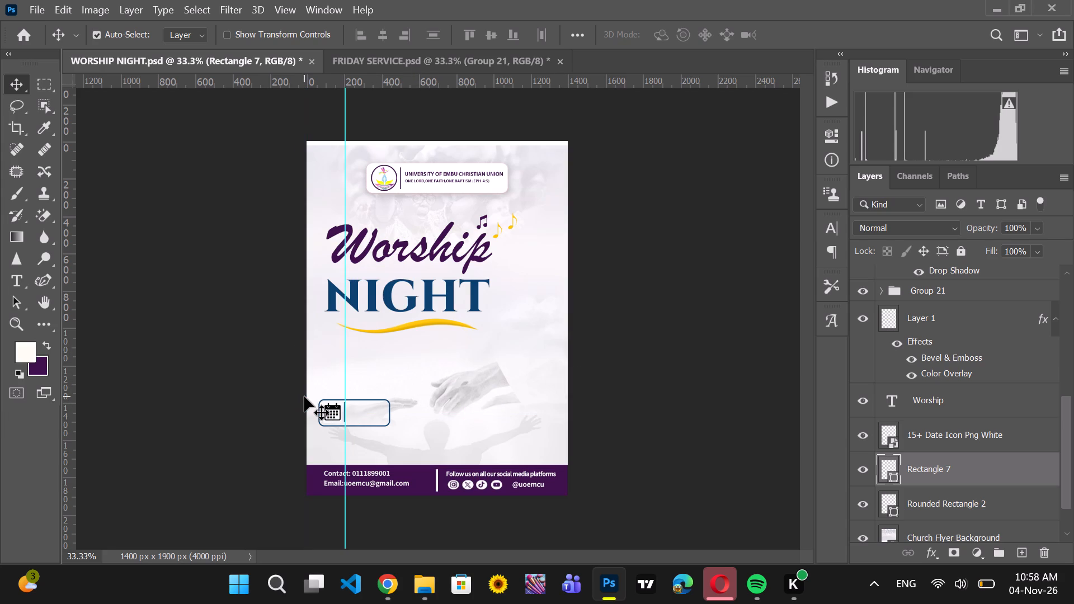
Shift the divider, Rectangle 7, slightly right so it leaves a small gap beside the calendar icon.
{"action": "left_click", "coordinate": [343, 409]}
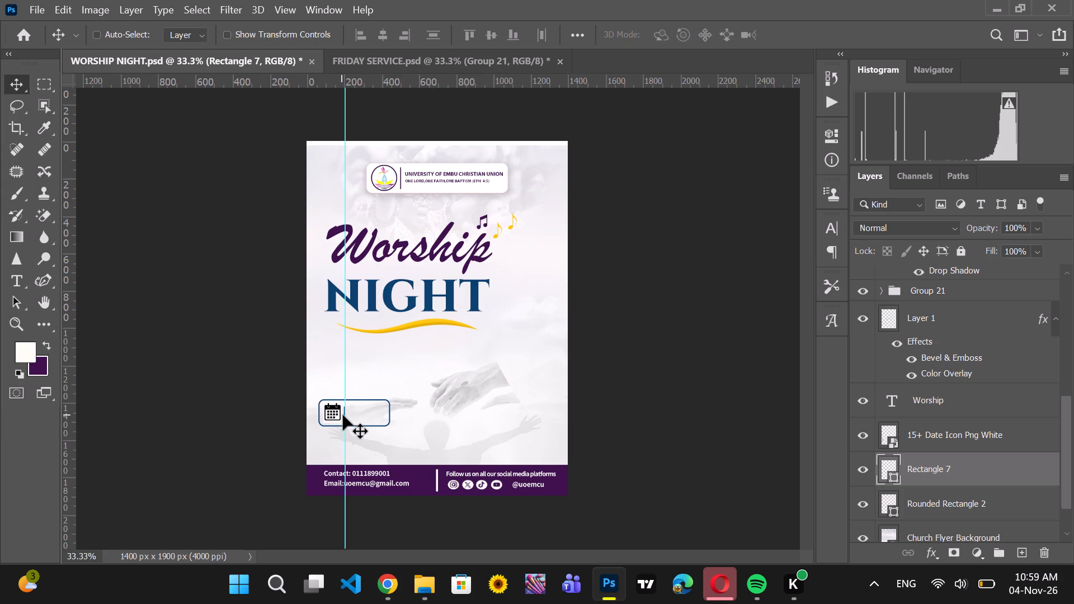
{"action": "left_click", "coordinate": [343, 415]}
{"action": "left_click", "coordinate": [346, 412]}
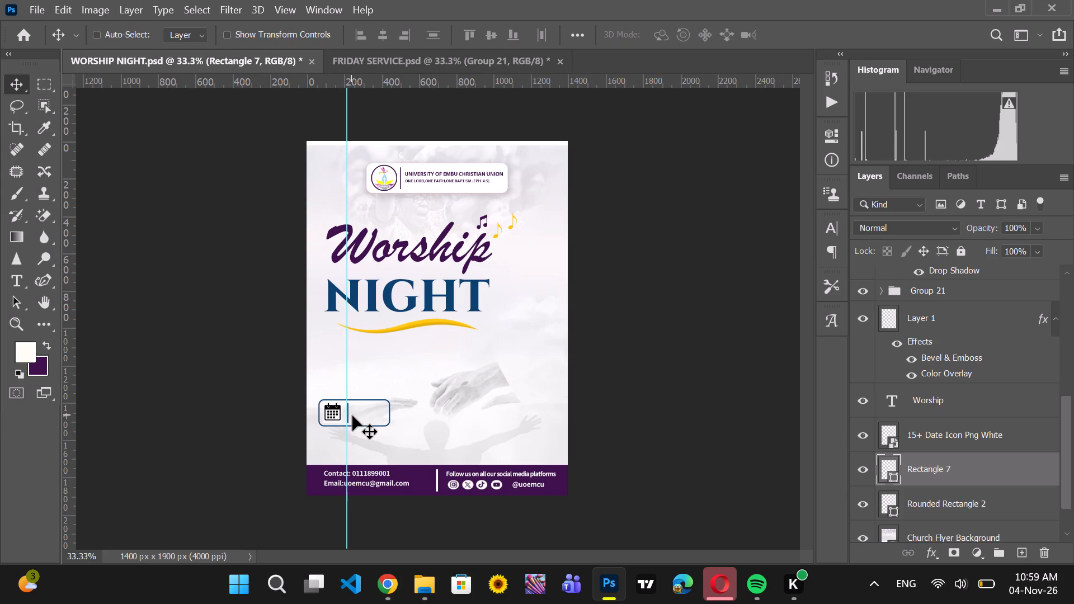
{"action": "key", "text": "ctrl+z"}
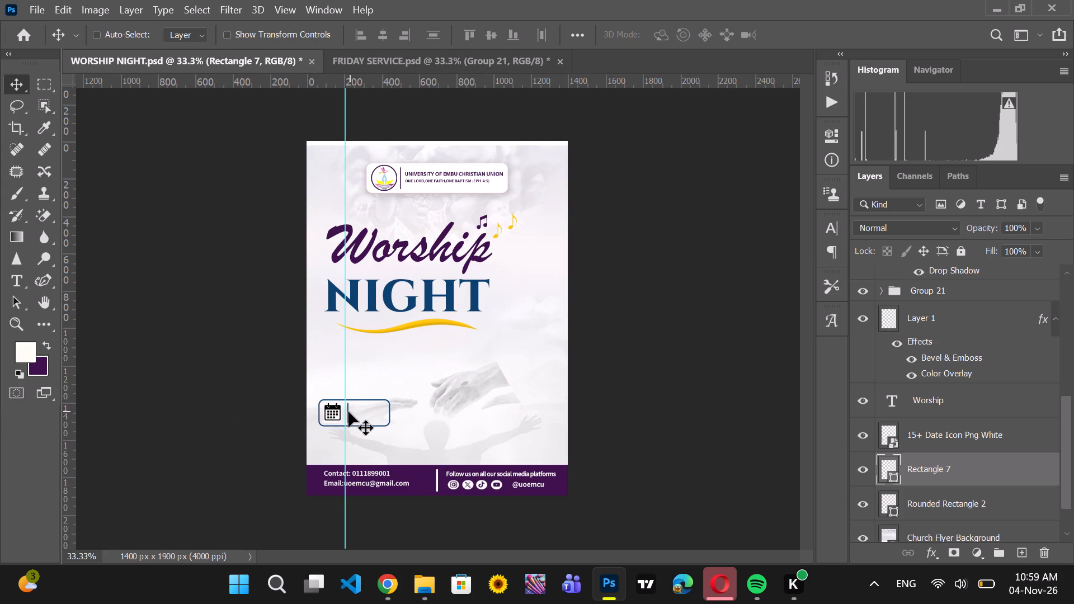
{"action": "left_click", "coordinate": [348, 412]}
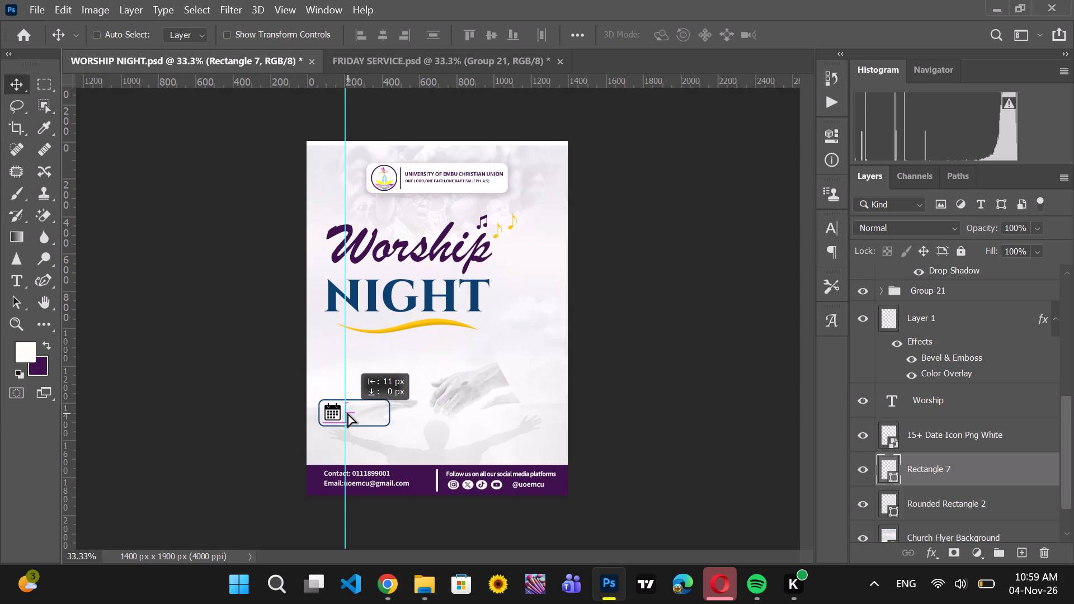
{"action": "left_click", "coordinate": [451, 415]}
Move the vertical guide to the poster's left edge.
{"action": "left_click_drag", "start_coordinate": [346, 444], "coordinate": [324, 442]}
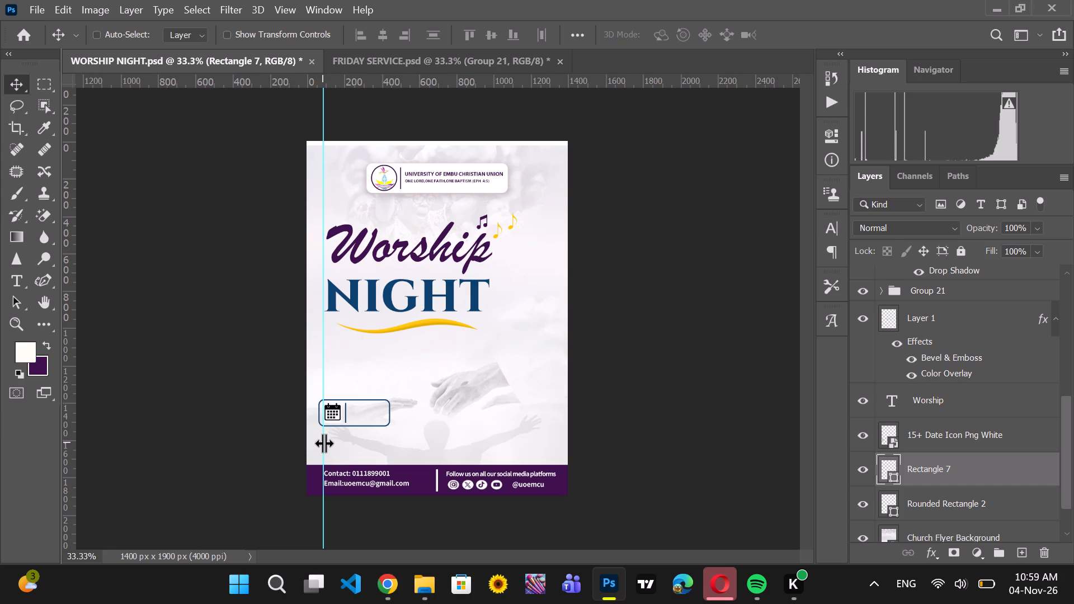
{"action": "left_click_drag", "start_coordinate": [323, 442], "coordinate": [304, 441]}
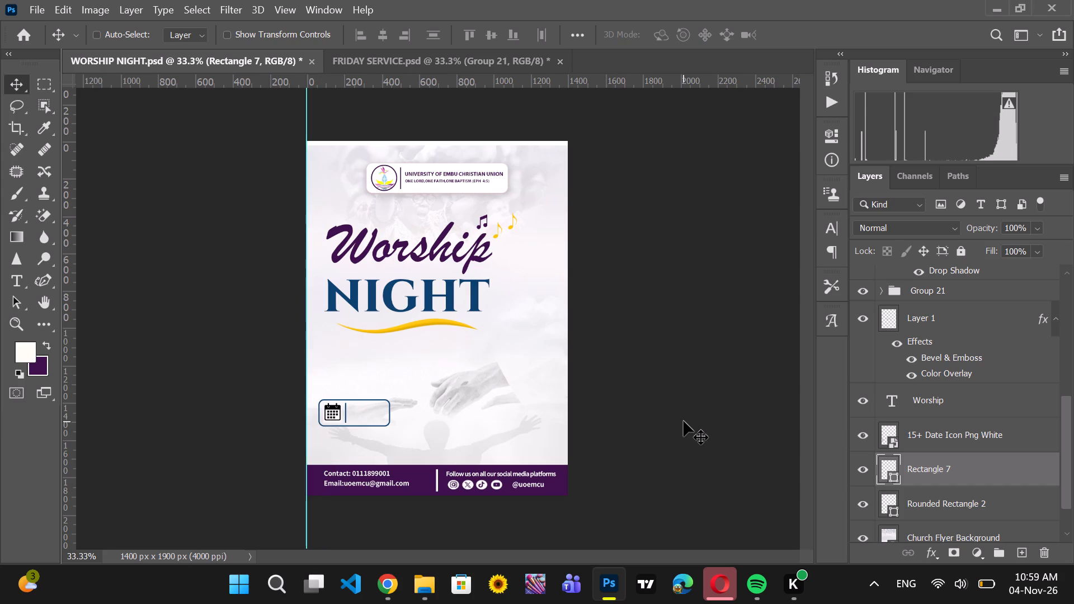
Select the calendar icon's subject on the 15+ Date Icon Png White layer and copy it onto a new layer.
{"action": "left_click", "coordinate": [959, 434]}
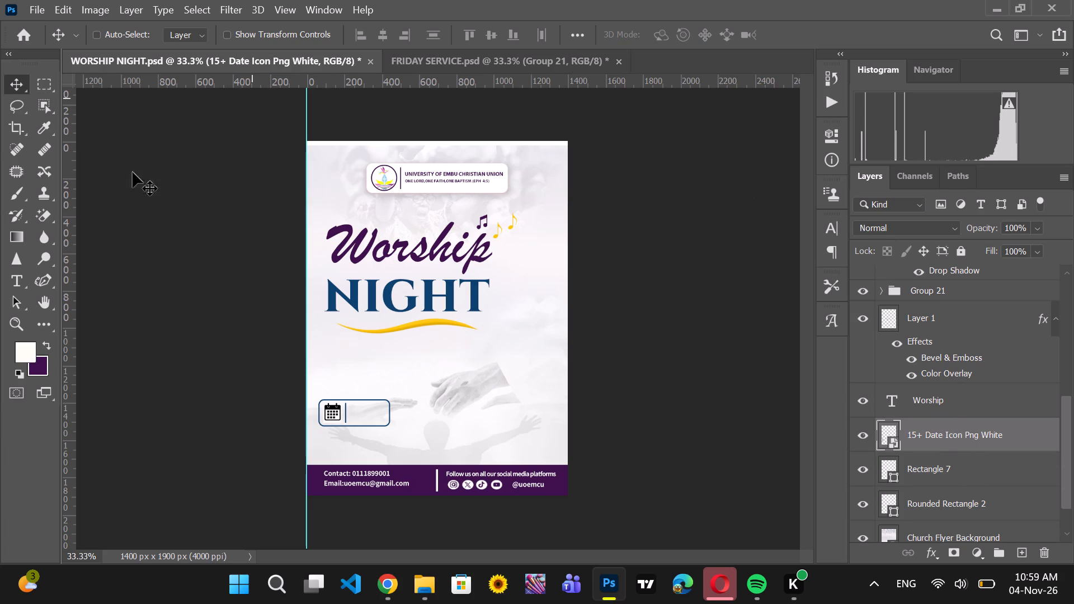
{"action": "left_click", "coordinate": [39, 106]}
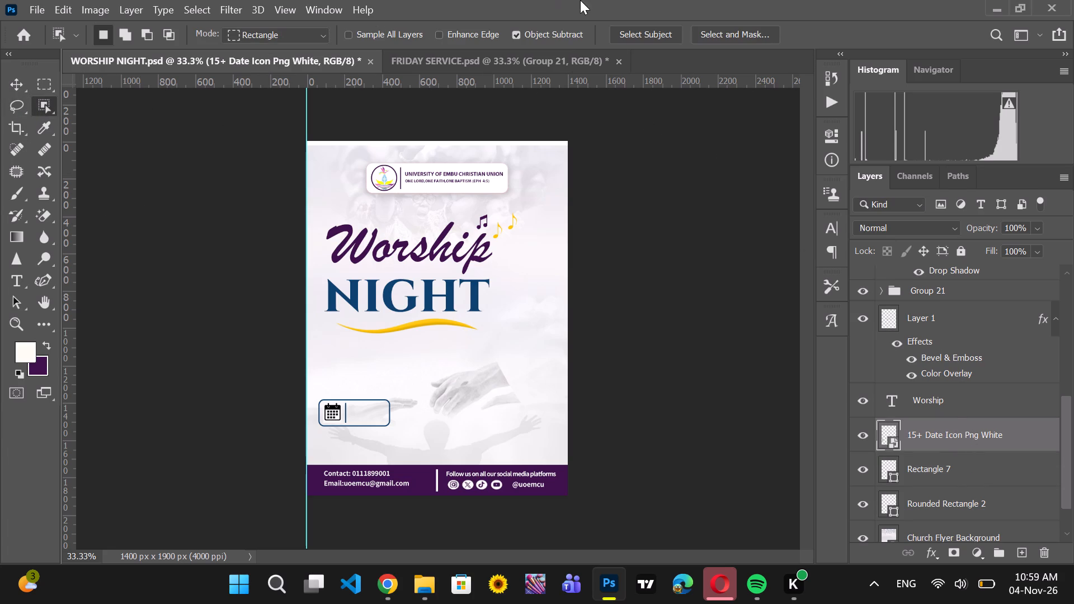
{"action": "left_click", "coordinate": [621, 37]}
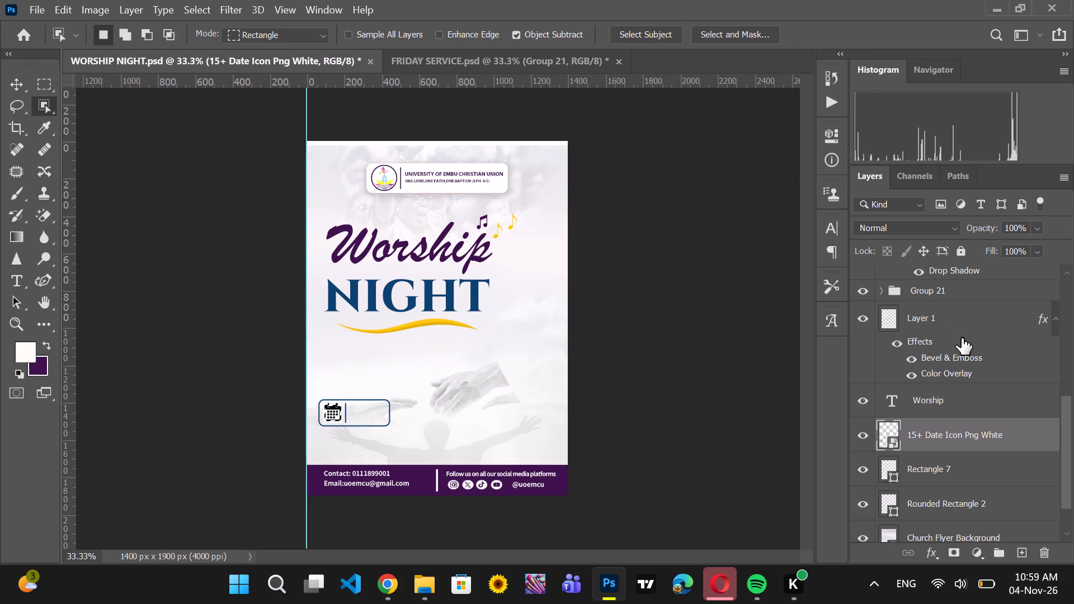
{"action": "key", "text": "ctrl+c"}
{"action": "key", "text": "ctrl+v"}
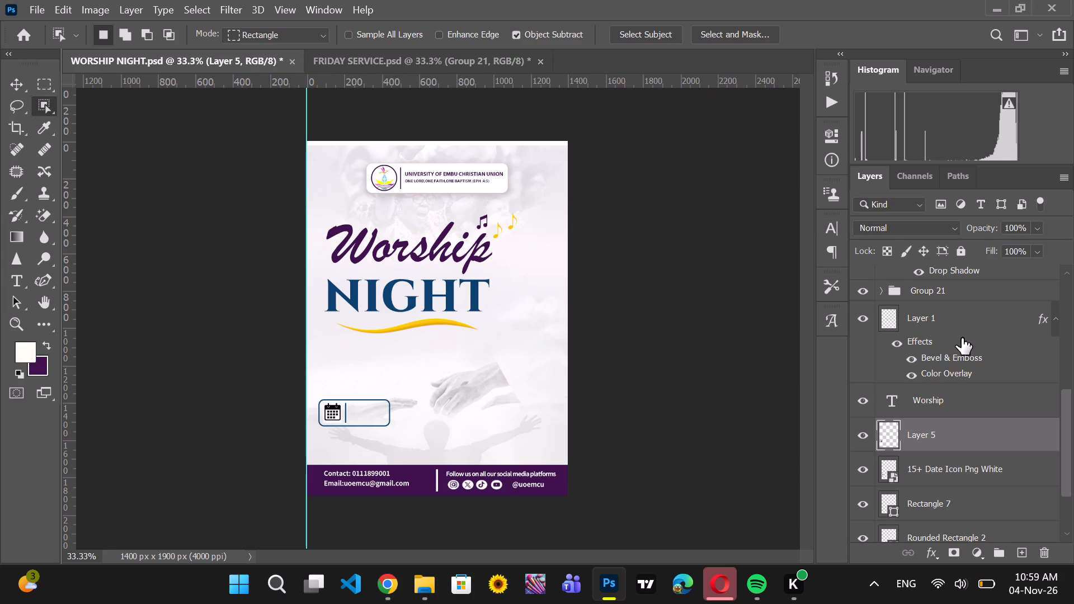
Delete the original 15+ Date Icon Png White layer, keeping the pasted copy of the calendar icon.
{"action": "left_click", "coordinate": [956, 460]}
{"action": "left_click_drag", "start_coordinate": [967, 463], "coordinate": [1048, 553]}
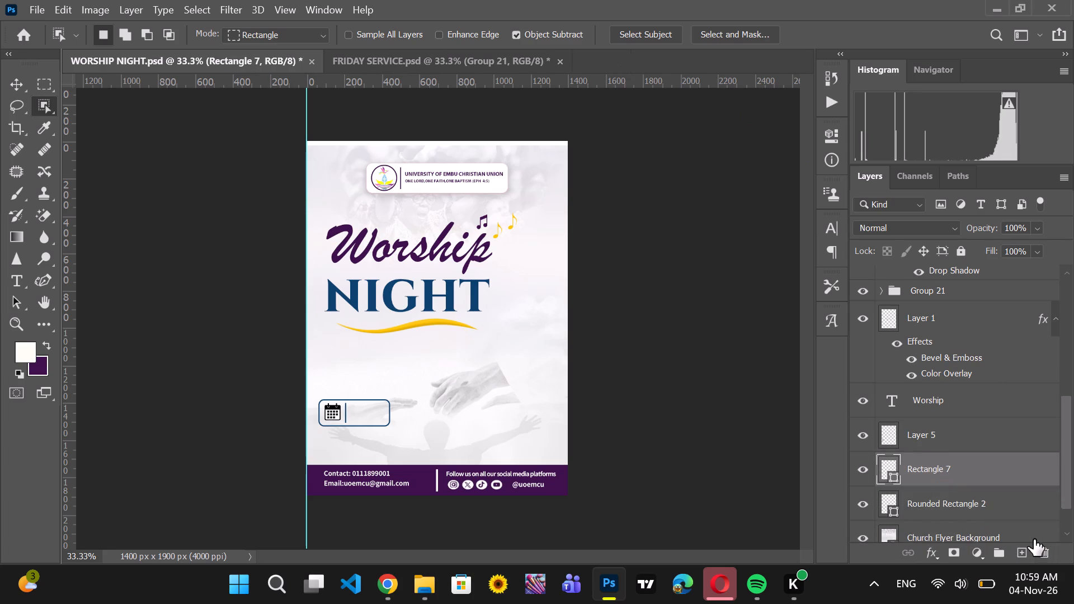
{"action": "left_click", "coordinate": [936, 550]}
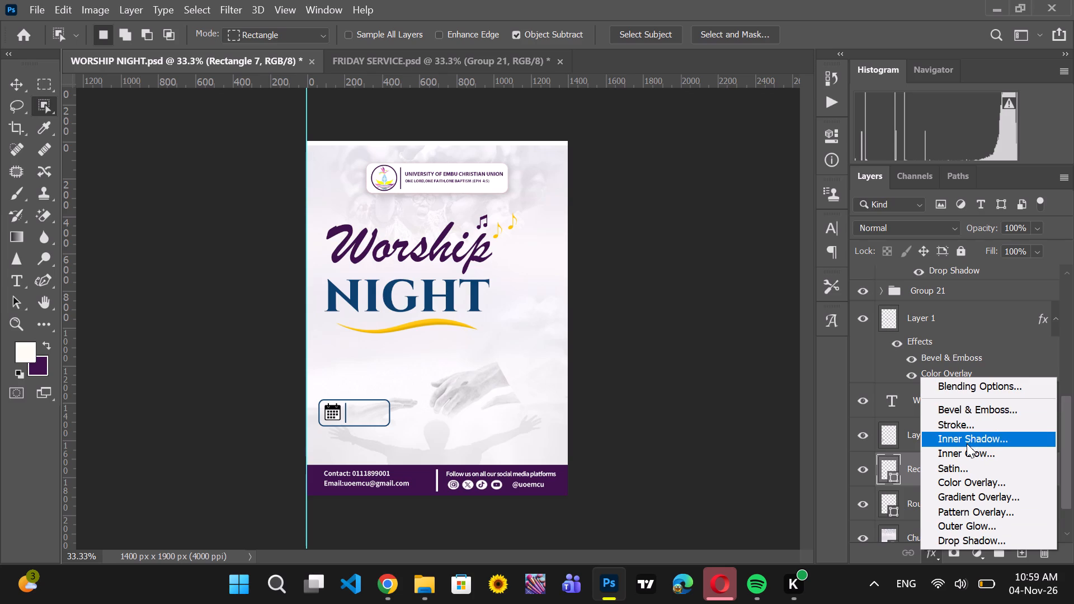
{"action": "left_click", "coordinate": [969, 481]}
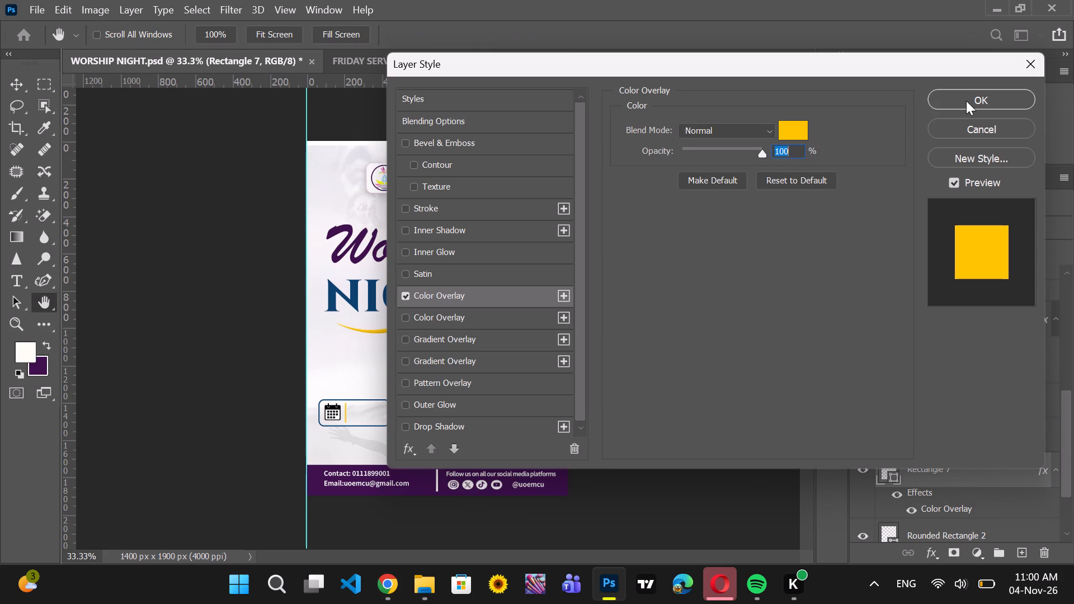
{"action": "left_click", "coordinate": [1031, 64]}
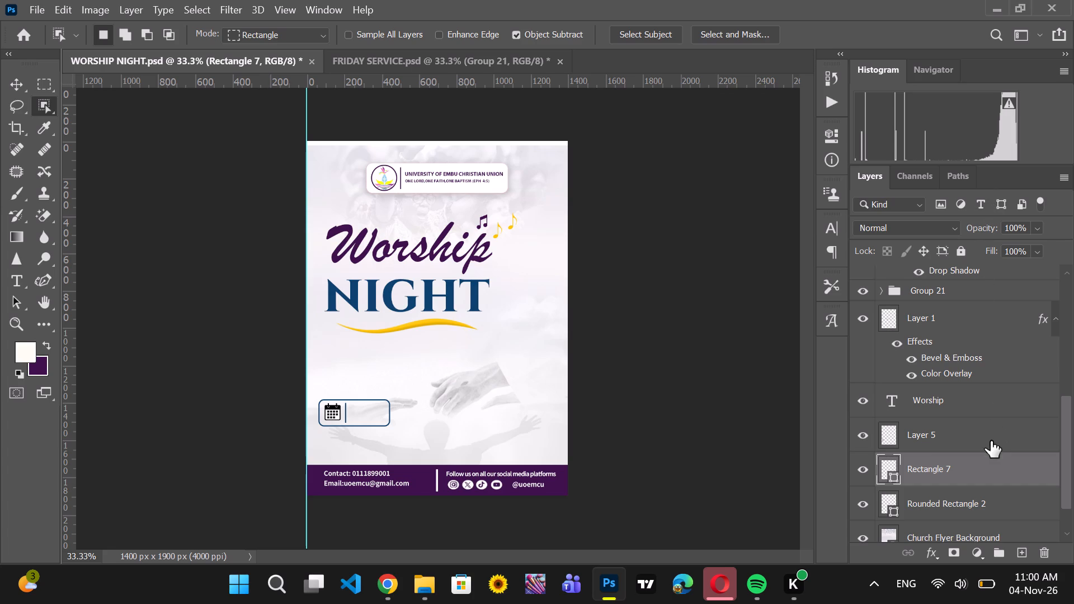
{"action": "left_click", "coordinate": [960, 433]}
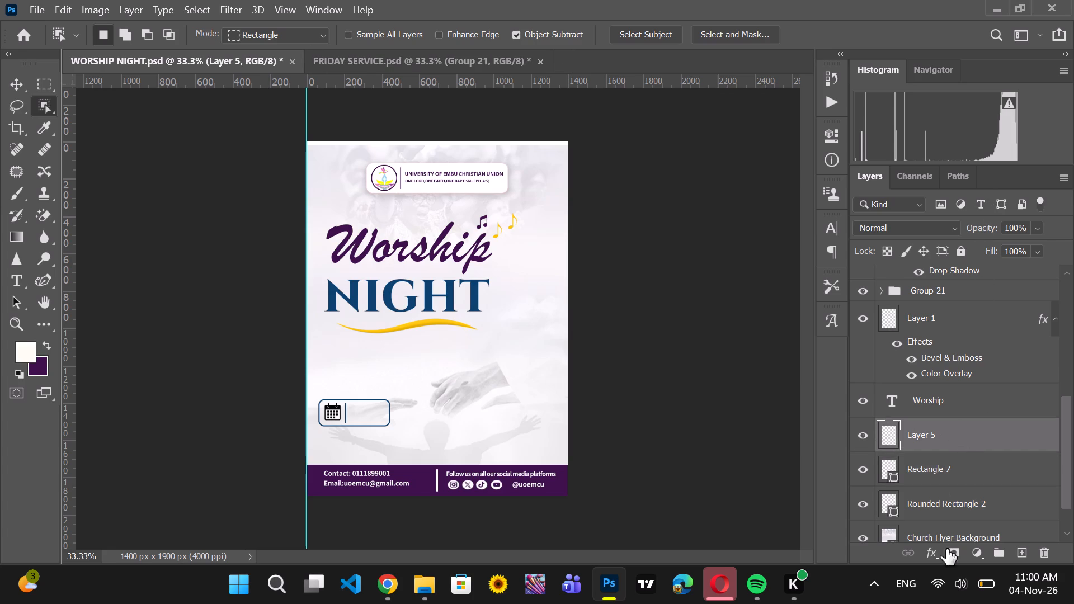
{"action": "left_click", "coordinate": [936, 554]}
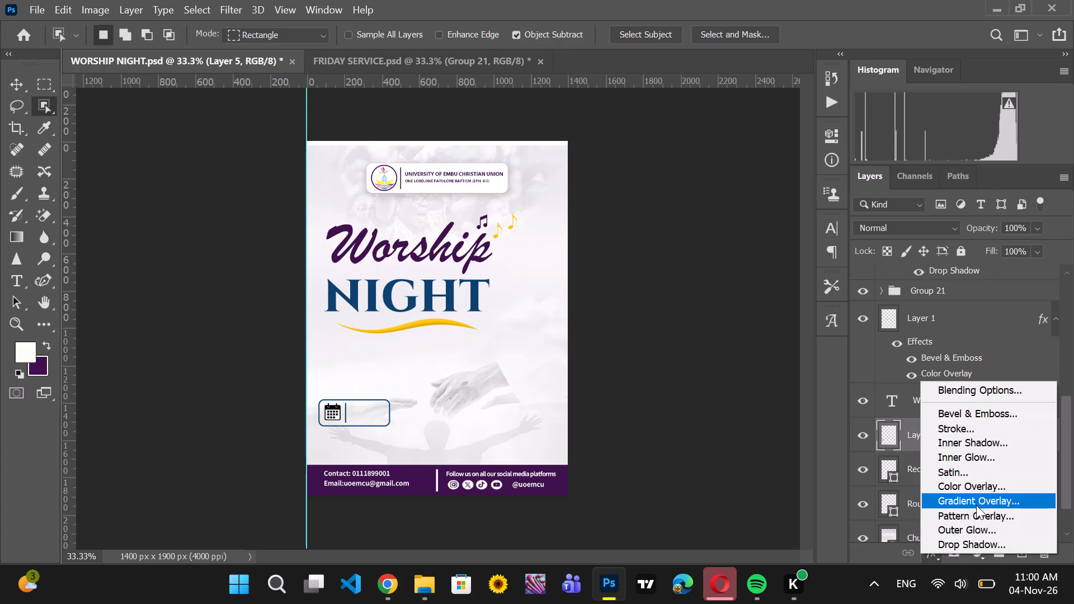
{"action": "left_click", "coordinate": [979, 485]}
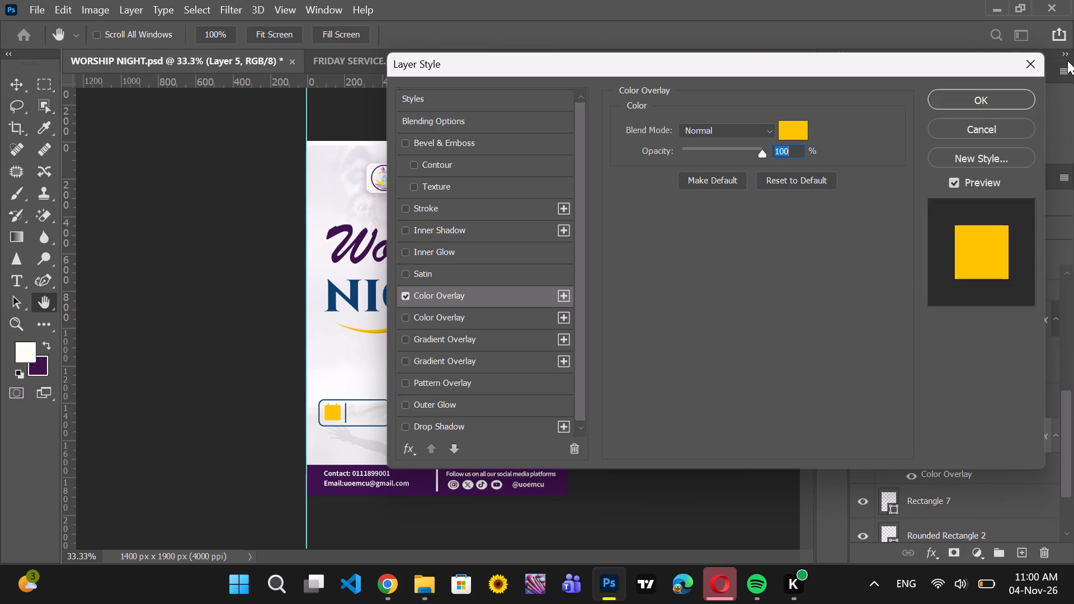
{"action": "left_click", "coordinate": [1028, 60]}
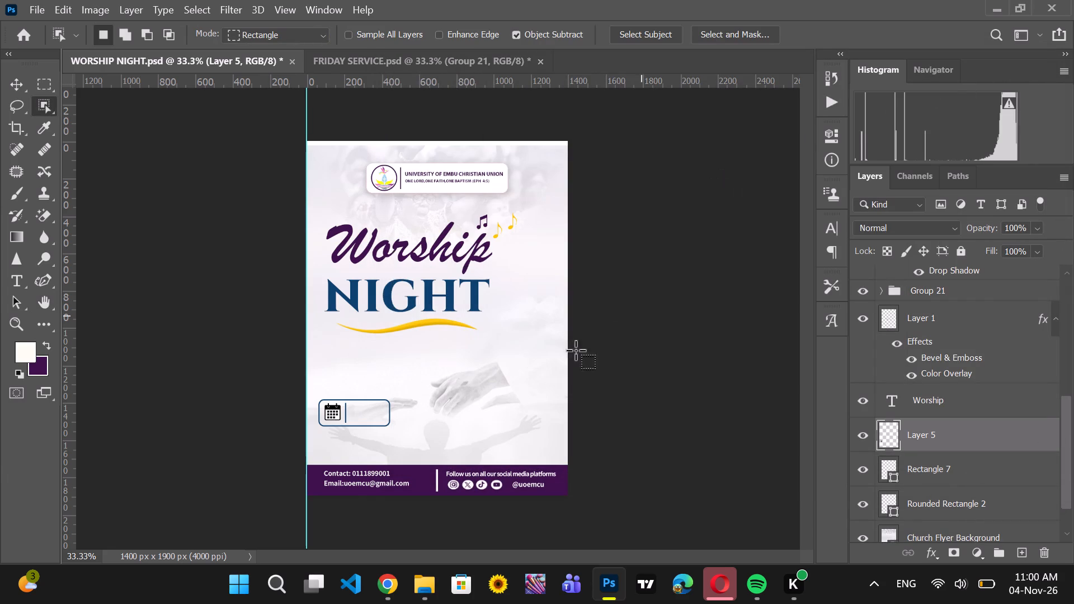
Add the text DATE above the date box at 0.8 pt in yellow ffc401.
{"action": "left_click", "coordinate": [10, 282]}
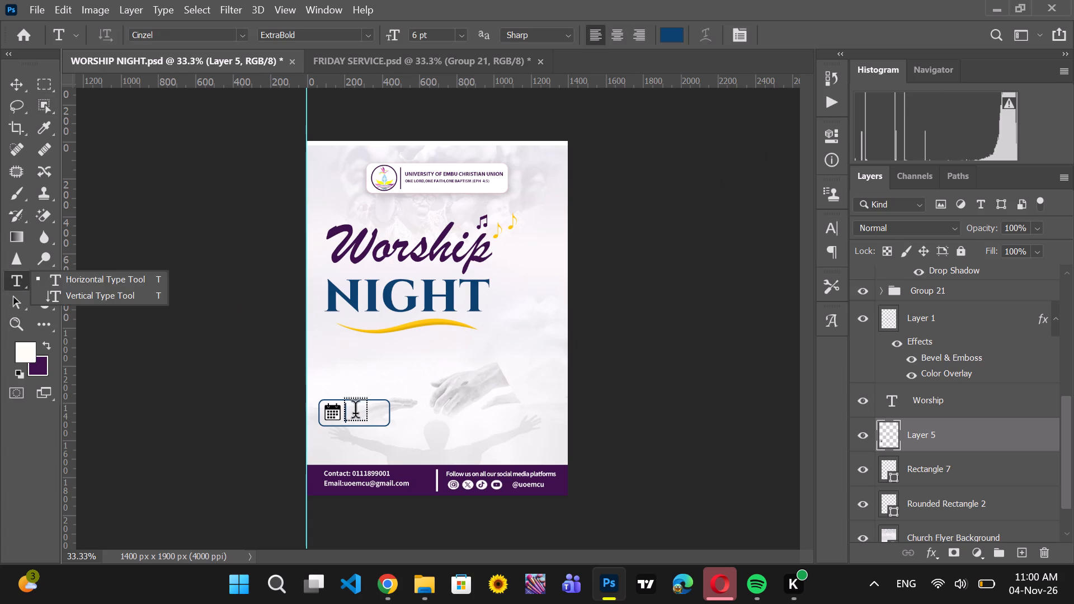
{"action": "left_click", "coordinate": [350, 377]}
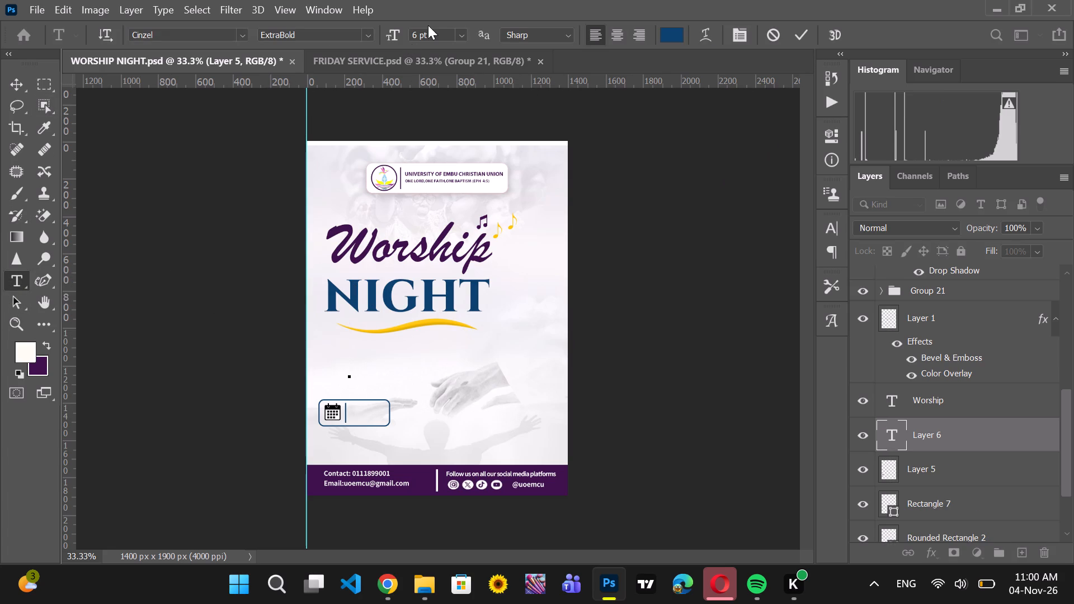
{"action": "left_click", "coordinate": [414, 32]}
{"action": "key", "text": "BackSpace"}
{"action": "type", "text": "0.8"}
{"action": "left_click", "coordinate": [676, 31]}
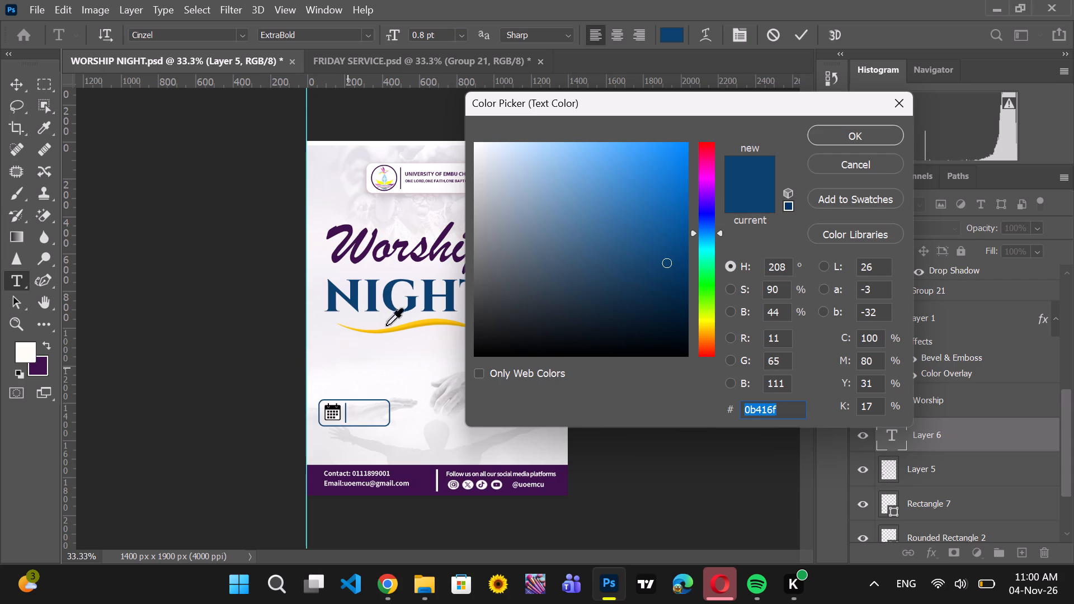
{"action": "left_click", "coordinate": [399, 329]}
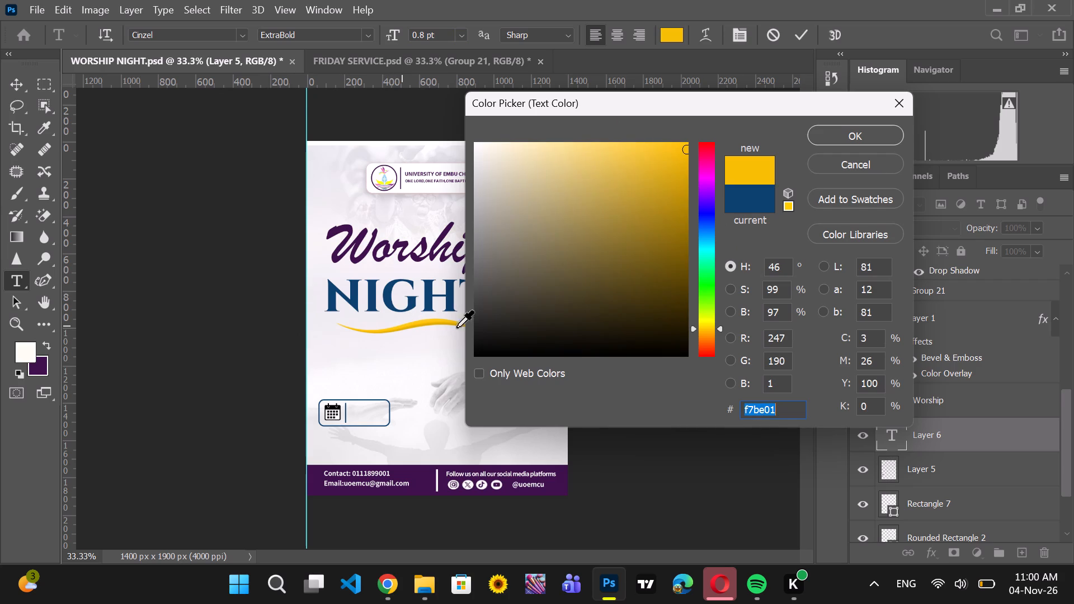
{"action": "key", "text": "BackSpace"}
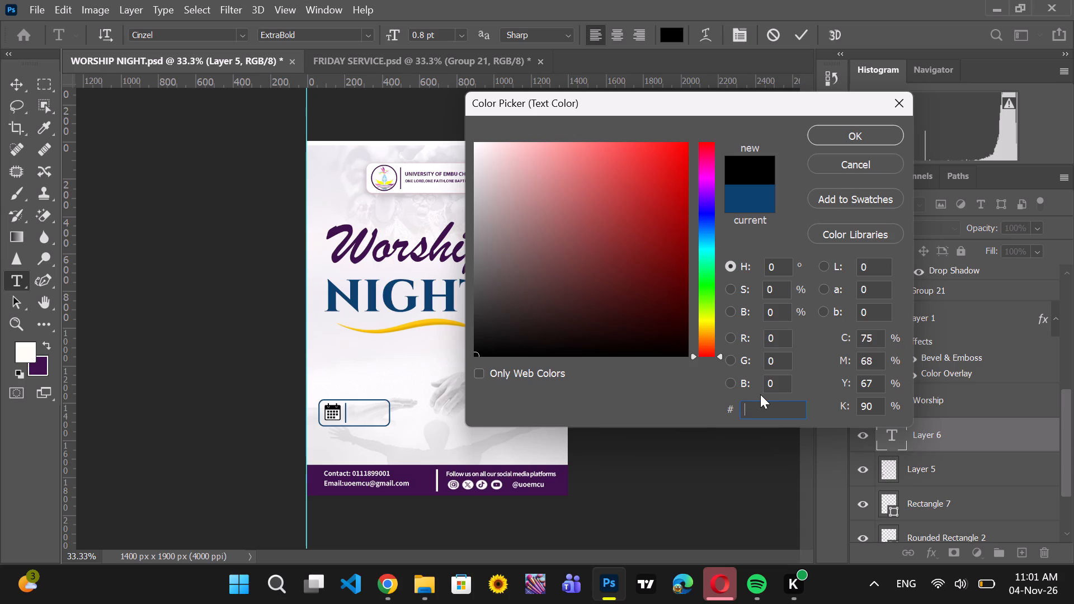
{"action": "type", "text": "ffc401"}
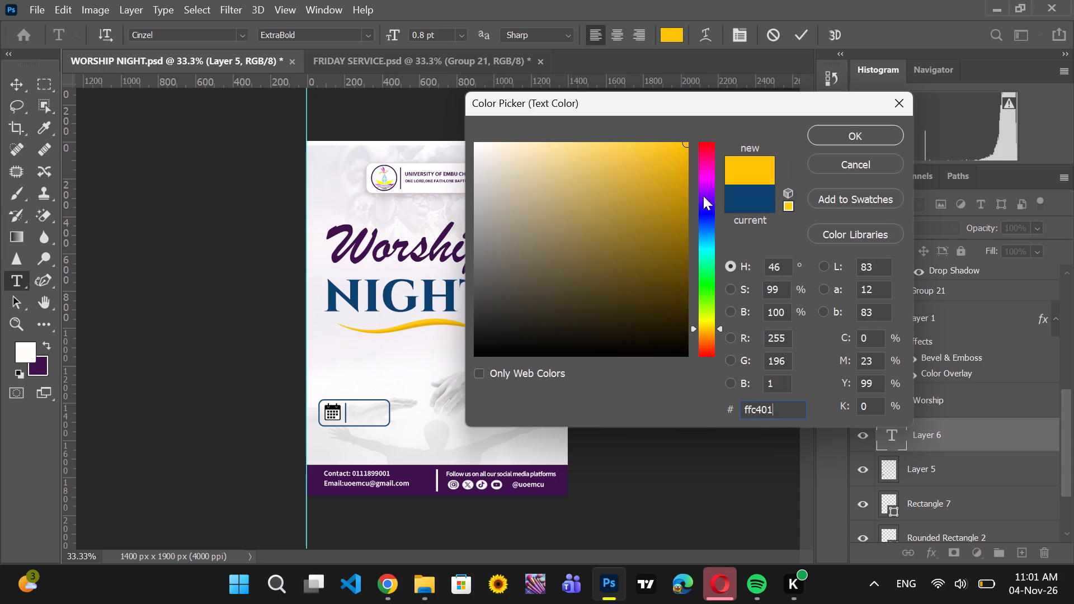
{"action": "left_click", "coordinate": [866, 133]}
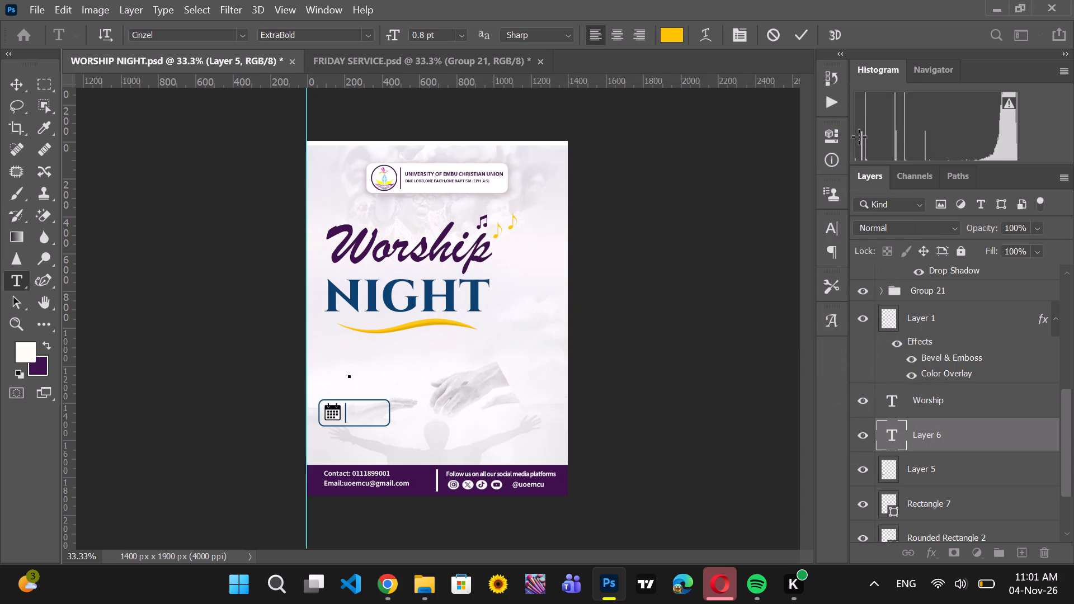
{"action": "type", "text": "DAT"}
{"action": "key", "text": "e"}
Change the DATE text's font to Montserrat Bold.
{"action": "left_click_drag", "start_coordinate": [372, 374], "coordinate": [349, 365]}
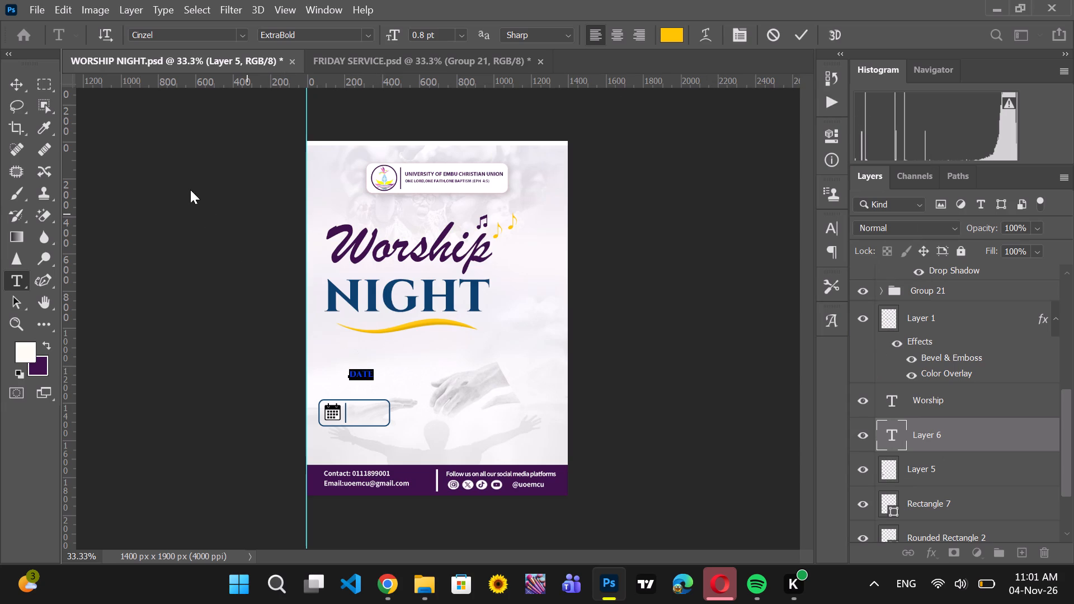
{"action": "left_click", "coordinate": [196, 29]}
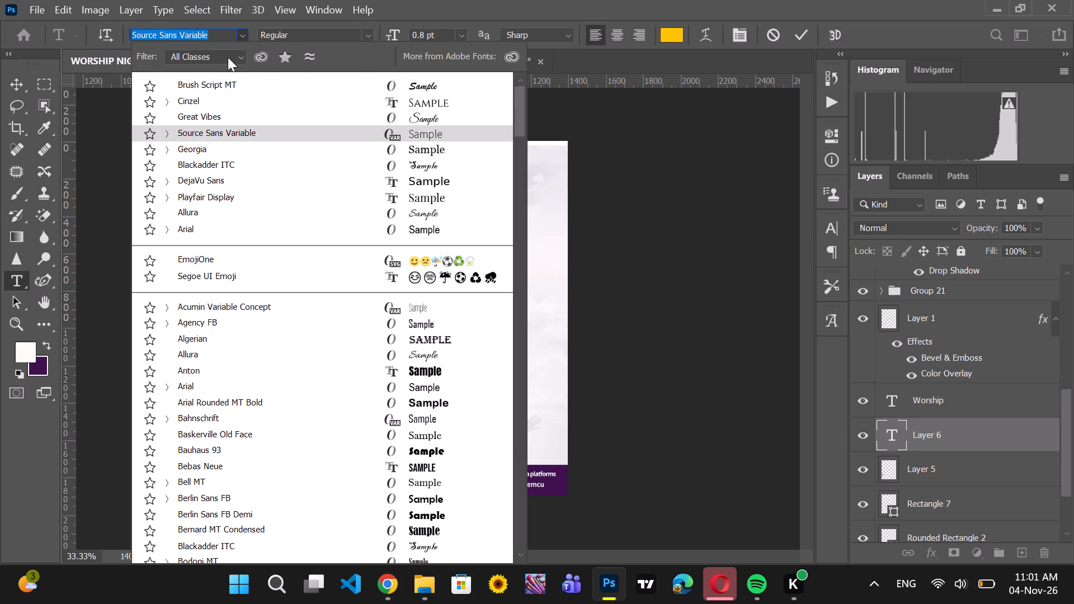
{"action": "key", "text": "BackSpace"}
{"action": "key", "text": "m"}
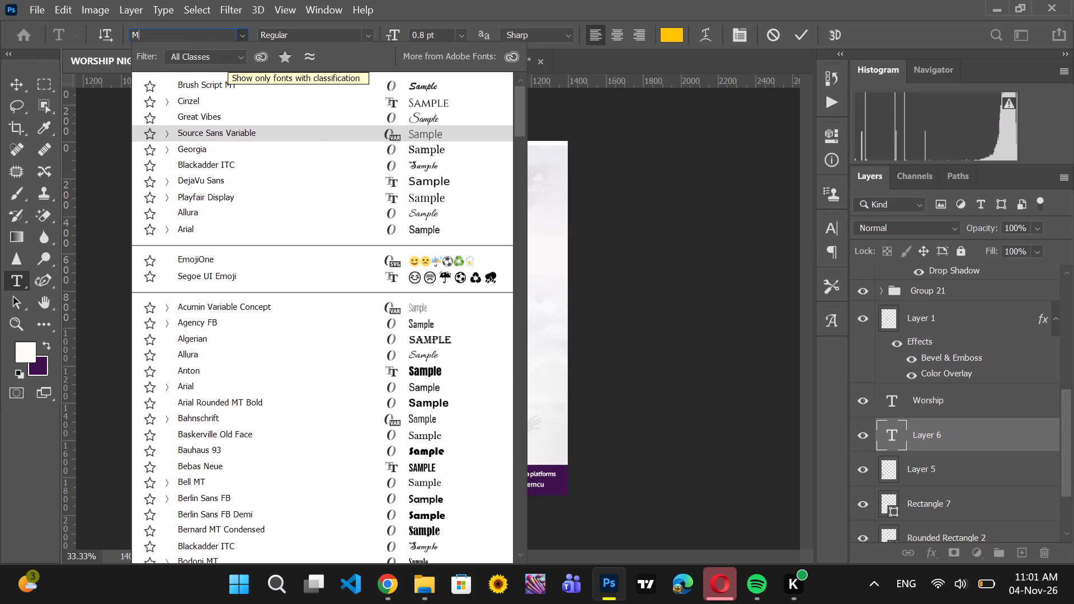
{"action": "type", "text": "ONT"}
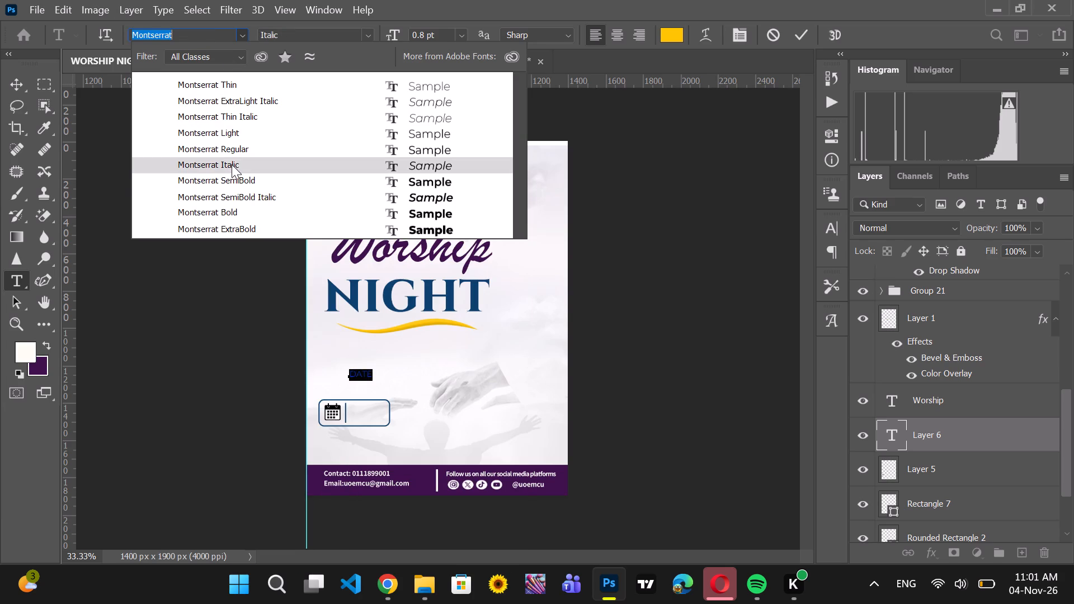
{"action": "left_click", "coordinate": [250, 213]}
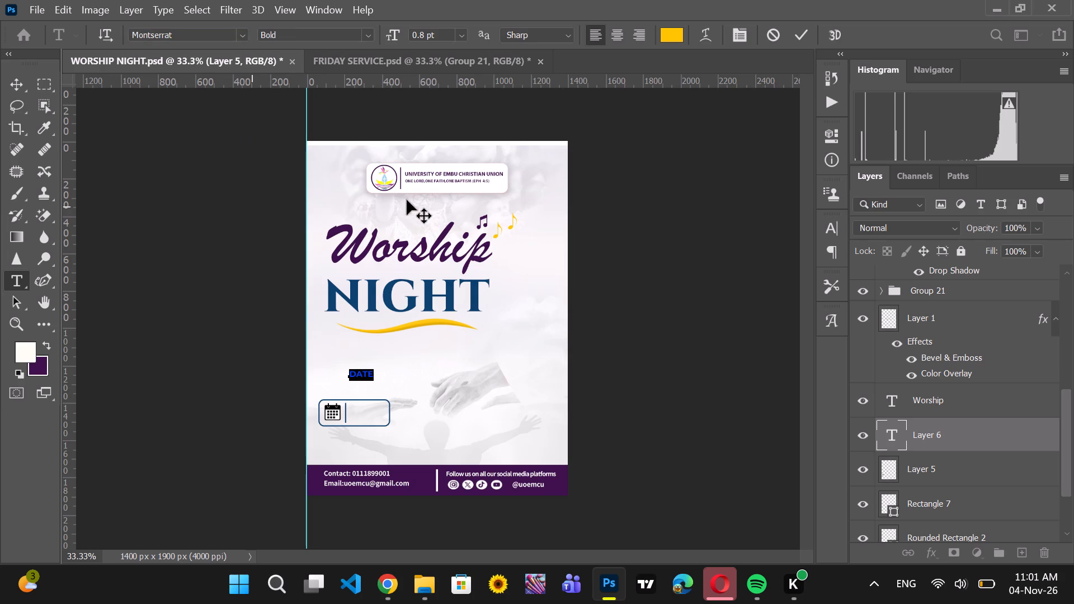
{"action": "left_click", "coordinate": [794, 37]}
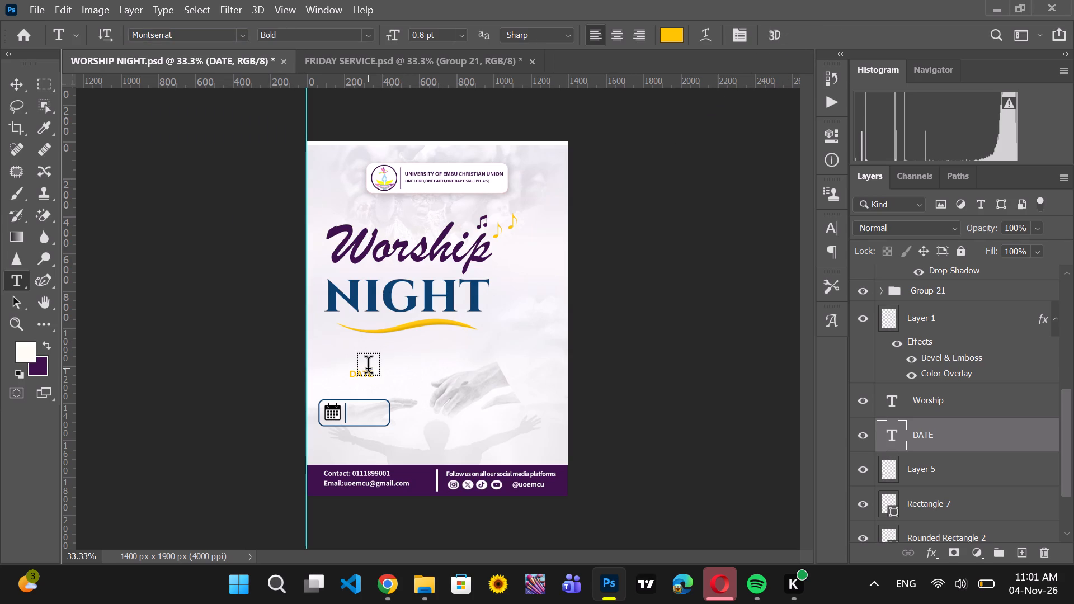
Scale the DATE text down proportionally to about 62%.
{"action": "key", "text": "ctrl+t"}
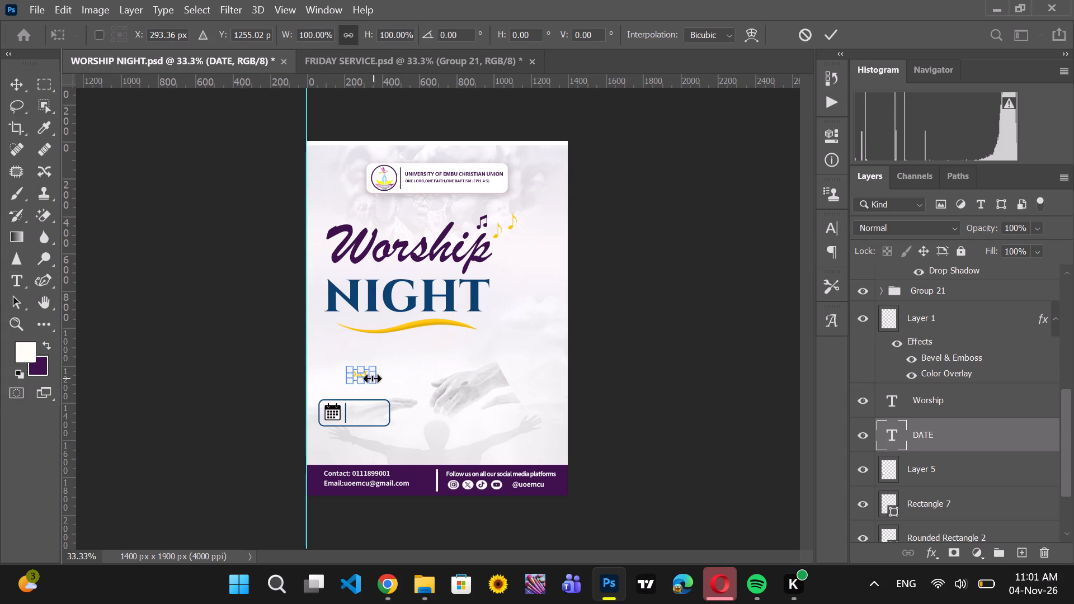
{"action": "left_click_drag", "start_coordinate": [373, 381], "coordinate": [365, 373]}
{"action": "left_click", "coordinate": [831, 31]}
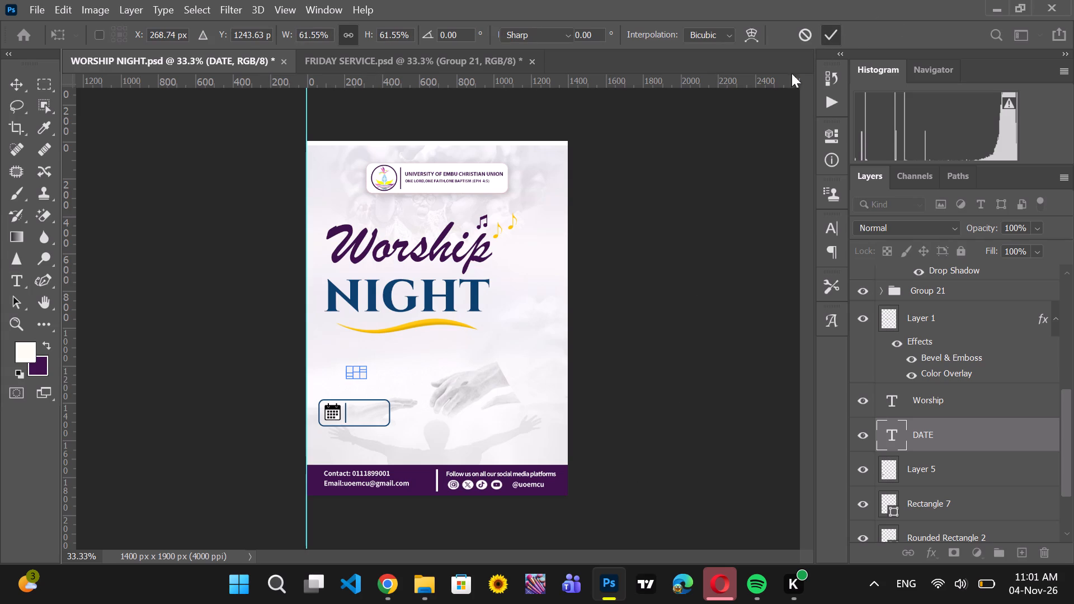
Move the DATE text into the date box, just right of the divider and near the box's upper edge.
{"action": "left_click", "coordinate": [20, 78]}
{"action": "left_click_drag", "start_coordinate": [360, 372], "coordinate": [360, 376]}
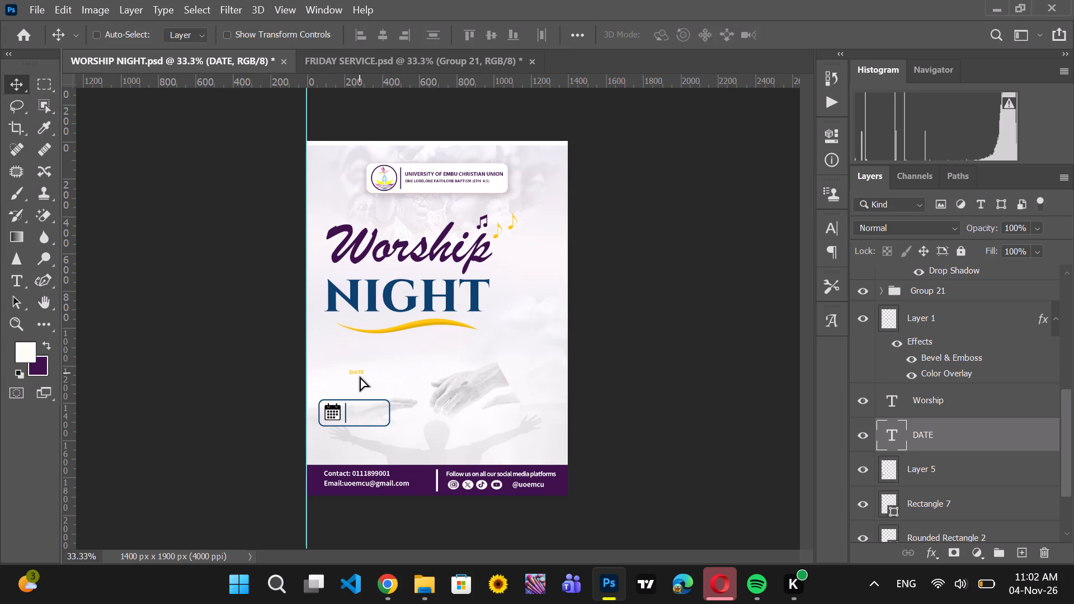
{"action": "left_click_drag", "start_coordinate": [360, 376], "coordinate": [357, 403]}
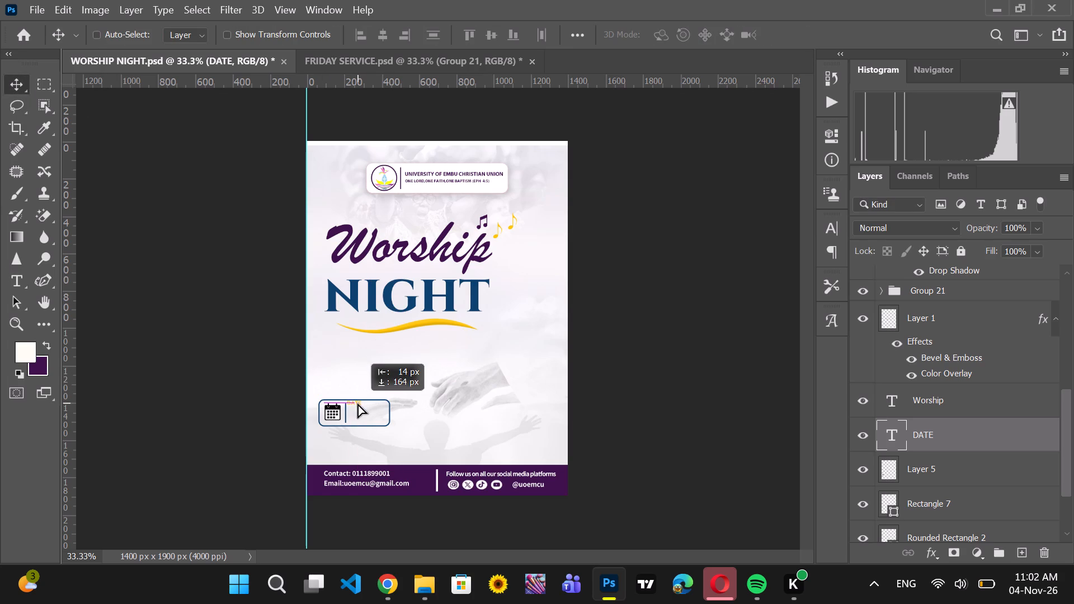
{"action": "left_click_drag", "start_coordinate": [357, 403], "coordinate": [361, 408]}
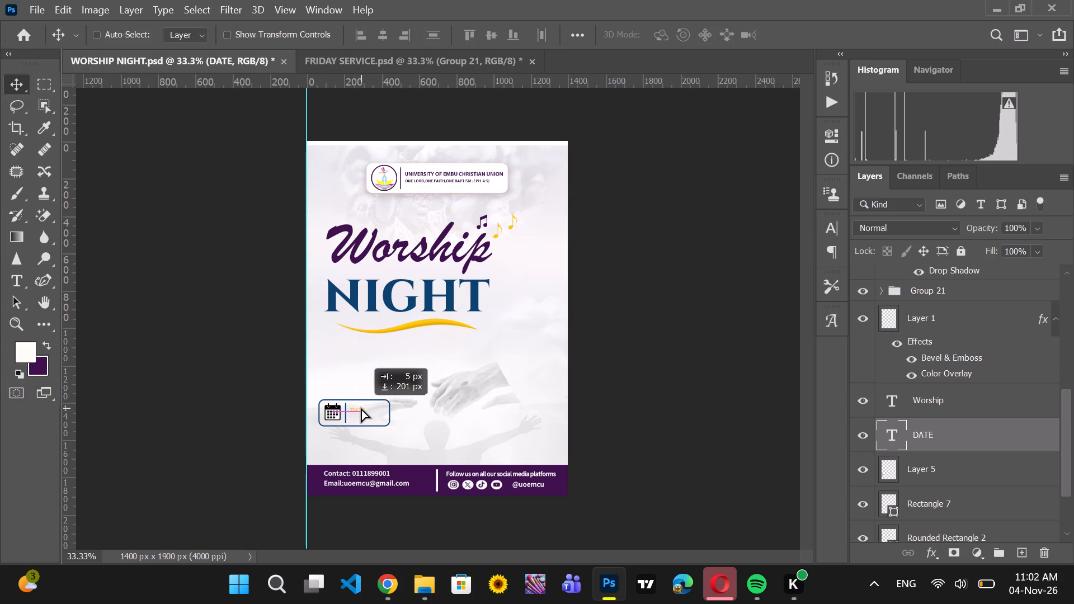
{"action": "left_click_drag", "start_coordinate": [361, 408], "coordinate": [359, 407]}
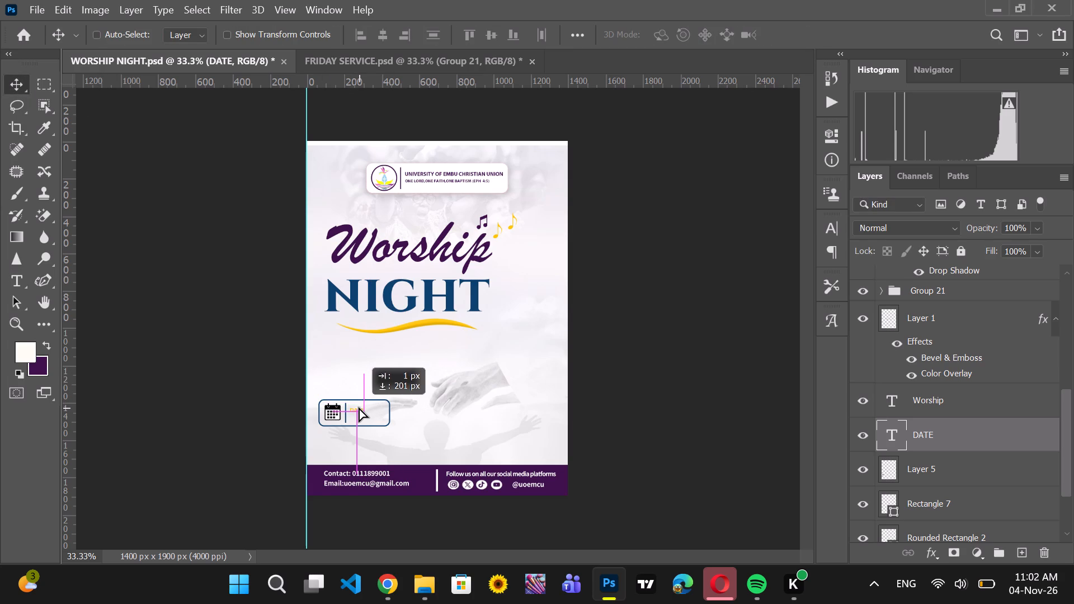
{"action": "left_click_drag", "start_coordinate": [359, 407], "coordinate": [359, 407]}
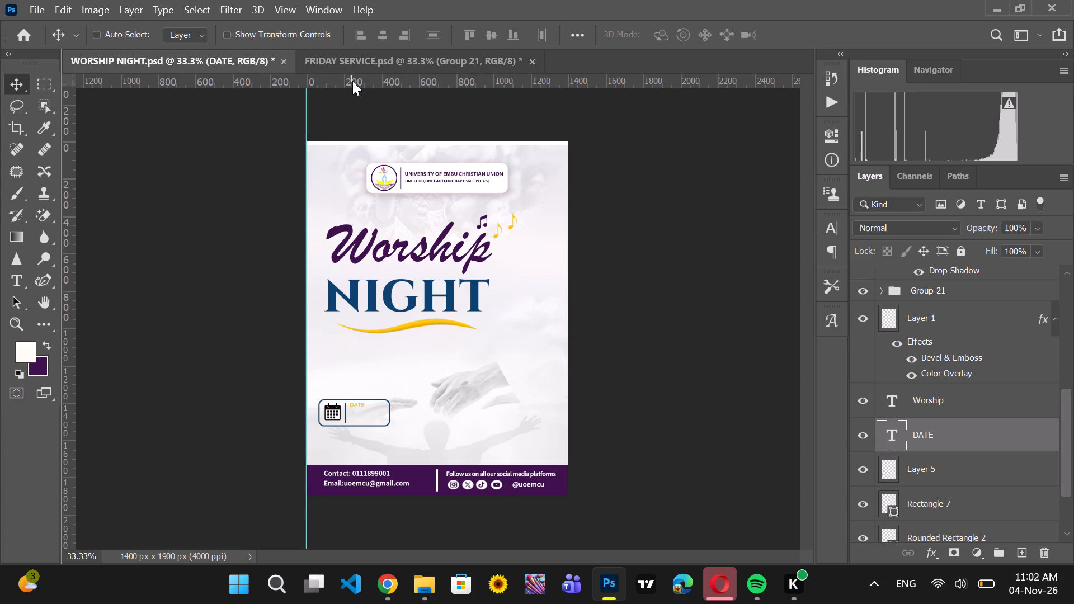
Place a horizontal guide across the upper part of the date box and shift the DATE text slightly down to it.
{"action": "left_click_drag", "start_coordinate": [354, 78], "coordinate": [379, 389]}
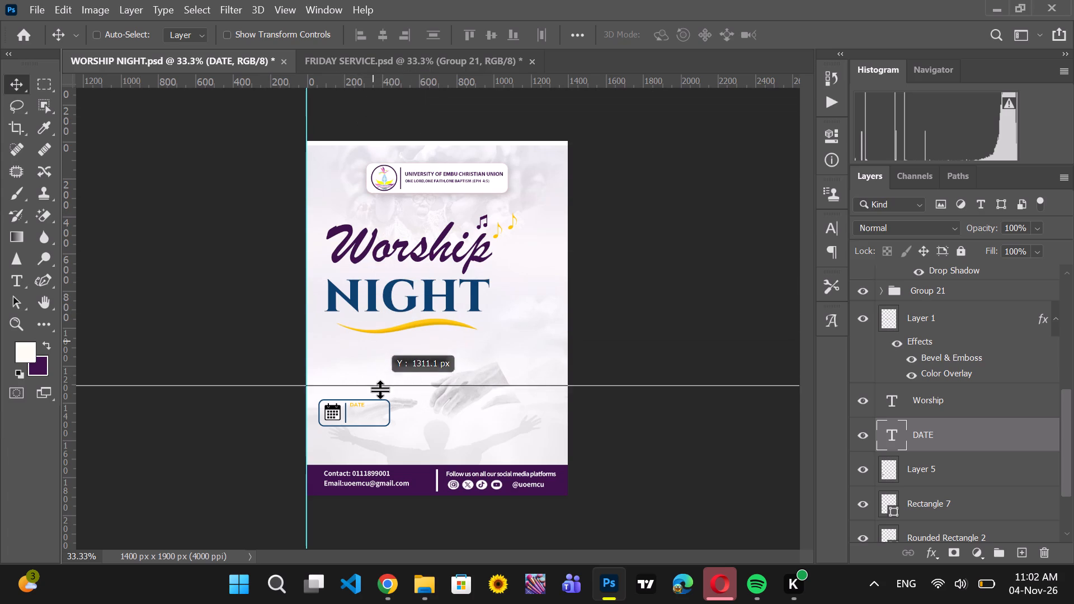
{"action": "left_click_drag", "start_coordinate": [379, 389], "coordinate": [380, 405]}
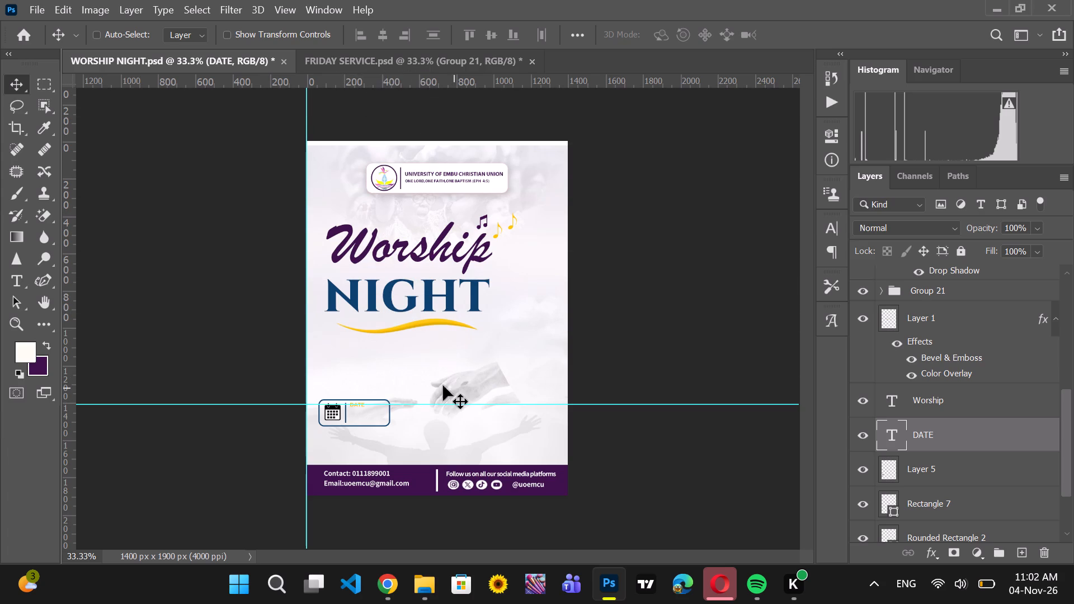
{"action": "left_click", "coordinate": [362, 412]}
Recolour the DATE text to dark blue 0b416f, sampled from the NIGHT title.
{"action": "left_click", "coordinate": [21, 285]}
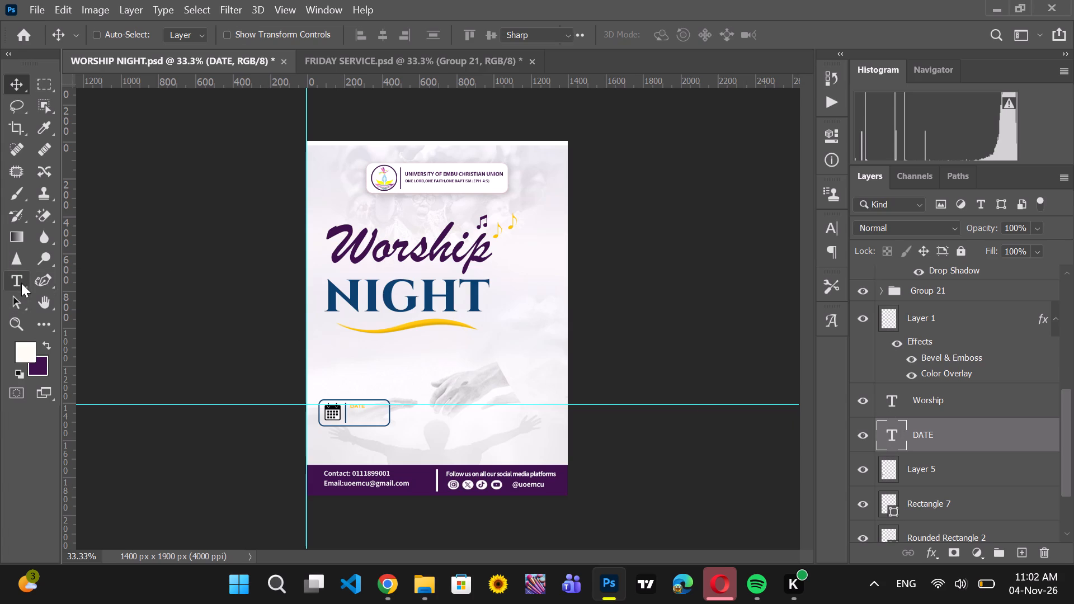
{"action": "left_click", "coordinate": [357, 405]}
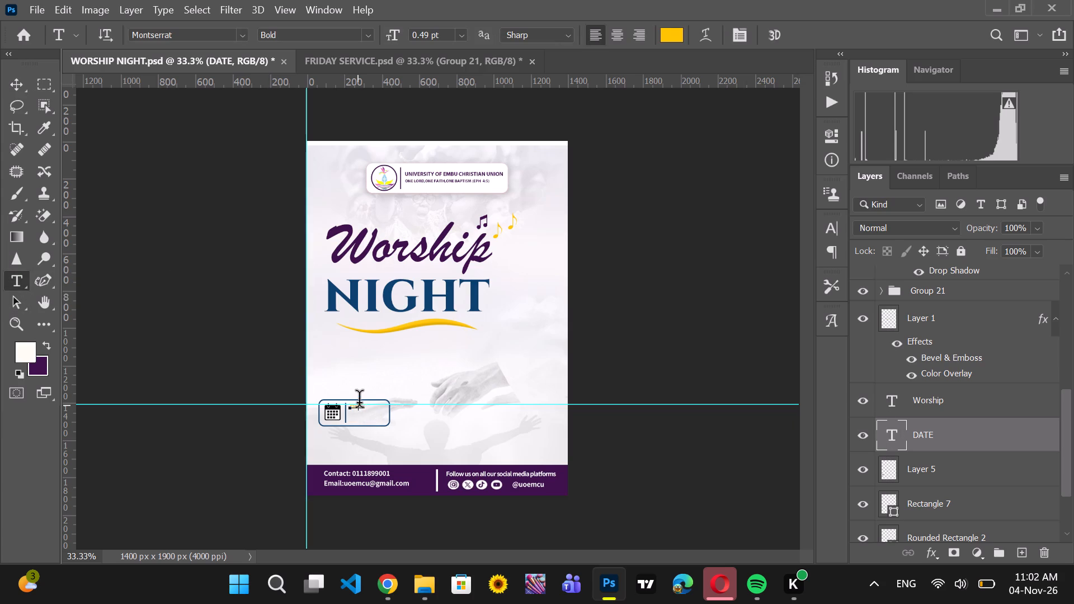
{"action": "left_click_drag", "start_coordinate": [364, 405], "coordinate": [346, 408]}
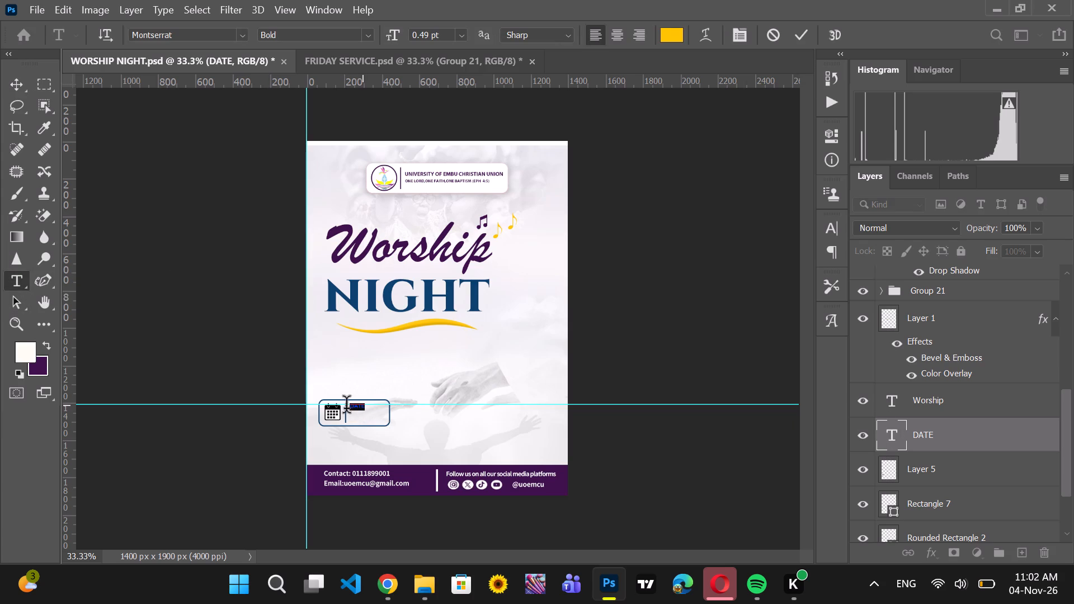
{"action": "left_click_drag", "start_coordinate": [346, 408], "coordinate": [345, 405]}
{"action": "left_click", "coordinate": [680, 39]}
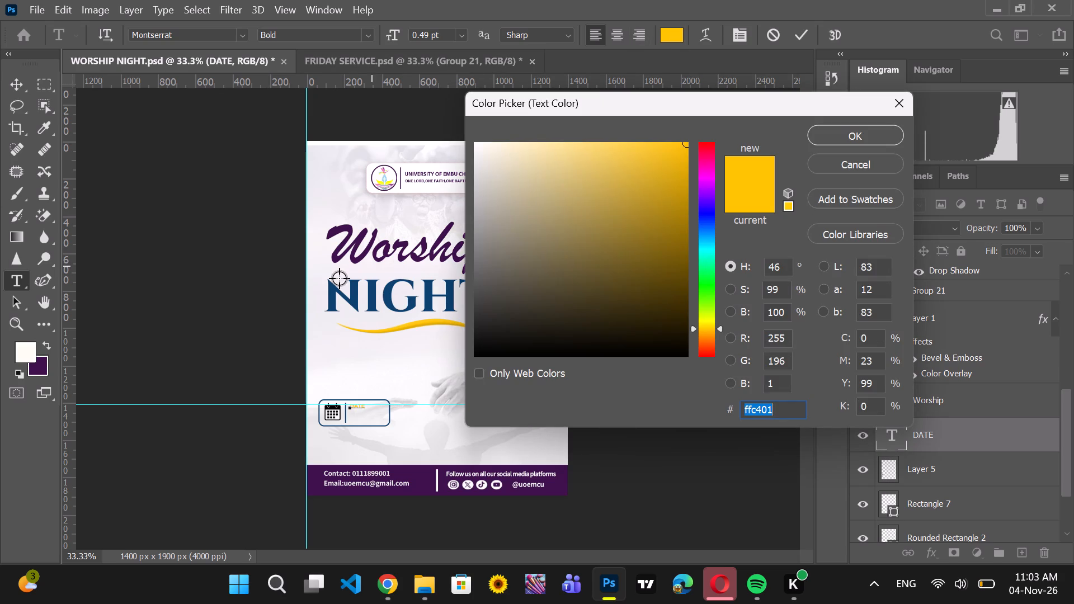
{"action": "left_click", "coordinate": [332, 290]}
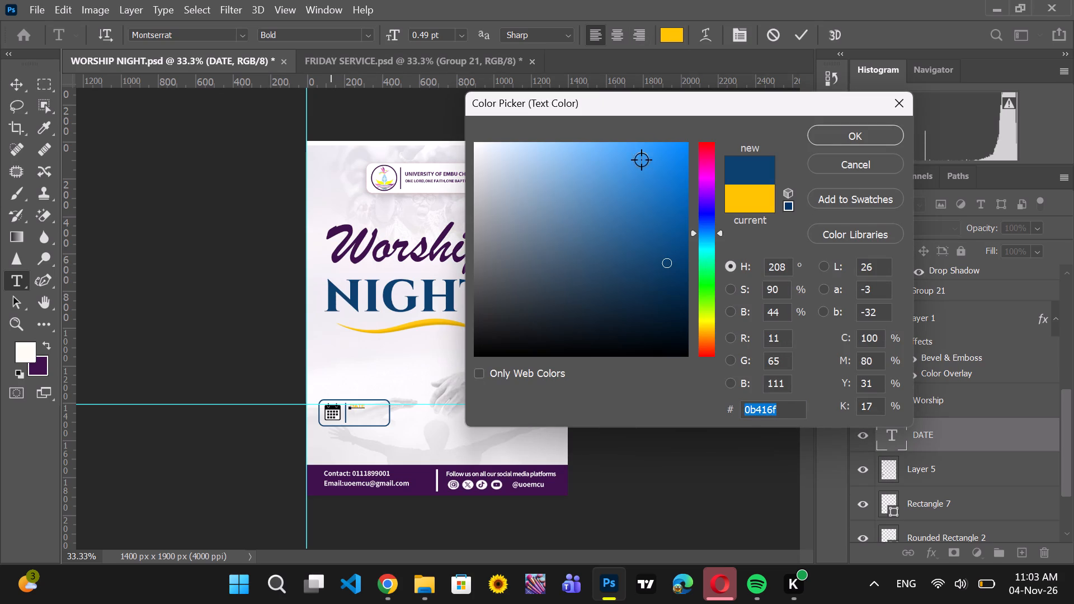
{"action": "left_click", "coordinate": [849, 140]}
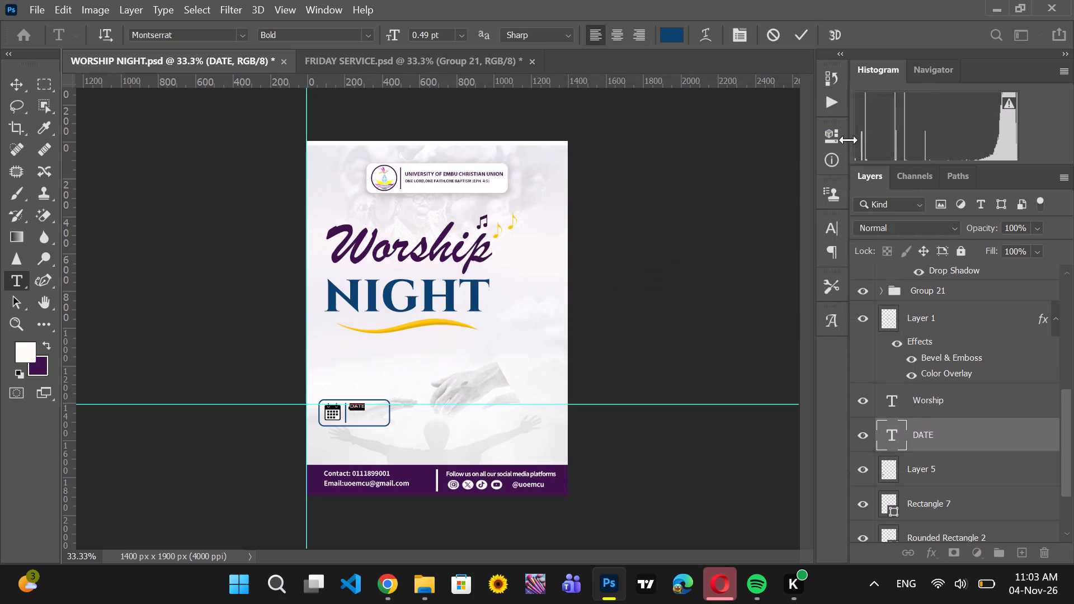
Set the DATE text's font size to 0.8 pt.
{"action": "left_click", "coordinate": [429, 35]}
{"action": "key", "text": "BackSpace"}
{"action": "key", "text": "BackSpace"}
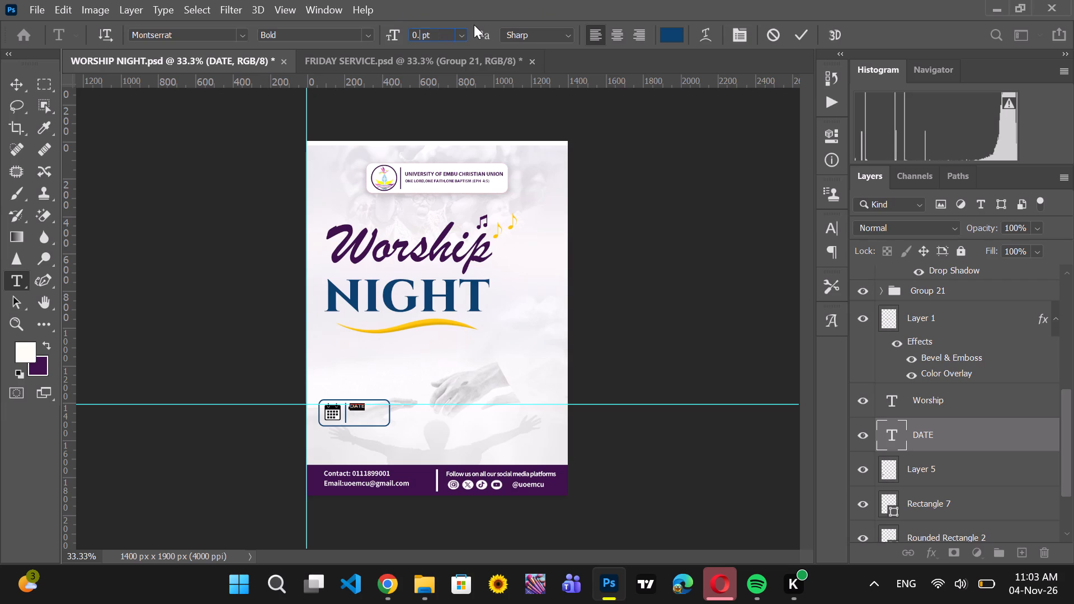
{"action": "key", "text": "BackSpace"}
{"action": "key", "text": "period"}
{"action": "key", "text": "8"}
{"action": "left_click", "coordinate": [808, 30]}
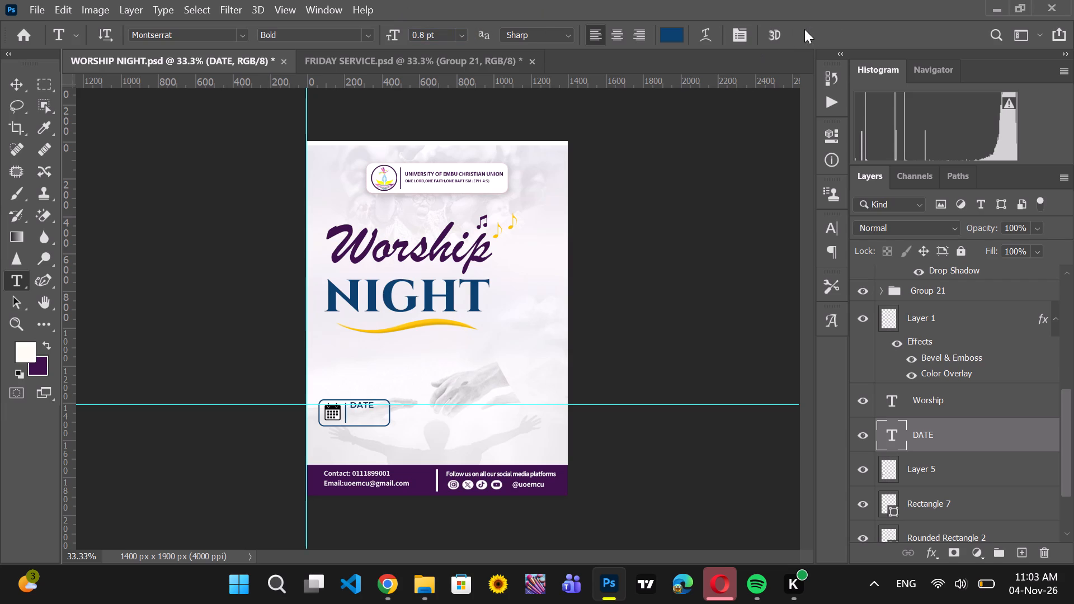
Set the DATE text's font size to 0.6 pt.
{"action": "left_click", "coordinate": [426, 31]}
{"action": "key", "text": "BackSpace"}
{"action": "key", "text": "BackSpace"}
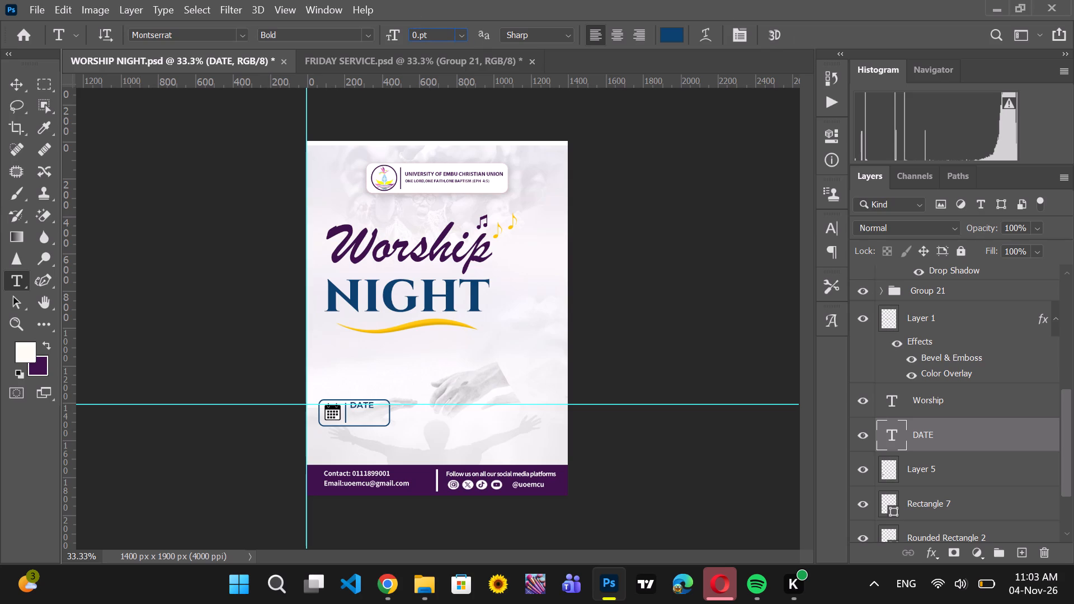
{"action": "key", "text": "6"}
{"action": "left_click", "coordinate": [361, 407]}
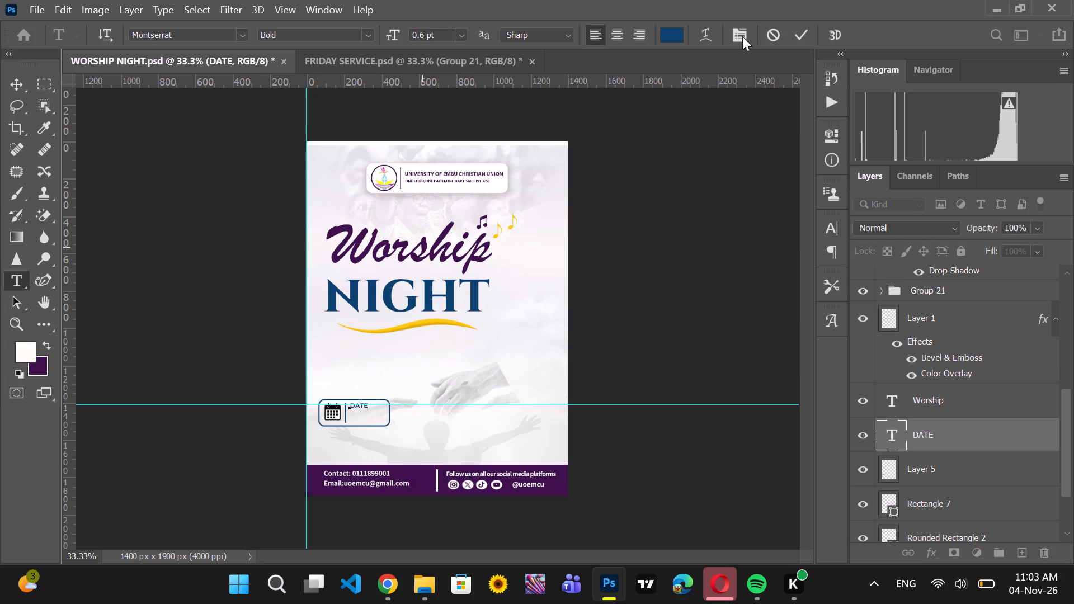
{"action": "left_click", "coordinate": [802, 33]}
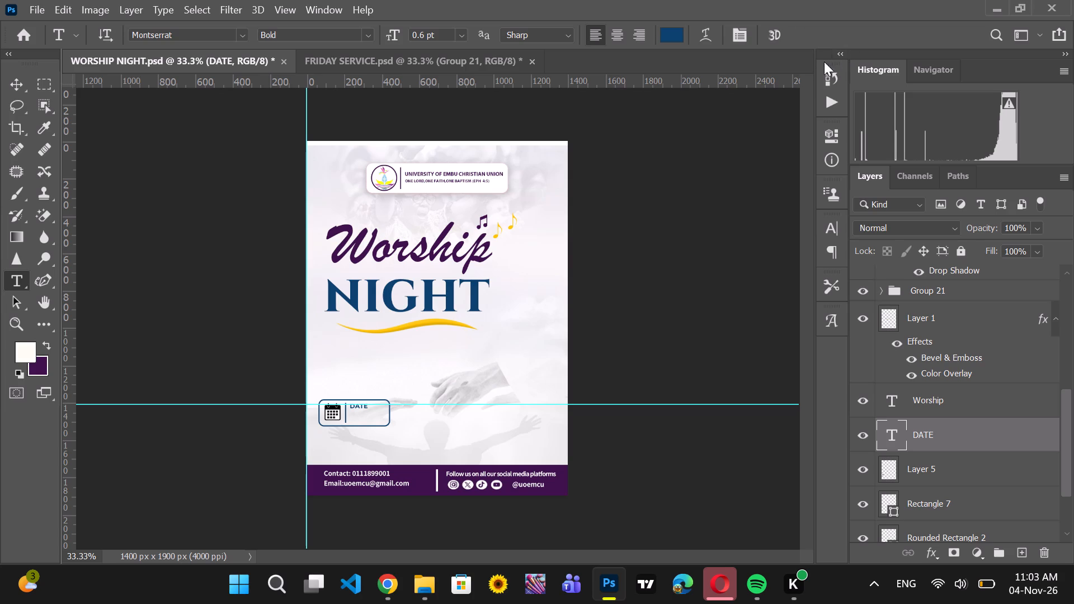
Add a new text line reading "Fri, 6th Nov 2026" below DATE in the date box.
{"action": "left_click", "coordinate": [351, 419]}
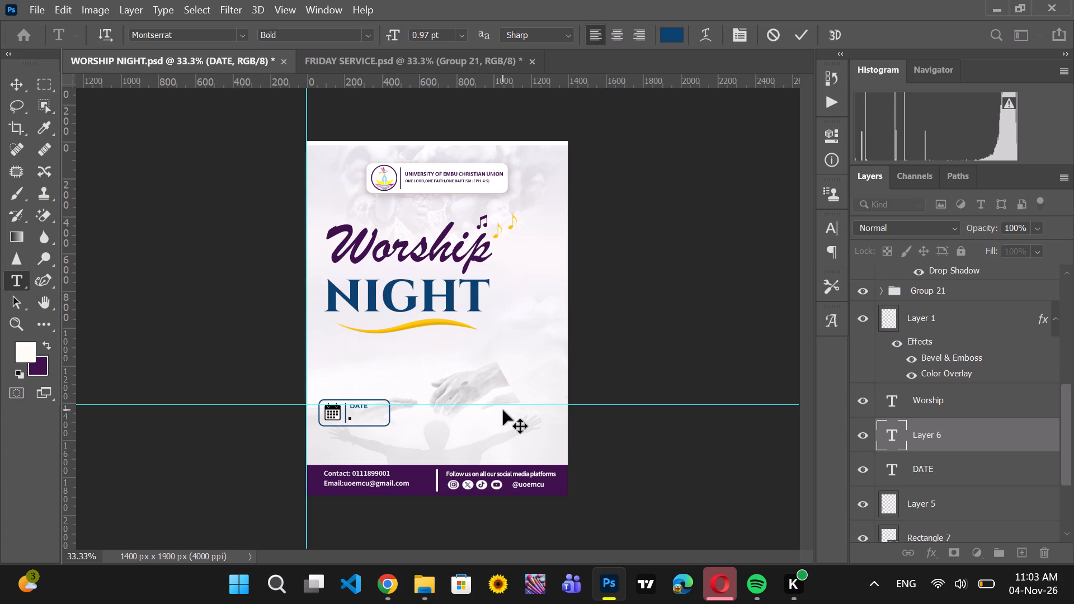
{"action": "type", "text": "Fr"}
{"action": "key", "text": "i"}
{"action": "key", "text": "comma"}
{"action": "key", "text": "space"}
{"action": "type", "text": "6"}
{"action": "type", "text": "th"}
{"action": "key", "text": "space"}
{"action": "key", "text": "shift+n"}
{"action": "type", "text": "on"}
{"action": "key", "text": "BackSpace"}
{"action": "key", "text": "v"}
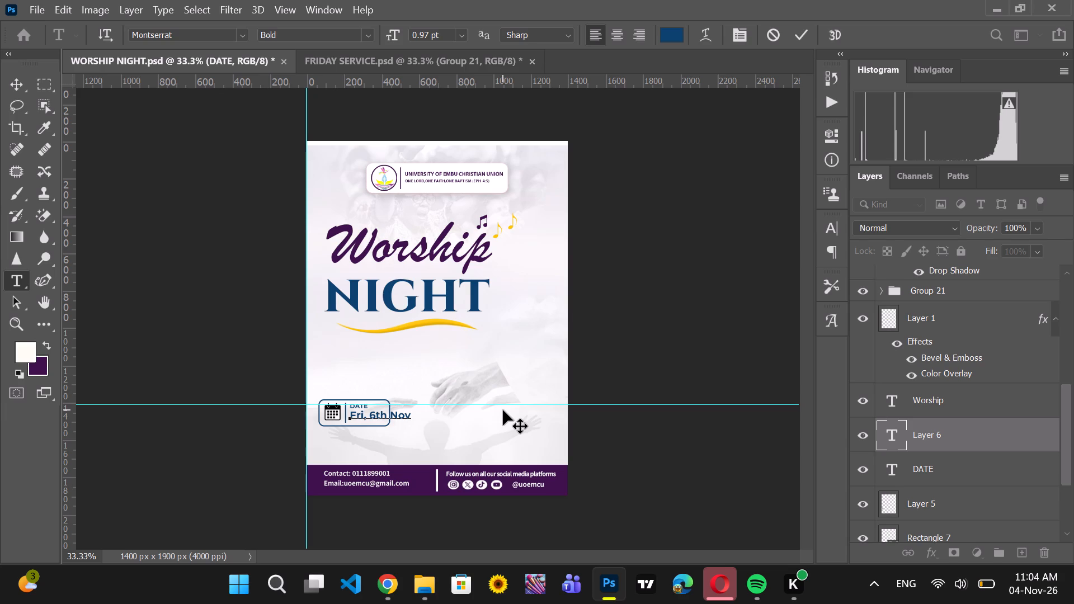
{"action": "key", "text": "space"}
{"action": "type", "text": "202"}
{"action": "key", "text": "6"}
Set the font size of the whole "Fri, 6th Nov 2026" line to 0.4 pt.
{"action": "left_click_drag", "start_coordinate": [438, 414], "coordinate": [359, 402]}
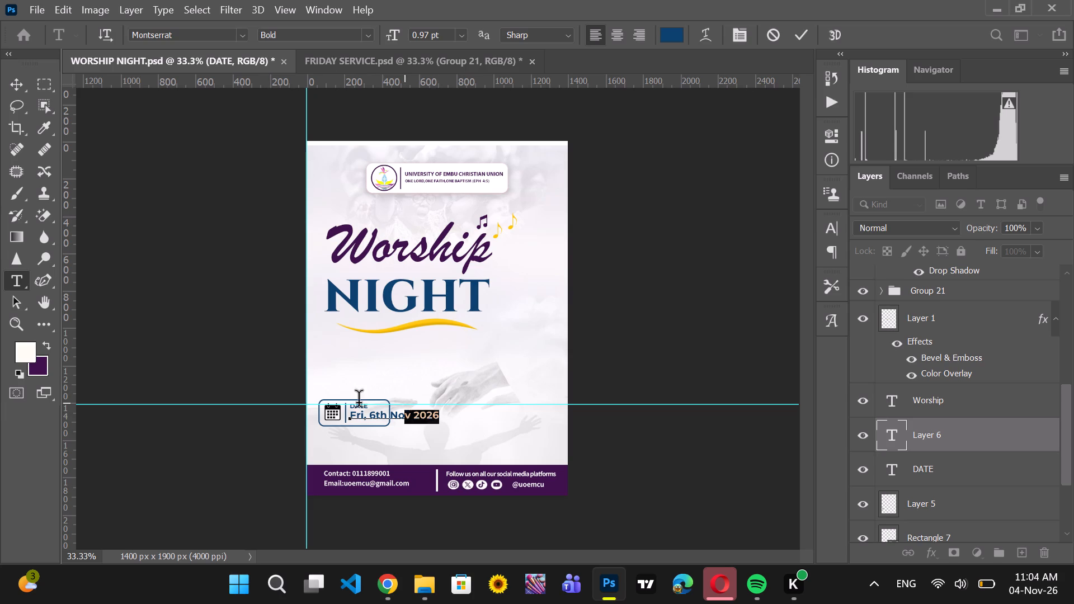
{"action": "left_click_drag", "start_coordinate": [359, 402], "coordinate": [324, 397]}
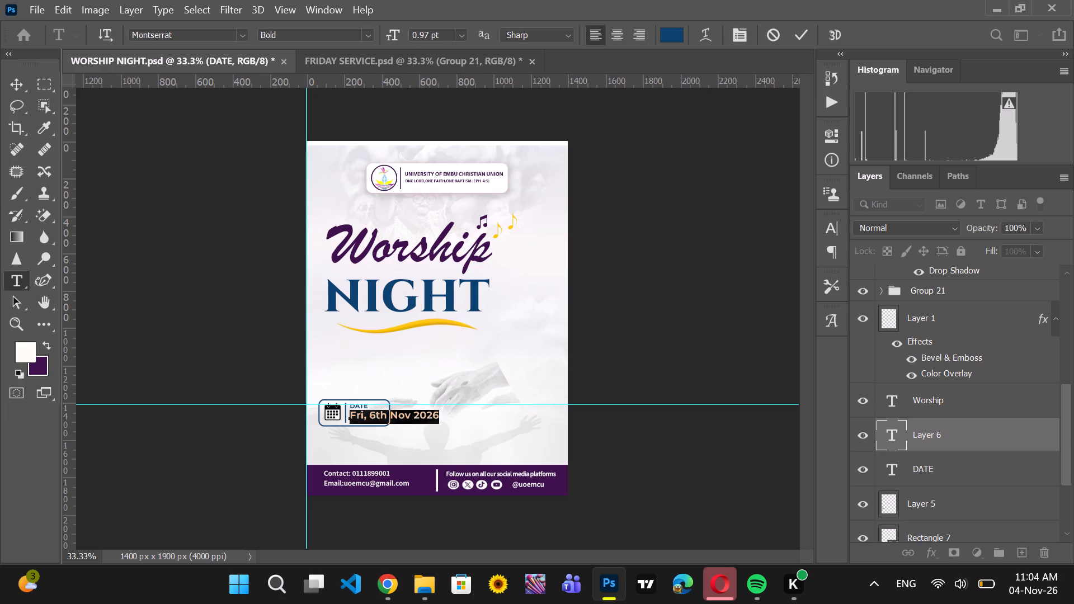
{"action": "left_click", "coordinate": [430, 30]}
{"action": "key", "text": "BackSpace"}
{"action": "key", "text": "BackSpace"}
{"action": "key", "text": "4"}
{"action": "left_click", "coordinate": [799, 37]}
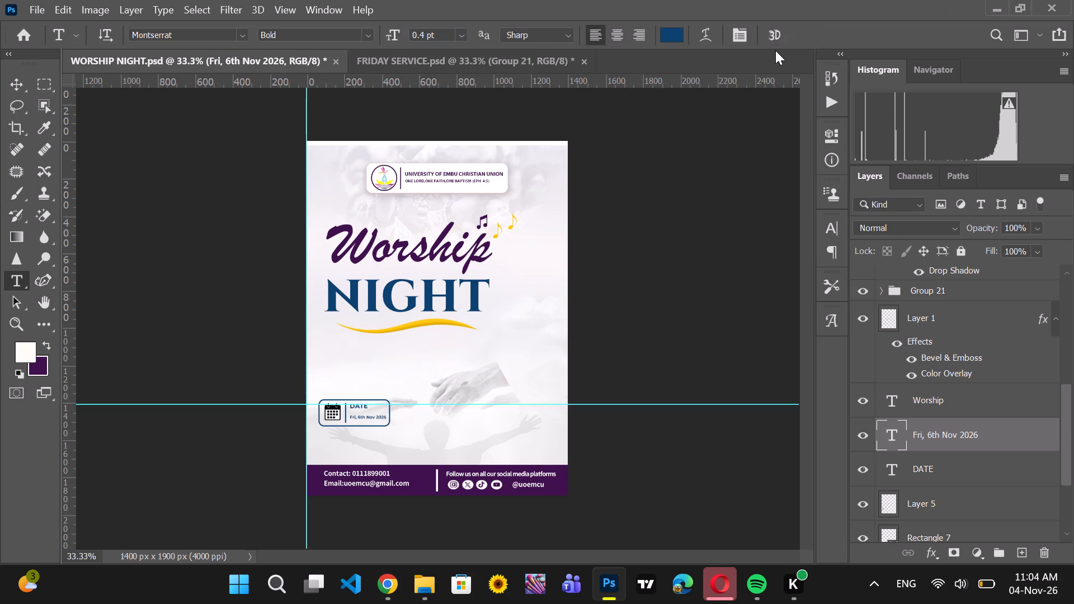
Set the font size of the "Fri, 6th Nov 2026" line to 0.6 pt.
{"action": "left_click", "coordinate": [426, 32]}
{"action": "key", "text": "BackSpace"}
{"action": "key", "text": "BackSpace"}
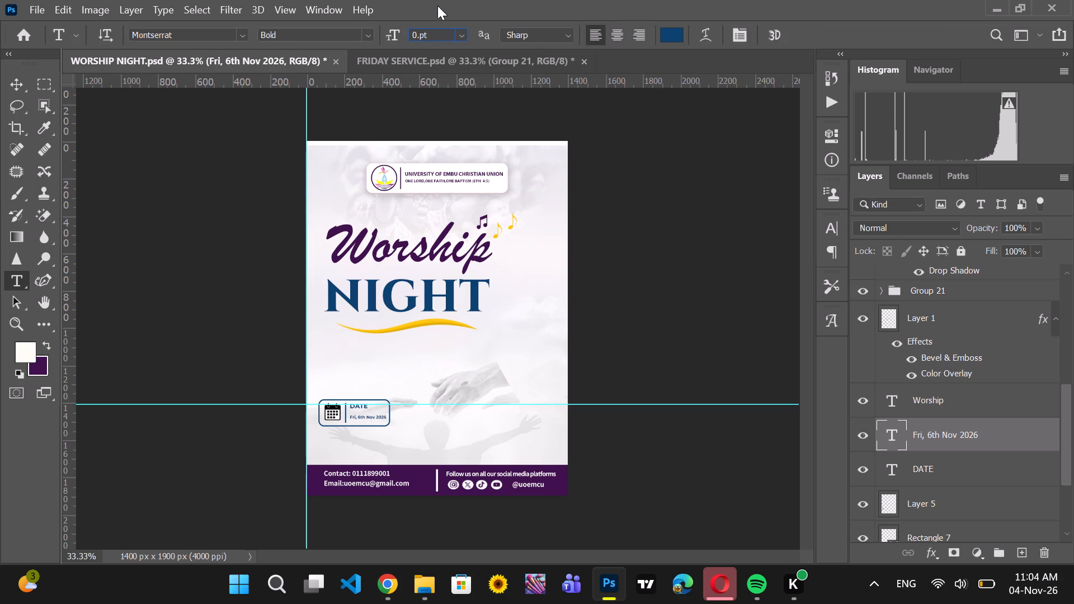
{"action": "key", "text": "6"}
{"action": "key", "text": "Return"}
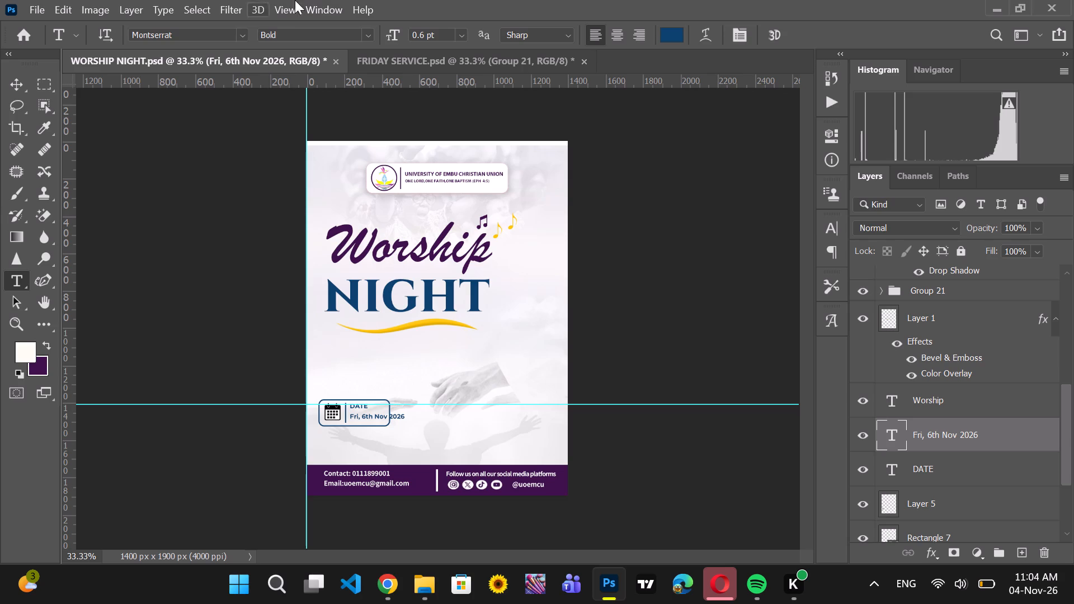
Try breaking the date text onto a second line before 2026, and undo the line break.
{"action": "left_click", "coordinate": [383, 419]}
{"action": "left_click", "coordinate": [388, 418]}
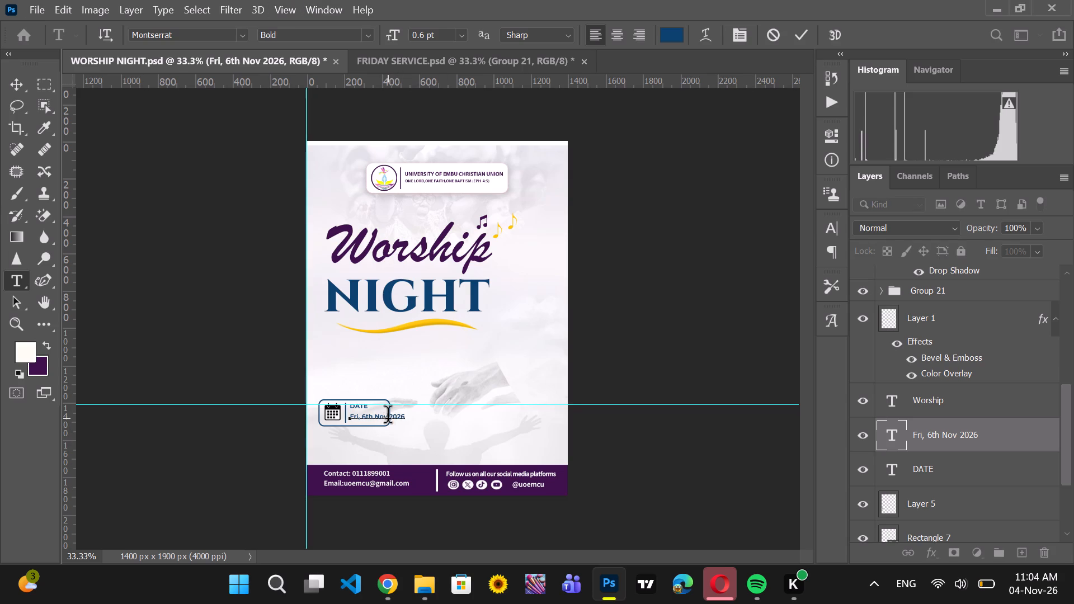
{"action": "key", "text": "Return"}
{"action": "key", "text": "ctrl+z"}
Replace the "Fri, 6th Nov 2026" text in the date box with "06/10/2026".
{"action": "key", "text": "Delete"}
{"action": "key", "text": "Delete"}
{"action": "key", "text": "Delete"}
{"action": "key", "text": "Delete"}
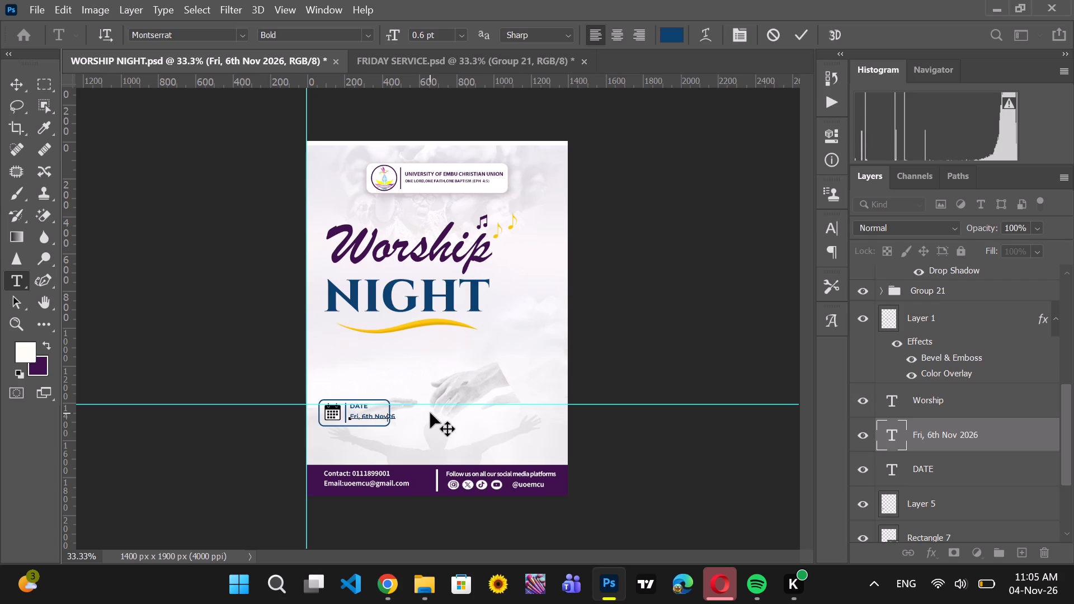
{"action": "key", "text": "Delete"}
{"action": "key", "text": "BackSpace"}
{"action": "key", "text": "BackSpace"}
{"action": "key", "text": "BackSpace"}
{"action": "key", "text": "BackSpace"}
{"action": "left_click_drag", "start_coordinate": [374, 418], "coordinate": [362, 417]}
{"action": "left_click_drag", "start_coordinate": [362, 417], "coordinate": [345, 414]}
{"action": "key", "text": "BackSpace"}
{"action": "key", "text": "0"}
{"action": "key", "text": "6"}
{"action": "key", "text": "slash"}
{"action": "type", "text": "10"}
{"action": "key", "text": "slash"}
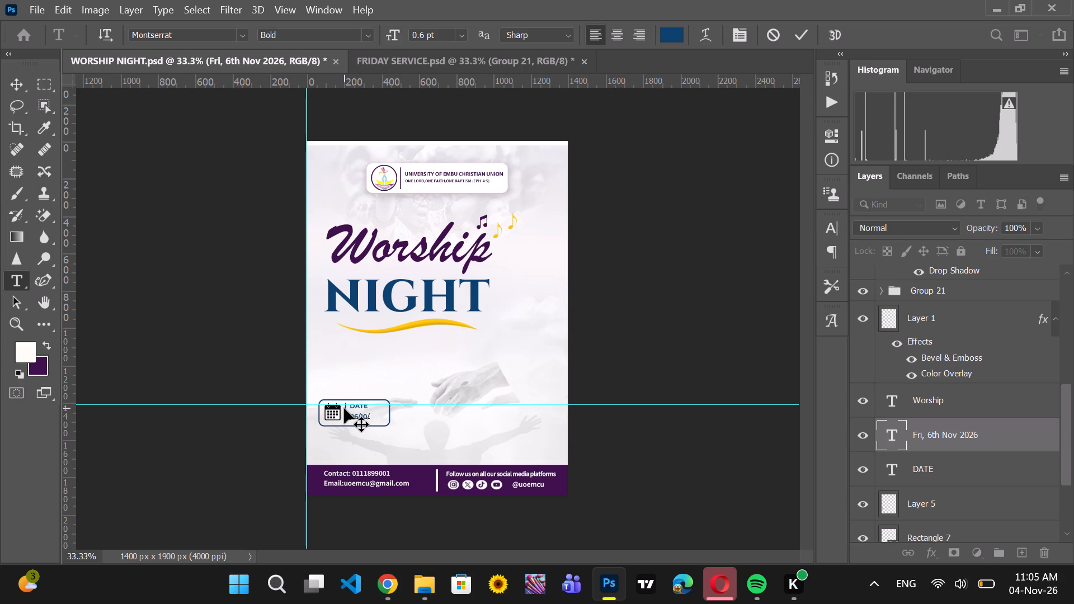
{"action": "type", "text": "202"}
{"action": "key", "text": "6"}
{"action": "left_click", "coordinate": [800, 29]}
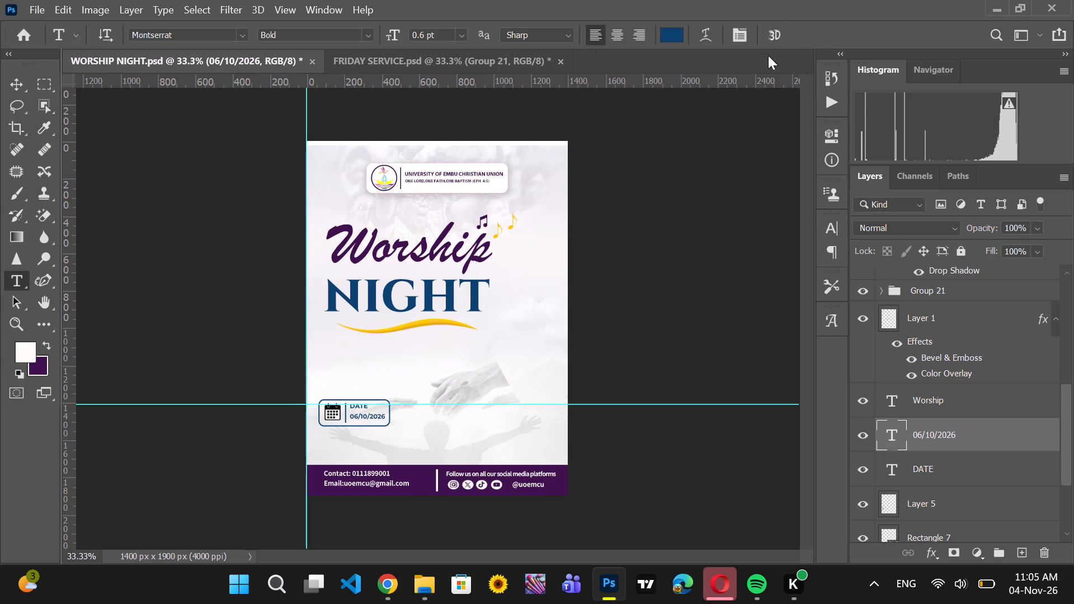
Set the font size of the whole 06/10/2026 text to 0.8 pt.
{"action": "left_click", "coordinate": [369, 416]}
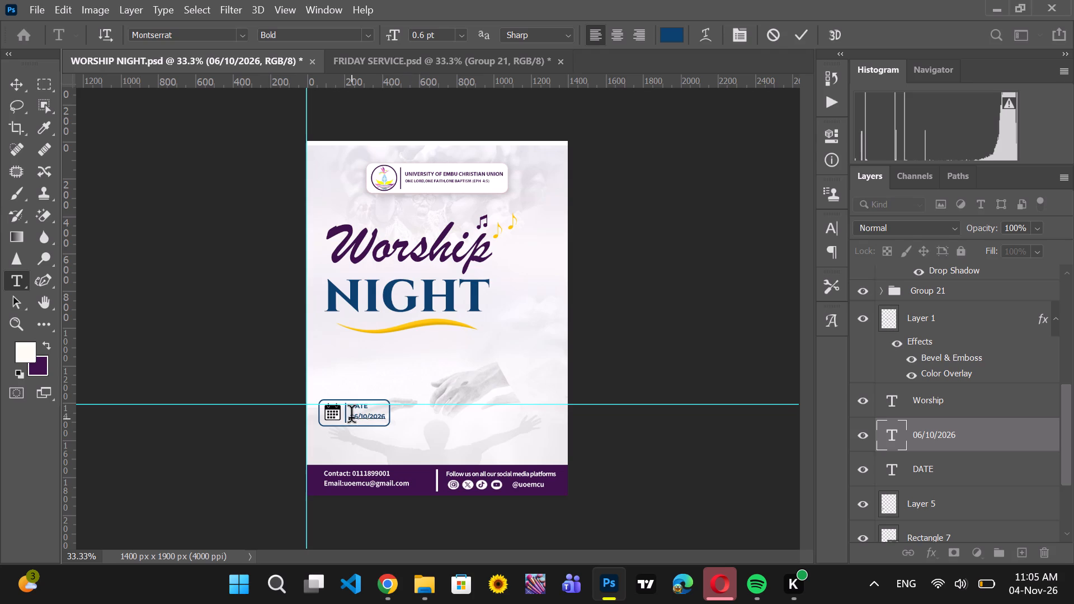
{"action": "left_click_drag", "start_coordinate": [350, 418], "coordinate": [393, 416]}
{"action": "left_click", "coordinate": [421, 29]}
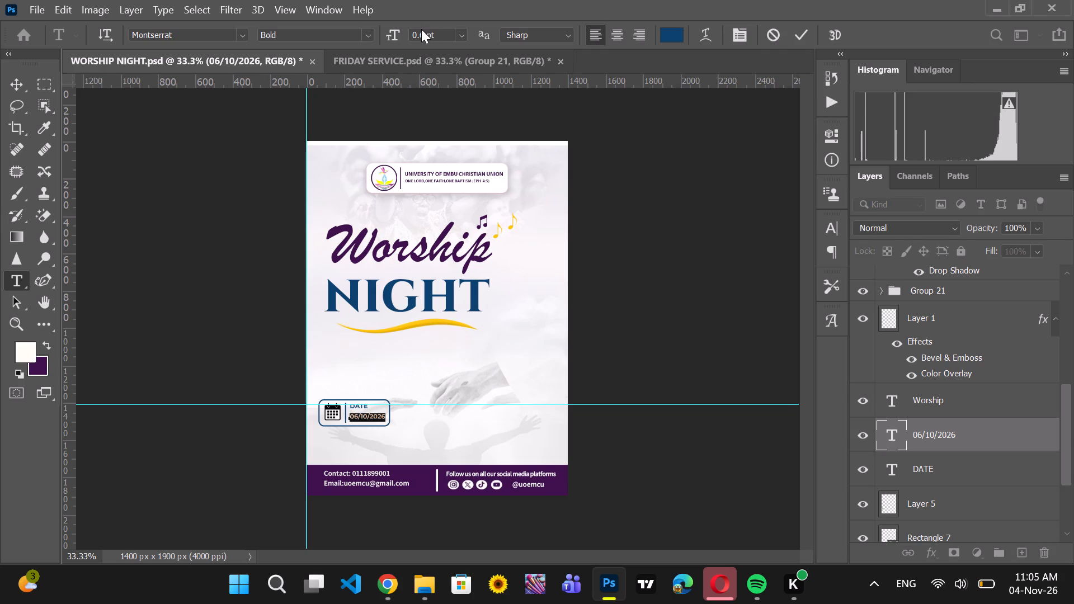
{"action": "left_click", "coordinate": [423, 35]}
{"action": "key", "text": "BackSpace"}
{"action": "key", "text": "8"}
{"action": "key", "text": "Return"}
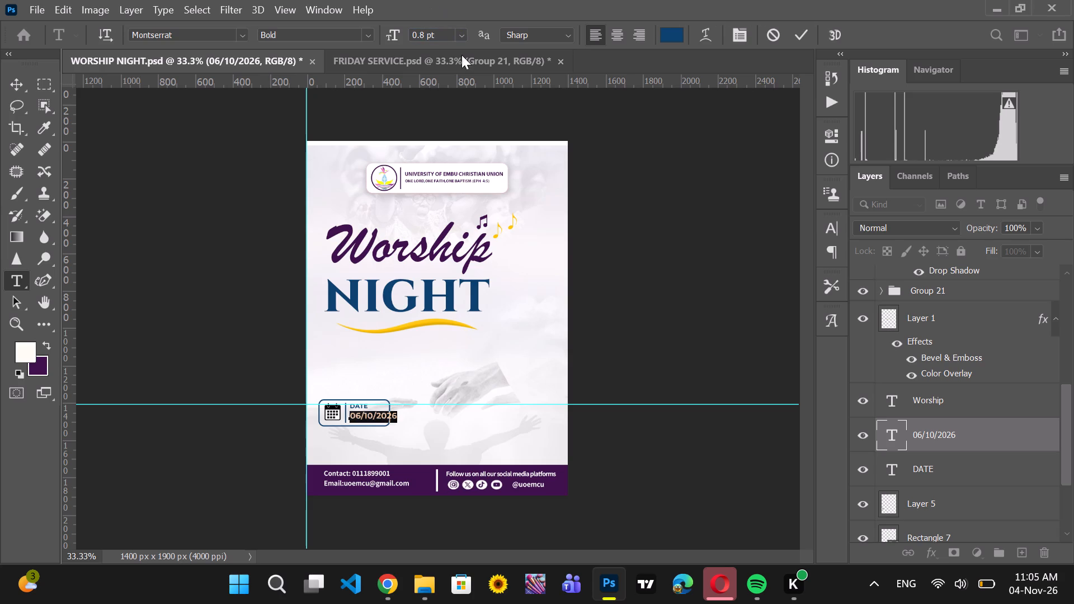
Remove the leading zero from the date so that it reads "6/10/2026".
{"action": "left_click", "coordinate": [359, 414]}
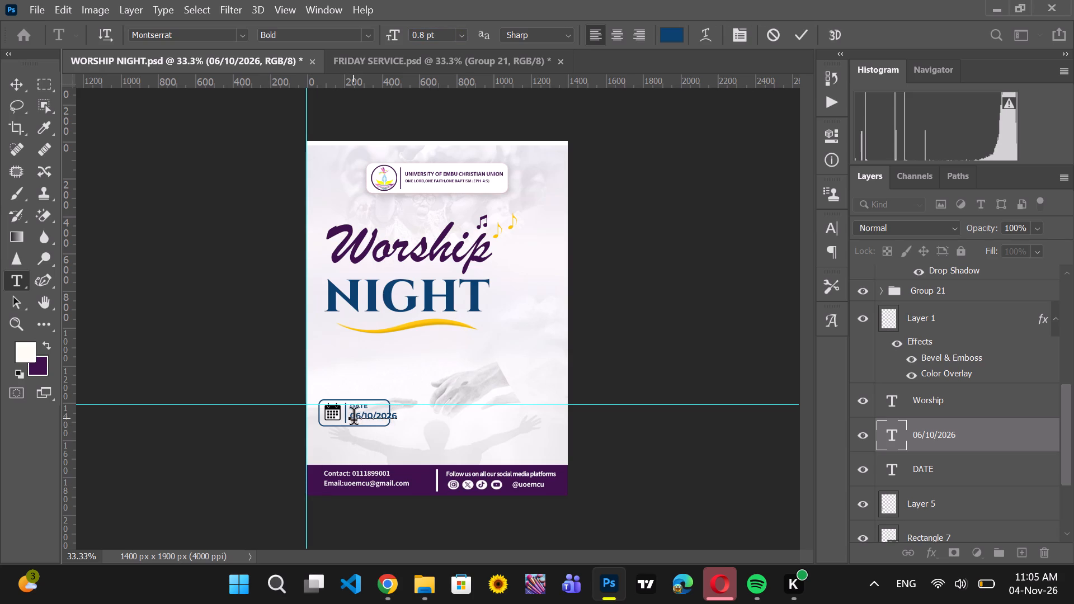
{"action": "left_click", "coordinate": [354, 419]}
{"action": "key", "text": "BackSpace"}
{"action": "left_click", "coordinate": [800, 41]}
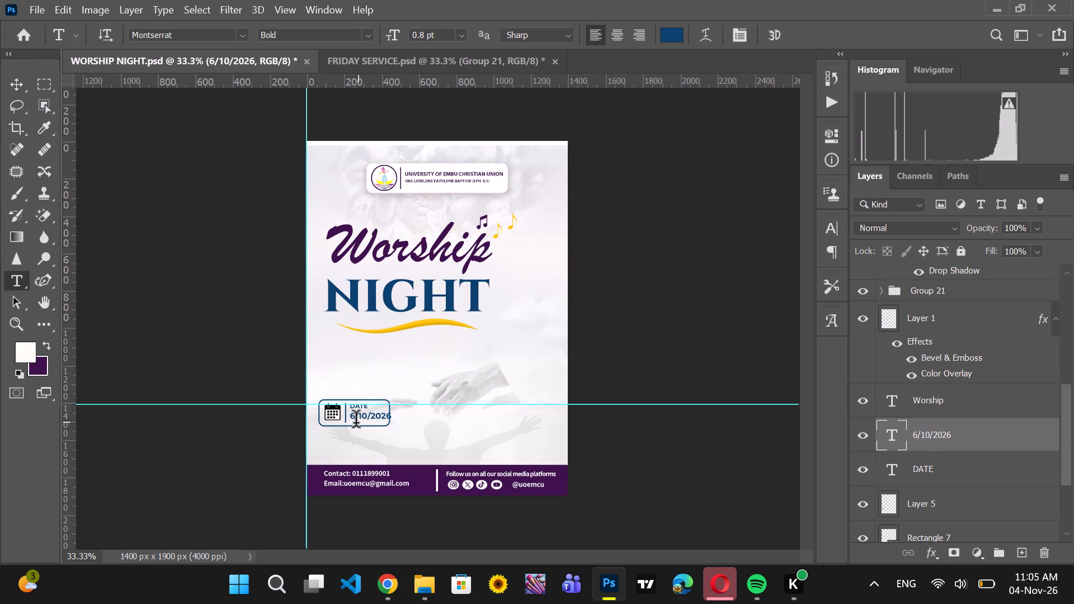
Move the 6/10/2026 text slightly left so that it fits inside the date box border.
{"action": "left_click", "coordinate": [14, 81]}
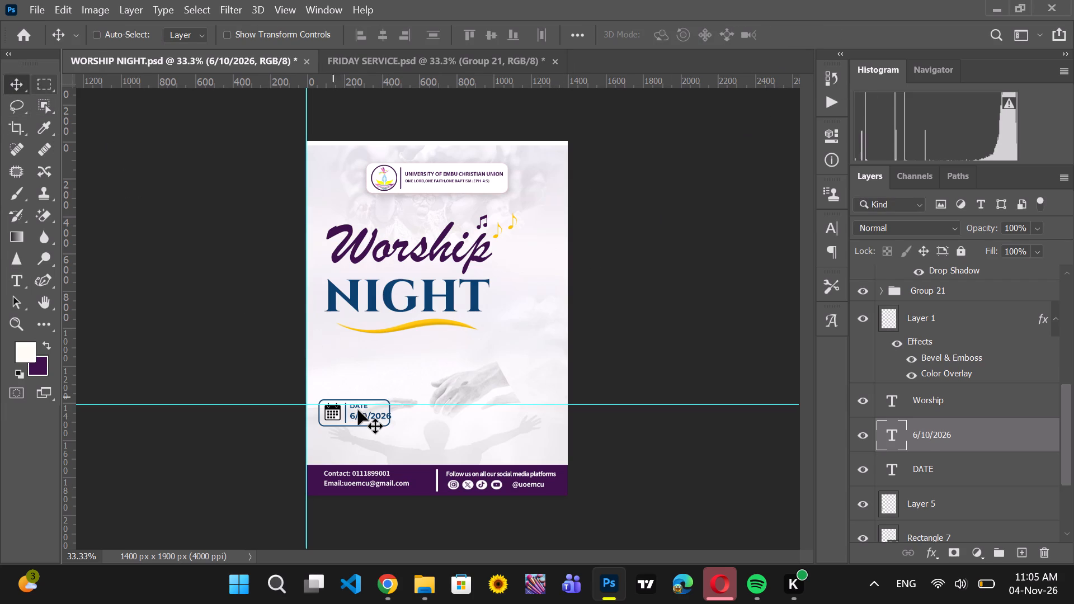
{"action": "left_click", "coordinate": [368, 418]}
Nudge the calendar icon on Layer 5 slightly left within the date box.
{"action": "scroll", "coordinate": [917, 471], "scroll_direction": "down", "scroll_amount": 2}
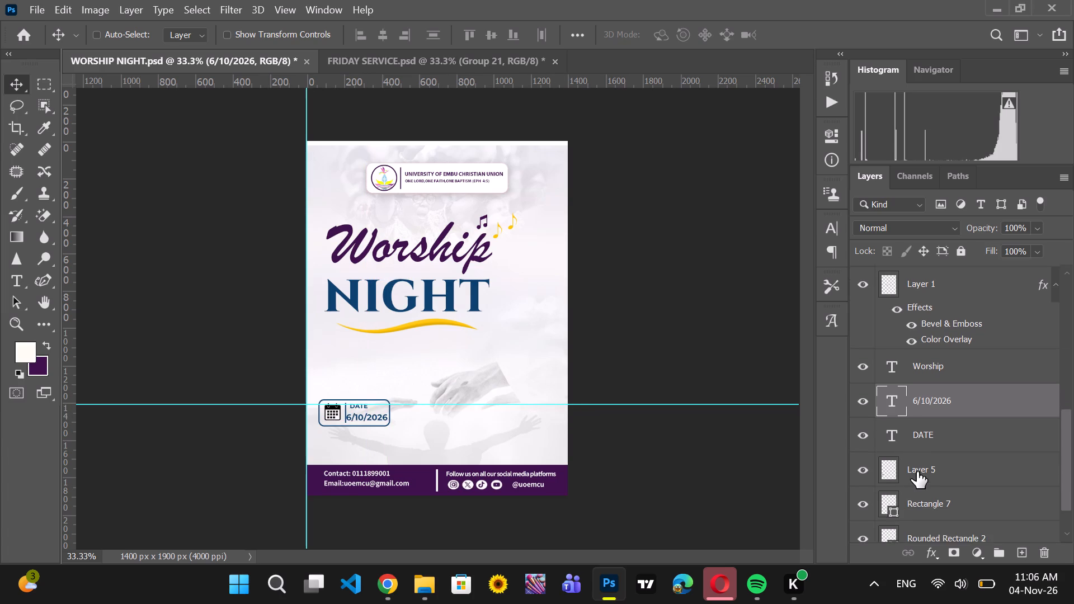
{"action": "scroll", "coordinate": [917, 471], "scroll_direction": "down", "scroll_amount": 1}
{"action": "left_click", "coordinate": [936, 395]}
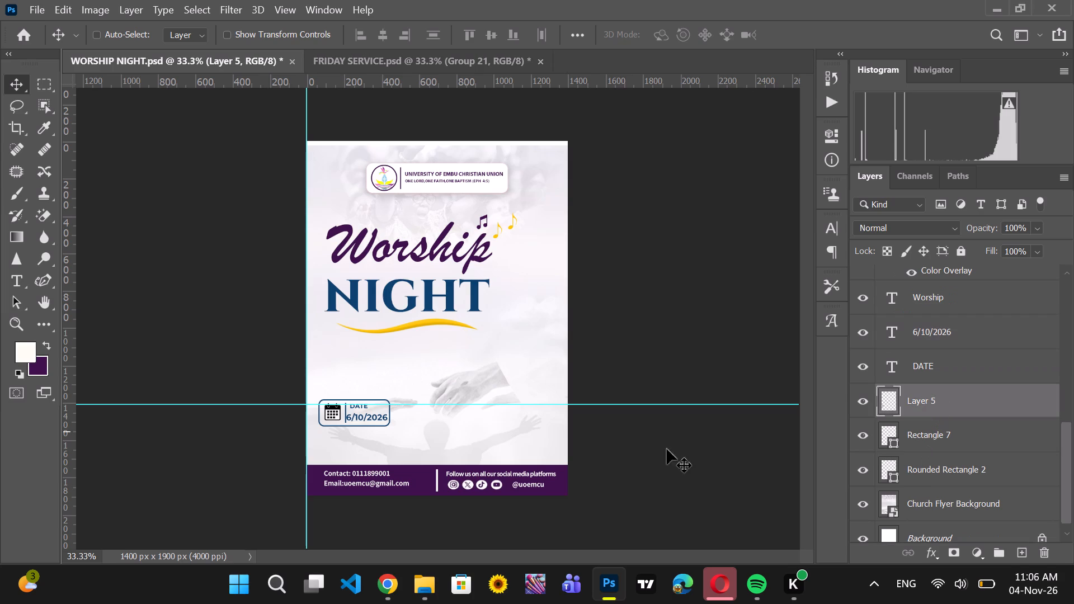
{"action": "left_click", "coordinate": [334, 417]}
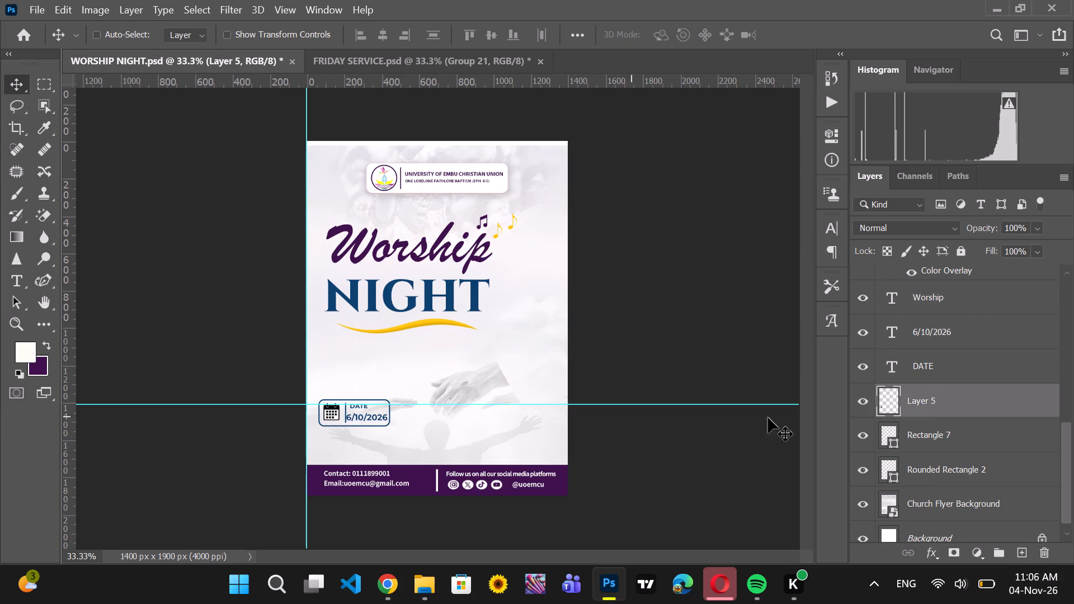
Shift the vertical divider line, Rectangle 7, left to open a gap before the date text.
{"action": "left_click", "coordinate": [929, 431]}
{"action": "left_click", "coordinate": [345, 414]}
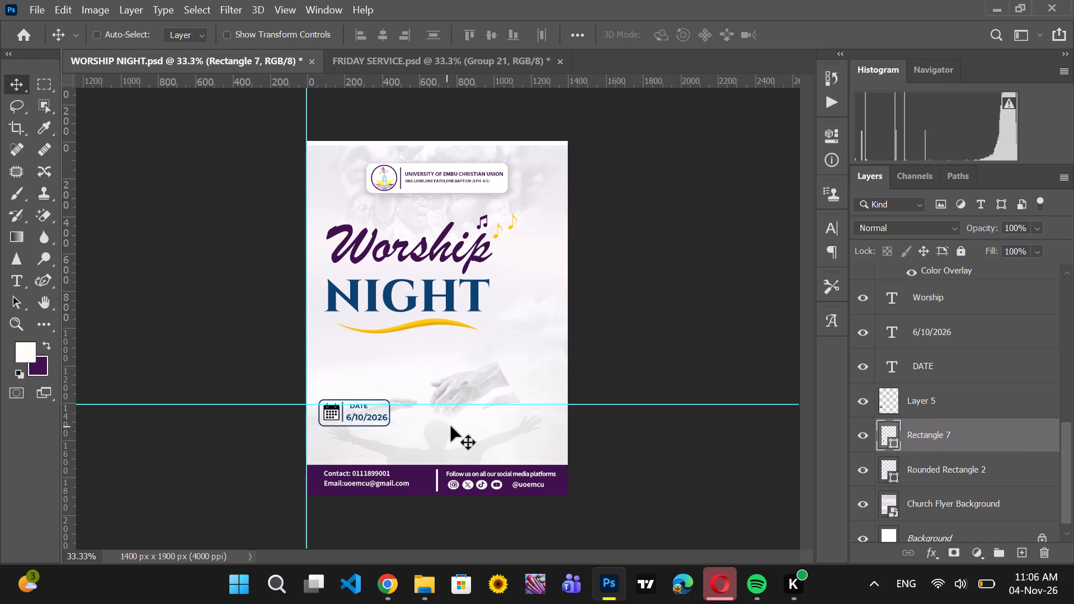
Left-align the DATE label with the date below it, moving the obstructing horizontal guide up to about 1350 px.
{"action": "left_click", "coordinate": [941, 371]}
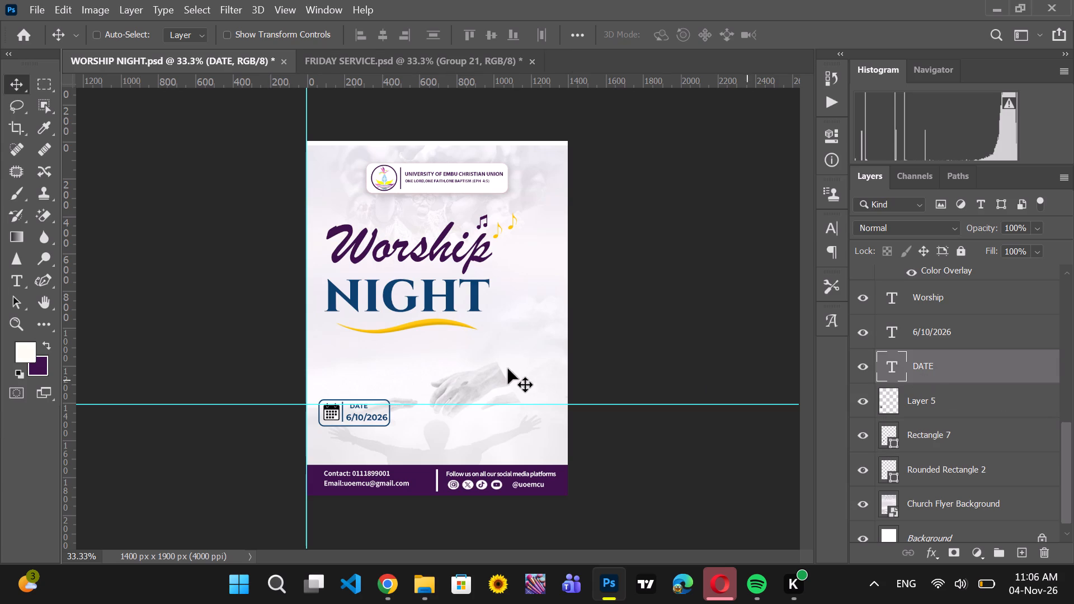
{"action": "left_click", "coordinate": [357, 407]}
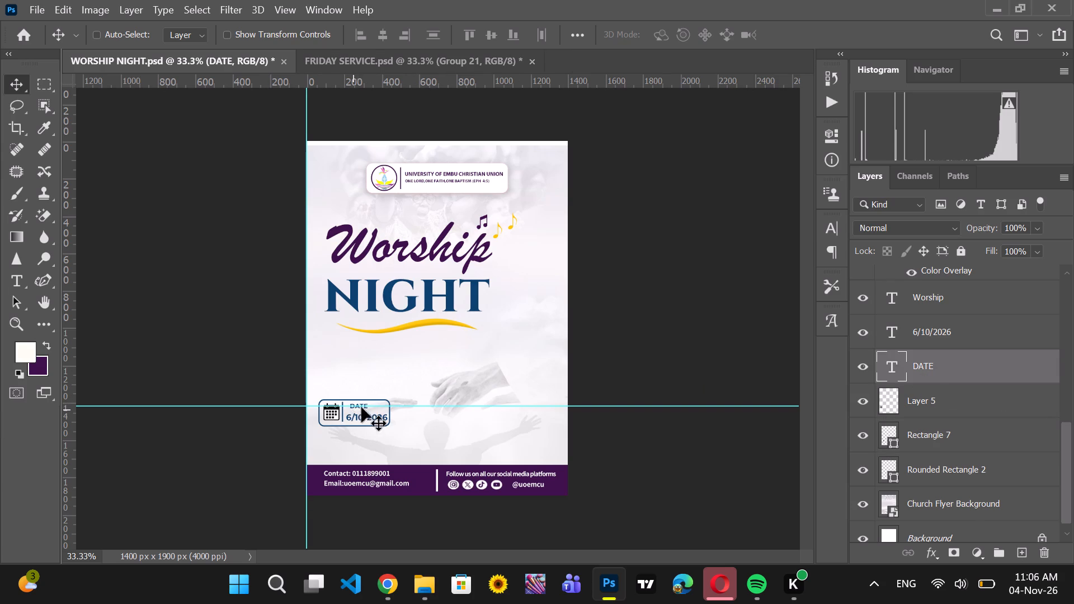
{"action": "left_click_drag", "start_coordinate": [379, 407], "coordinate": [383, 394]}
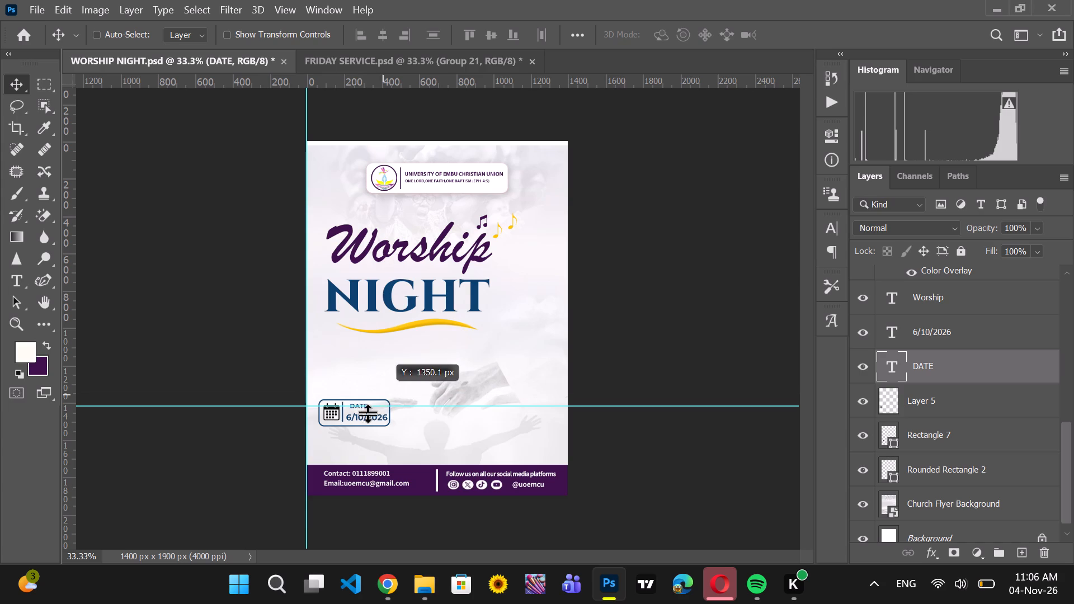
{"action": "left_click", "coordinate": [357, 406]}
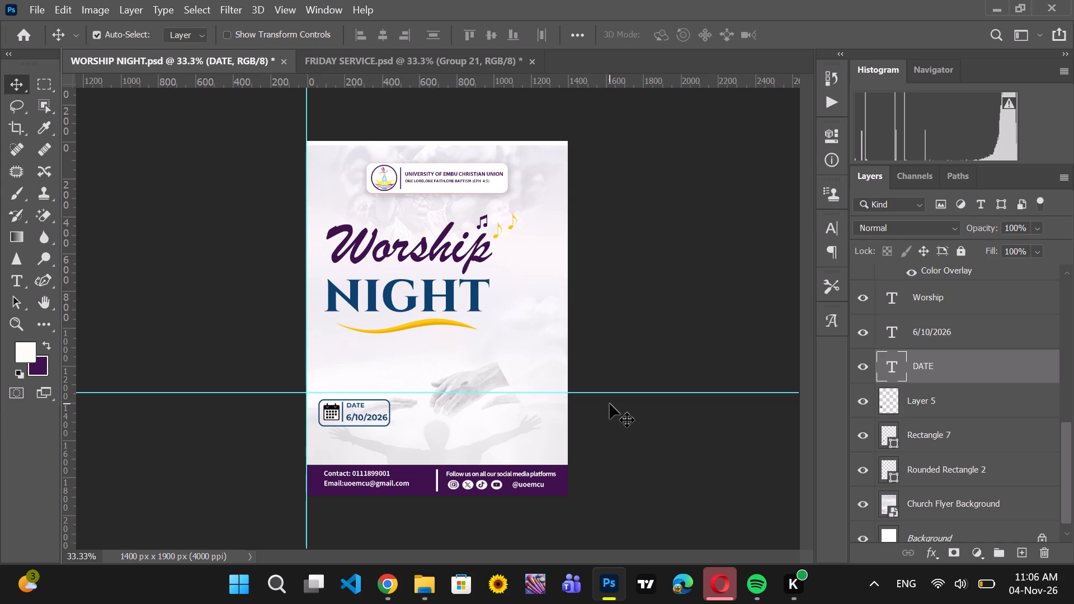
Group the date box layers: 6/10/2026, DATE, Layer 5, Rectangle 7 and Rounded Rectangle 2.
{"action": "left_click", "coordinate": [956, 334], "text": "ctrl"}
{"action": "left_click", "coordinate": [952, 406], "text": "ctrl"}
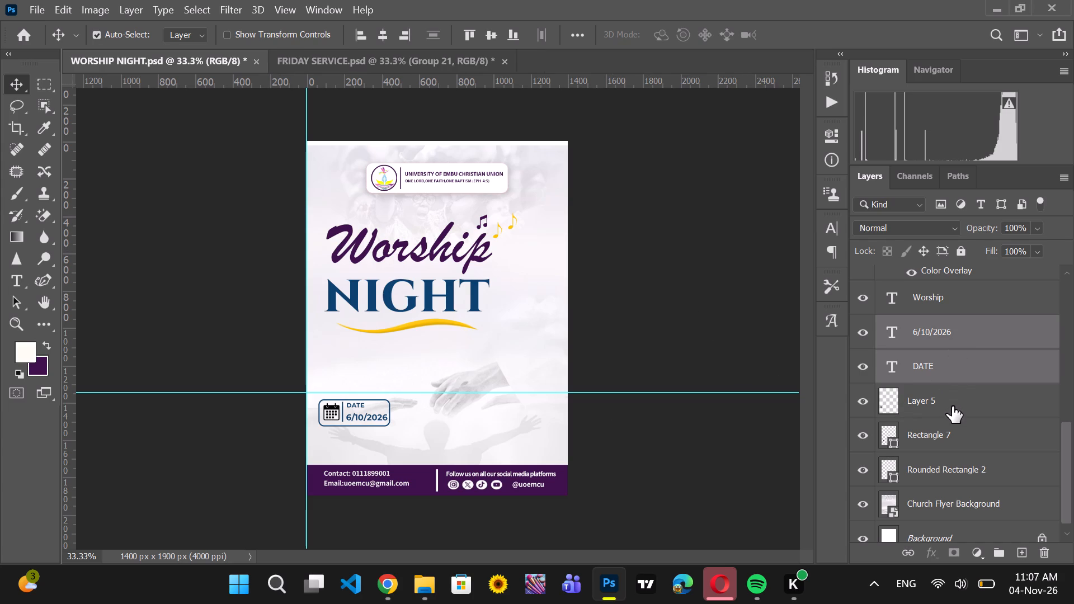
{"action": "left_click", "coordinate": [960, 440], "text": "ctrl"}
{"action": "left_click", "coordinate": [966, 465], "text": "ctrl"}
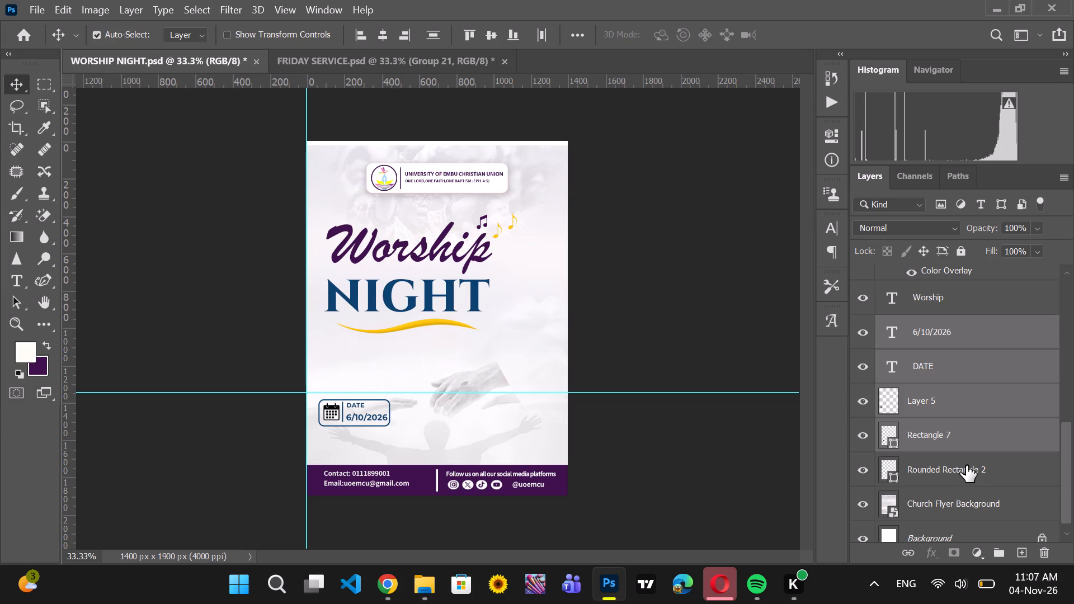
{"action": "key", "text": "ctrl+c"}
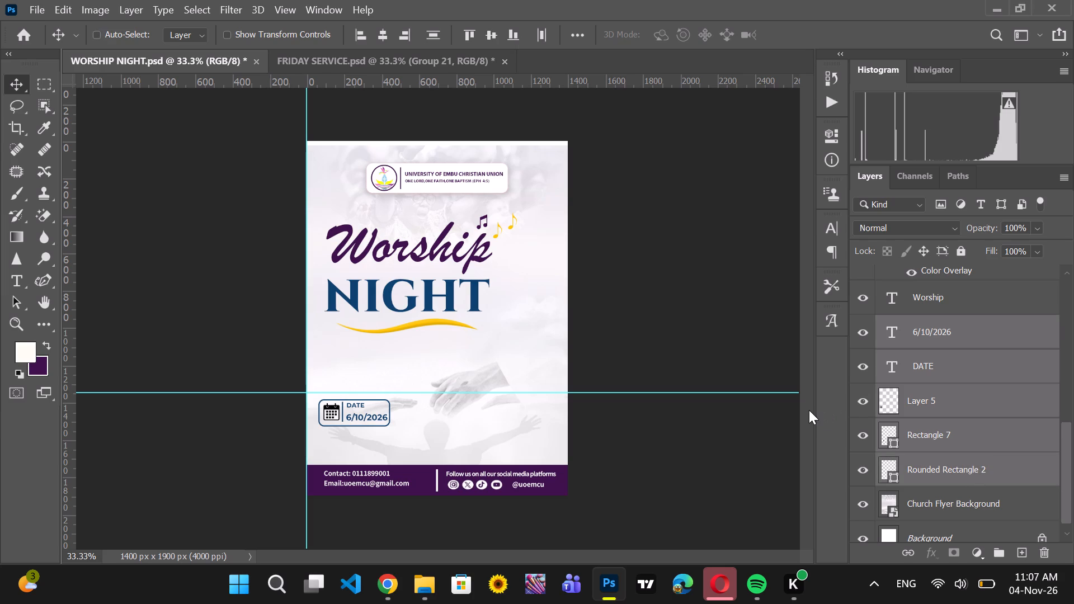
{"action": "key", "text": "ctrl+g"}
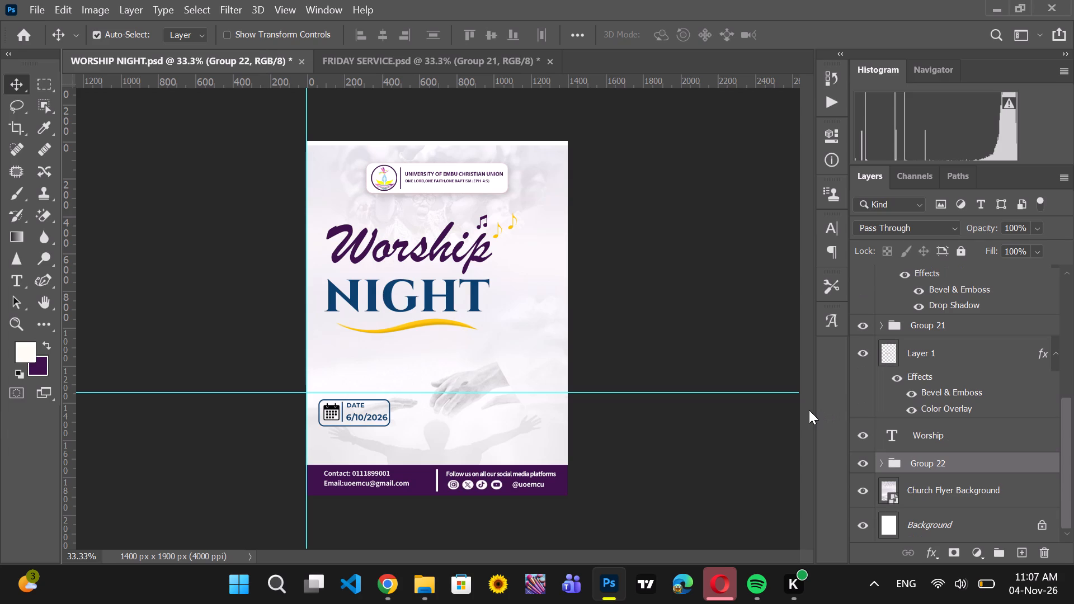
Duplicate the date box group, Group 22, and place the copy beside the original, aligned at the same height with a small gap.
{"action": "key", "text": "ctrl+c"}
{"action": "key", "text": "ctrl+v"}
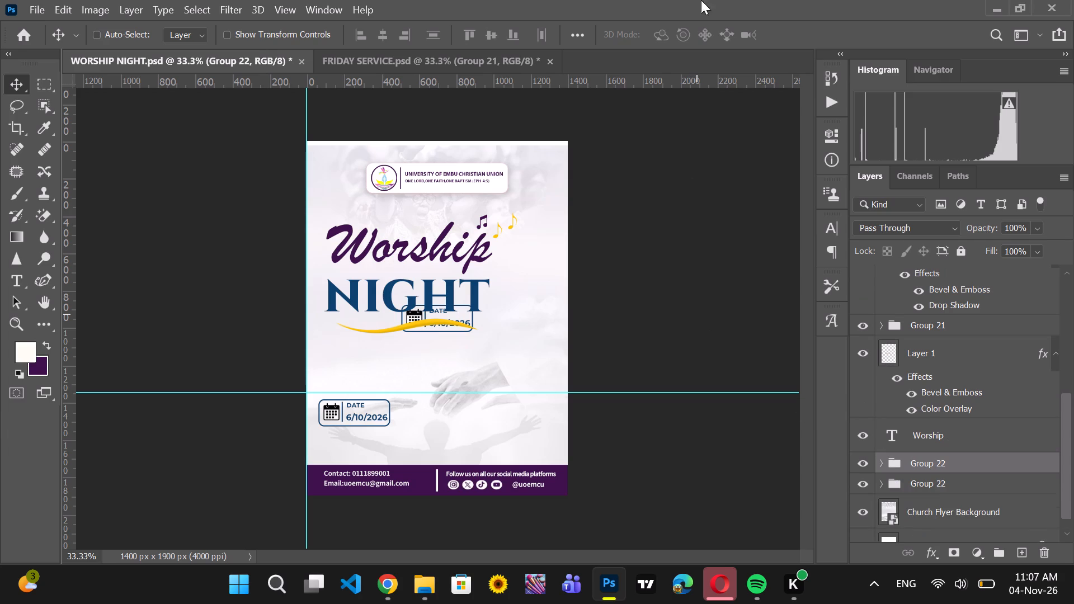
{"action": "left_click_drag", "start_coordinate": [448, 331], "coordinate": [445, 397]}
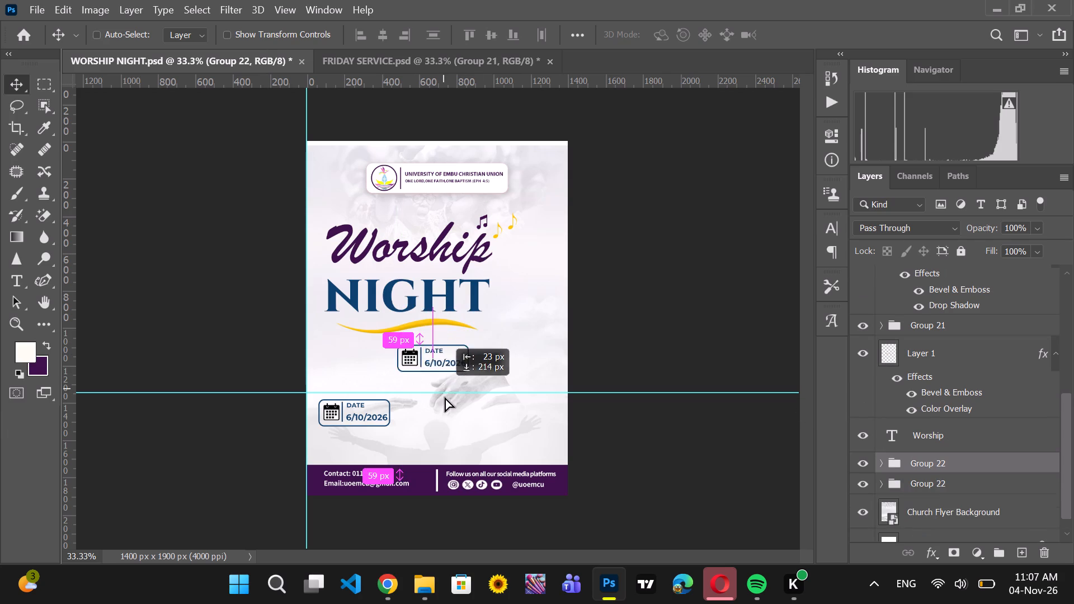
{"action": "left_click_drag", "start_coordinate": [445, 397], "coordinate": [450, 421]}
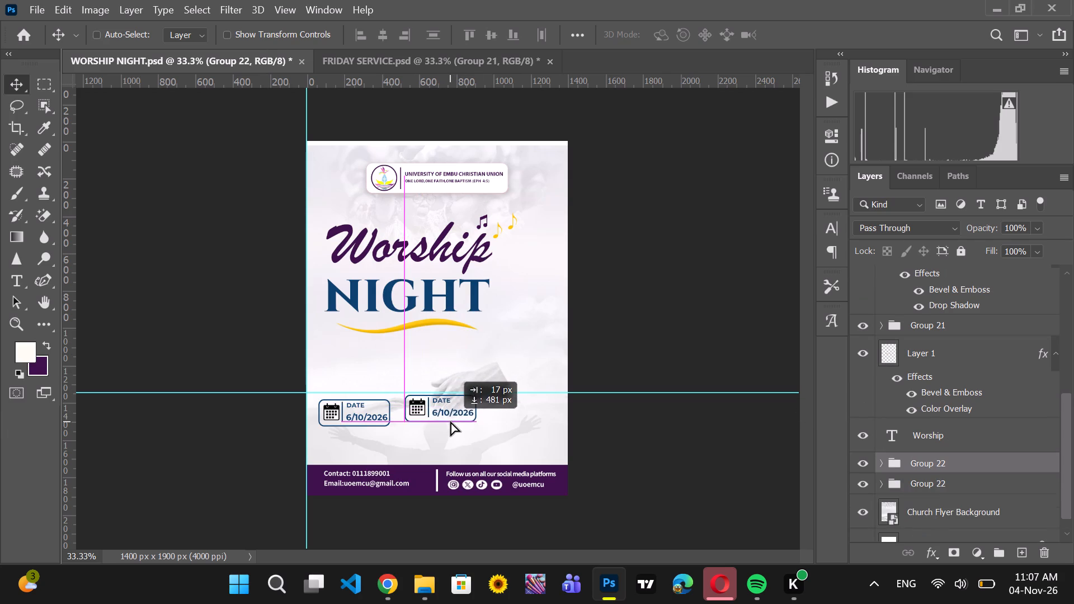
{"action": "left_click_drag", "start_coordinate": [450, 421], "coordinate": [437, 416]}
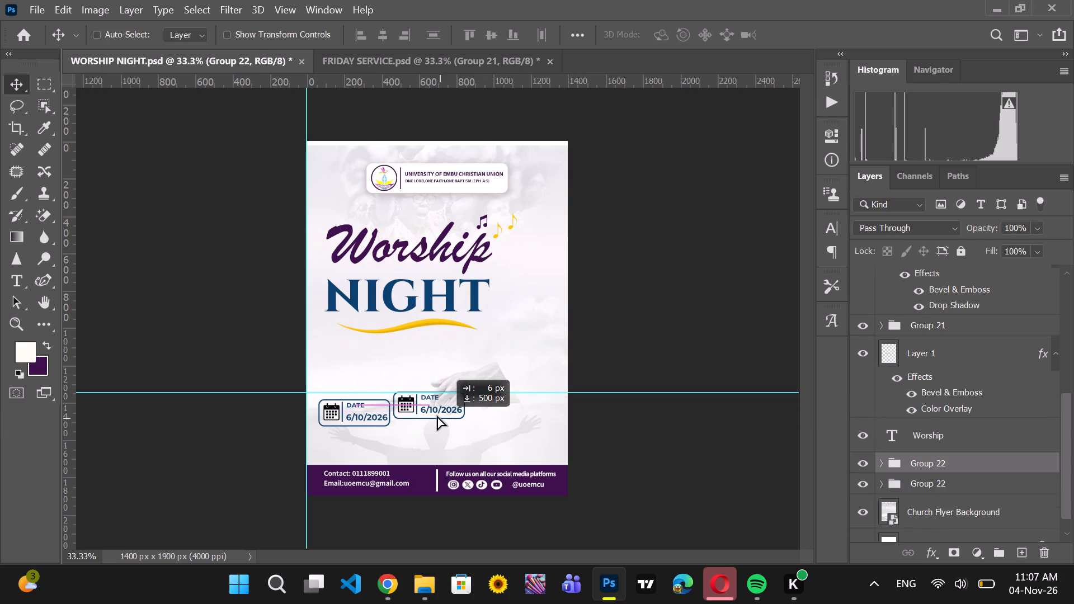
{"action": "left_click_drag", "start_coordinate": [437, 416], "coordinate": [438, 423]}
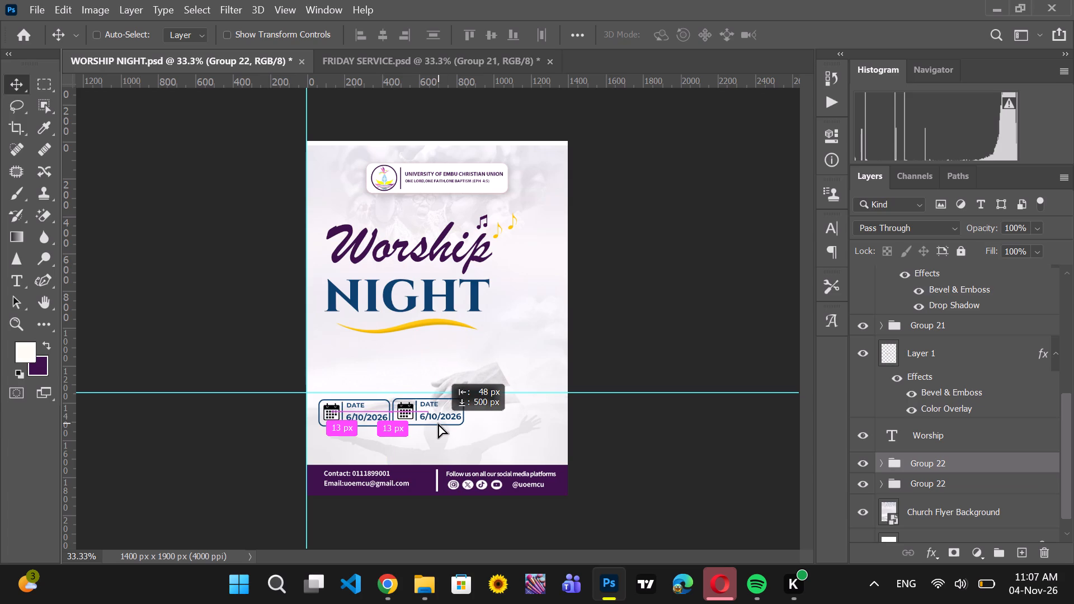
{"action": "left_click_drag", "start_coordinate": [438, 423], "coordinate": [438, 425]}
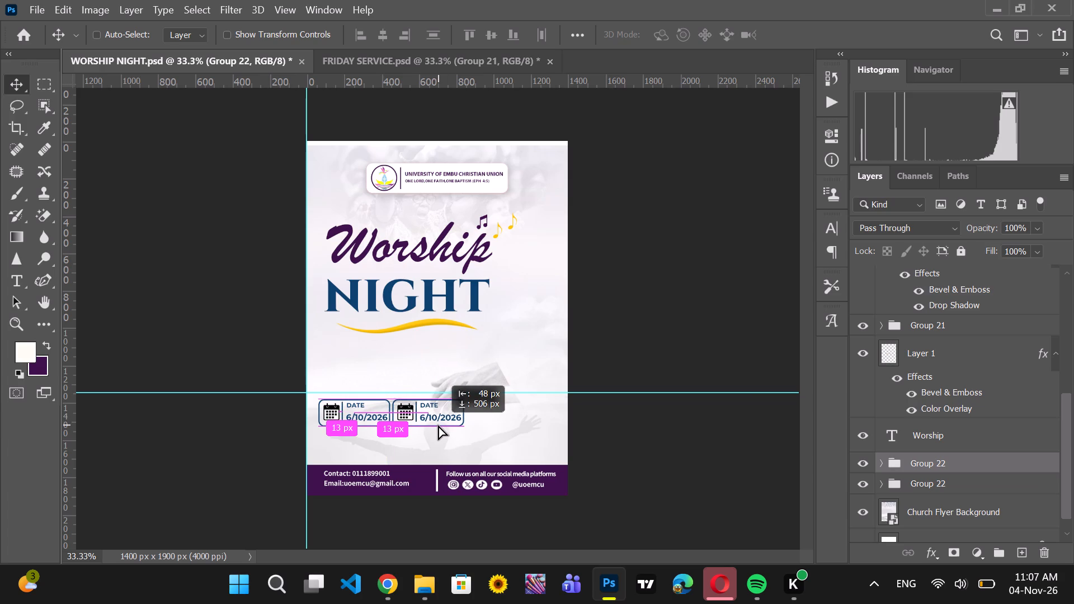
{"action": "left_click_drag", "start_coordinate": [438, 425], "coordinate": [442, 426]}
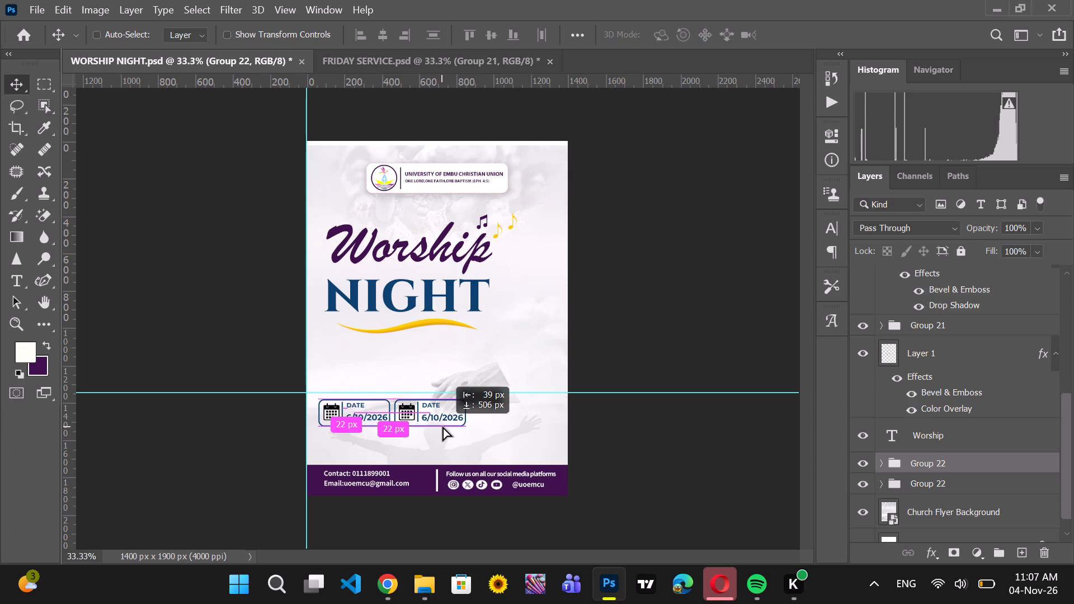
{"action": "left_click_drag", "start_coordinate": [442, 426], "coordinate": [442, 425]}
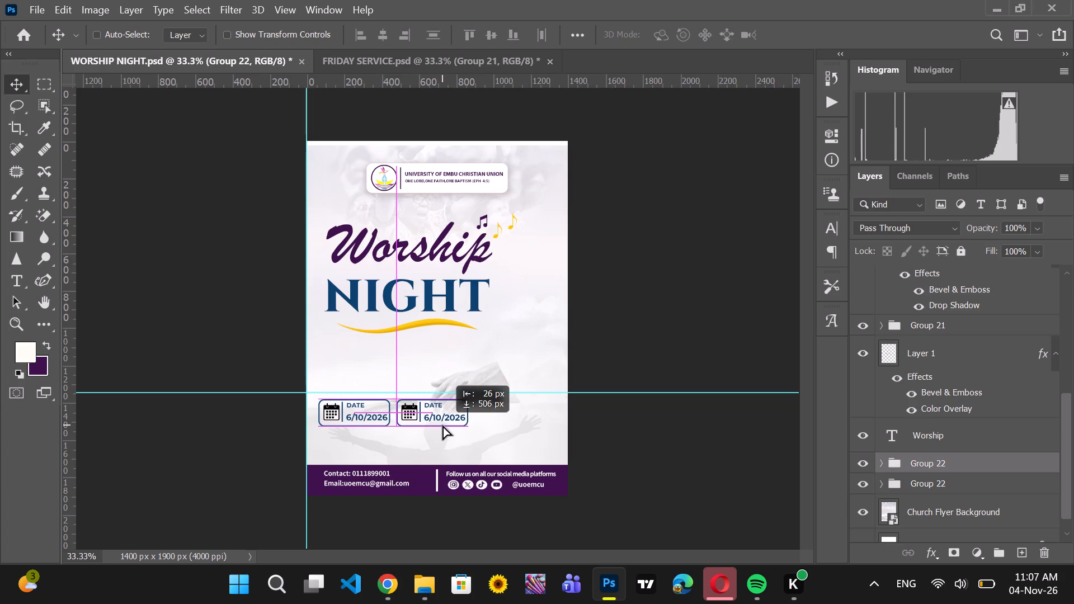
{"action": "left_click_drag", "start_coordinate": [442, 425], "coordinate": [447, 427]}
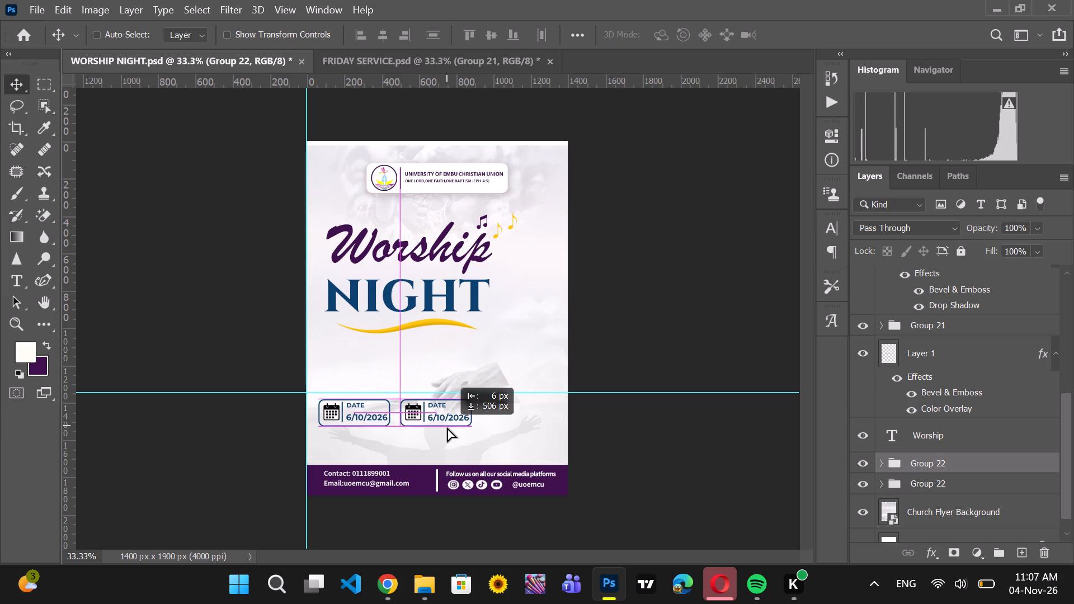
{"action": "left_click_drag", "start_coordinate": [447, 427], "coordinate": [446, 427]}
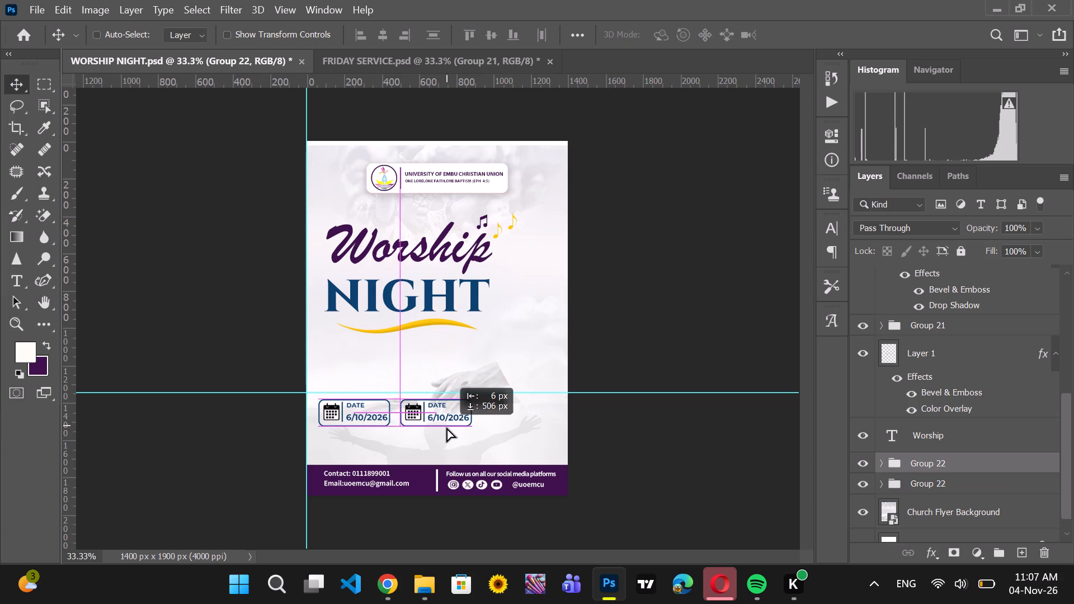
{"action": "left_click_drag", "start_coordinate": [446, 427], "coordinate": [446, 425]}
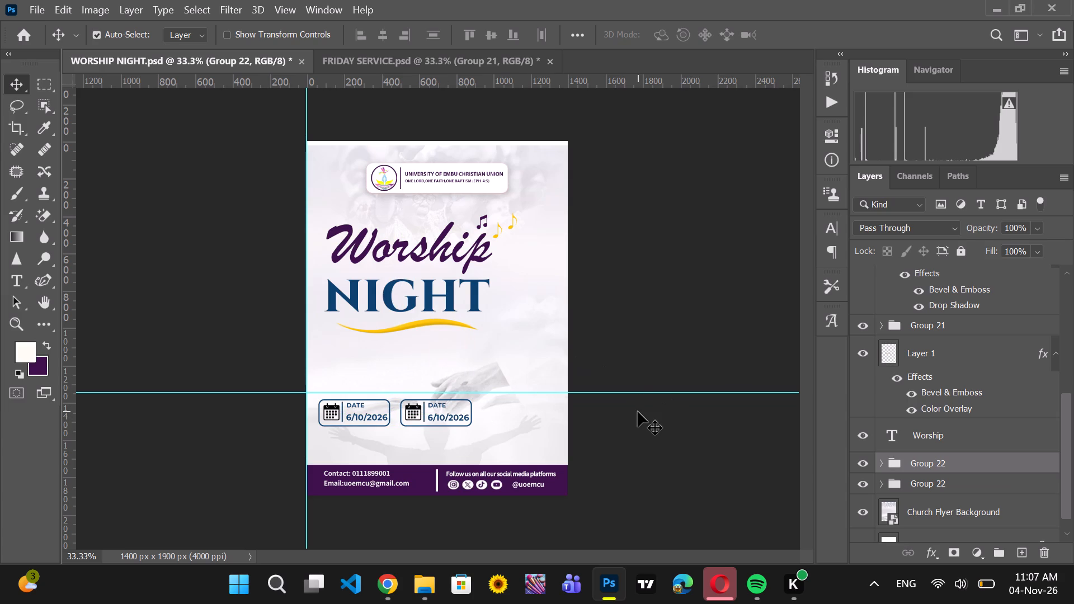
Ungroup the duplicated date box into its separate layers.
{"action": "key", "text": "ctrl+shift+g"}
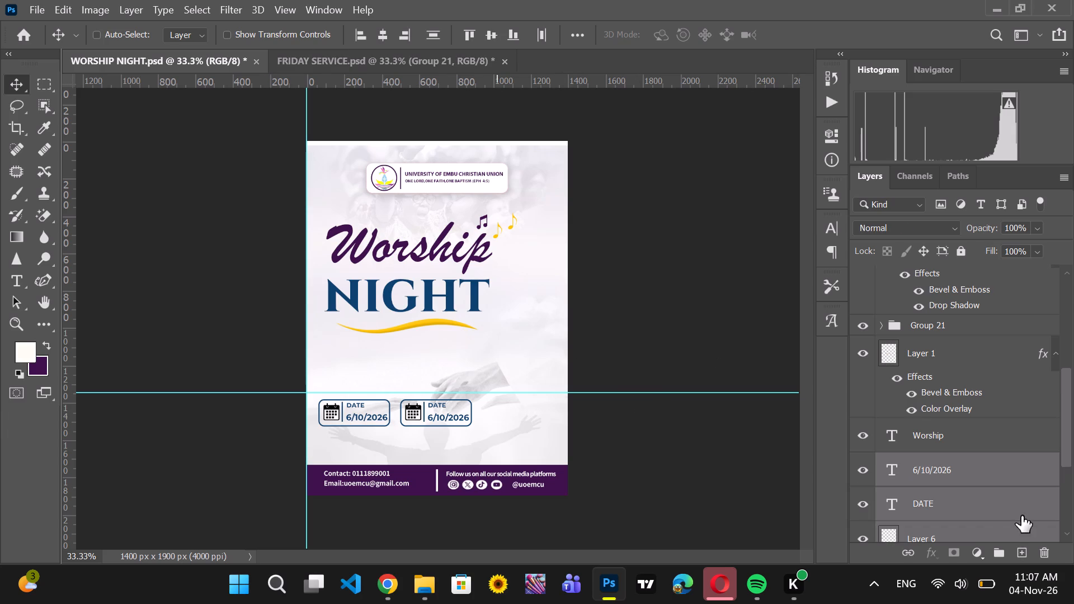
Replace the 6/10/2026 text in the duplicated box with the time range 6:30 - 5:00AM.
{"action": "scroll", "coordinate": [1014, 504], "scroll_direction": "down", "scroll_amount": 3}
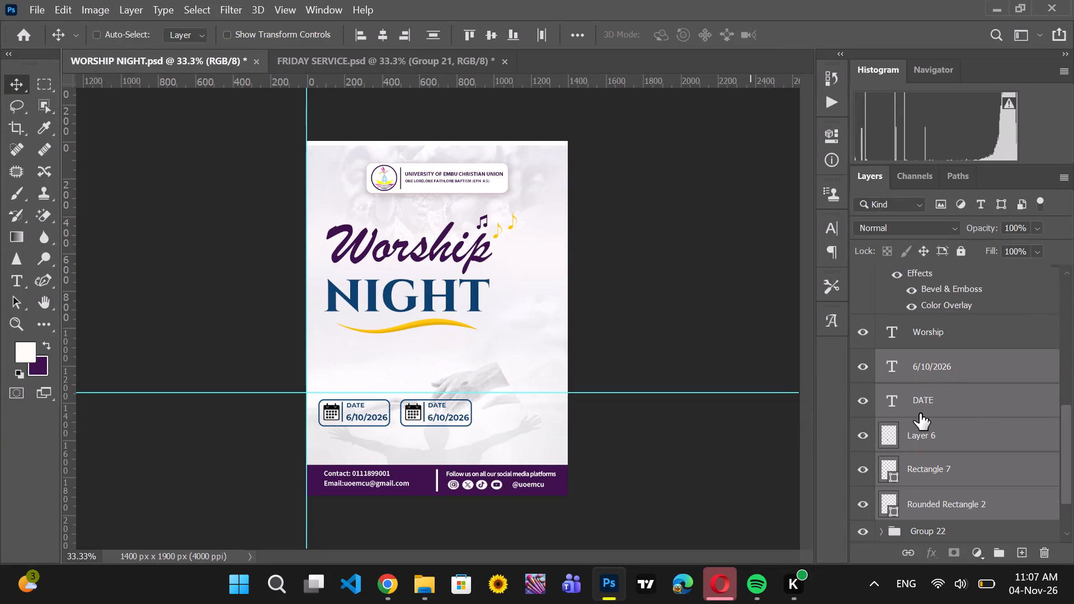
{"action": "left_click", "coordinate": [941, 367]}
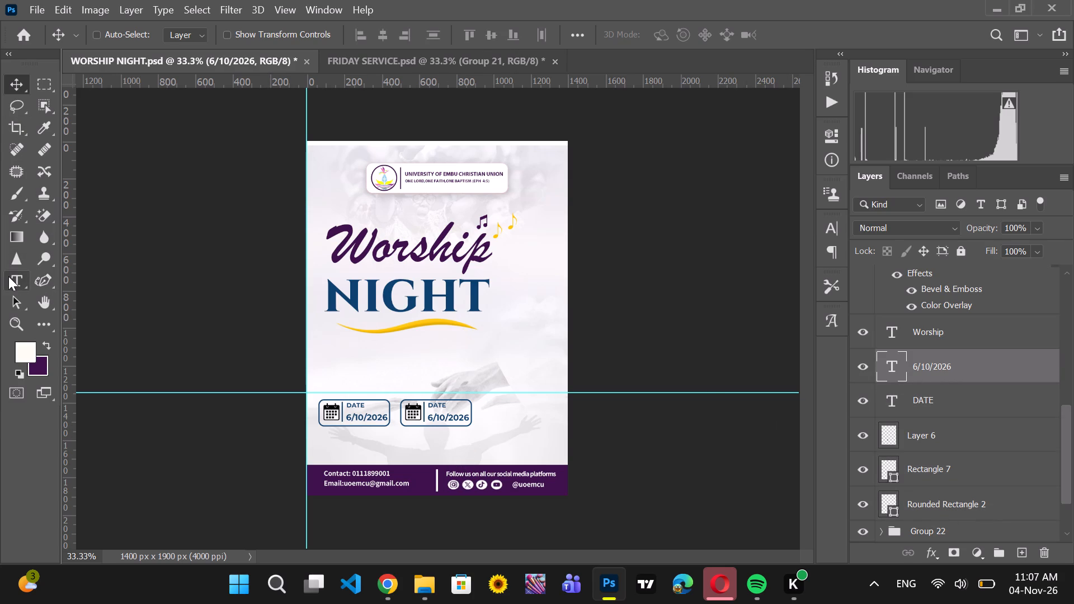
{"action": "left_click", "coordinate": [8, 276]}
{"action": "left_click", "coordinate": [434, 413]}
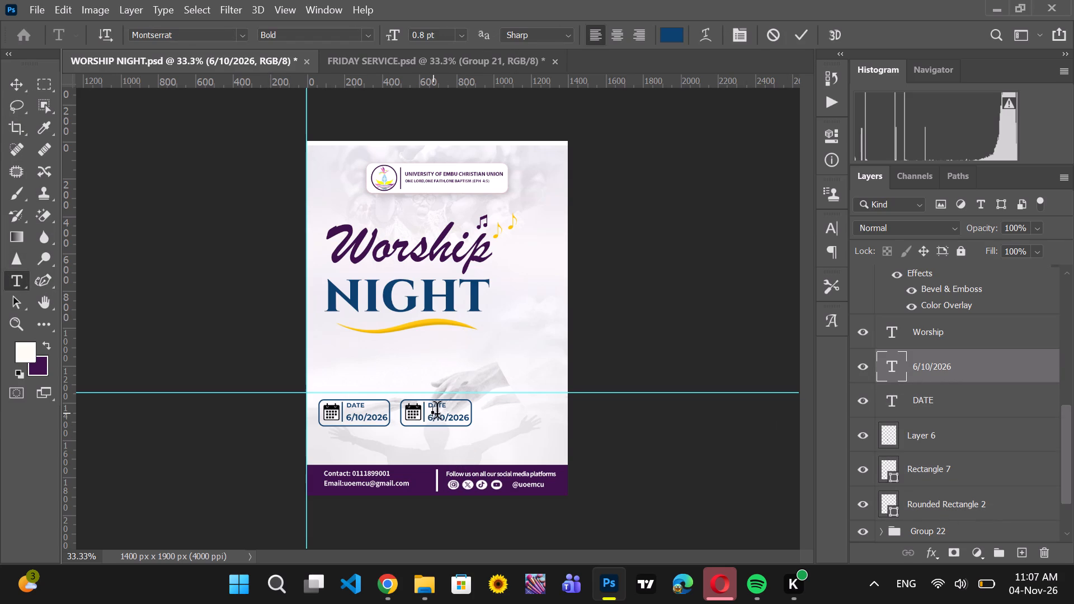
{"action": "left_click_drag", "start_coordinate": [1034, 367], "coordinate": [1044, 553]}
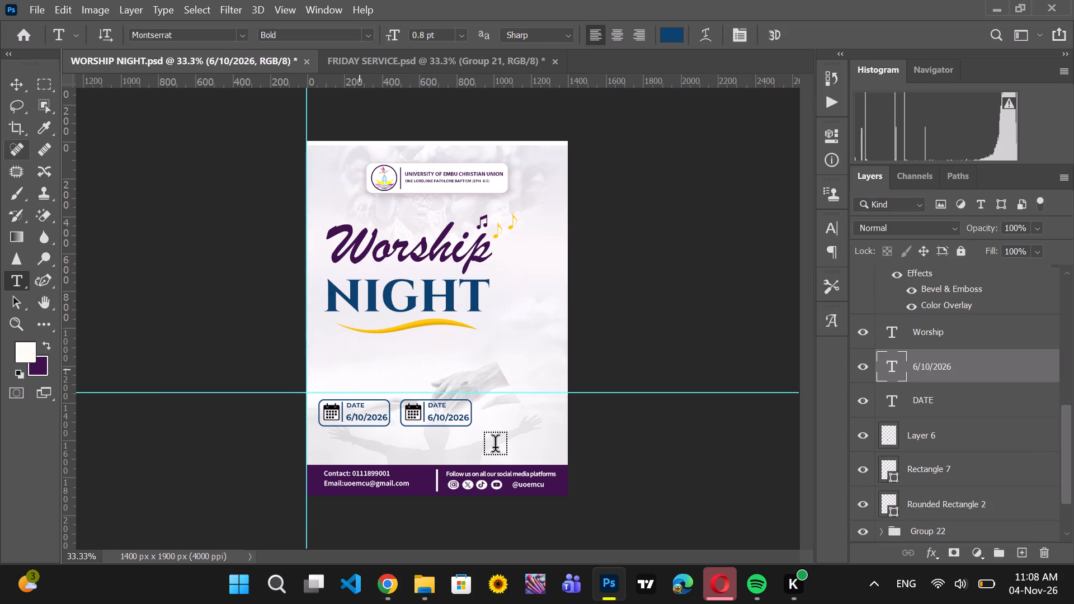
{"action": "left_click", "coordinate": [449, 421]}
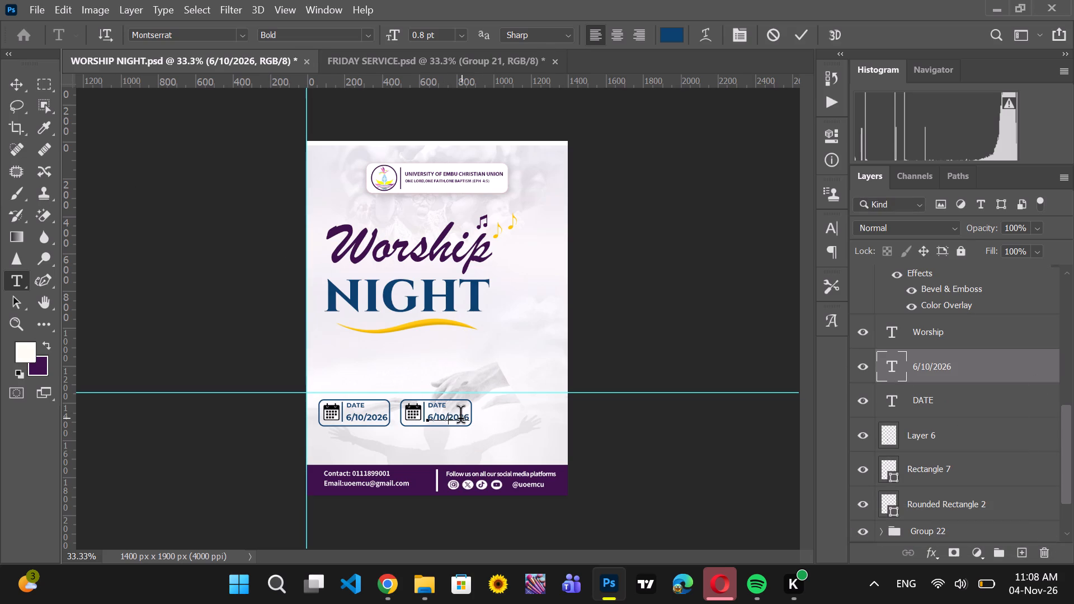
{"action": "key", "text": "BackSpace"}
{"action": "key", "text": "BackSpace"}
{"action": "key", "text": "BackSpace"}
{"action": "key", "text": "BackSpace"}
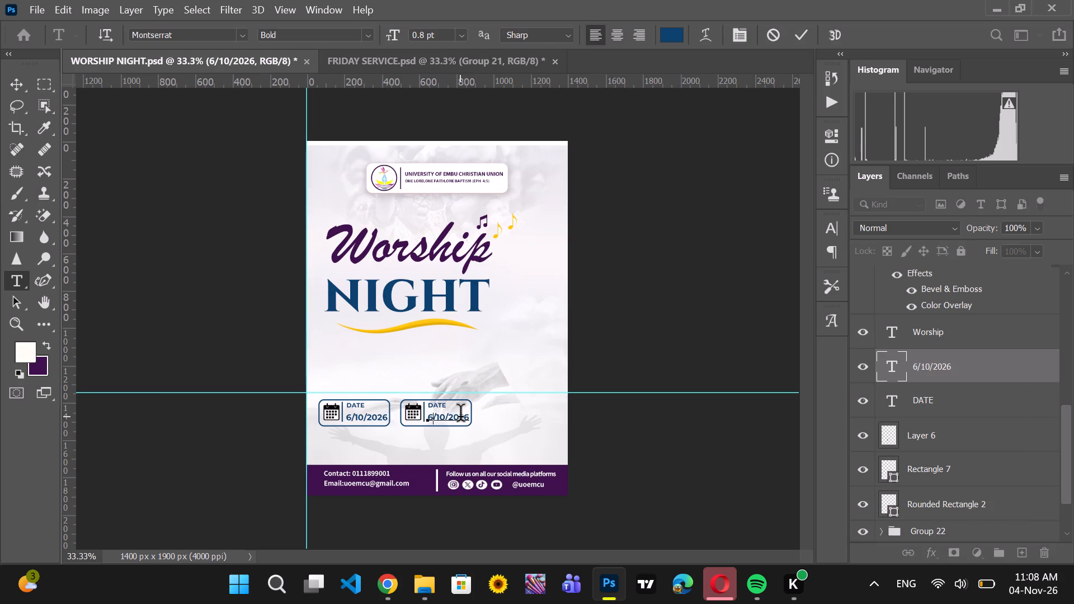
{"action": "key", "text": "BackSpace"}
{"action": "key", "text": "Delete"}
{"action": "key", "text": "Delete"}
{"action": "key", "text": "Delete"}
{"action": "key", "text": "Delete"}
{"action": "key", "text": "6"}
{"action": "key", "text": "shift+colon"}
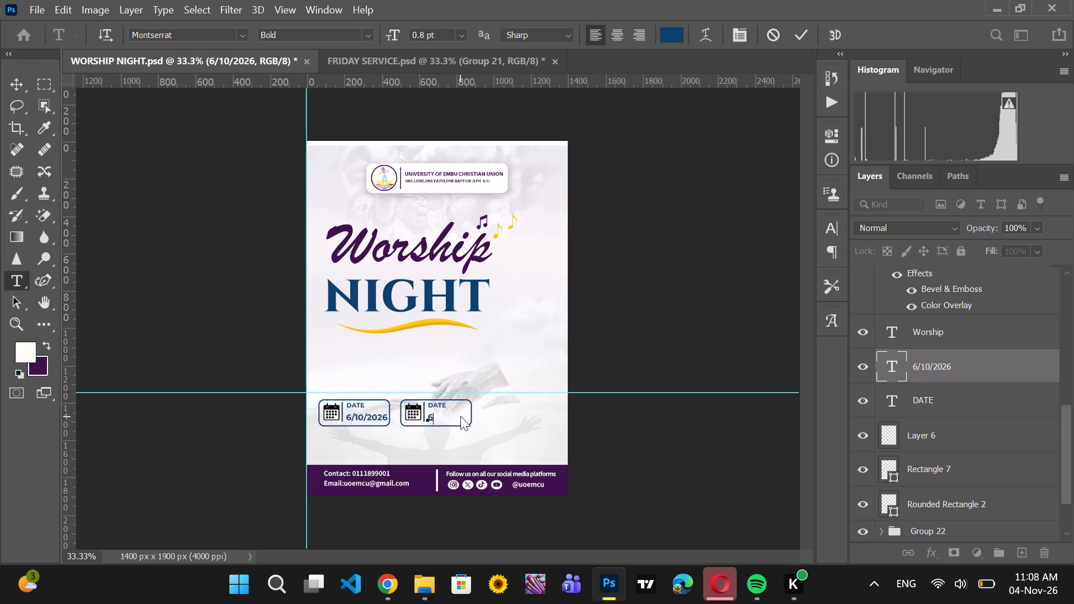
{"action": "type", "text": "30"}
{"action": "key", "text": "space"}
{"action": "key", "text": "minus"}
{"action": "key", "text": "space"}
{"action": "key", "text": "space"}
{"action": "key", "text": "5"}
{"action": "key", "text": "shift+colon"}
{"action": "type", "text": "00"}
{"action": "type", "text": "a,"}
{"action": "key", "text": "BackSpace"}
{"action": "key", "text": "BackSpace"}
{"action": "type", "text": "AM"}
Insert PM after 6:30 so the duplicated box's text reads 6:30PM - 5:00AM, and commit the text edit.
{"action": "key", "text": "Left"}
{"action": "key", "text": "Left"}
{"action": "key", "text": "Left"}
{"action": "key", "text": "Left"}
{"action": "key", "text": "Left"}
{"action": "key", "text": "Left"}
{"action": "key", "text": "Left"}
{"action": "key", "text": "Left"}
{"action": "key", "text": "Left"}
{"action": "key", "text": "Left"}
{"action": "key", "text": "Left"}
{"action": "key", "text": "Right"}
{"action": "type", "text": "PM"}
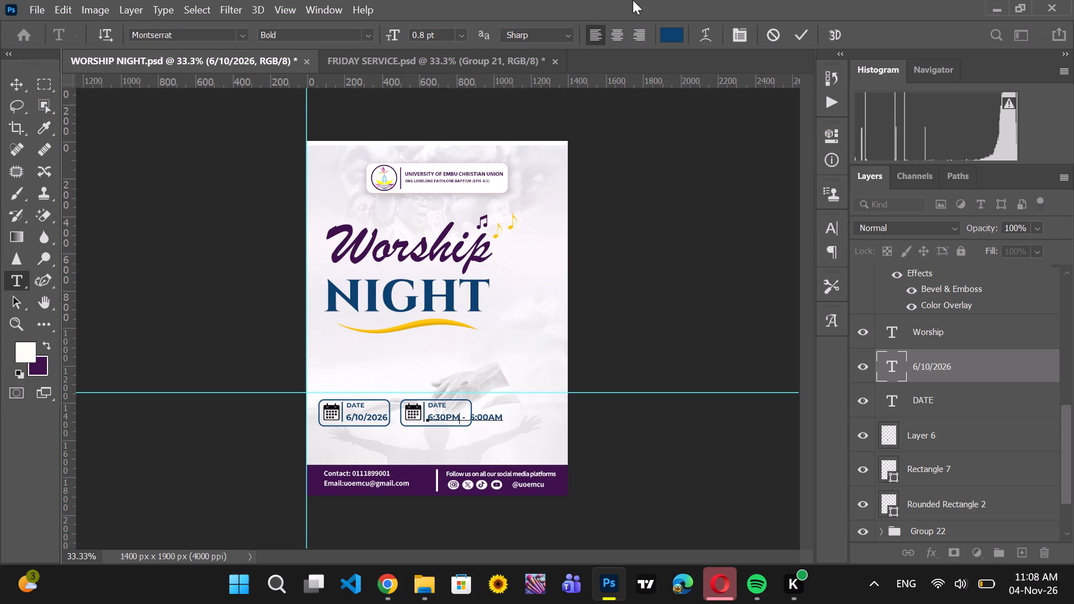
{"action": "left_click", "coordinate": [795, 29]}
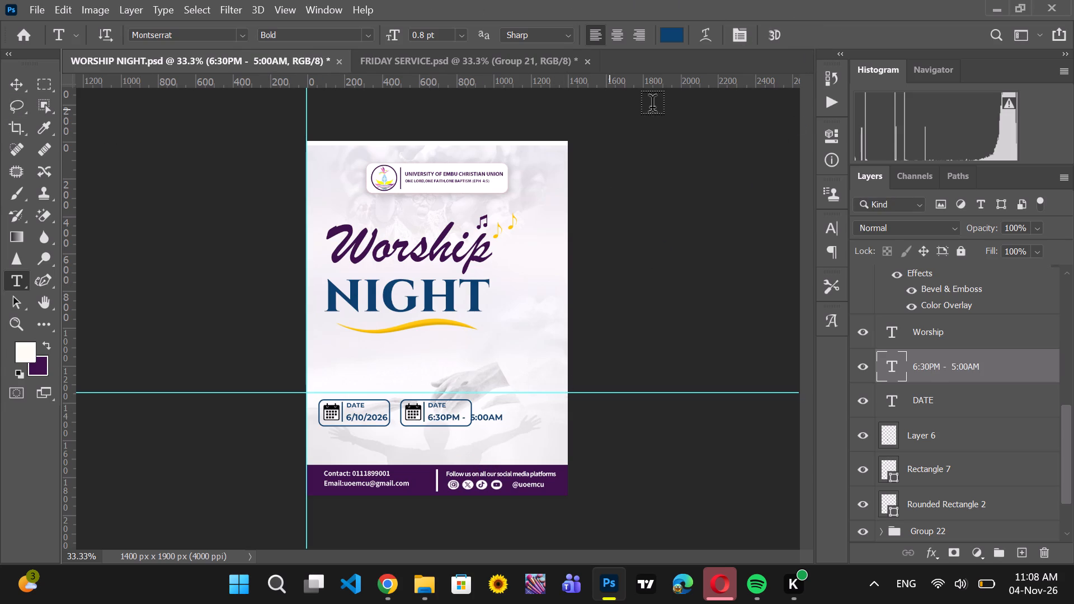
{"action": "left_click", "coordinate": [25, 83]}
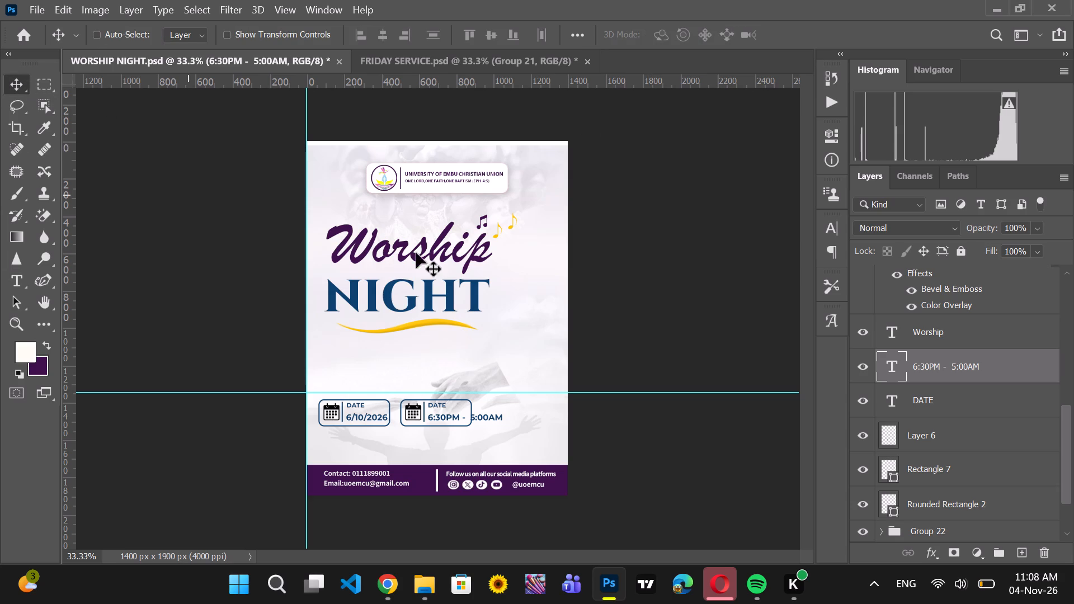
Undo the time text edits in the duplicated box, restoring its 6/10/2026 text.
{"action": "left_click", "coordinate": [486, 417]}
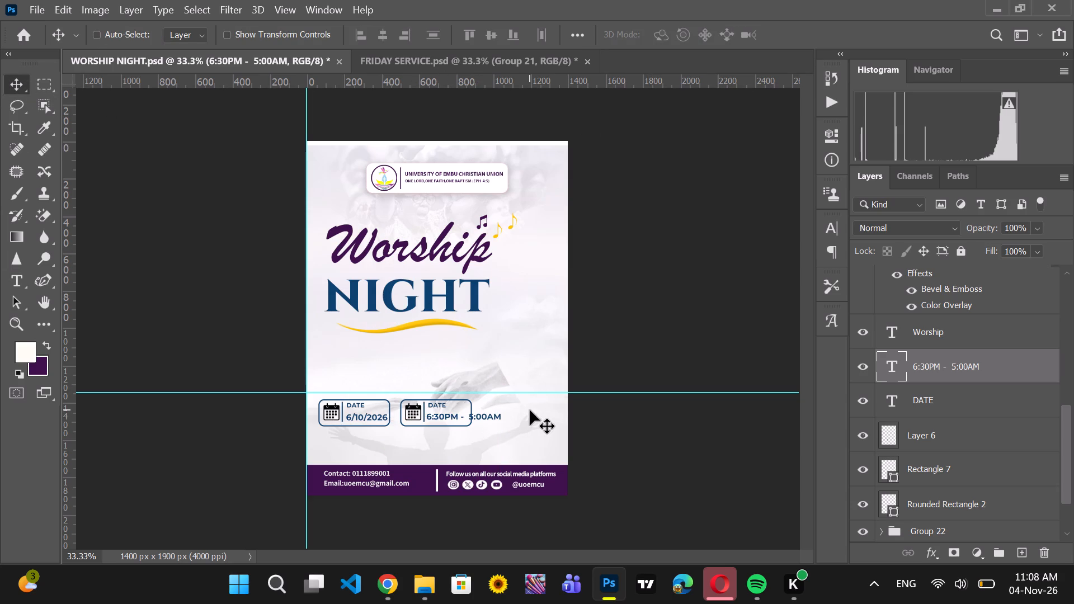
{"action": "key", "text": "ctrl+z"}
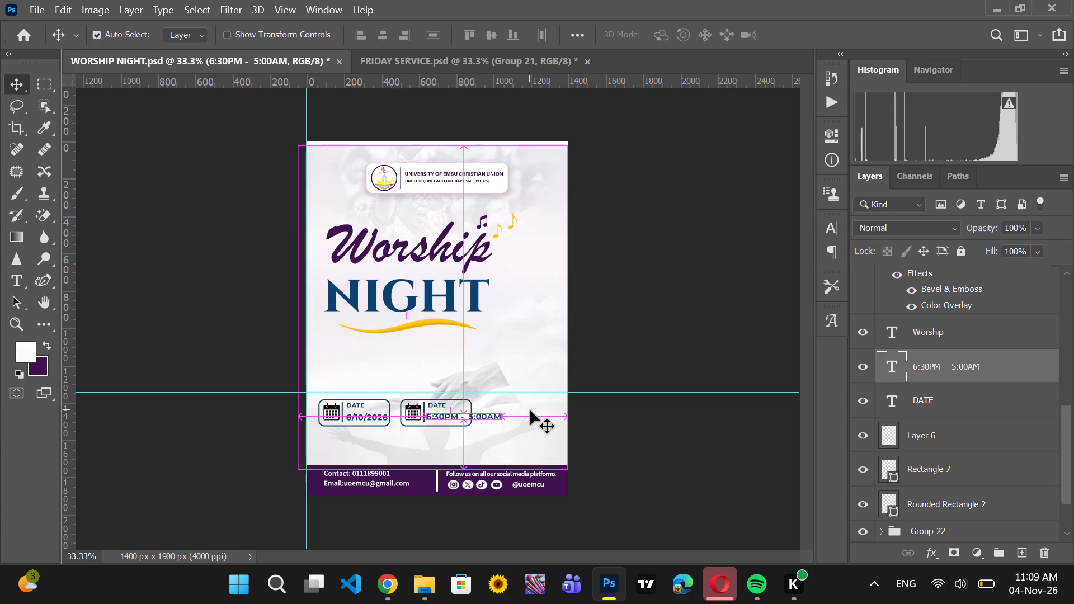
{"action": "key", "text": "ctrl+z"}
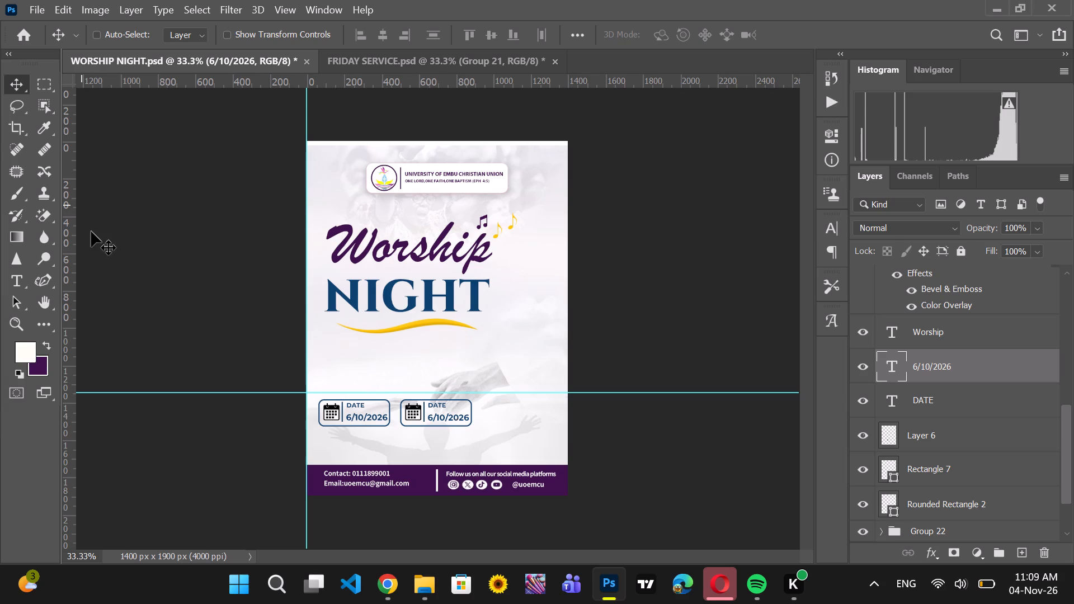
Replace the 6/10/2026 text in the duplicated box with the time range 6:30-5:00.
{"action": "left_click", "coordinate": [11, 276]}
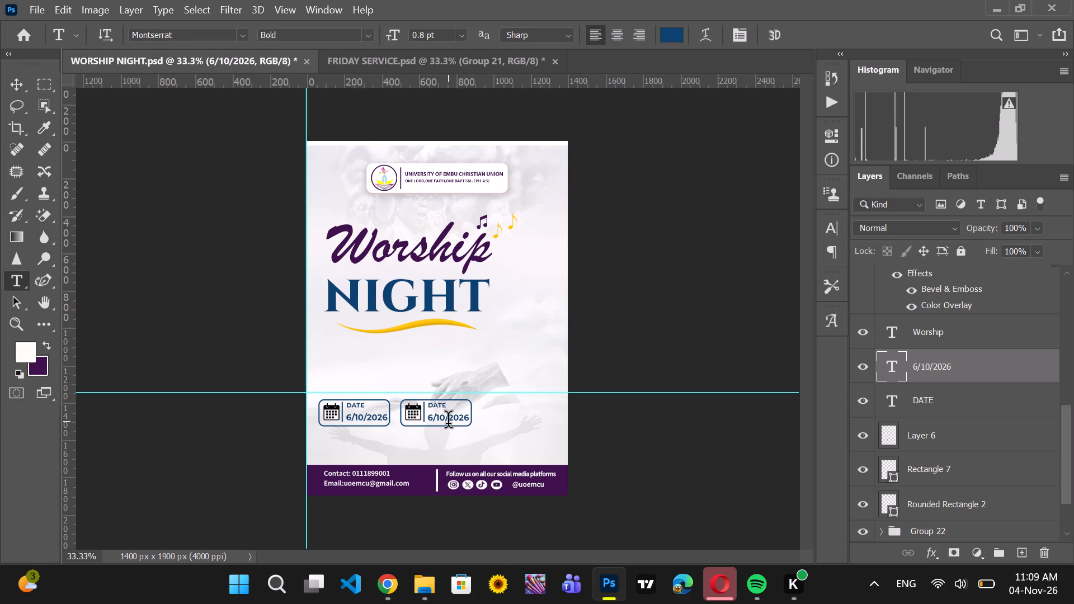
{"action": "left_click", "coordinate": [447, 420]}
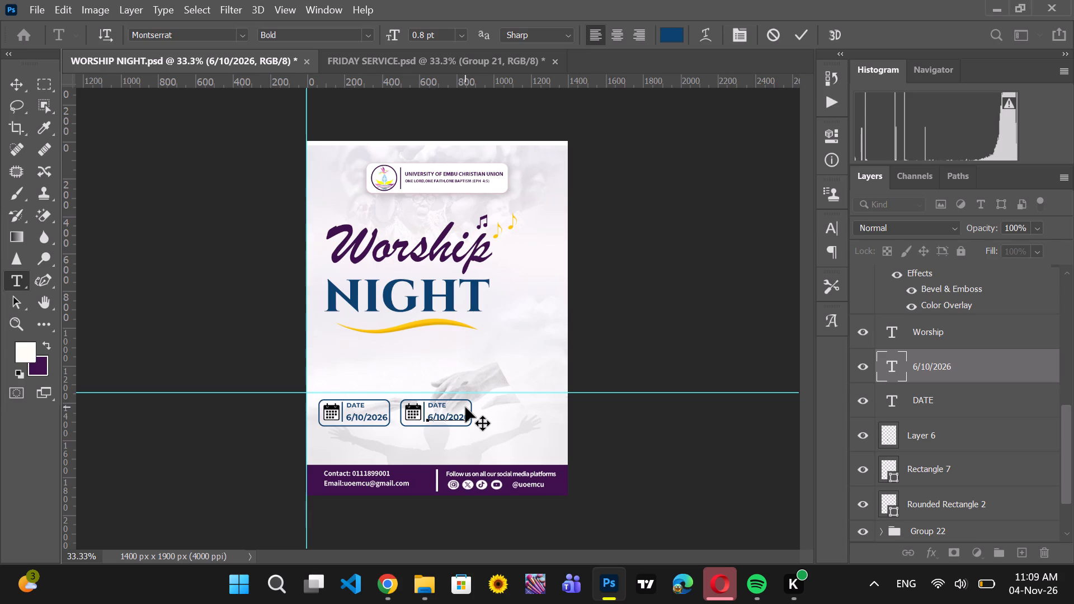
{"action": "key", "text": "BackSpace"}
{"action": "key", "text": "BackSpace"}
{"action": "key", "text": "BackSpace"}
{"action": "key", "text": "Delete"}
{"action": "key", "text": "Delete"}
{"action": "key", "text": "Delete"}
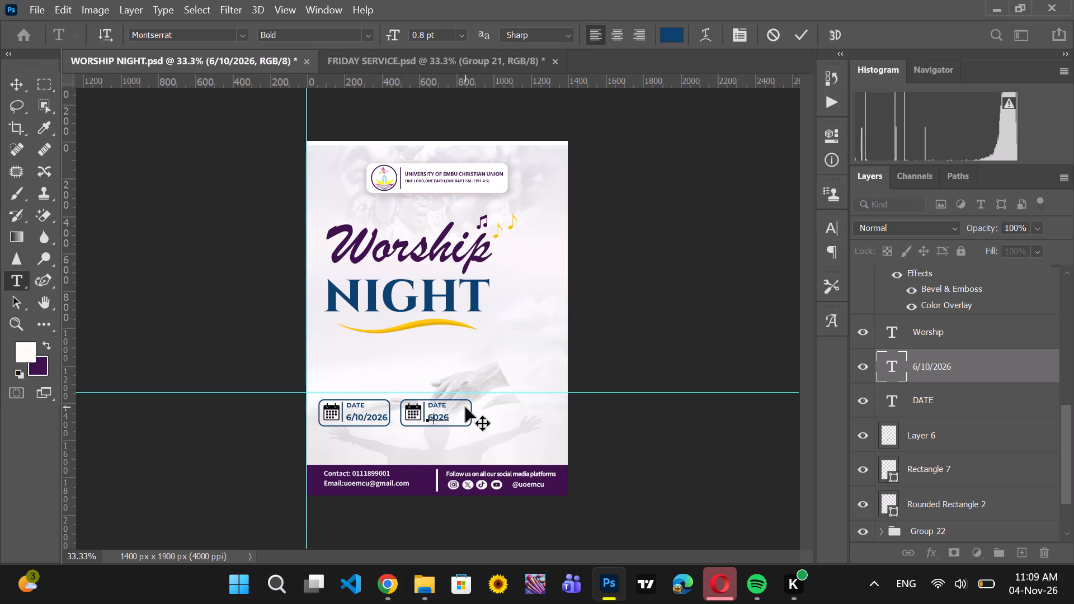
{"action": "key", "text": "Delete"}
{"action": "key", "text": "Delete"}
{"action": "key", "text": "BackSpace"}
{"action": "key", "text": "6"}
{"action": "key", "text": "space"}
{"action": "key", "text": "BackSpace"}
{"action": "key", "text": "shift+colon"}
{"action": "key", "text": "3"}
{"action": "key", "text": "0"}
{"action": "key", "text": "minus"}
{"action": "key", "text": "5"}
{"action": "key", "text": "shift+colon"}
{"action": "type", "text": "00"}
Shorten the end time to 5AM so the duplicated box's text reads 6:30-5AM, and commit the text edit.
{"action": "key", "text": "BackSpace"}
{"action": "key", "text": "BackSpace"}
{"action": "key", "text": "BackSpace"}
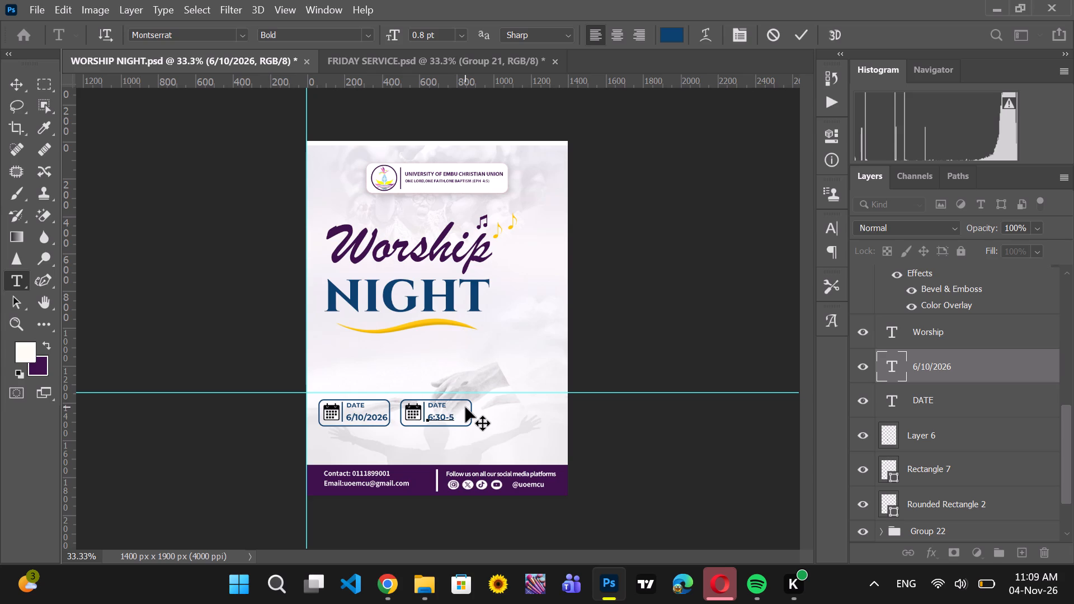
{"action": "key", "text": "a"}
{"action": "key", "text": "BackSpace"}
{"action": "key", "text": "s"}
{"action": "key", "text": "BackSpace"}
{"action": "key", "text": "a"}
{"action": "key", "text": "m"}
{"action": "left_click", "coordinate": [809, 38]}
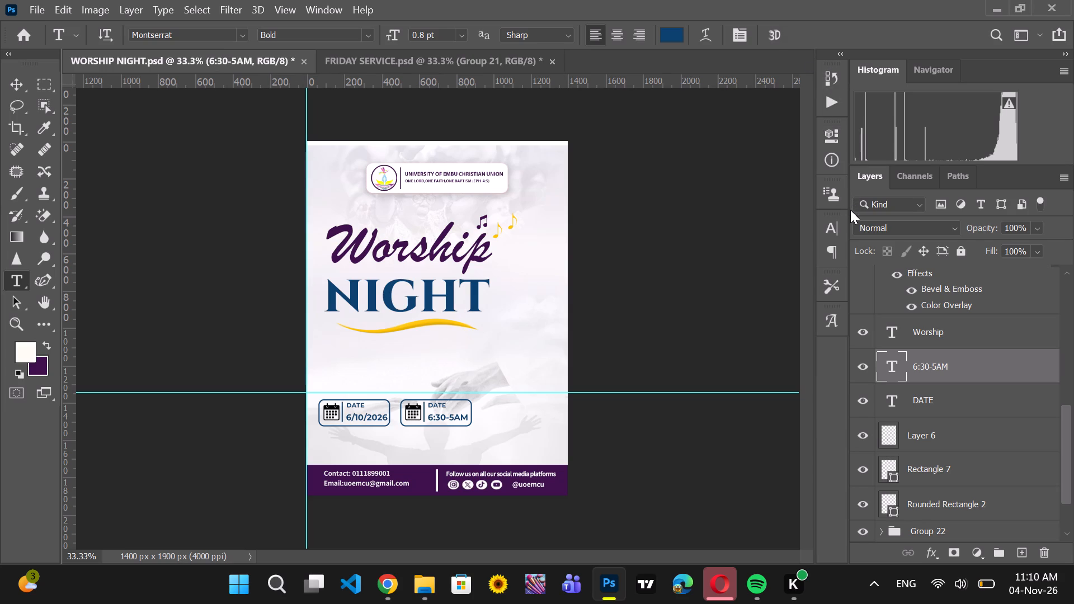
Change the DATE label in the duplicated box to TIME and commit the text edit.
{"action": "left_click", "coordinate": [910, 399]}
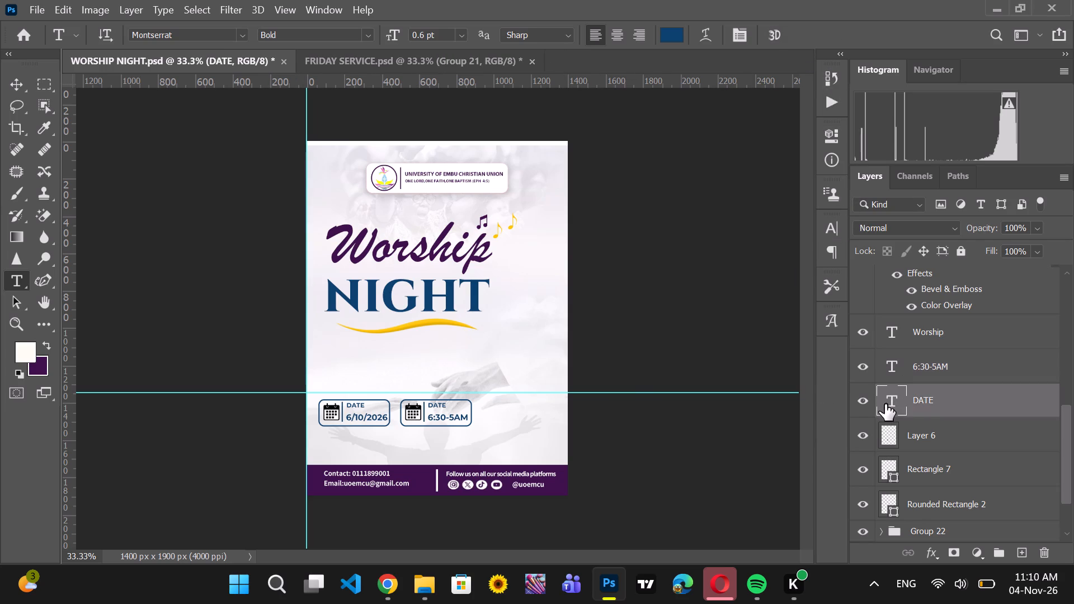
{"action": "left_click", "coordinate": [432, 407]}
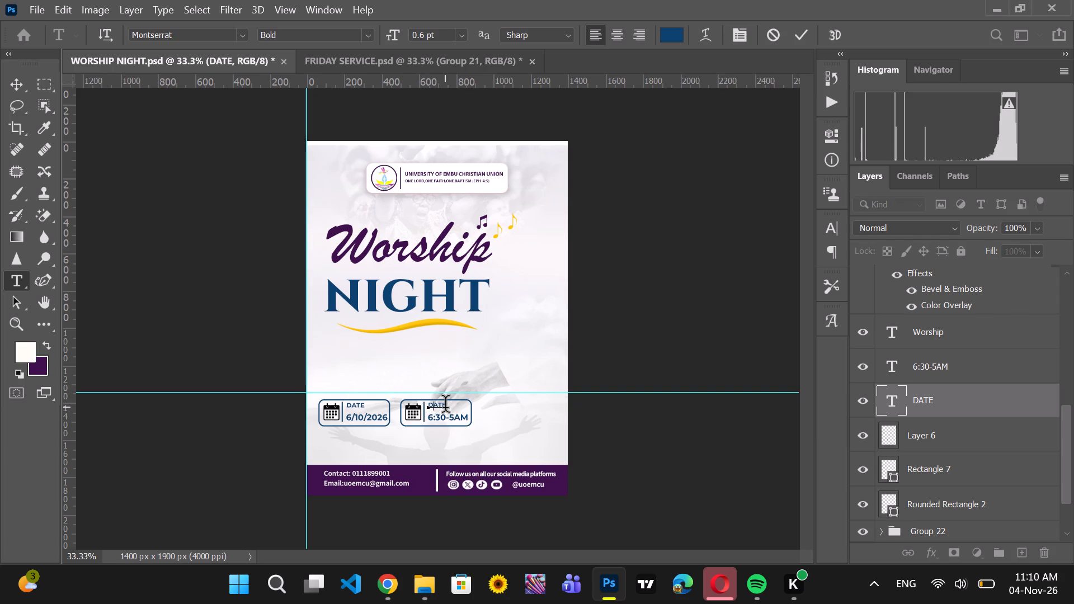
{"action": "left_click_drag", "start_coordinate": [445, 407], "coordinate": [422, 403]}
{"action": "key", "text": "BackSpace"}
{"action": "type", "text": "TIME"}
{"action": "left_click", "coordinate": [802, 34]}
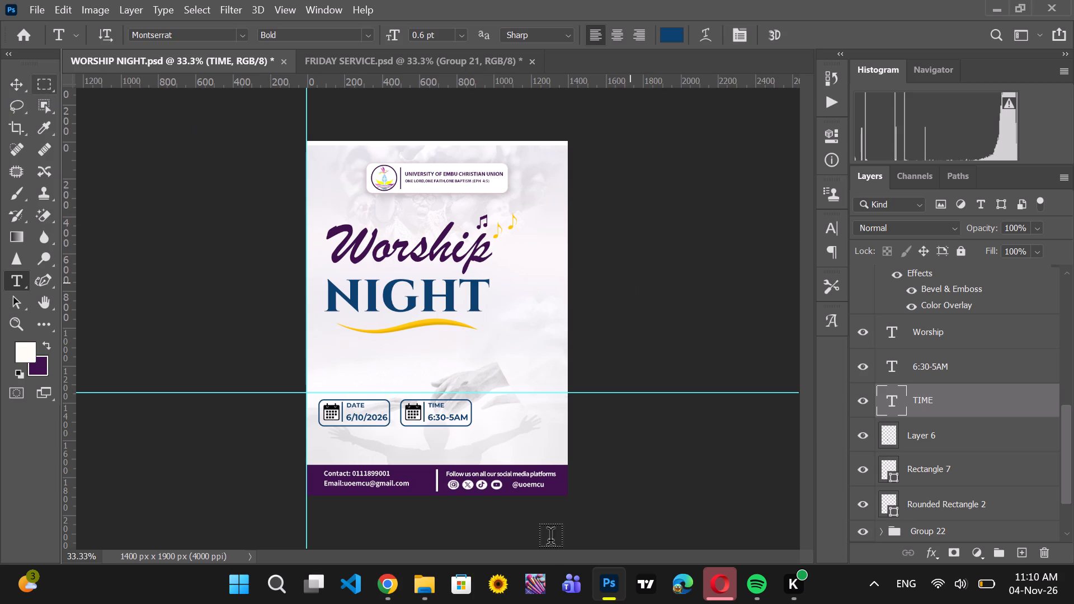
Switch to Pinterest in Chrome and search for YELLOW TIME ICON.
{"action": "left_click", "coordinate": [394, 591]}
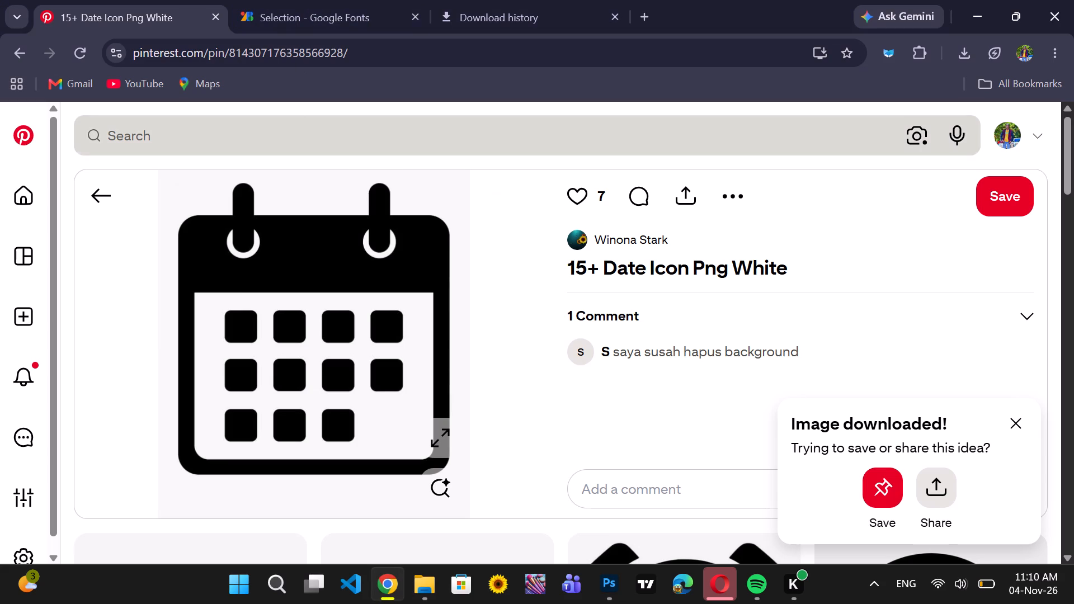
{"action": "left_click", "coordinate": [278, 126]}
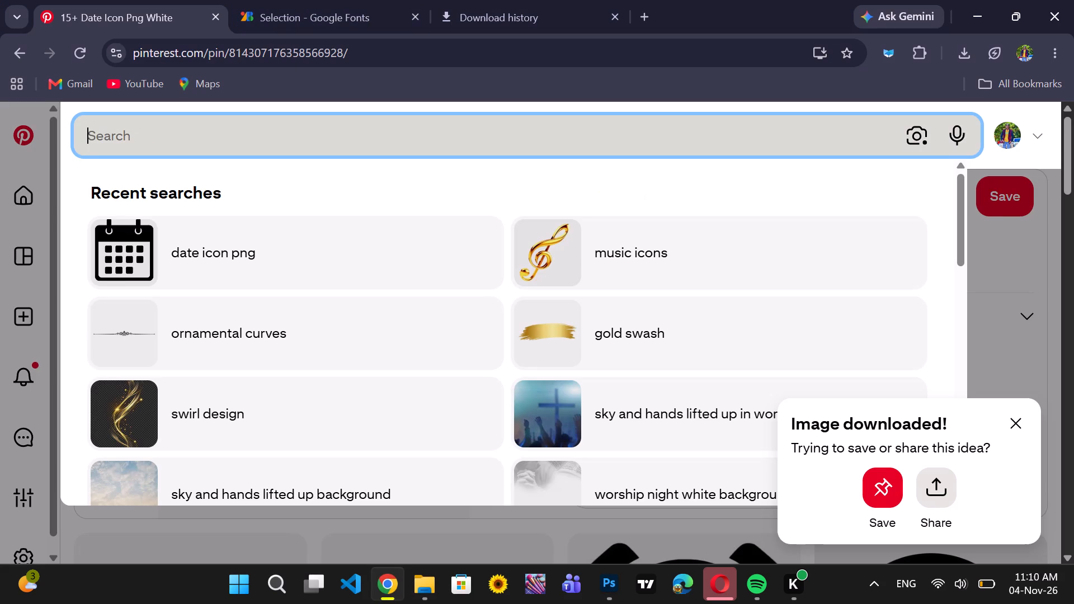
{"action": "type", "text": "YELLOW"}
{"action": "key", "text": "space"}
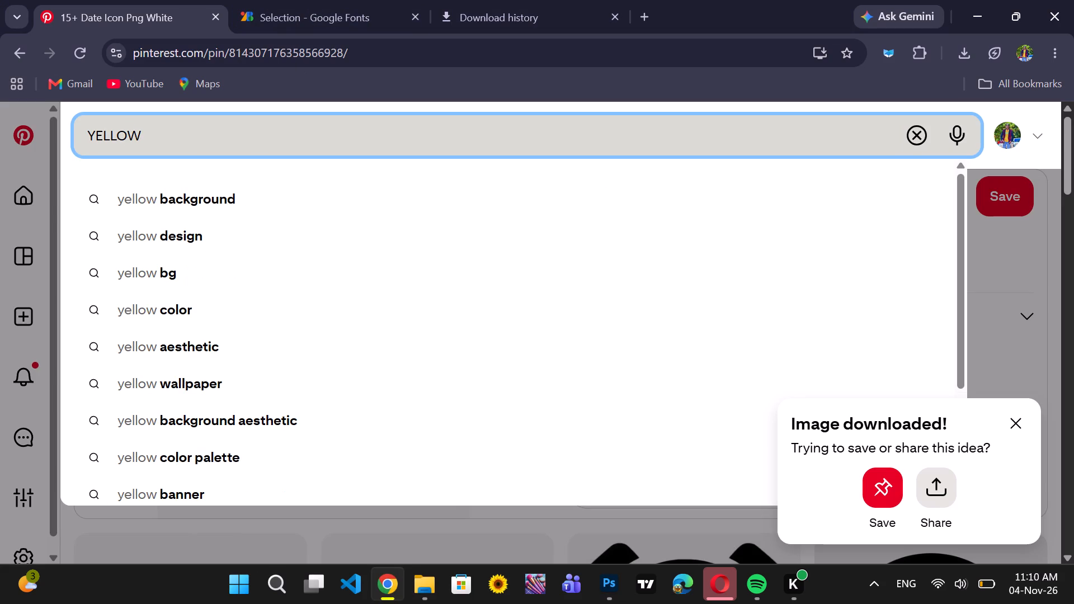
{"action": "type", "text": "TIME"}
{"action": "key", "text": "space"}
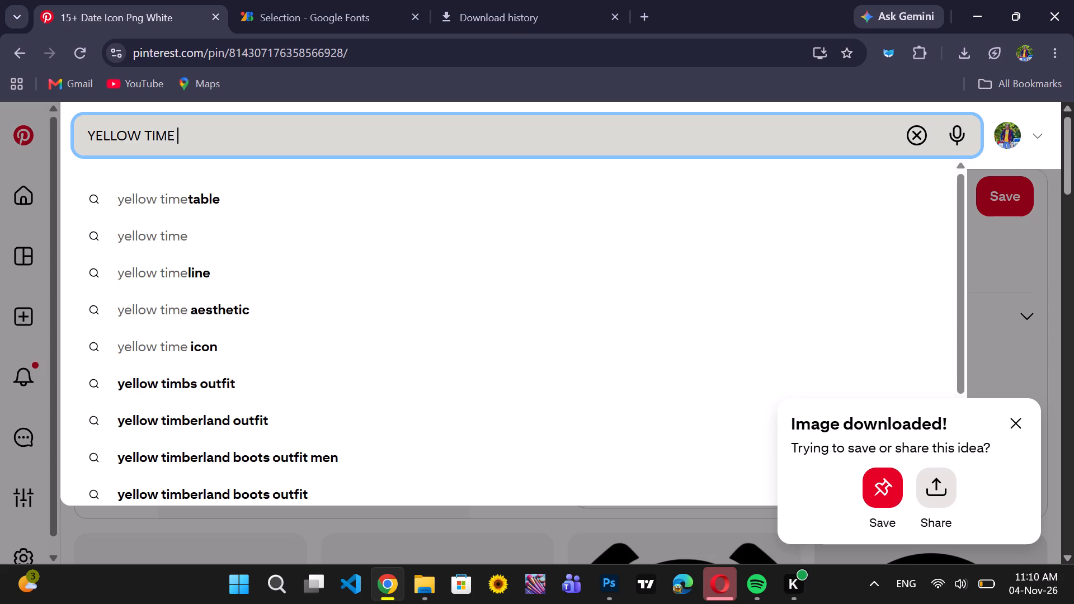
{"action": "key", "text": "o"}
{"action": "key", "text": "BackSpace"}
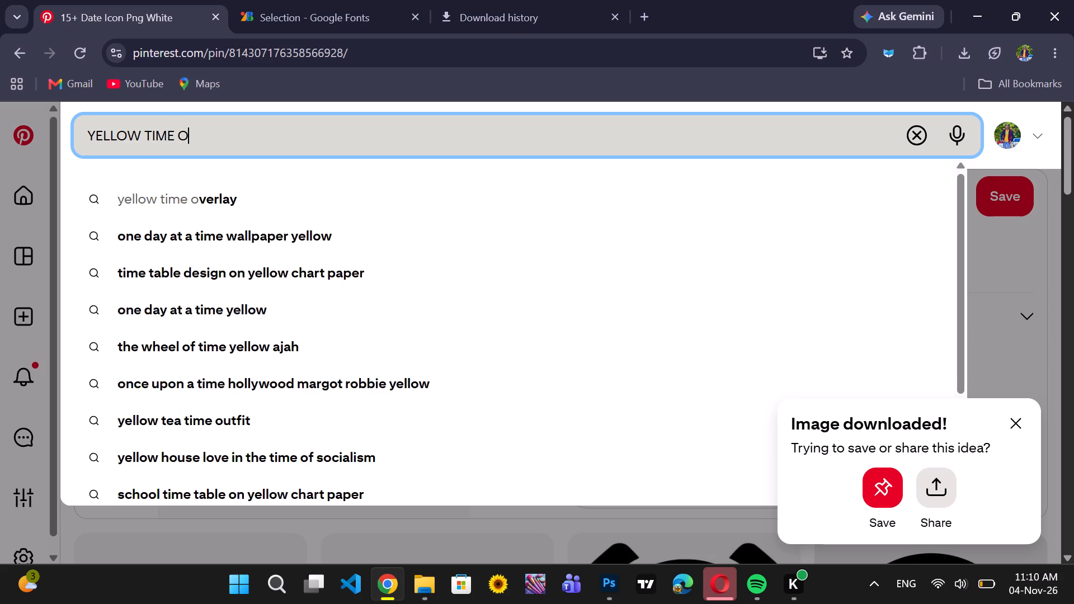
{"action": "type", "text": "ICON"}
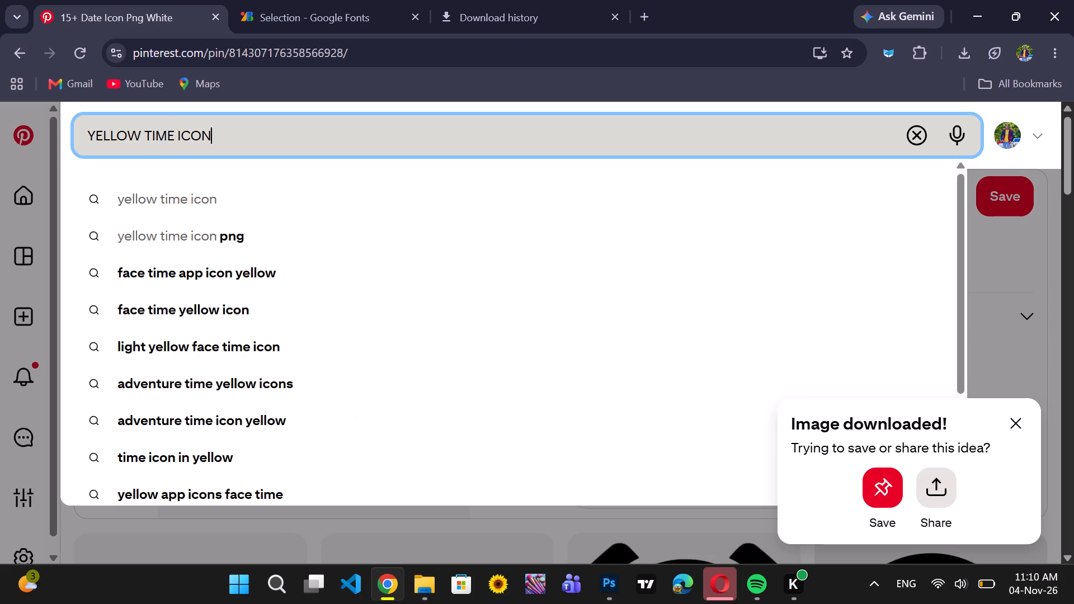
{"action": "key", "text": "Return"}
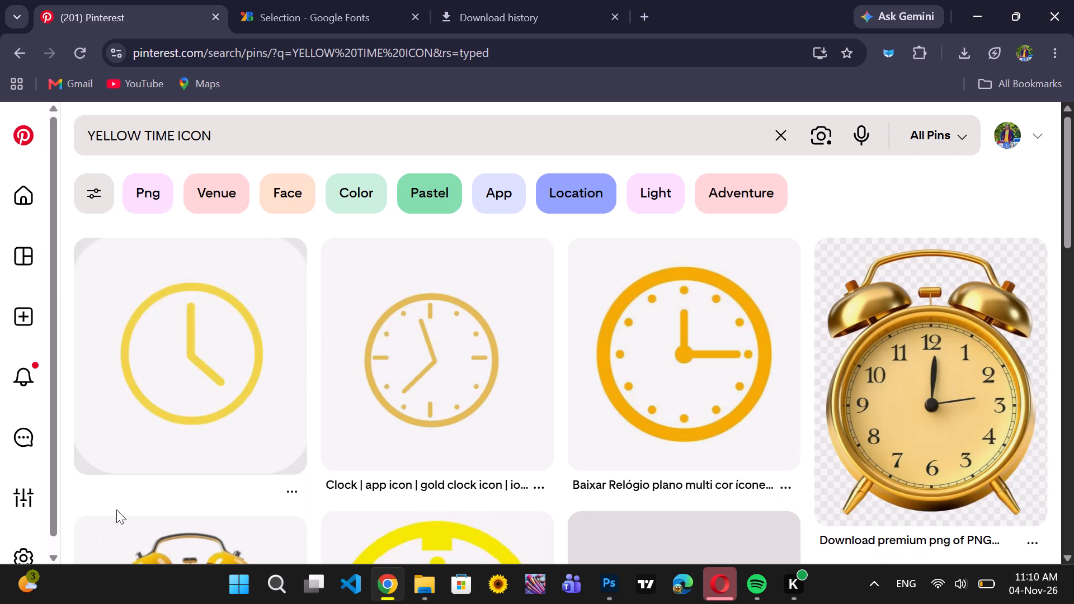
Browse the search results and download the image of the plain thin yellow clock outline without hour marks.
{"action": "scroll", "coordinate": [366, 470], "scroll_direction": "down", "scroll_amount": 2}
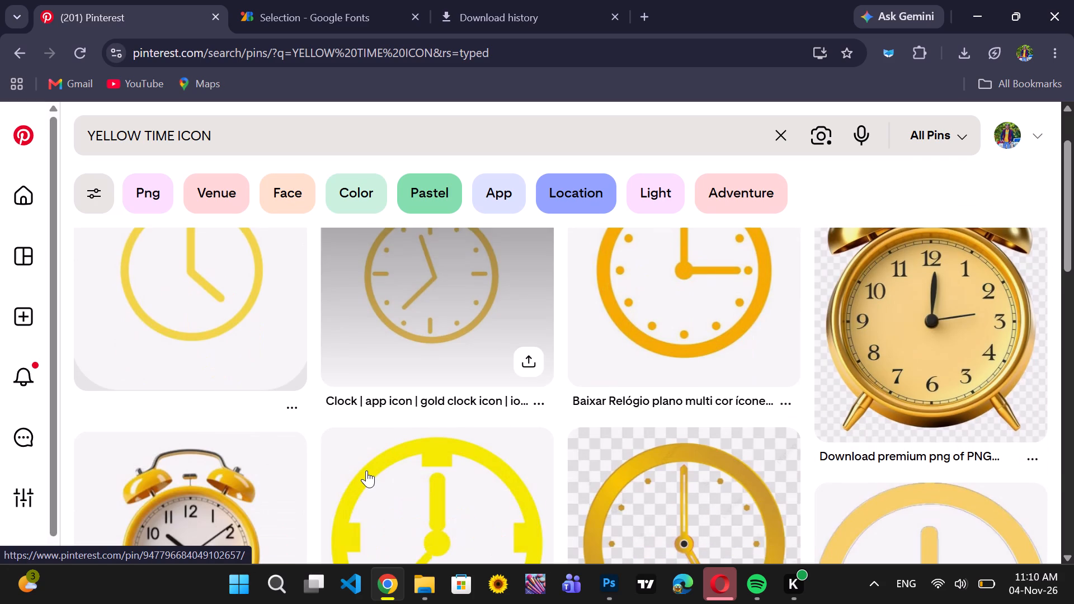
{"action": "scroll", "coordinate": [366, 470], "scroll_direction": "down", "scroll_amount": 3}
{"action": "scroll", "coordinate": [366, 470], "scroll_direction": "up", "scroll_amount": 2}
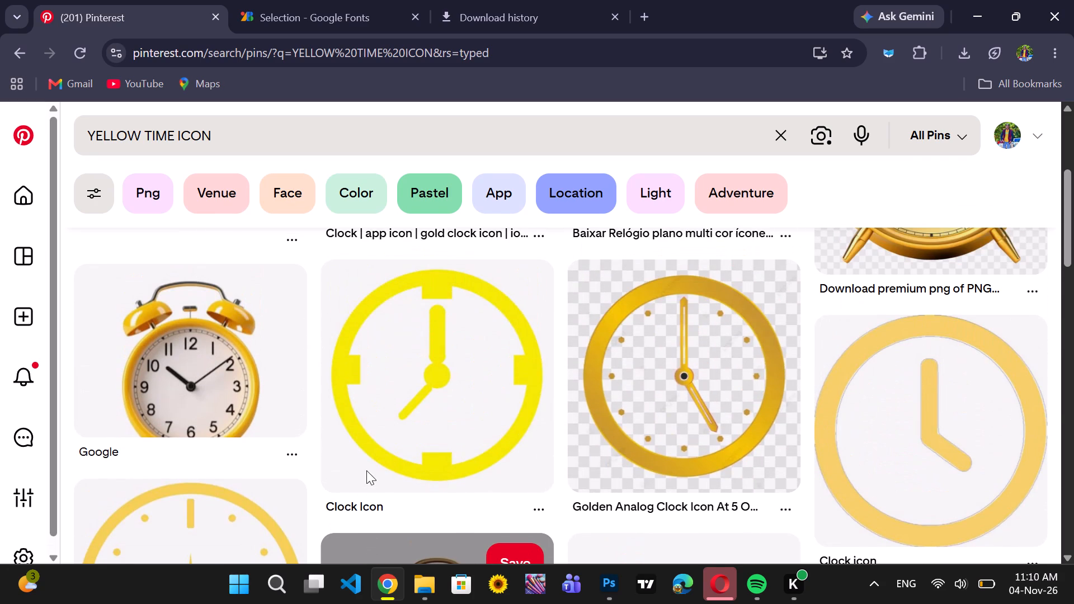
{"action": "scroll", "coordinate": [366, 470], "scroll_direction": "up", "scroll_amount": 5}
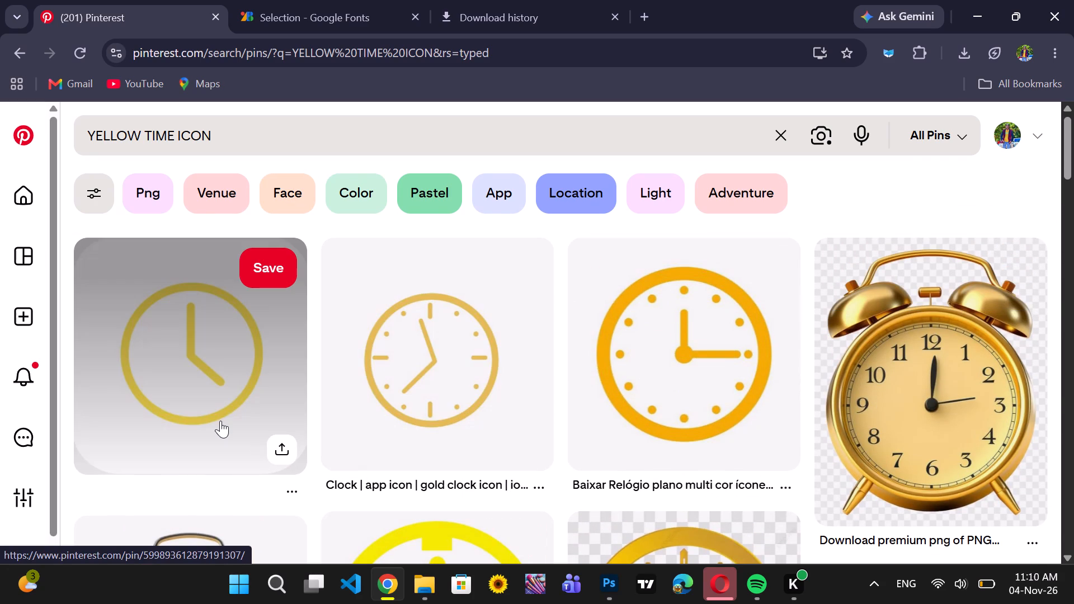
{"action": "left_click", "coordinate": [220, 421]}
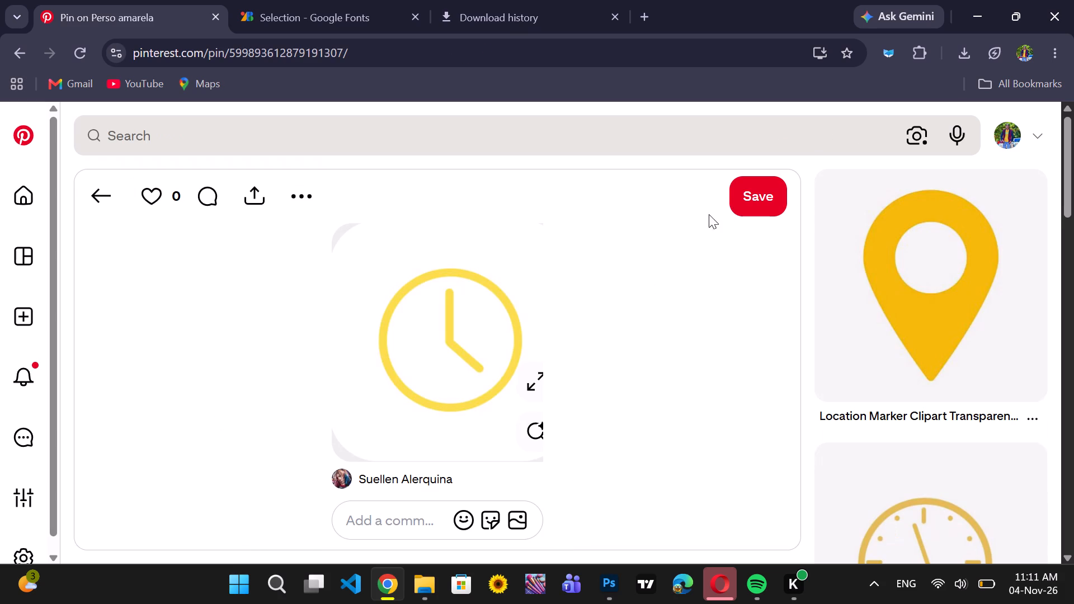
{"action": "left_click", "coordinate": [310, 185]}
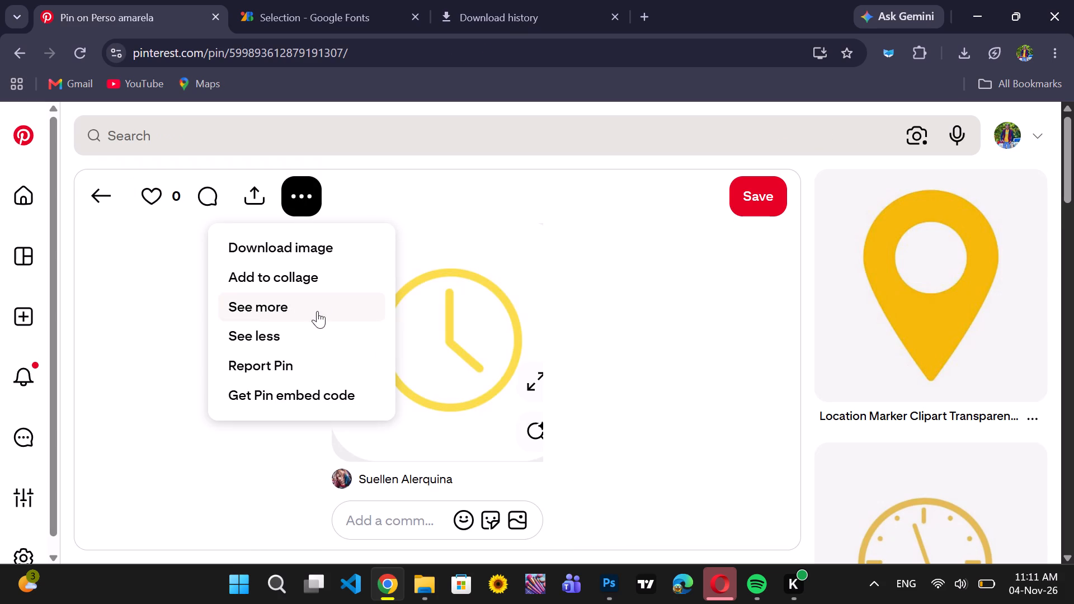
{"action": "left_click", "coordinate": [311, 258]}
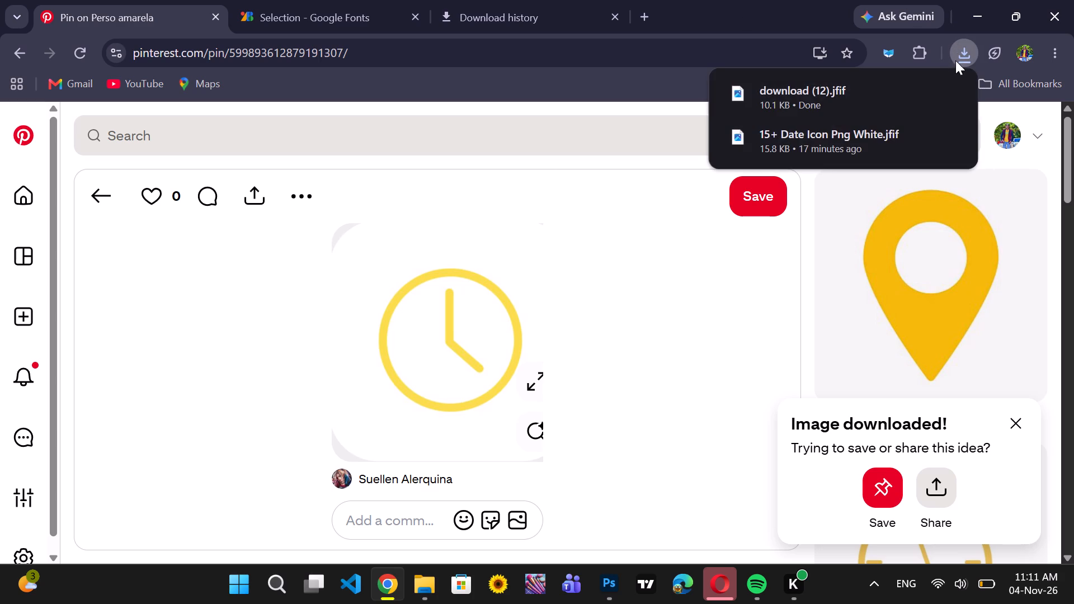
Locate the downloaded clock image, download (12), in the Downloads folder and place it in the WORSHIP NIGHT document in Photoshop.
{"action": "left_click", "coordinate": [920, 96]}
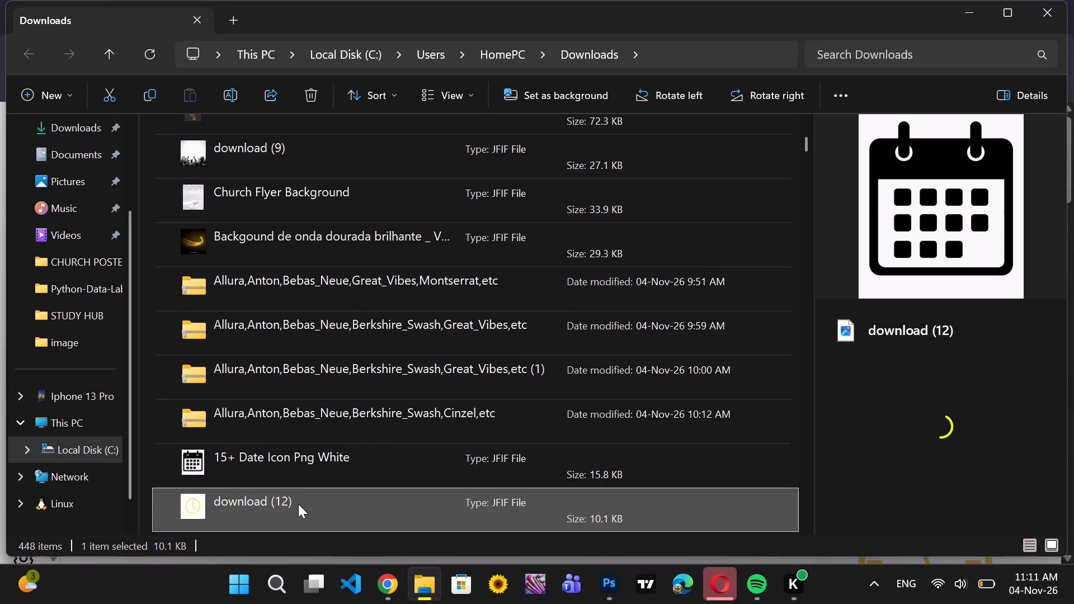
{"action": "left_click_drag", "start_coordinate": [309, 511], "coordinate": [684, 554]}
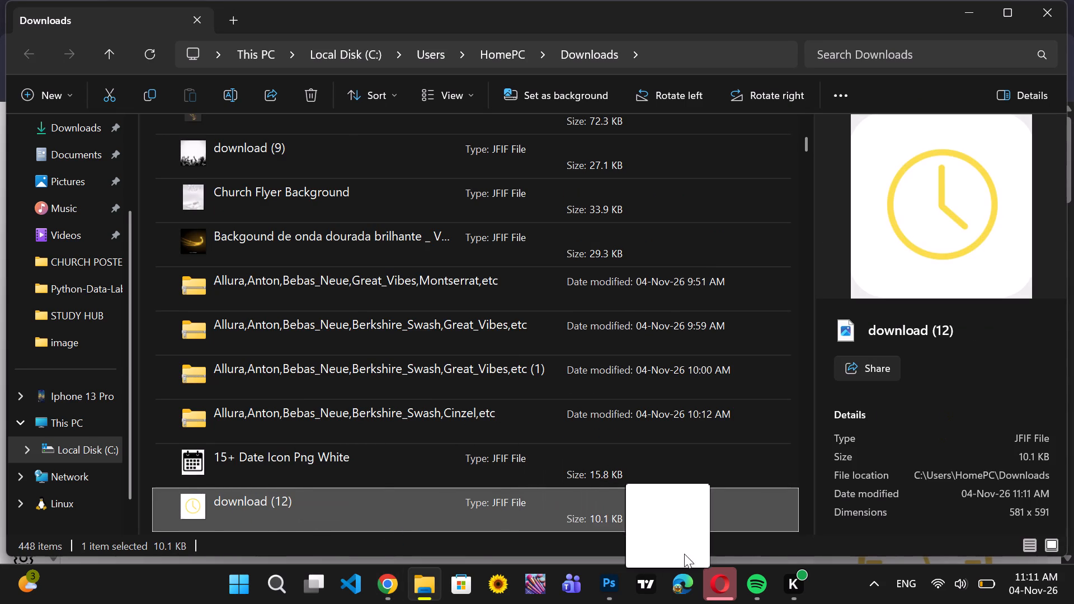
{"action": "left_click_drag", "start_coordinate": [684, 554], "coordinate": [614, 579]}
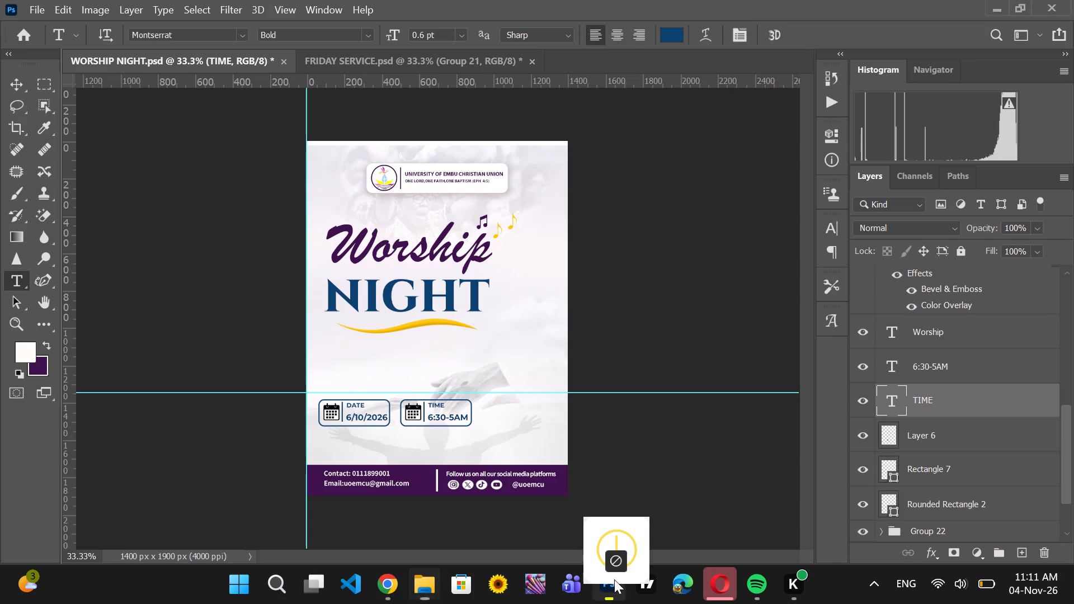
{"action": "left_click_drag", "start_coordinate": [614, 579], "coordinate": [490, 432]}
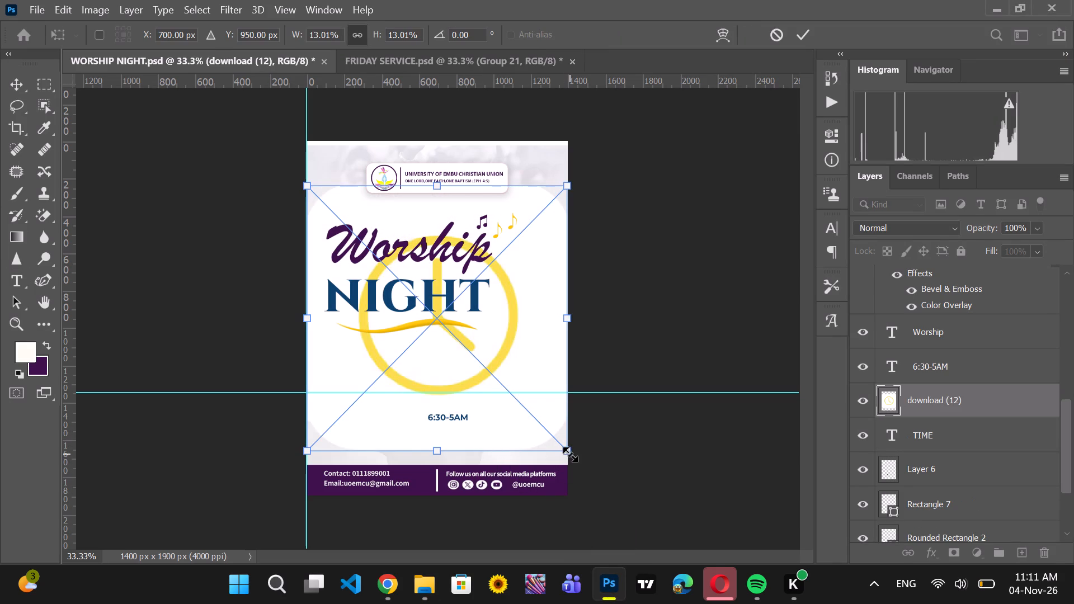
Scale the placed clock image to about 187 x 190 px and position it over the calendar icon in the TIME box.
{"action": "left_click_drag", "start_coordinate": [570, 452], "coordinate": [329, 253]}
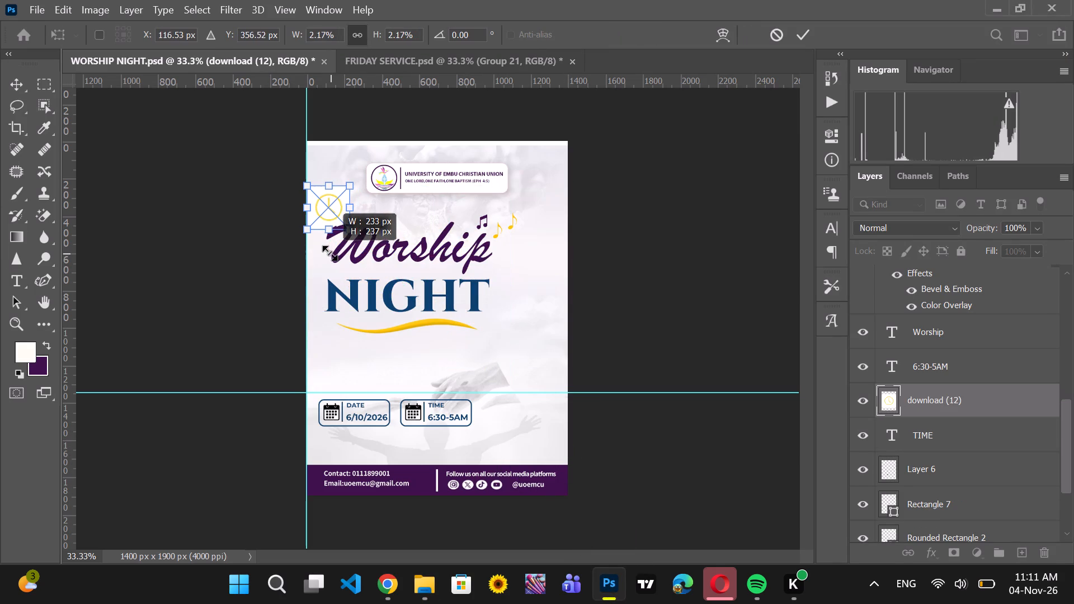
{"action": "left_click_drag", "start_coordinate": [329, 253], "coordinate": [324, 240]}
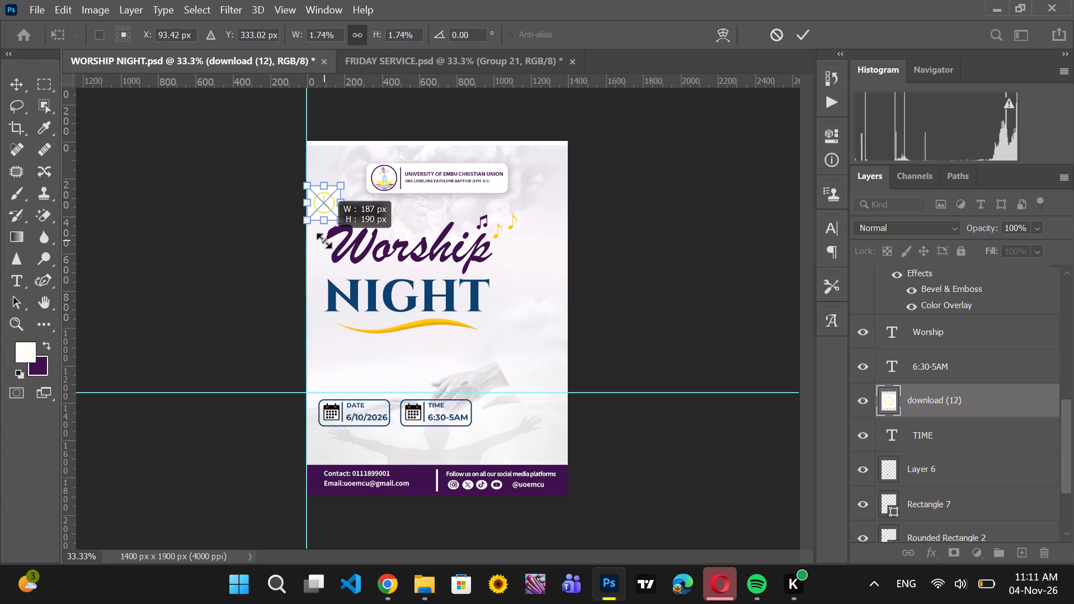
{"action": "left_click_drag", "start_coordinate": [326, 207], "coordinate": [328, 214]}
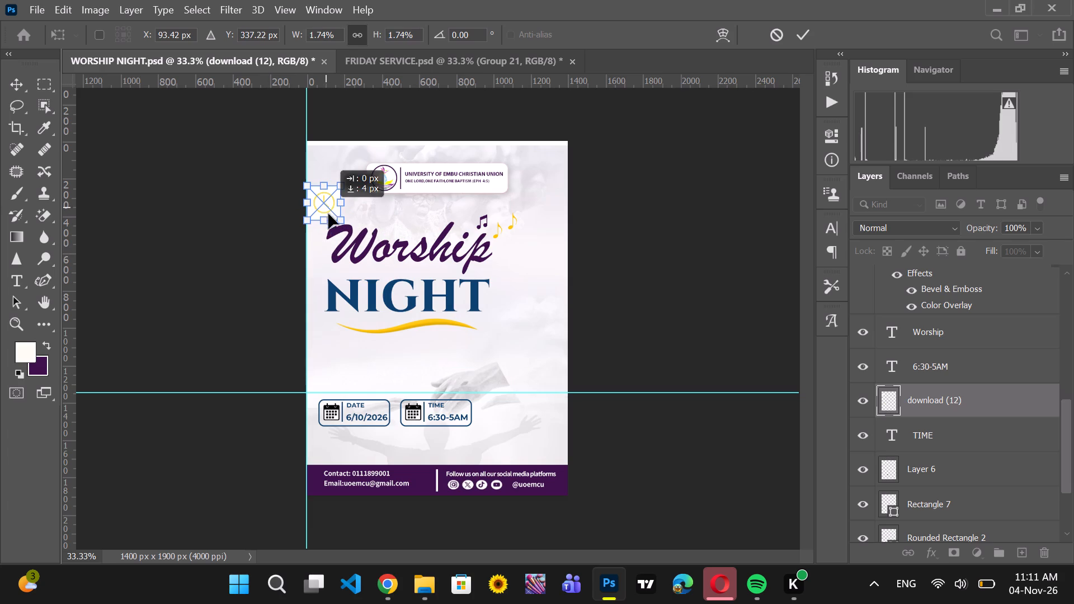
{"action": "left_click_drag", "start_coordinate": [328, 214], "coordinate": [402, 384]}
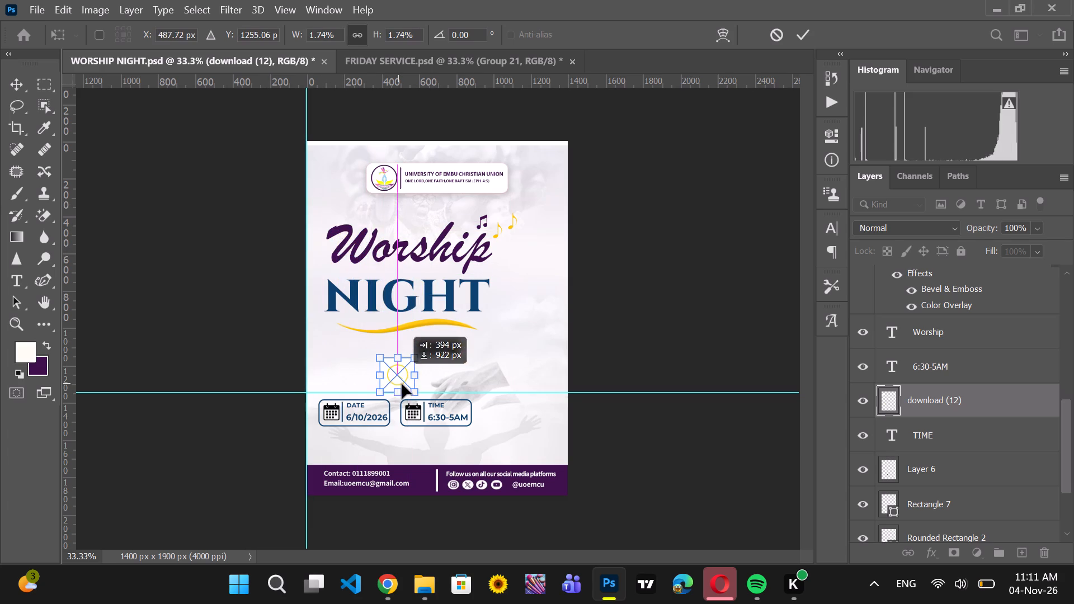
{"action": "left_click_drag", "start_coordinate": [402, 384], "coordinate": [415, 419]}
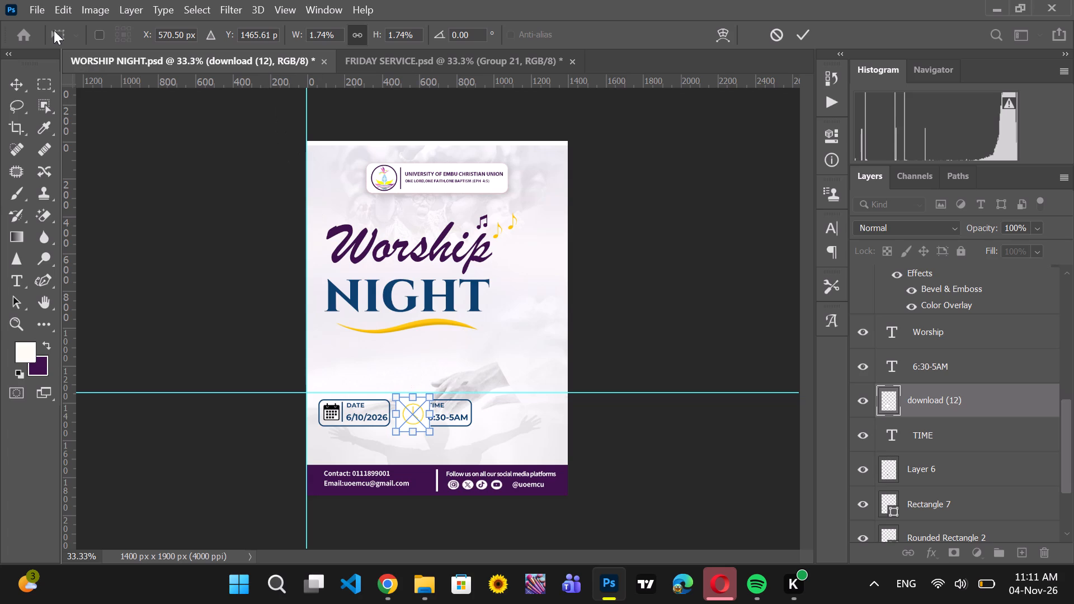
Use Select Subject to isolate the clock from its white background and copy it onto a new layer.
{"action": "left_click", "coordinate": [54, 106]}
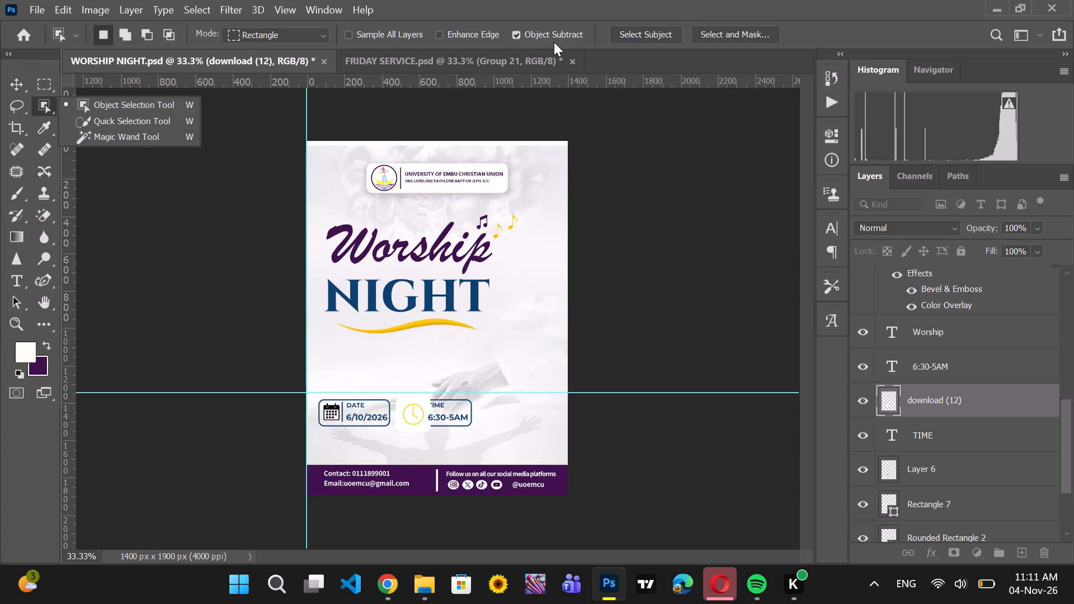
{"action": "left_click", "coordinate": [632, 32]}
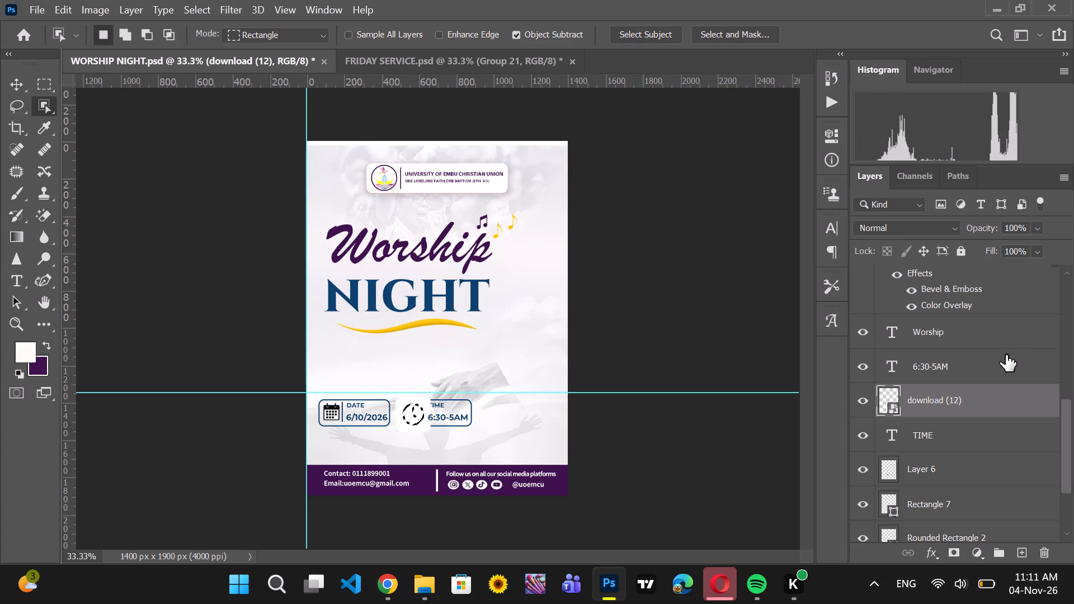
{"action": "key", "text": "ctrl+c"}
{"action": "key", "text": "ctrl+v"}
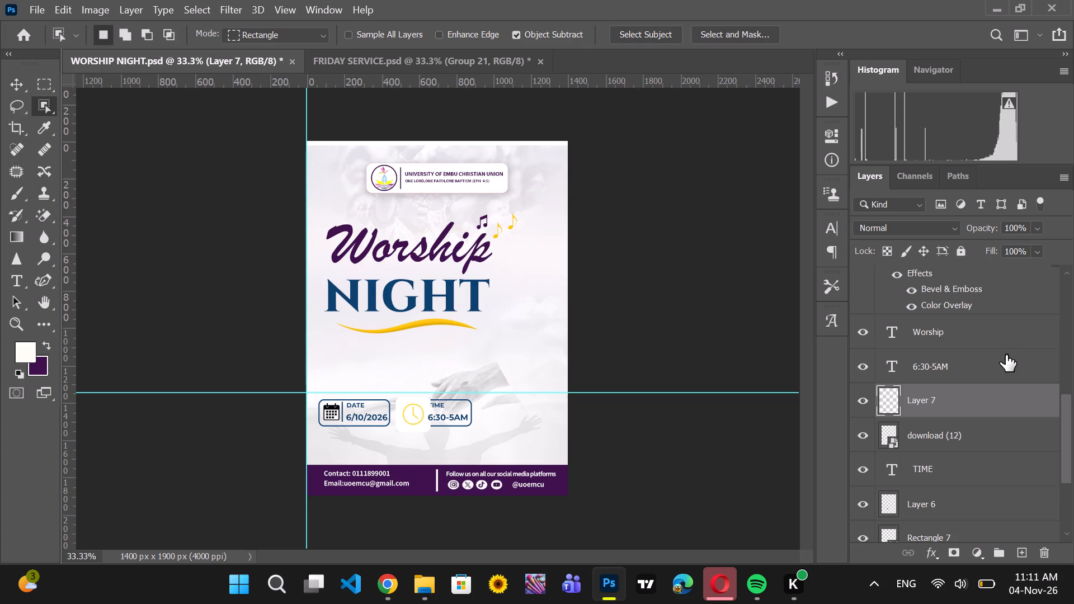
Delete the original download (12) image layer.
{"action": "left_click", "coordinate": [957, 440]}
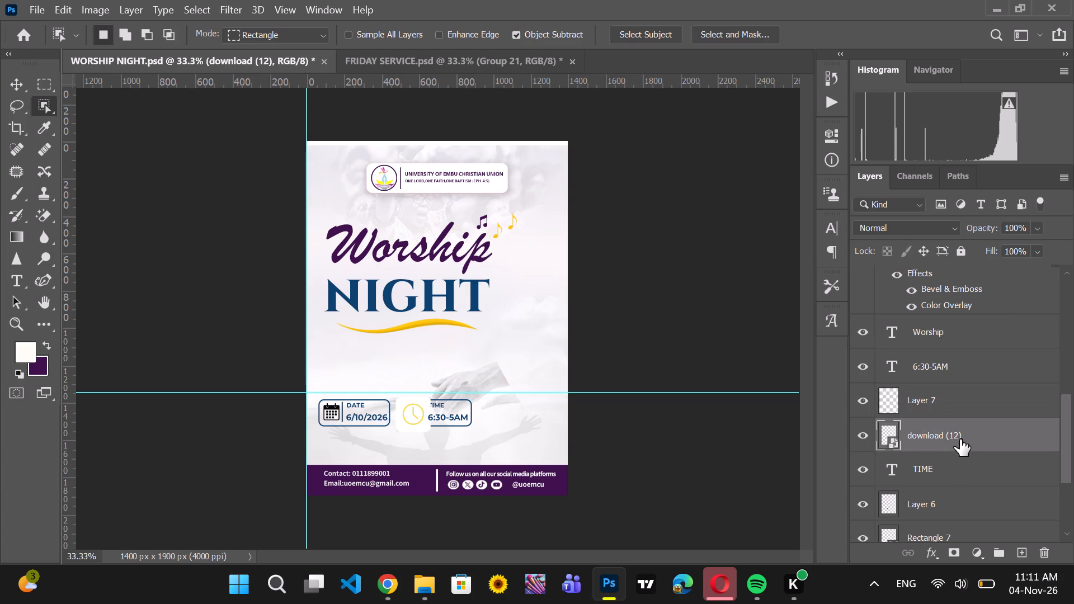
{"action": "left_click_drag", "start_coordinate": [960, 437], "coordinate": [1052, 557]}
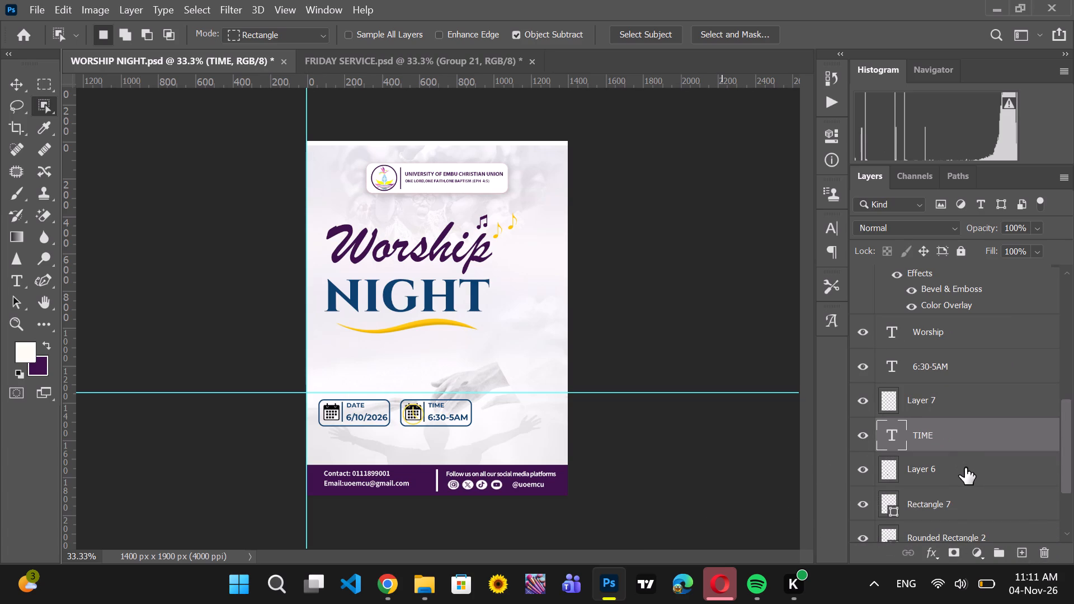
Move the TIME box's calendar icon on Layer 6 out to the empty area above and right of the box.
{"action": "scroll", "coordinate": [964, 469], "scroll_direction": "down", "scroll_amount": 1}
{"action": "left_click", "coordinate": [953, 430]}
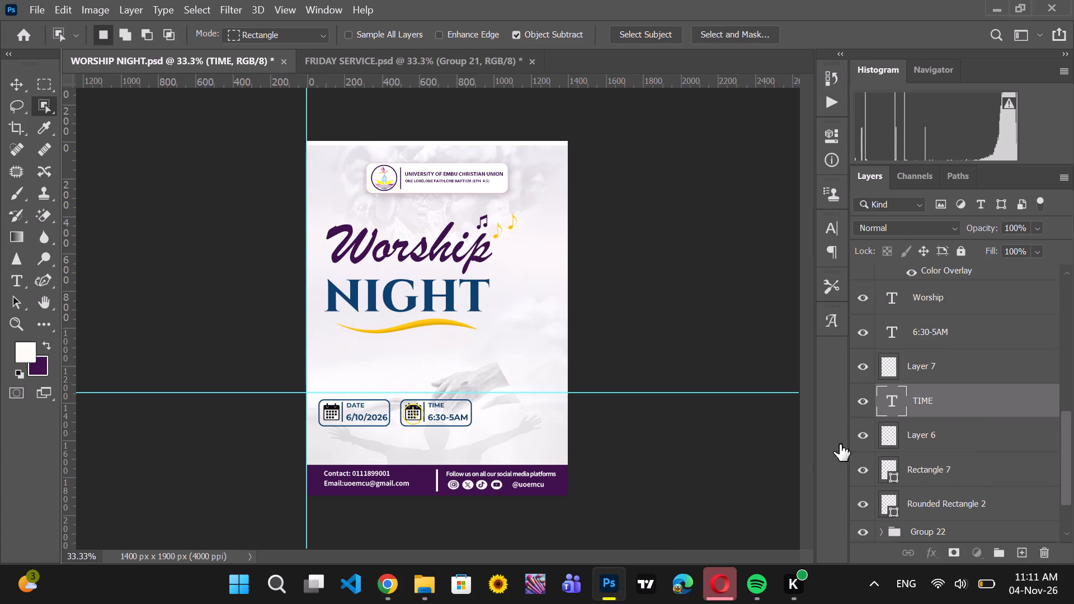
{"action": "left_click", "coordinate": [6, 84]}
{"action": "left_click_drag", "start_coordinate": [456, 441], "coordinate": [462, 418]}
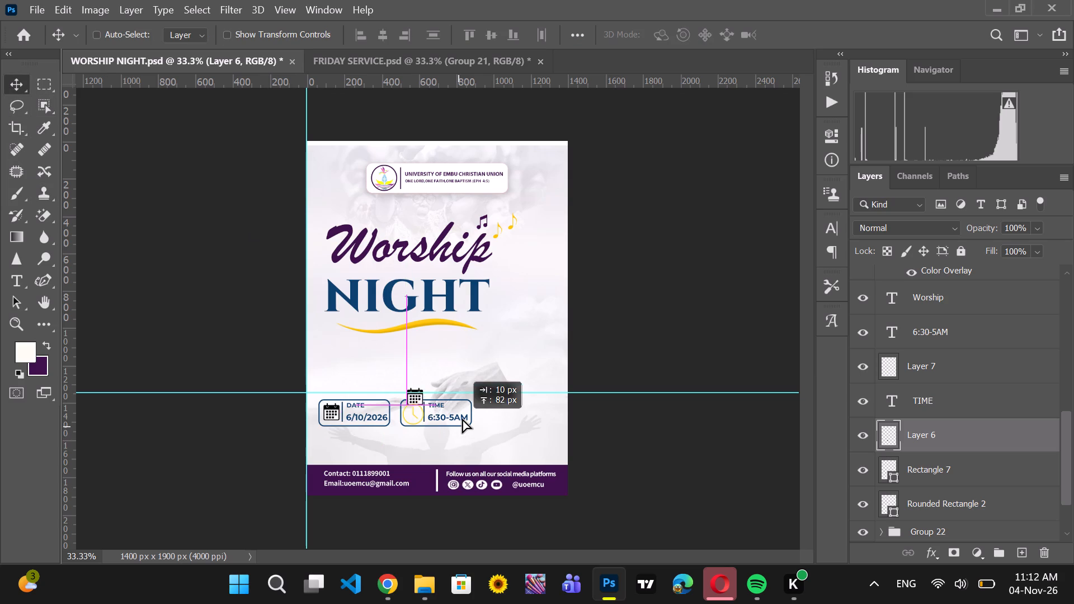
{"action": "left_click_drag", "start_coordinate": [462, 418], "coordinate": [565, 375]}
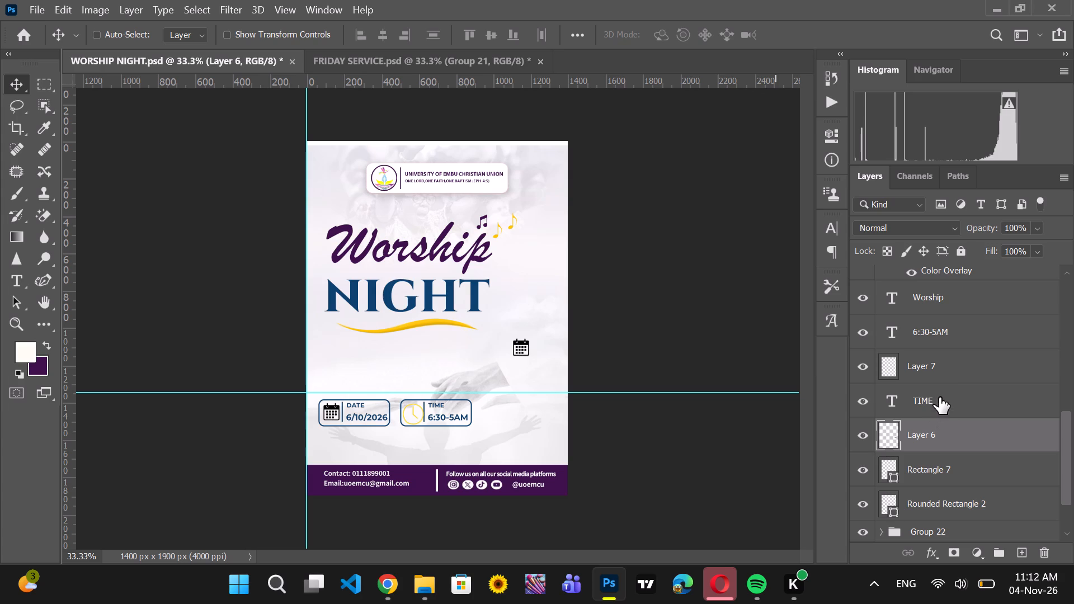
Scale the clock icon on Layer 7 down slightly to fit inside the TIME box, and commit the transform.
{"action": "left_click", "coordinate": [941, 359]}
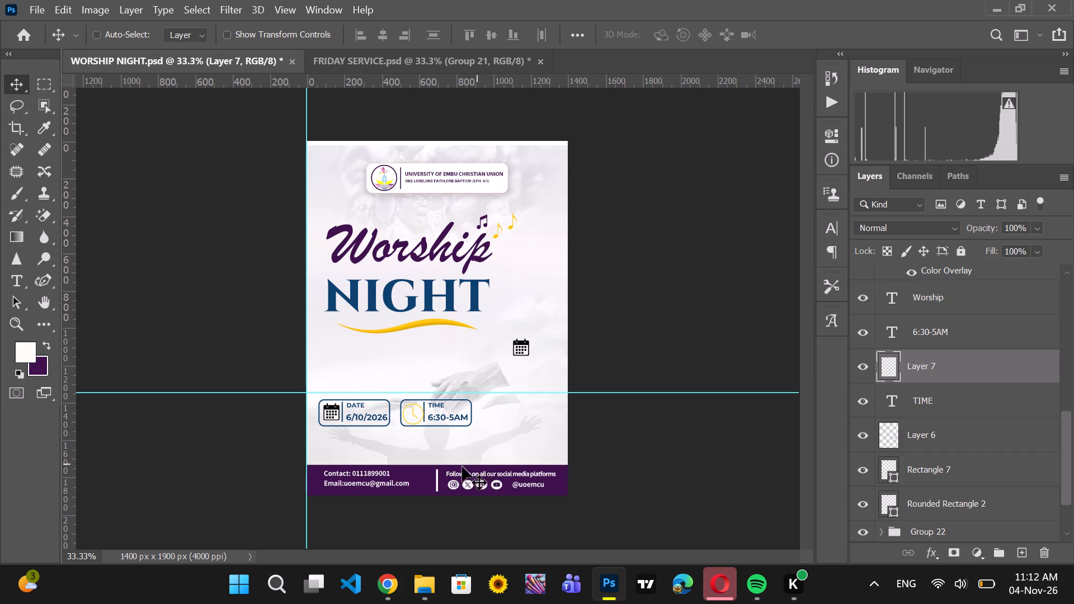
{"action": "key", "text": "ctrl+t"}
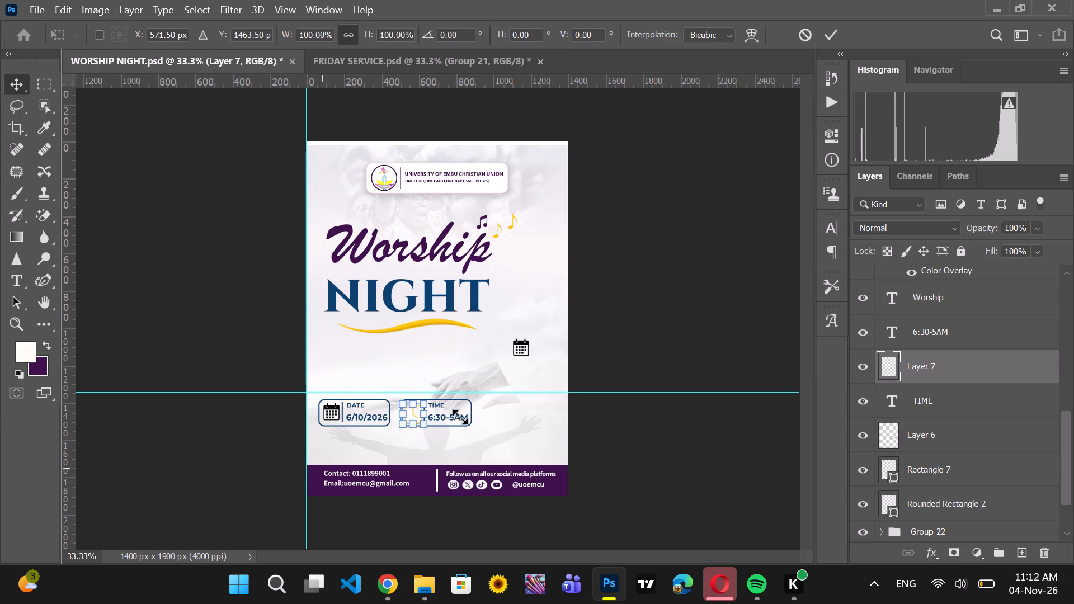
{"action": "left_click_drag", "start_coordinate": [422, 422], "coordinate": [420, 417]}
{"action": "left_click", "coordinate": [828, 29]}
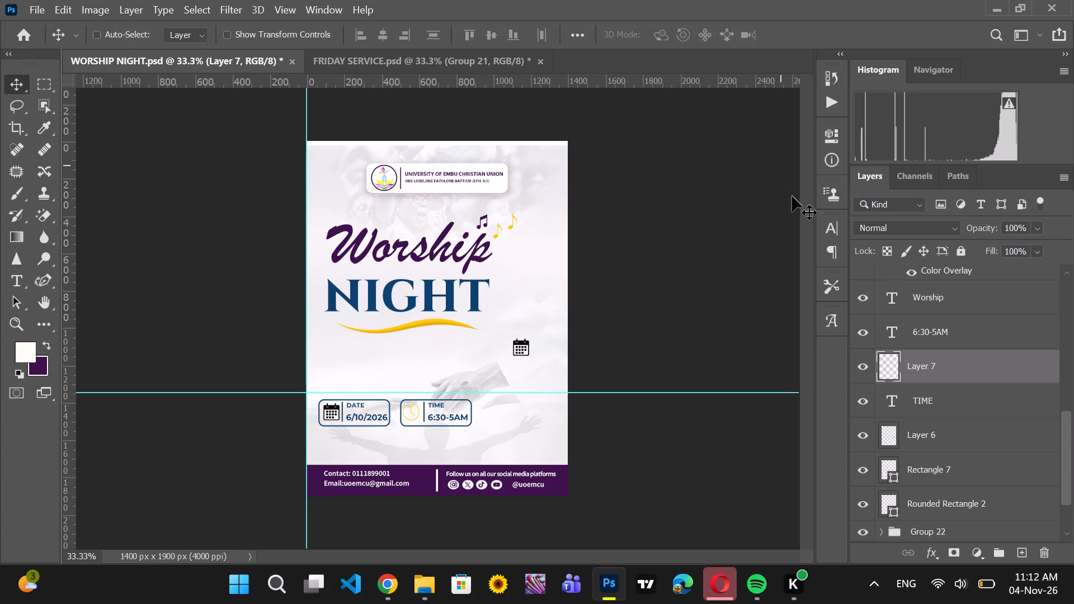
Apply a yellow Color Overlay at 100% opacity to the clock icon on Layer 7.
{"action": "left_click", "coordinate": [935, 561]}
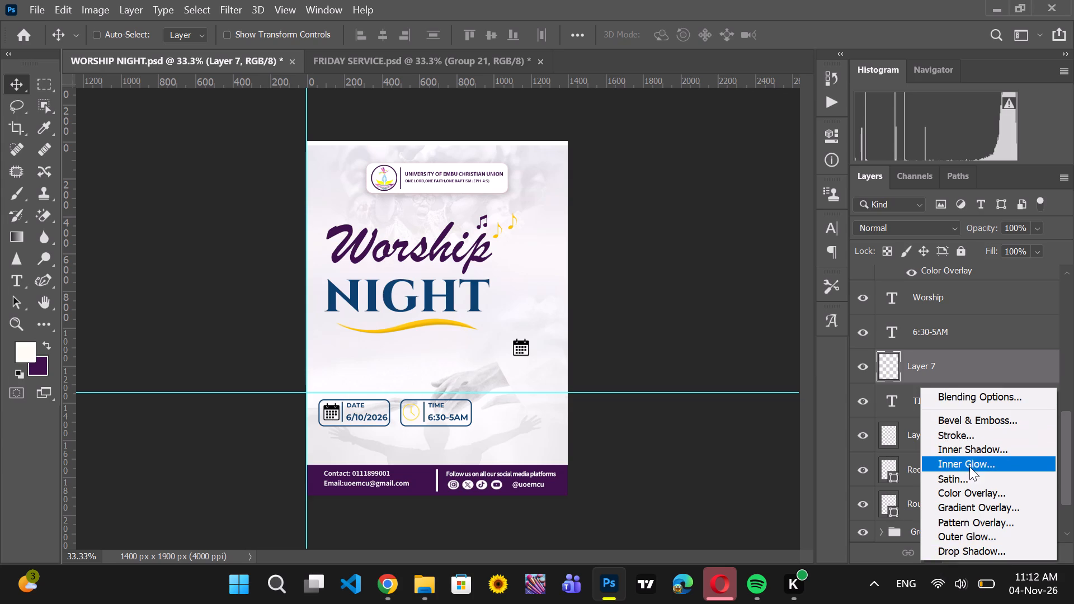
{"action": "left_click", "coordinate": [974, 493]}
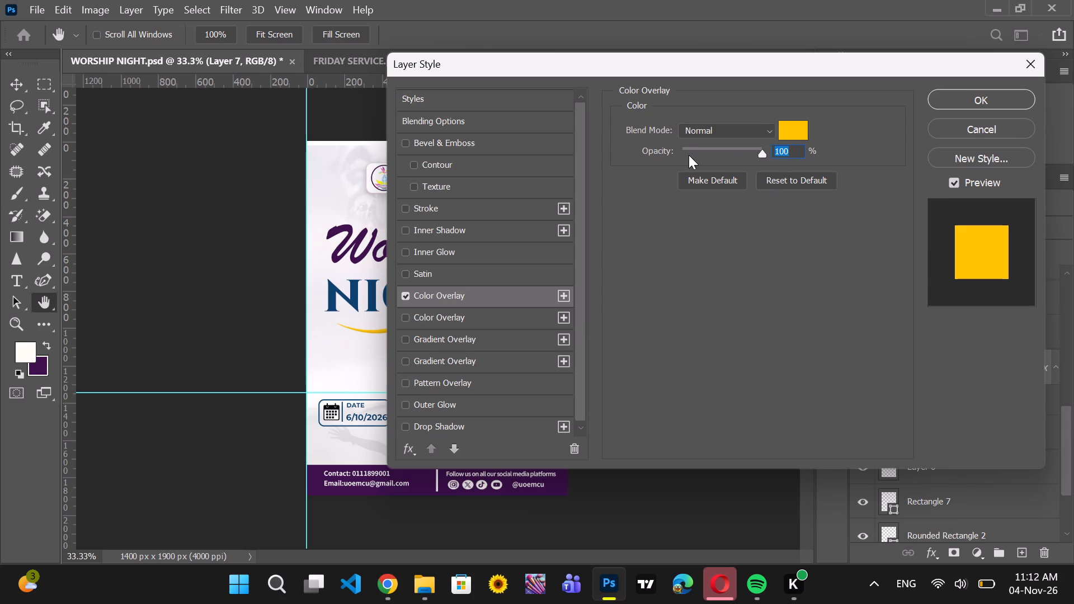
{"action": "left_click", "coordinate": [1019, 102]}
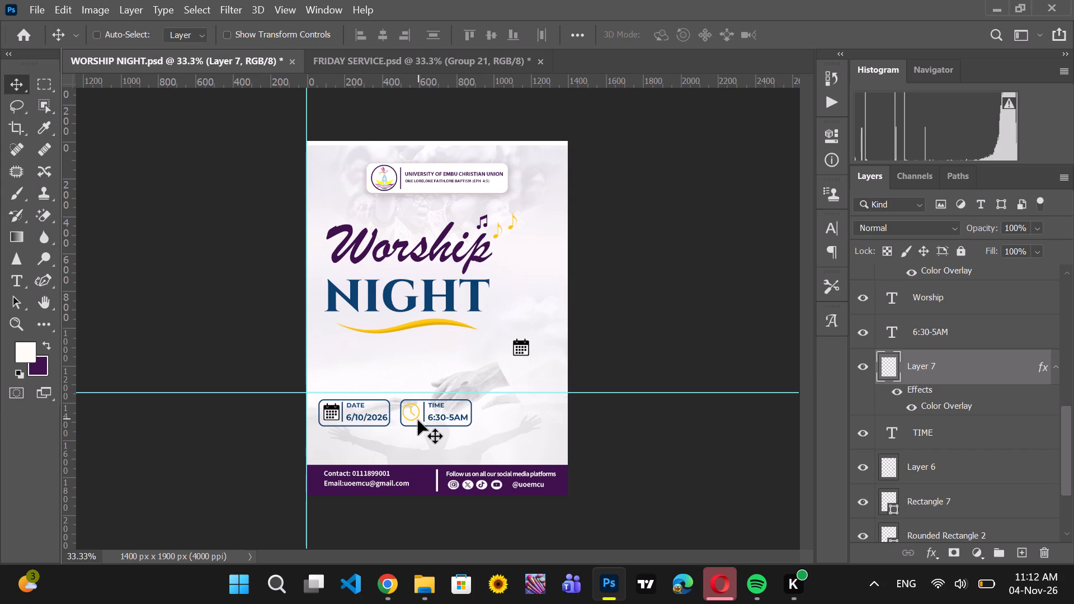
Nudge the clock icon on Layer 7 into place beside the divider inside the TIME box.
{"action": "left_click", "coordinate": [413, 405]}
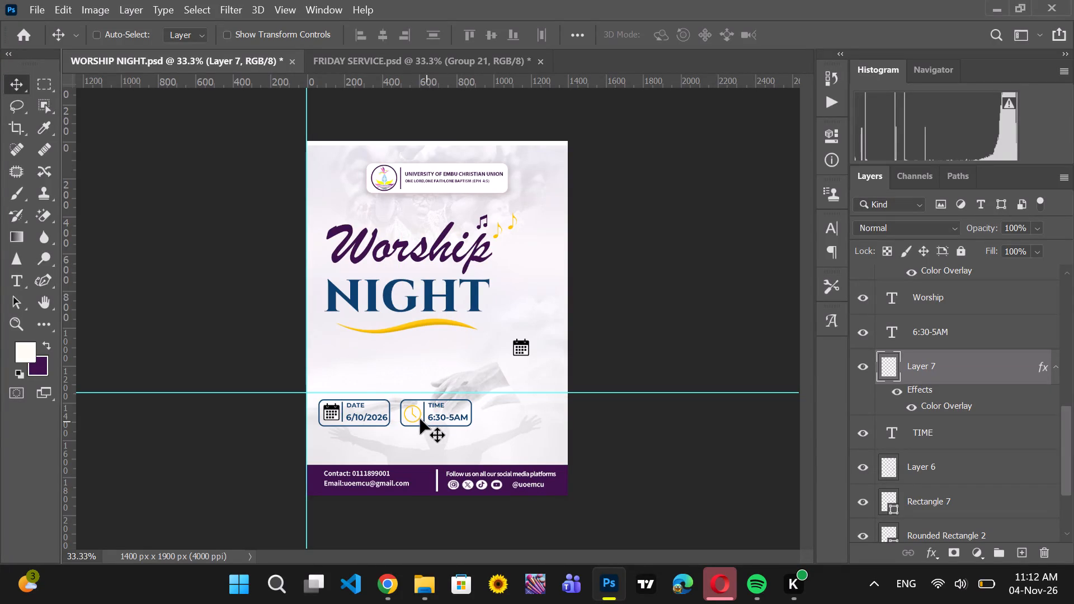
{"action": "left_click", "coordinate": [417, 416]}
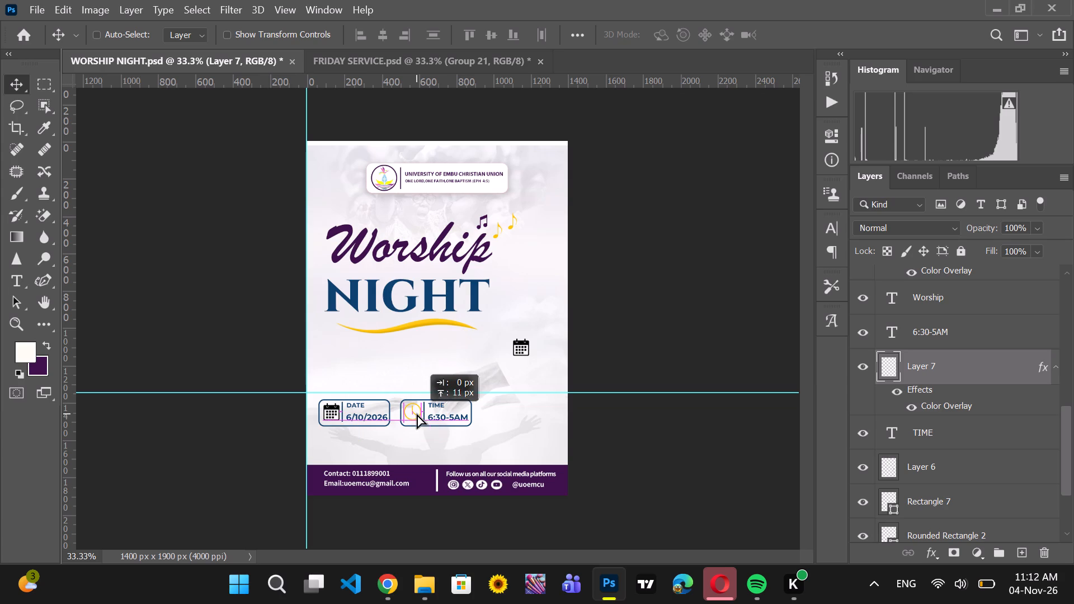
{"action": "left_click", "coordinate": [408, 416]}
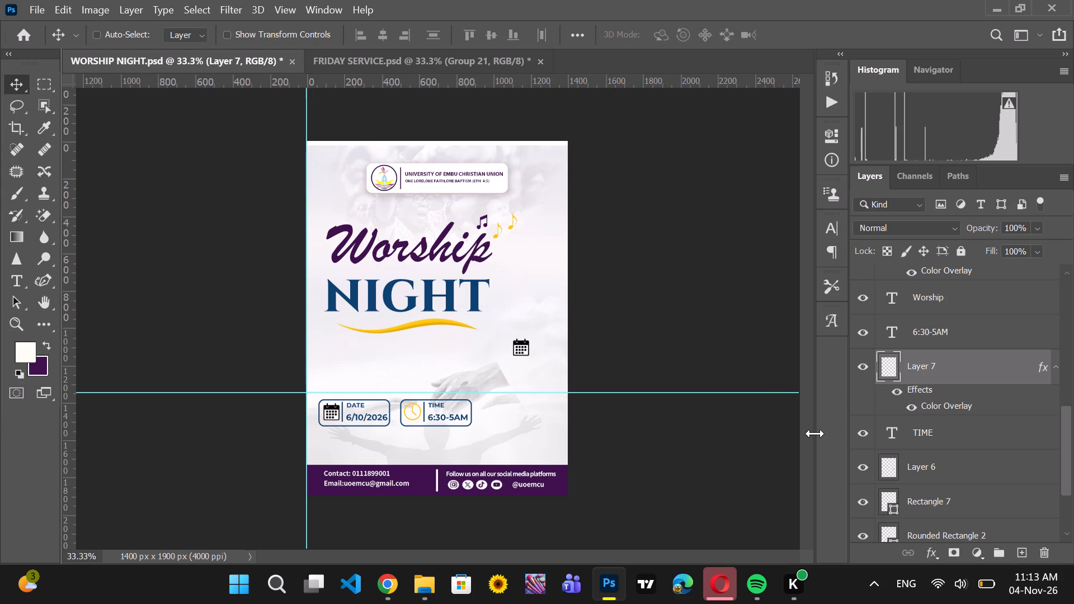
Change the clock icon's Color Overlay on Layer 7 to the dark purple sampled from the Worship title.
{"action": "left_click", "coordinate": [929, 559]}
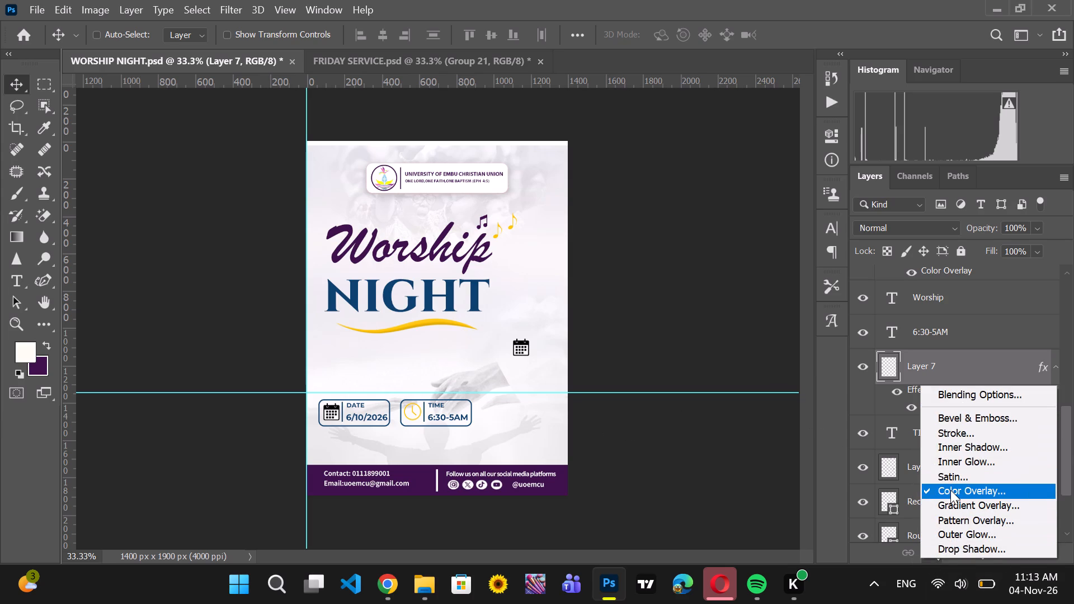
{"action": "left_click", "coordinate": [950, 490]}
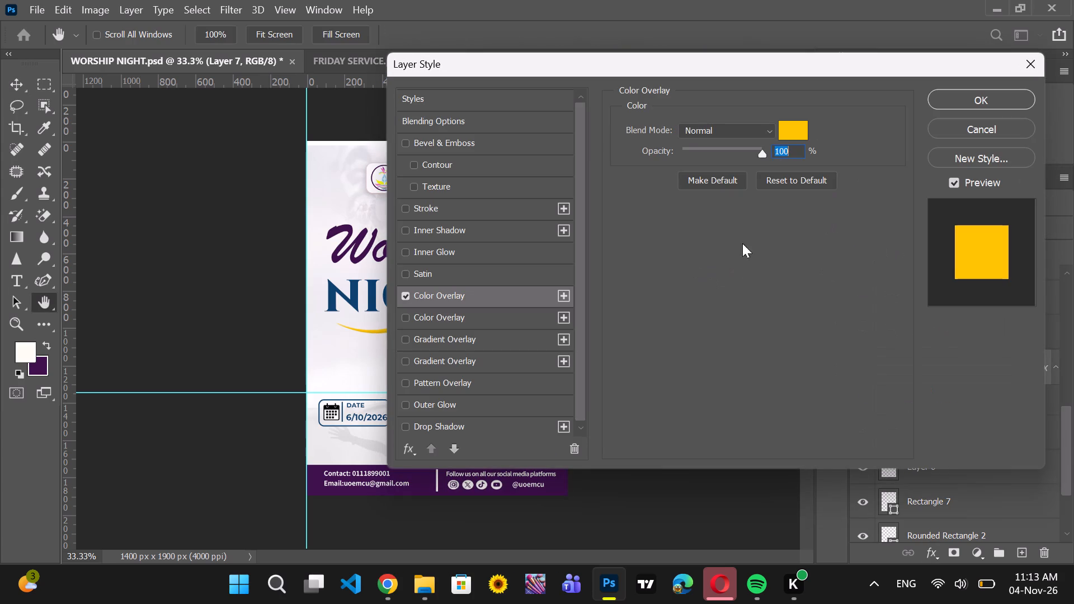
{"action": "left_click", "coordinate": [793, 129]}
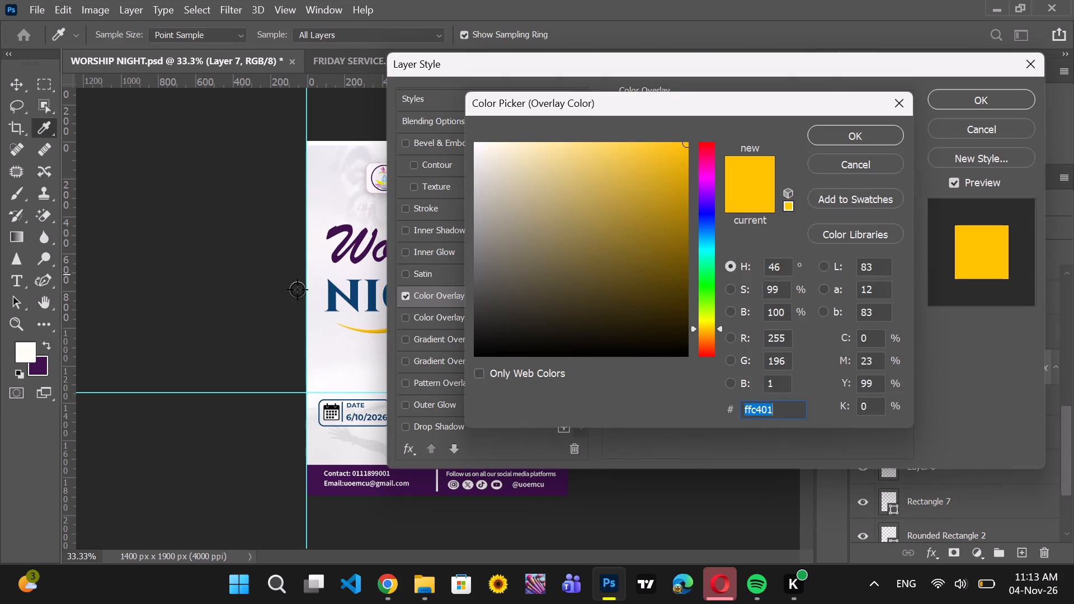
{"action": "left_click", "coordinate": [338, 228]}
{"action": "left_click", "coordinate": [861, 129]}
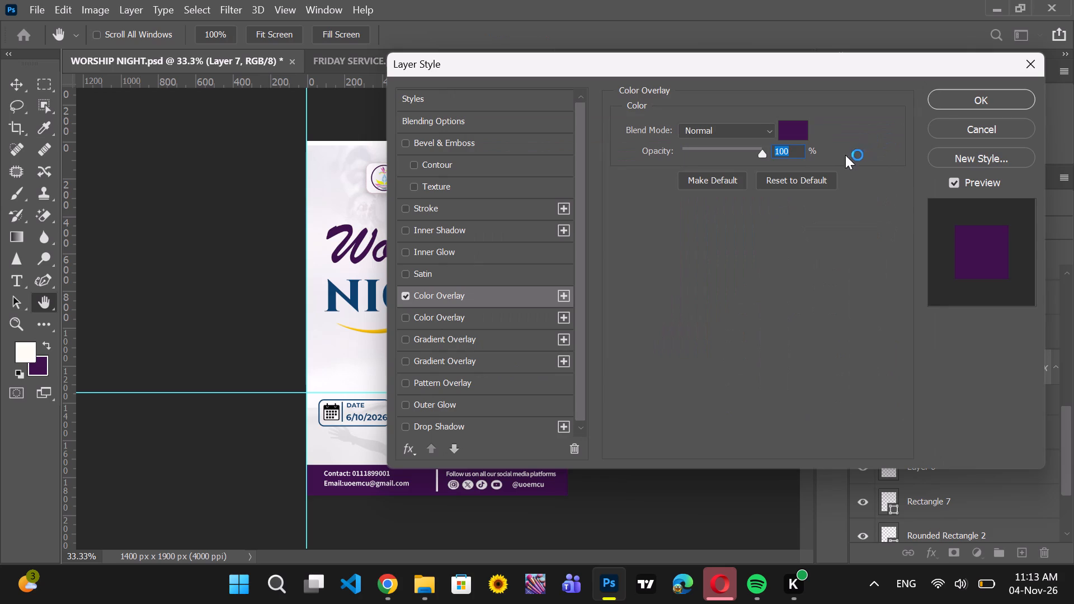
{"action": "left_click", "coordinate": [944, 96]}
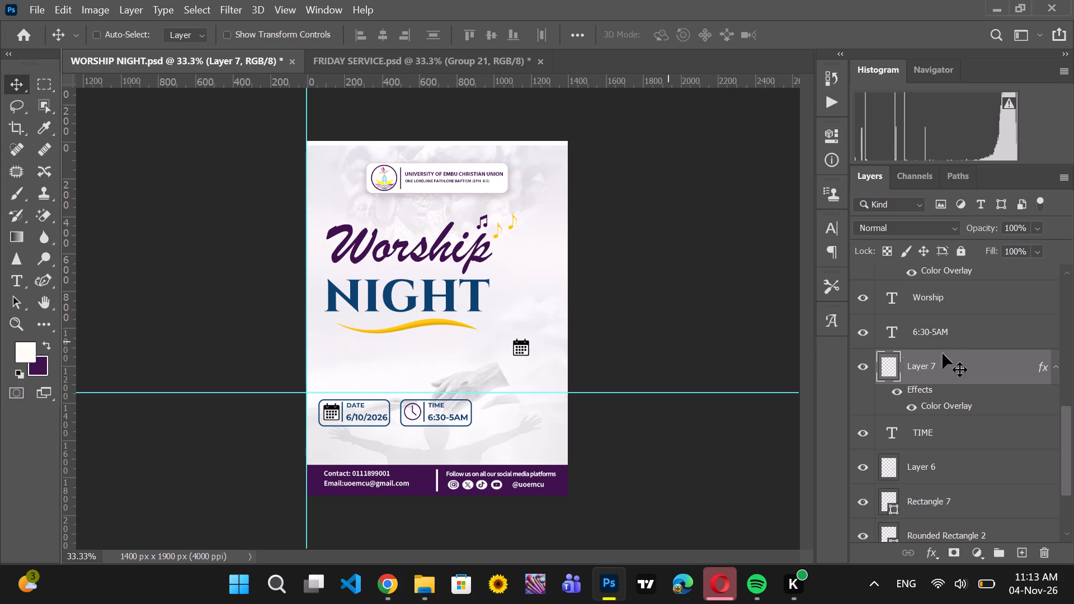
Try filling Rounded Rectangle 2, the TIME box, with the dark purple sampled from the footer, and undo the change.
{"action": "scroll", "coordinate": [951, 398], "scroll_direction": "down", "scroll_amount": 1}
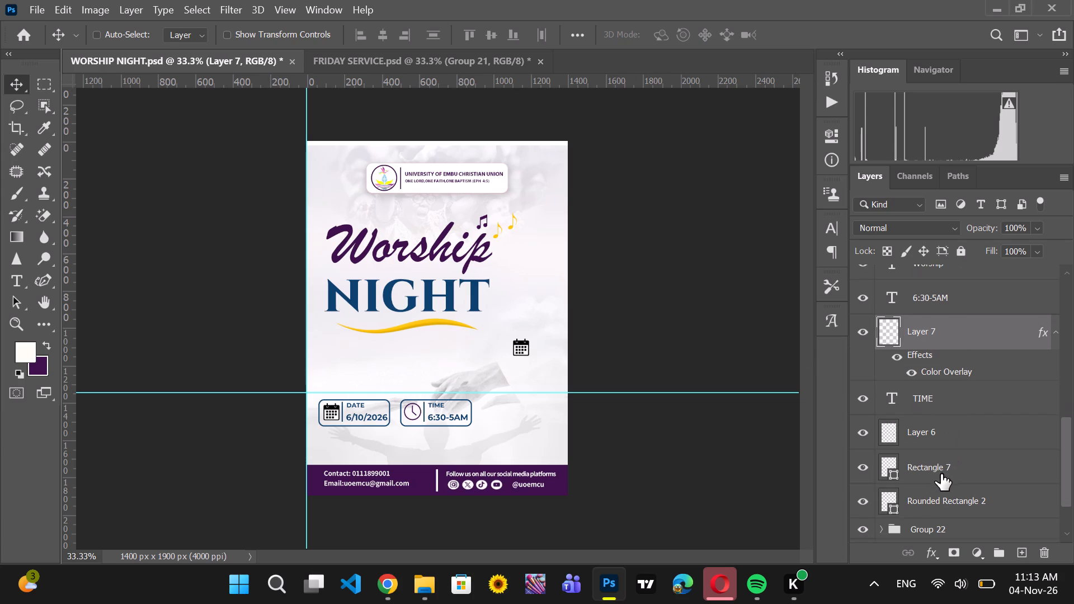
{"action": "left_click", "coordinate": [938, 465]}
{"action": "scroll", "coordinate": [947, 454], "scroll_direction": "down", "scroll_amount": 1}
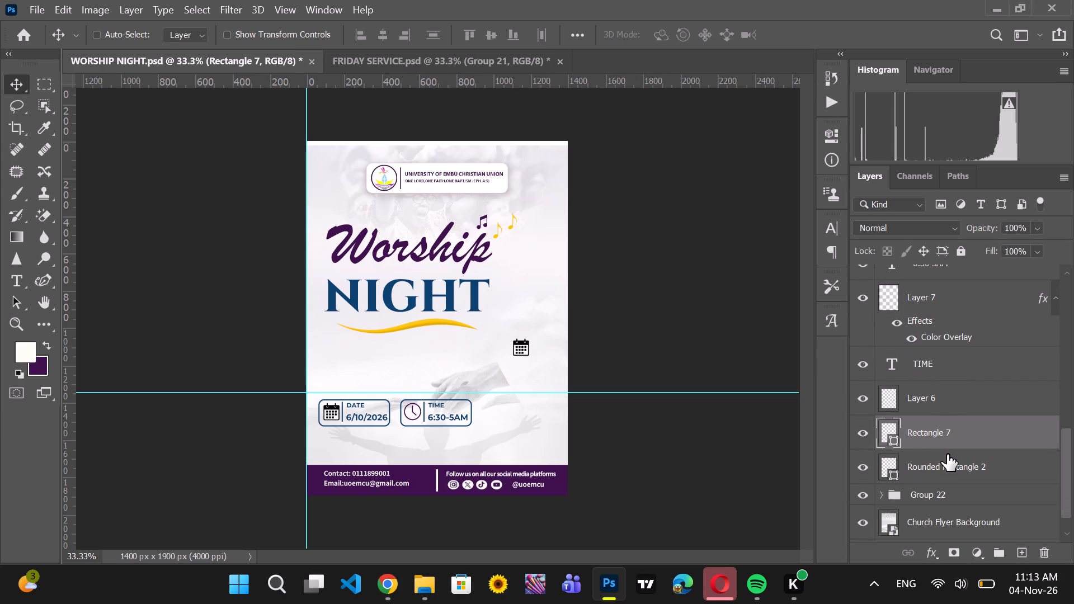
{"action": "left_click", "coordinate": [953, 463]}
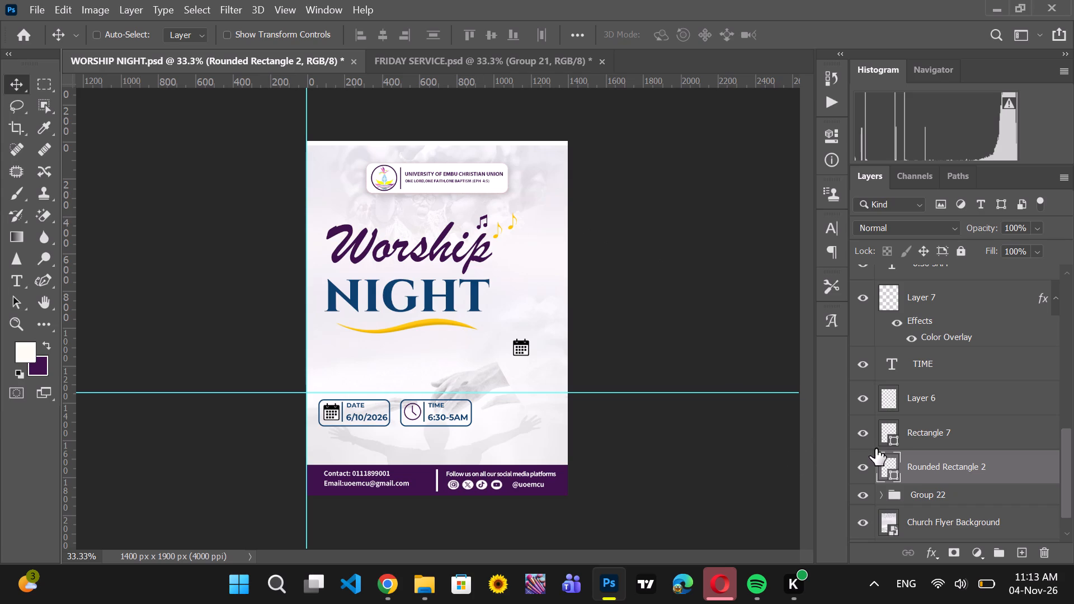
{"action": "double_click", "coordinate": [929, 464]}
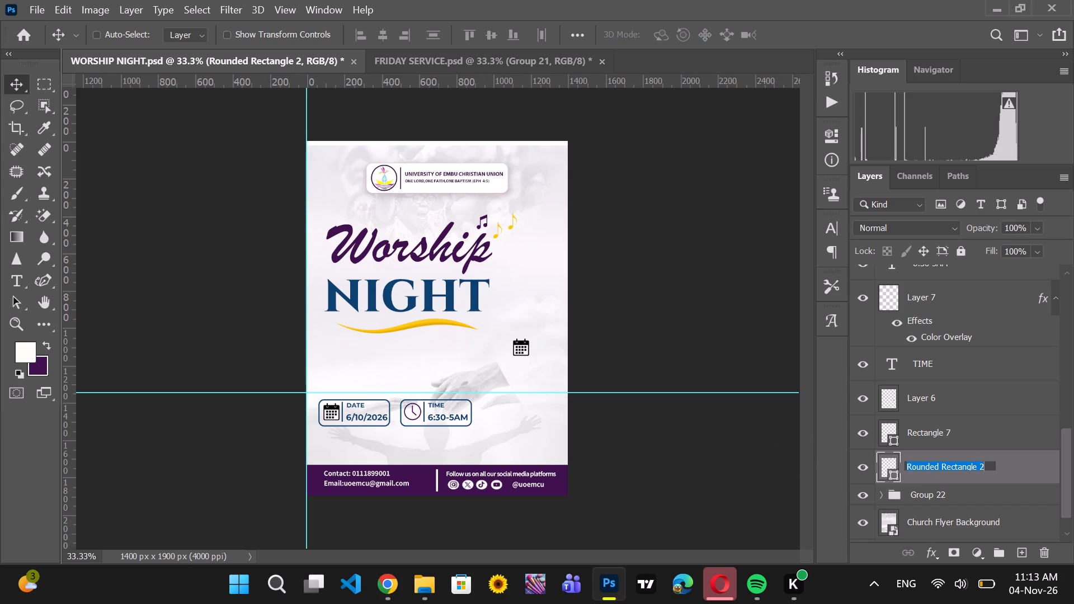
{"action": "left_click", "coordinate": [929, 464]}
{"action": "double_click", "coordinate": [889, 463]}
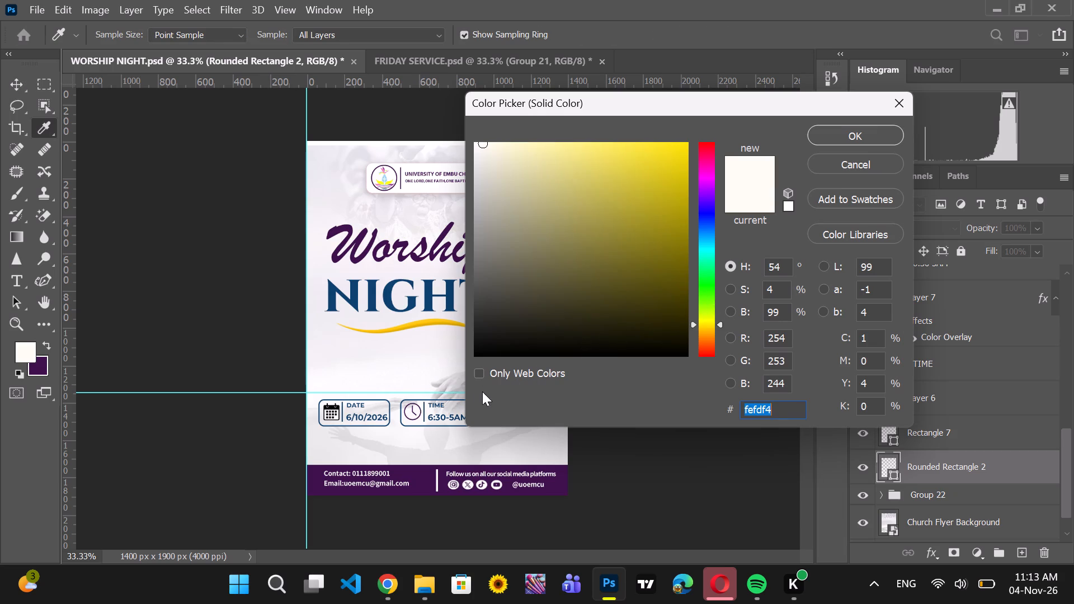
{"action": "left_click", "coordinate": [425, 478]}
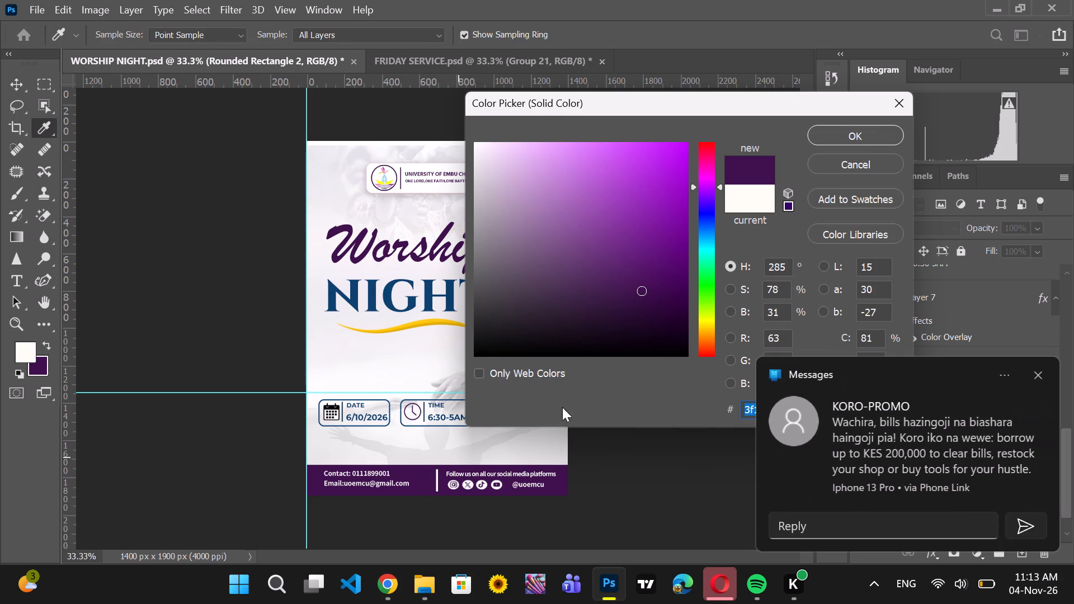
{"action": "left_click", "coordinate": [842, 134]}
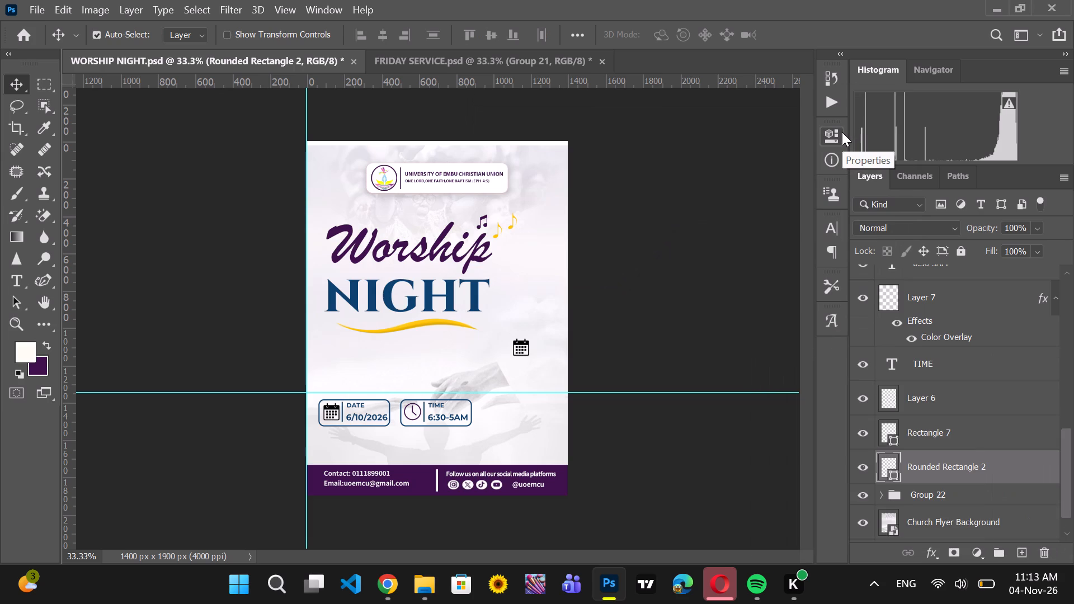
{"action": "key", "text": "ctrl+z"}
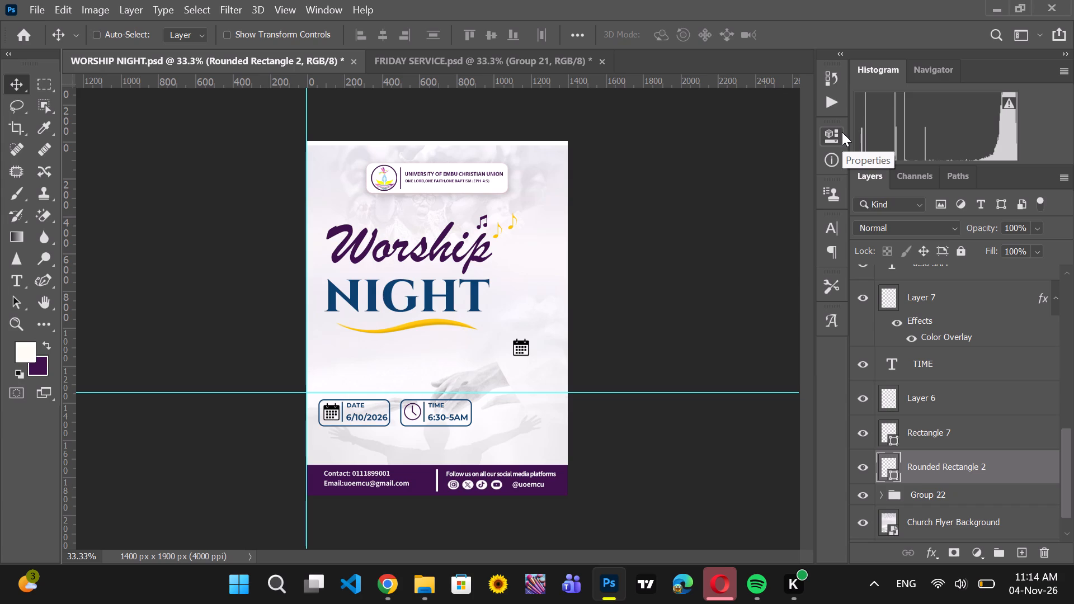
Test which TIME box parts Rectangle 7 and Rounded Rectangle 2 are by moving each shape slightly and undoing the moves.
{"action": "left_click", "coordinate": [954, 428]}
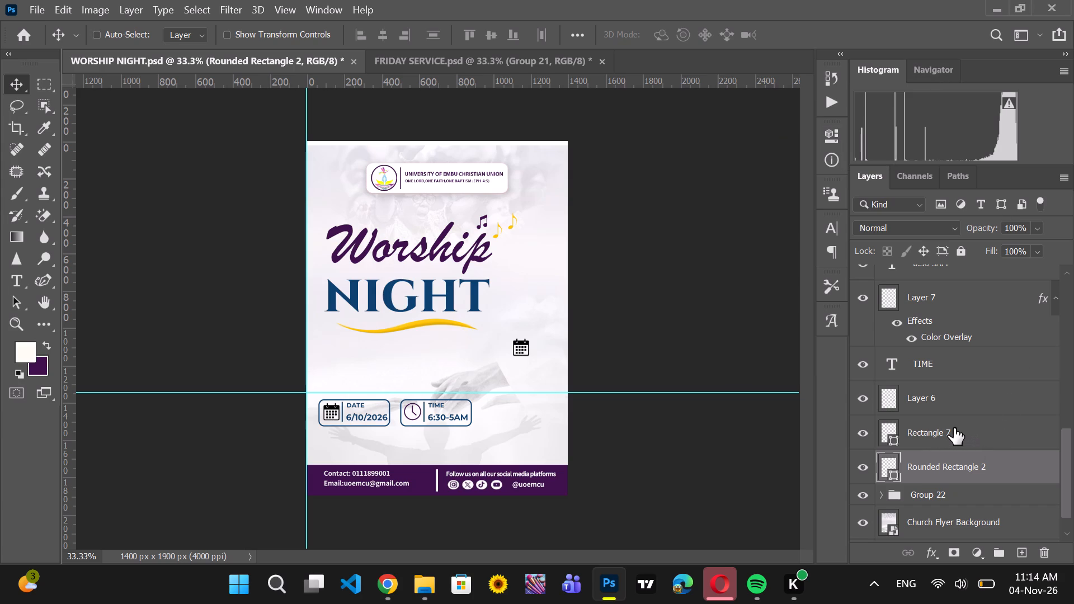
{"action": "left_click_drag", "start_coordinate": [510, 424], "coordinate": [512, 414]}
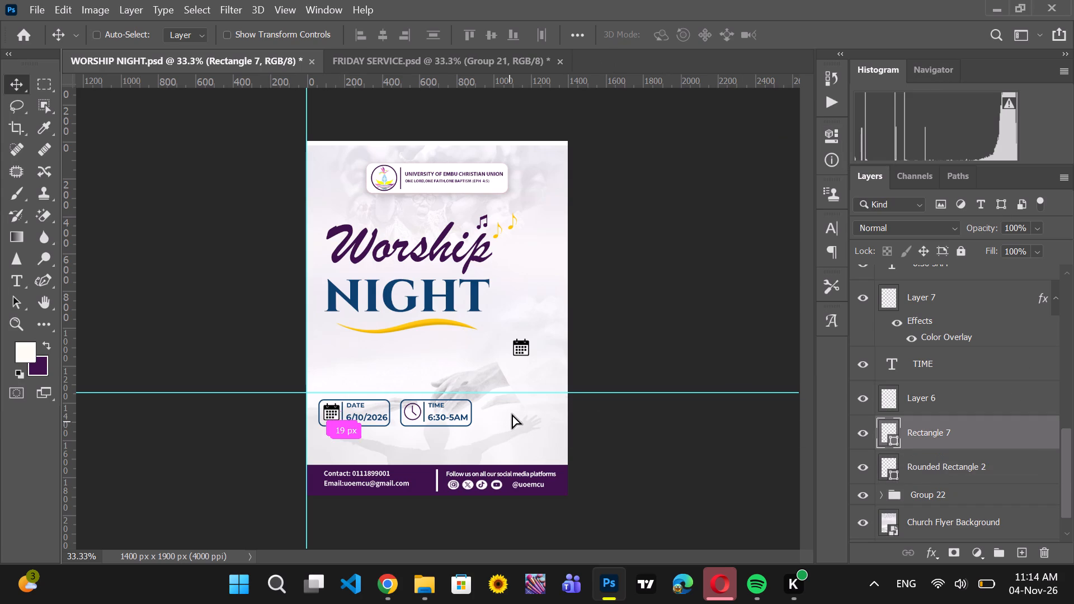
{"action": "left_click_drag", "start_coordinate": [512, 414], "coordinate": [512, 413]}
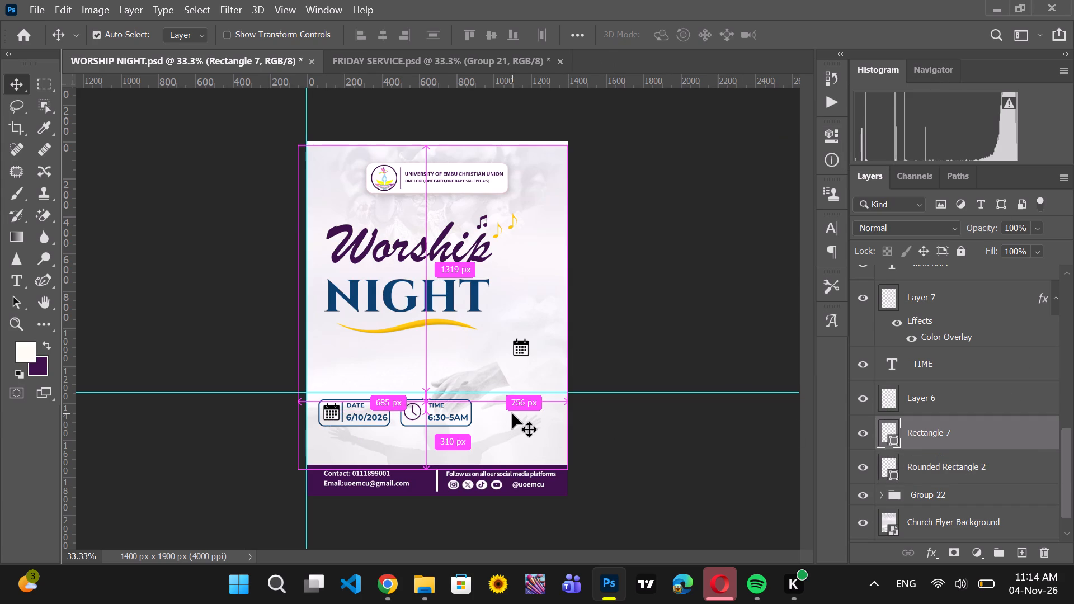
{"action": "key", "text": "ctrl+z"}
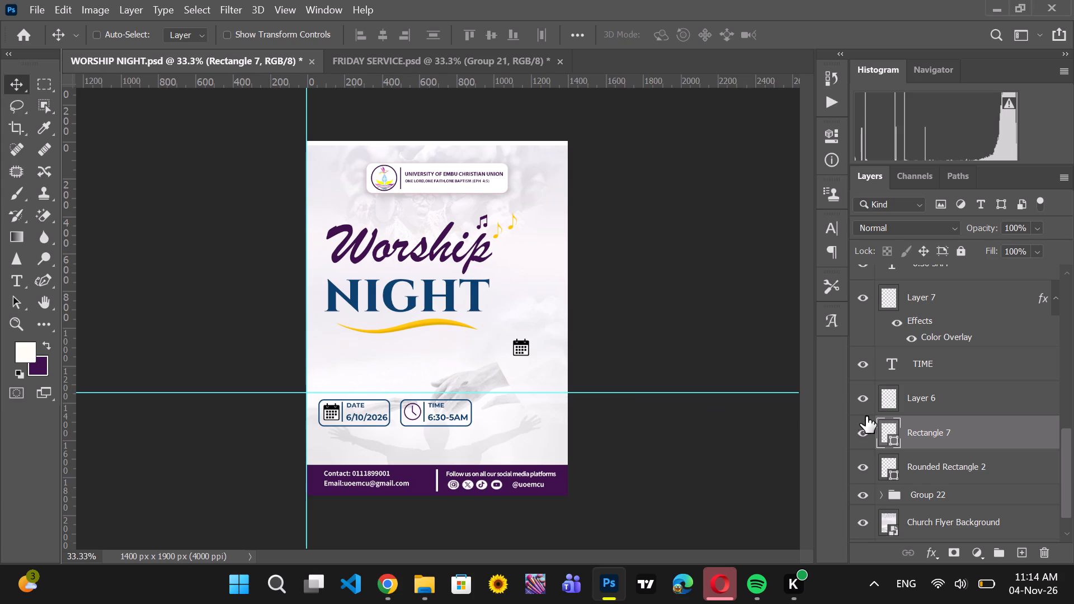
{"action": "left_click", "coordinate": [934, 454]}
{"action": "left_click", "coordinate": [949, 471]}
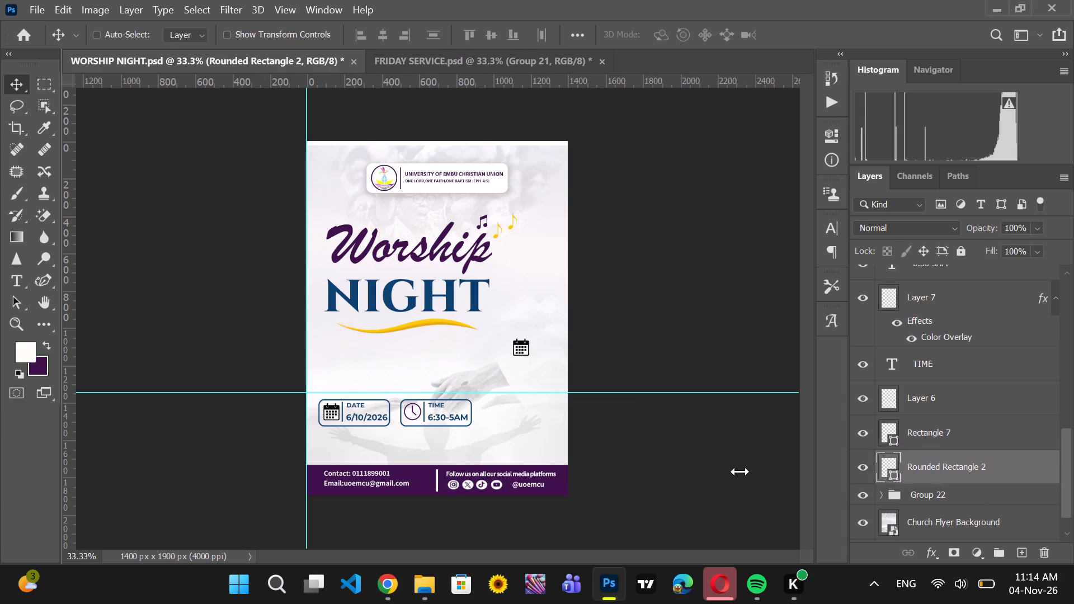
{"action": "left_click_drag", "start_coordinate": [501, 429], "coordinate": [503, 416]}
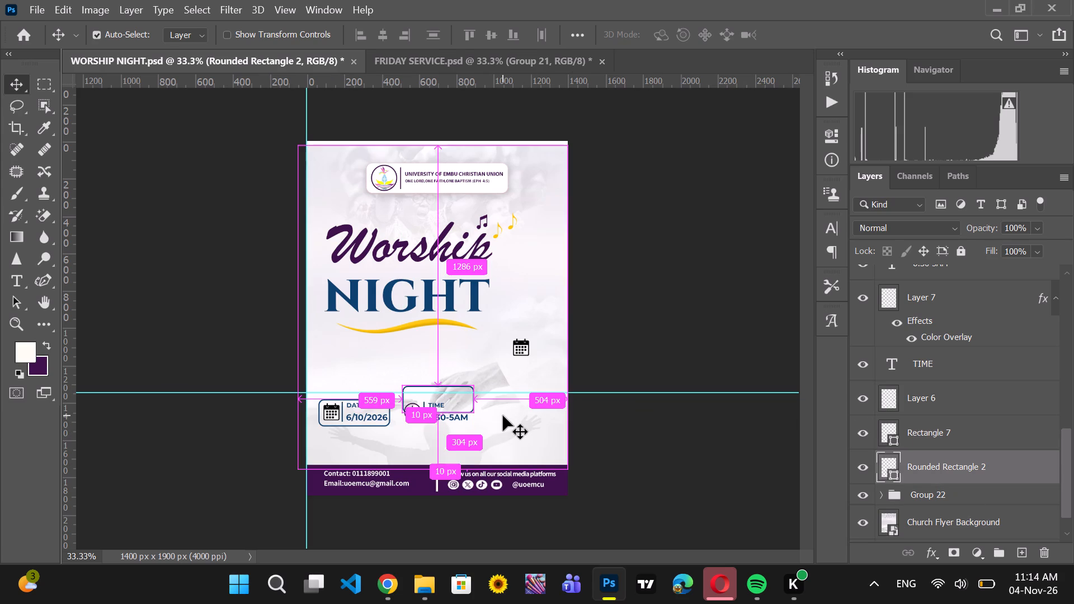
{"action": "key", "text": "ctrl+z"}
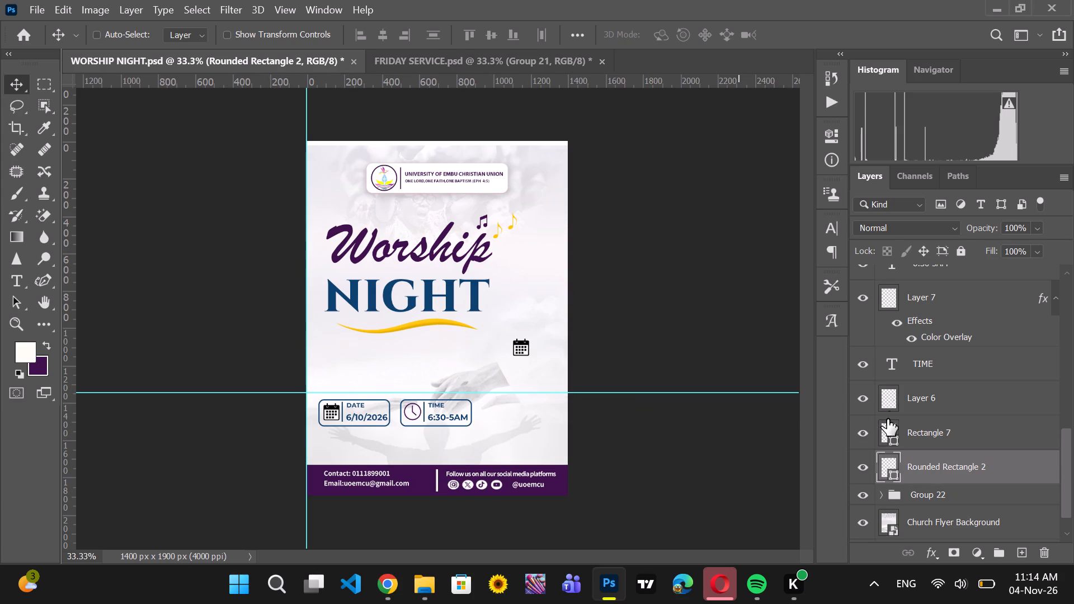
Set the fill colour of Rounded Rectangle 2 to dark purple 3f114e, sampled from the Worship title.
{"action": "double_click", "coordinate": [889, 463]}
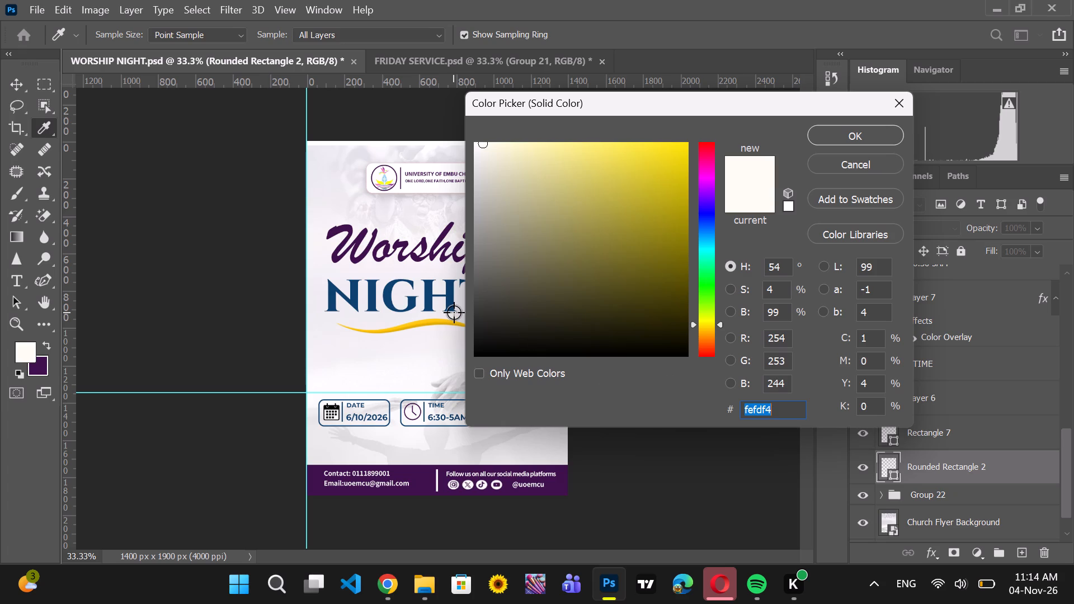
{"action": "left_click", "coordinate": [343, 226]}
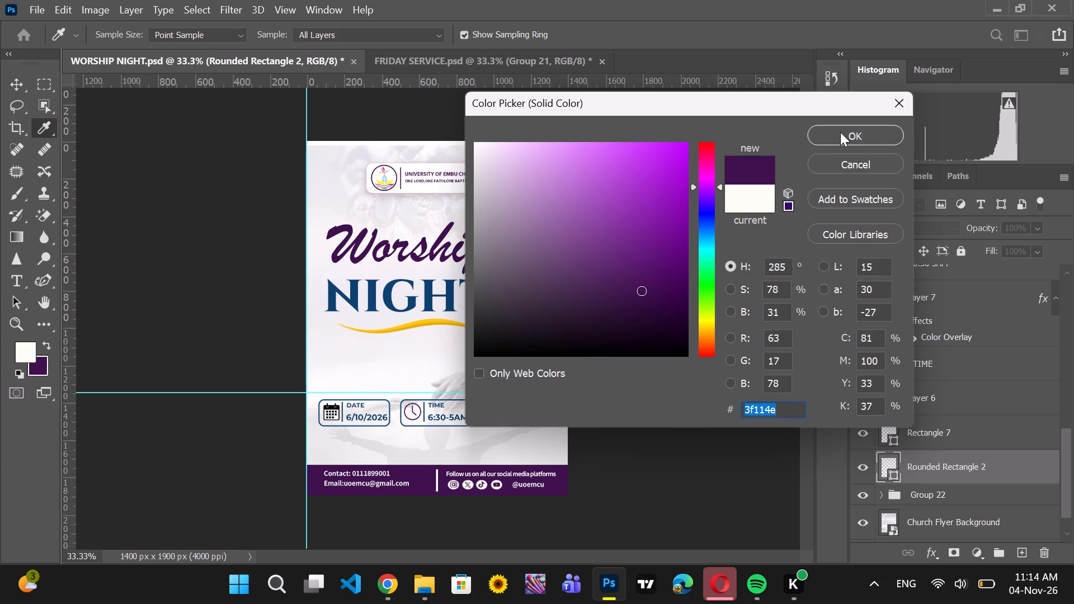
{"action": "left_click", "coordinate": [840, 132]}
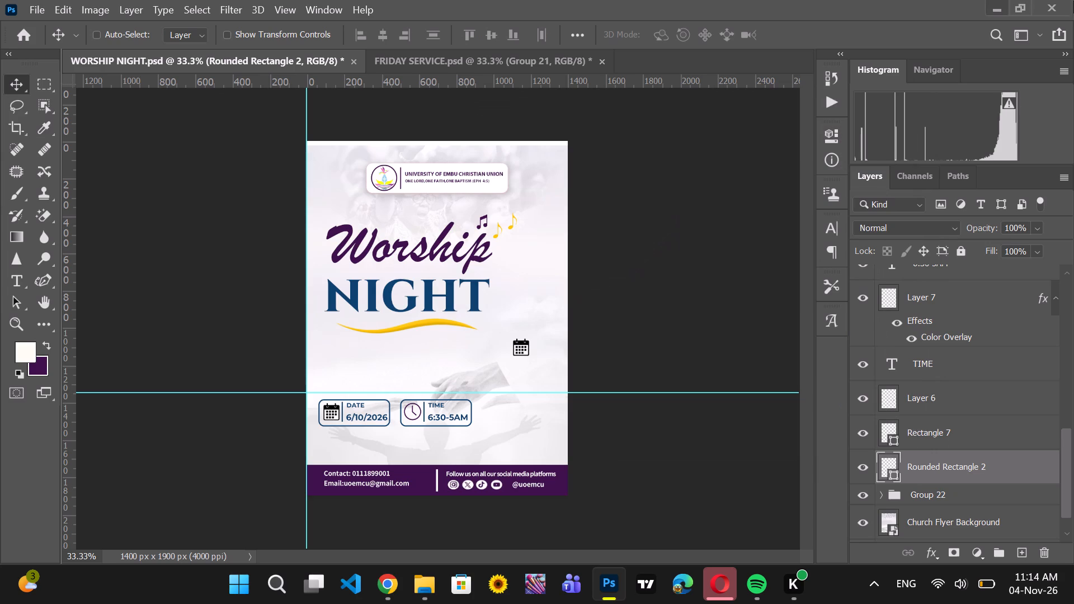
{"action": "left_click", "coordinate": [892, 476]}
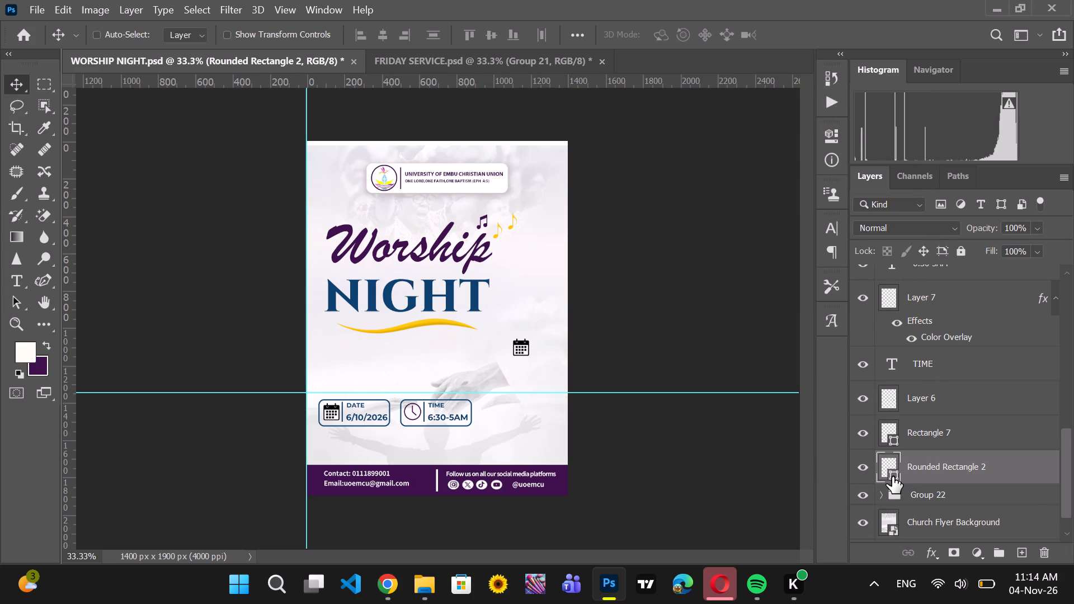
{"action": "double_click", "coordinate": [892, 475]}
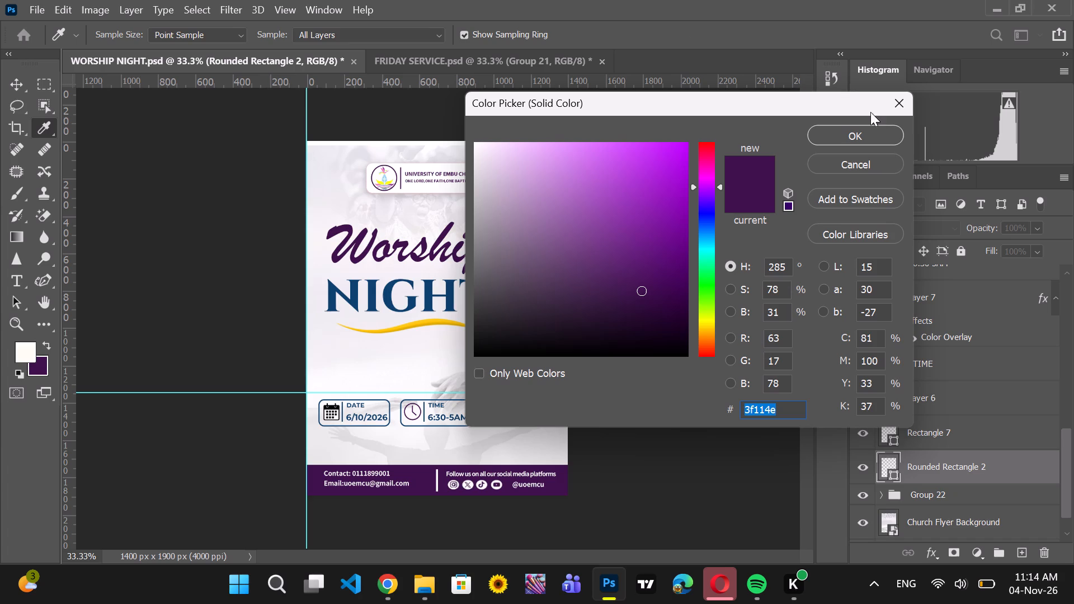
{"action": "left_click", "coordinate": [864, 131]}
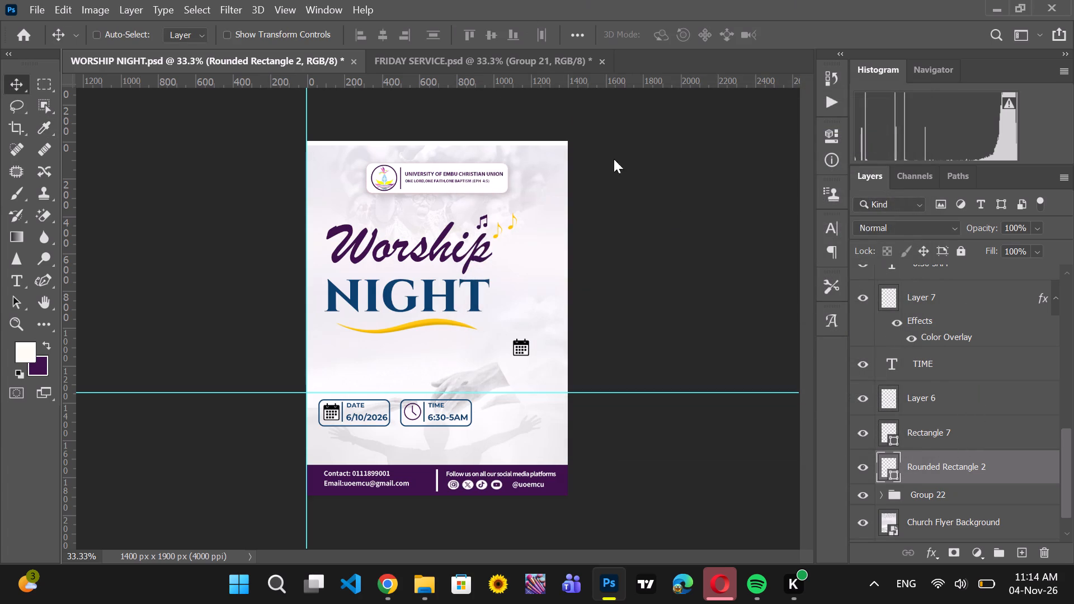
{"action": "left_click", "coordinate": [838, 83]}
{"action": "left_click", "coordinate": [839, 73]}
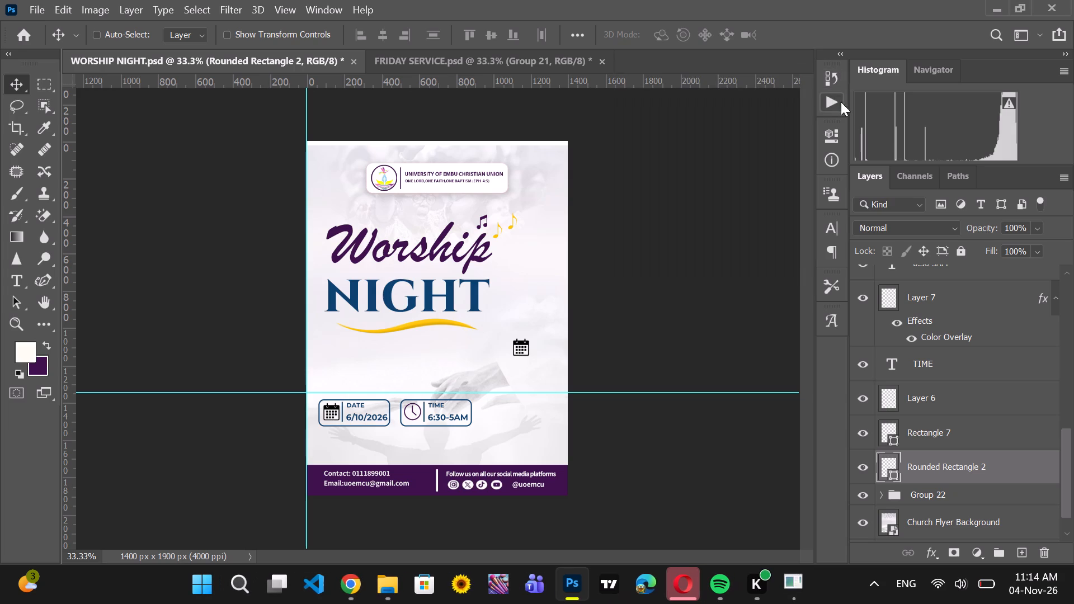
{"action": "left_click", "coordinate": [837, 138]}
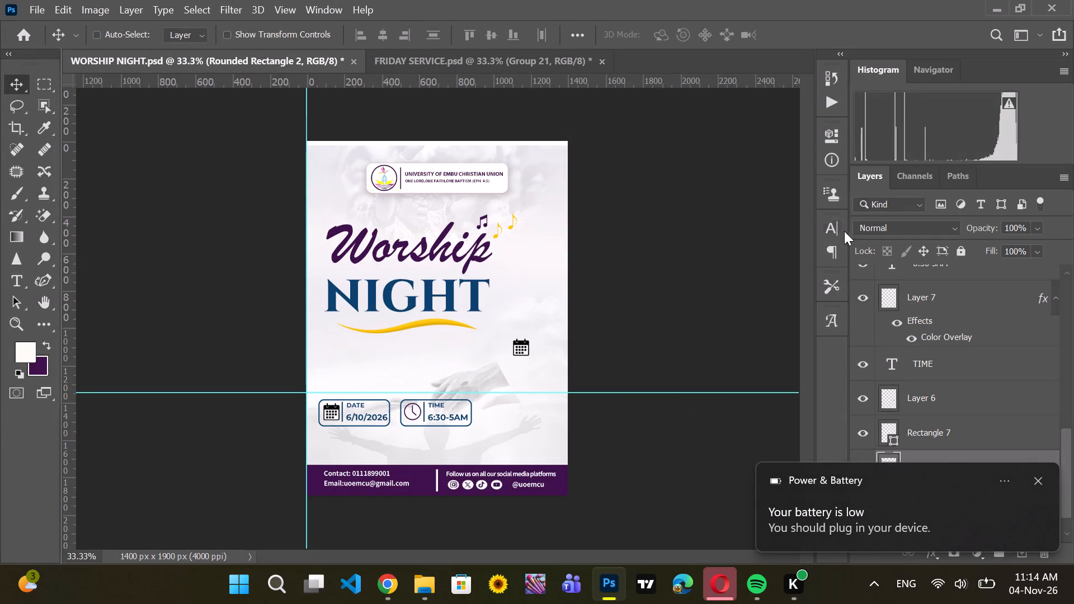
Set the stroke colour of Rounded Rectangle 2, the TIME box outline, to the recently used dark purple.
{"action": "left_click", "coordinate": [831, 140]}
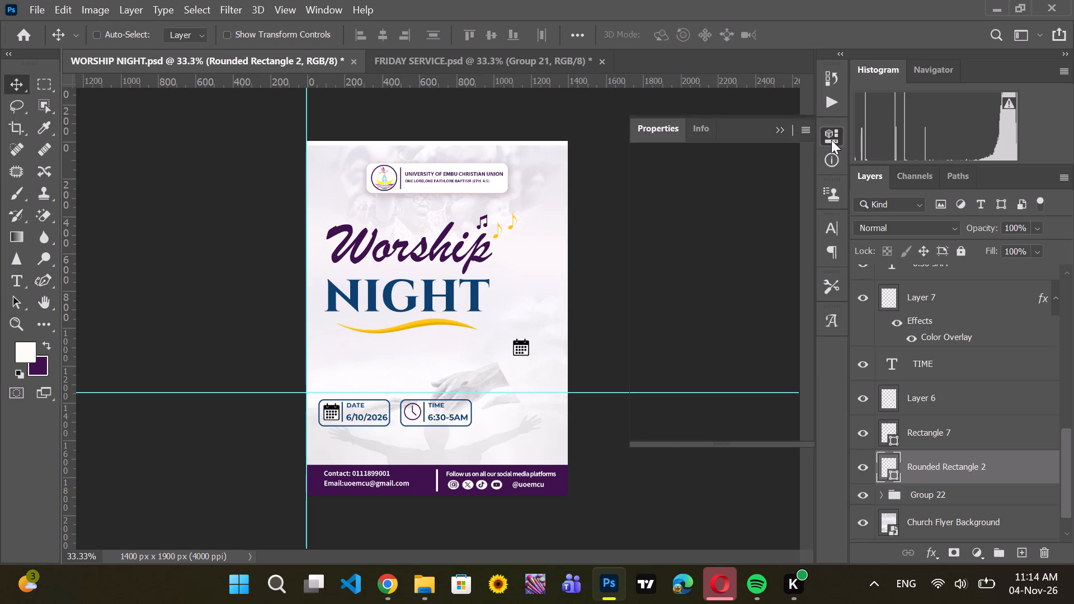
{"action": "left_click", "coordinate": [676, 235]}
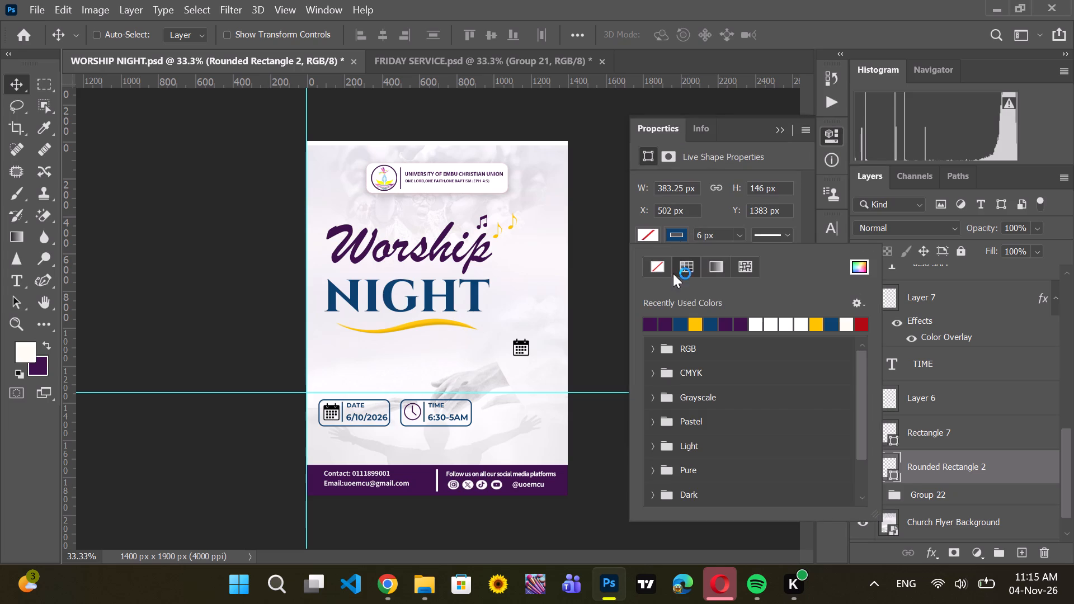
{"action": "left_click", "coordinate": [648, 326]}
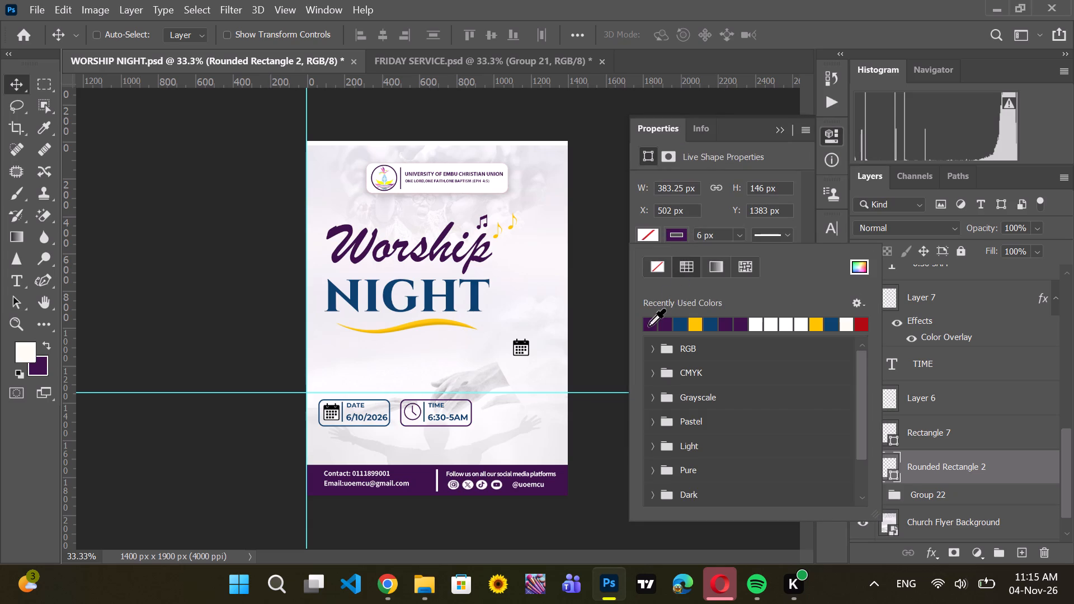
{"action": "left_click", "coordinate": [772, 130]}
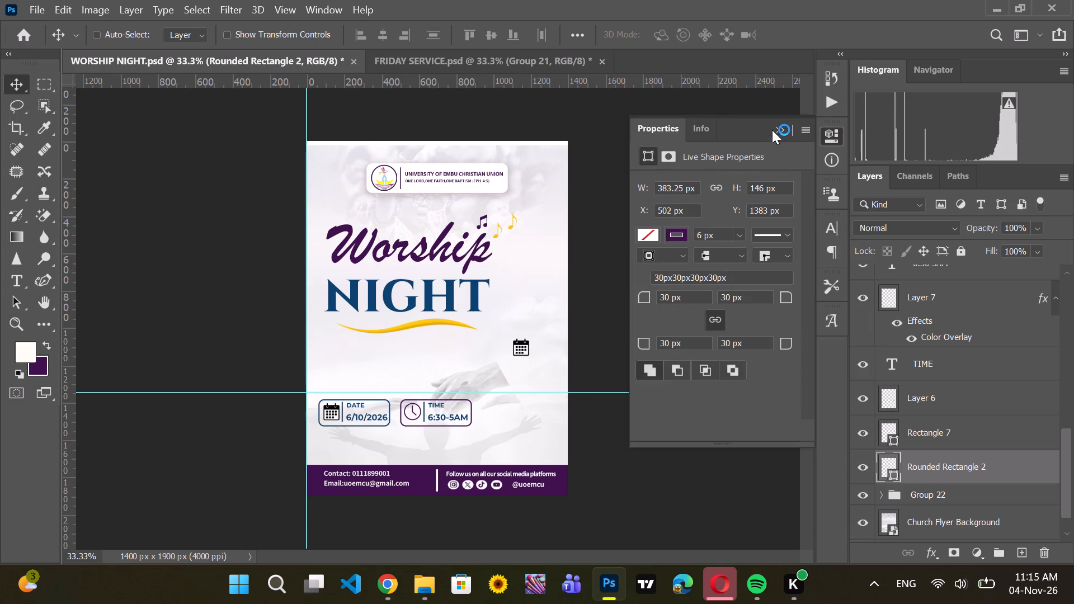
{"action": "left_click", "coordinate": [778, 124]}
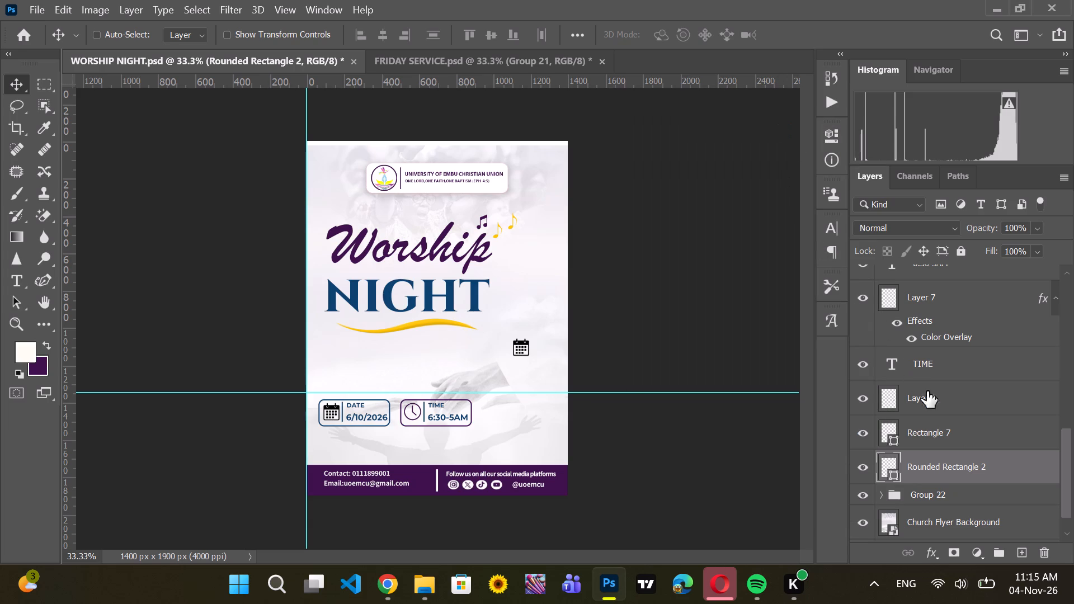
Recolour the TIME label text to dark purple 3f114e, sampled from the footer band.
{"action": "scroll", "coordinate": [945, 426], "scroll_direction": "down", "scroll_amount": 1}
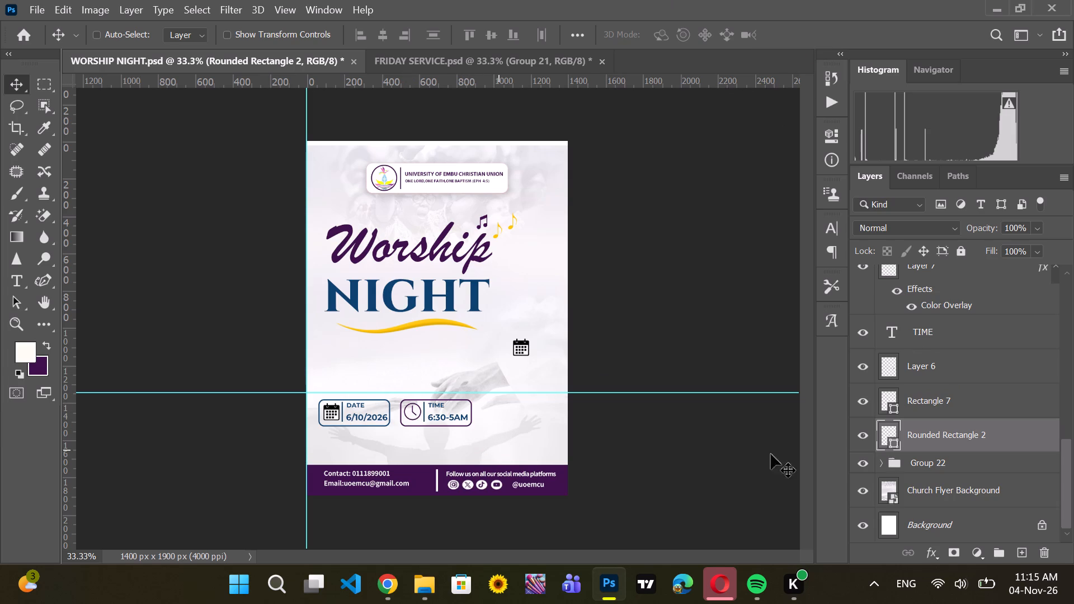
{"action": "scroll", "coordinate": [943, 408], "scroll_direction": "up", "scroll_amount": 1}
{"action": "left_click", "coordinate": [945, 374]}
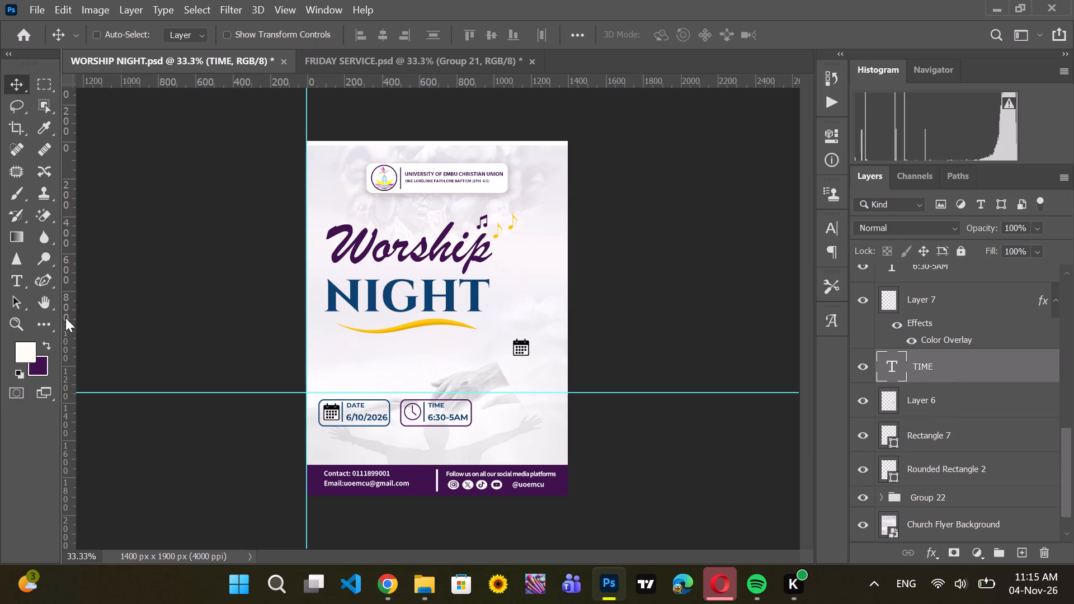
{"action": "left_click", "coordinate": [16, 286]}
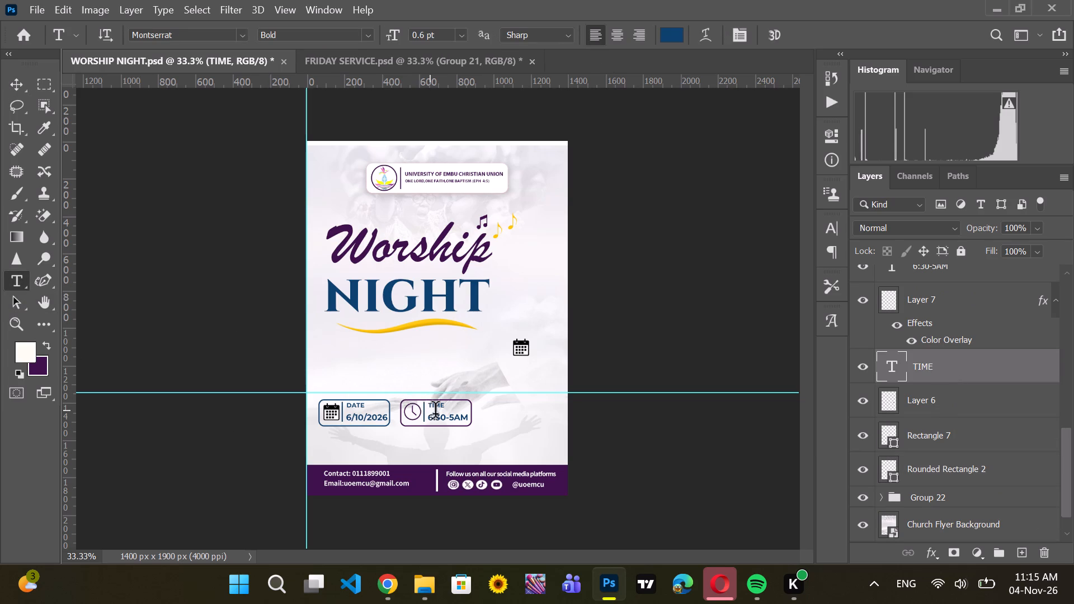
{"action": "left_click", "coordinate": [438, 408]}
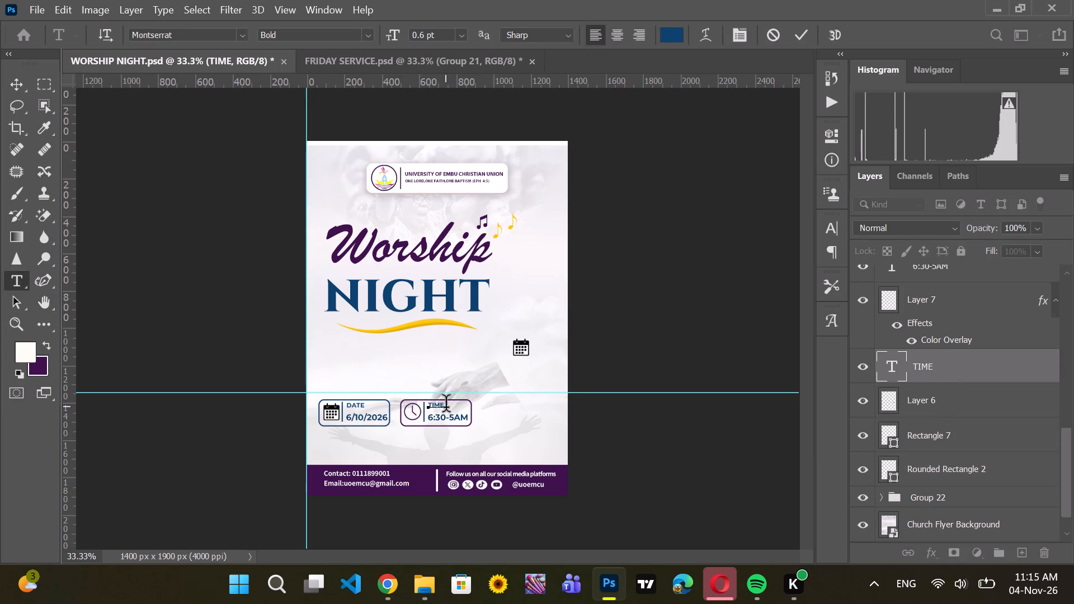
{"action": "left_click_drag", "start_coordinate": [445, 407], "coordinate": [419, 403]}
{"action": "left_click", "coordinate": [681, 35]}
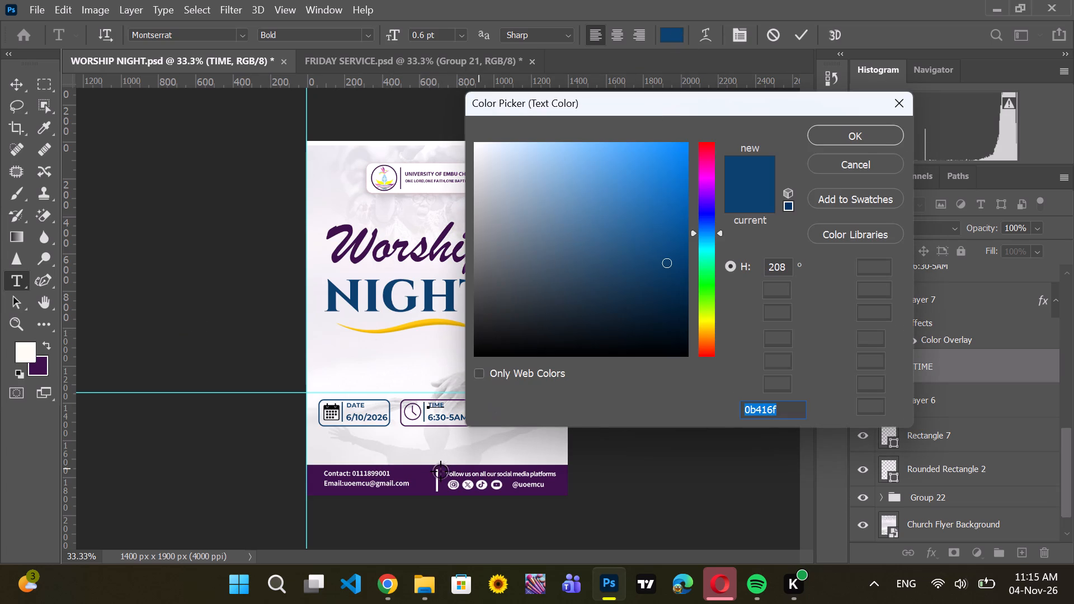
{"action": "left_click", "coordinate": [418, 482]}
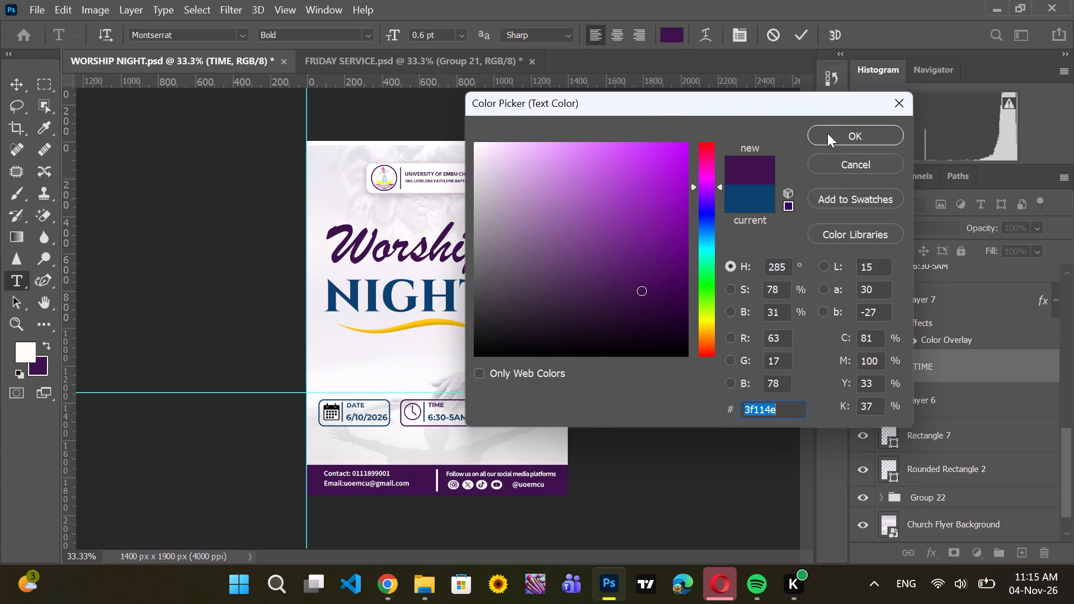
{"action": "left_click", "coordinate": [827, 133]}
{"action": "left_click", "coordinate": [793, 41]}
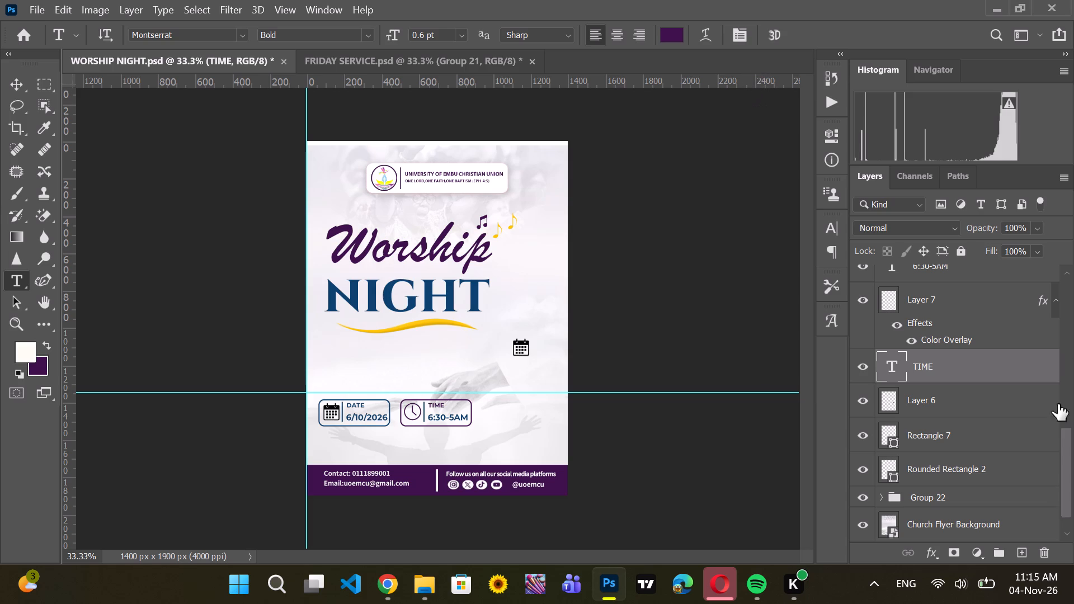
Group the TIME box layers: 6:30-5AM, Layer 7, TIME, Layer 6, Rectangle 7 and Rounded Rectangle 2.
{"action": "scroll", "coordinate": [954, 351], "scroll_direction": "up", "scroll_amount": 3}
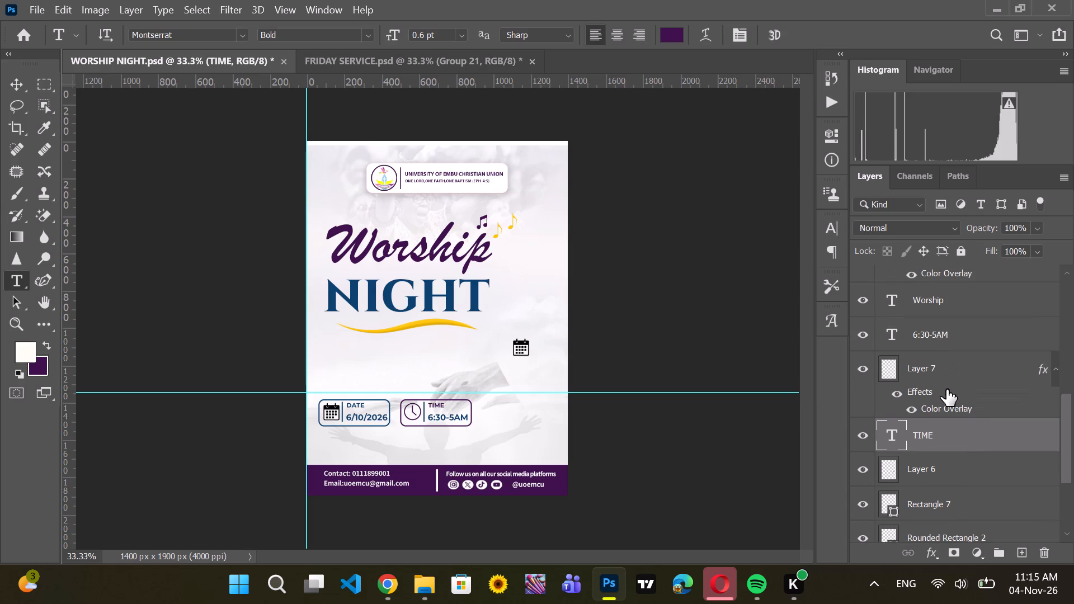
{"action": "scroll", "coordinate": [946, 389], "scroll_direction": "up", "scroll_amount": 1}
{"action": "left_click", "coordinate": [945, 399]}
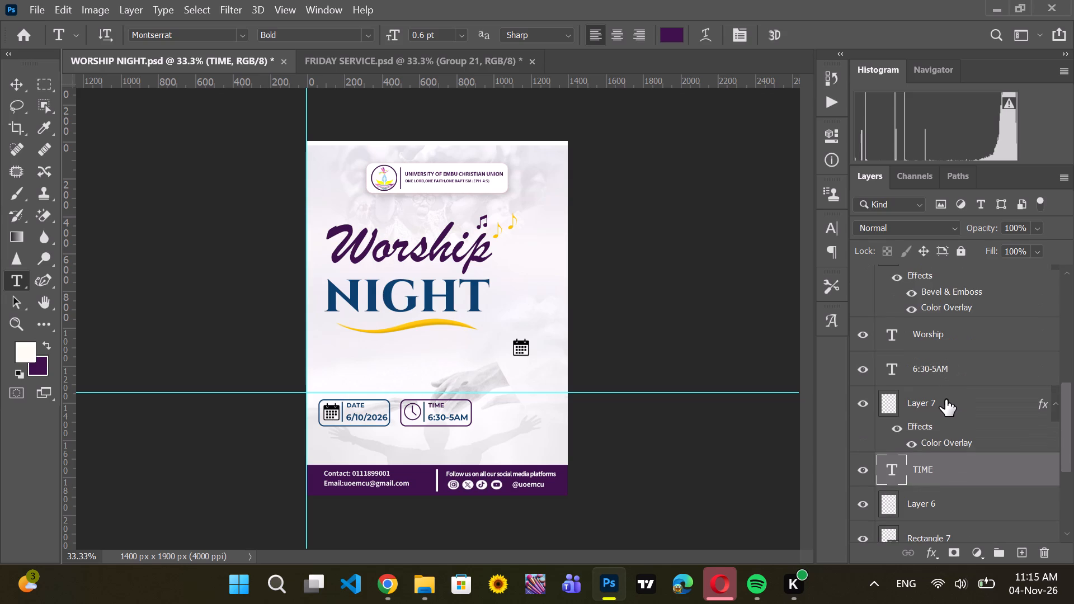
{"action": "left_click", "coordinate": [938, 433], "text": "ctrl"}
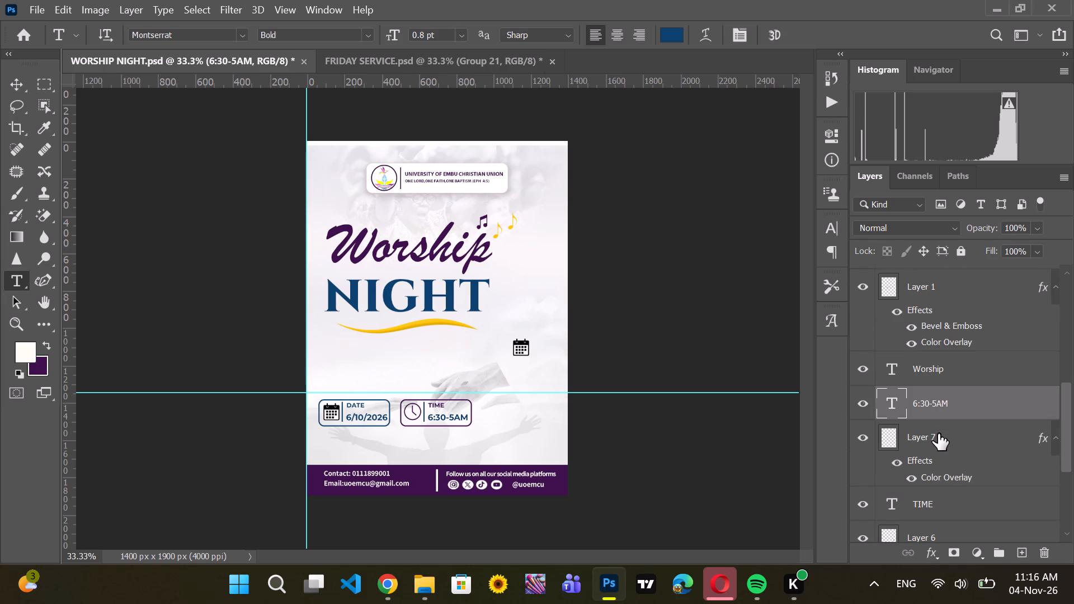
{"action": "left_click", "coordinate": [951, 493], "text": "ctrl"}
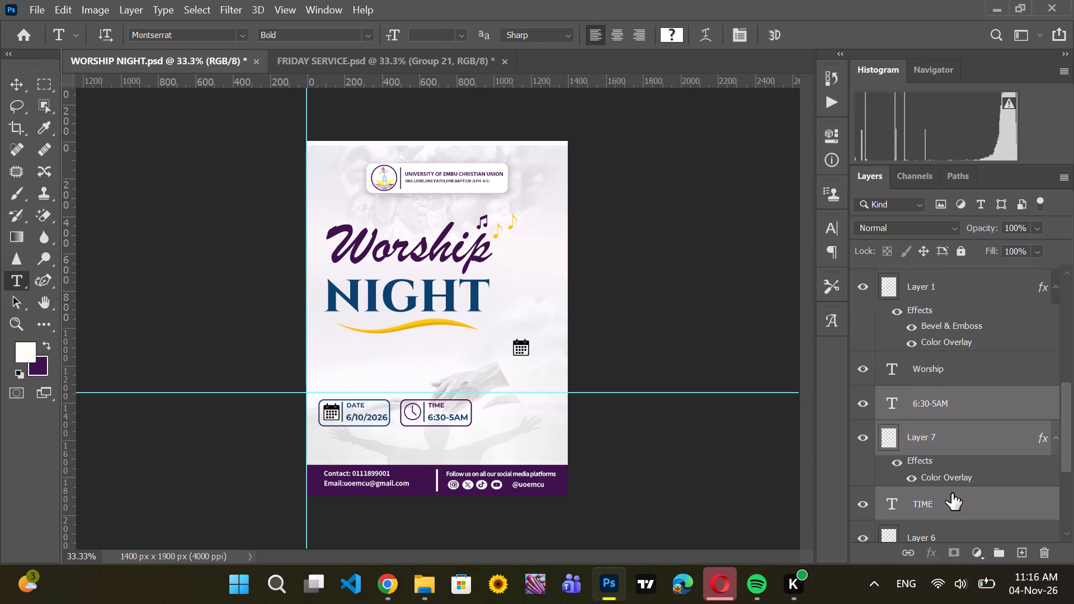
{"action": "scroll", "coordinate": [951, 493], "scroll_direction": "down", "scroll_amount": 3}
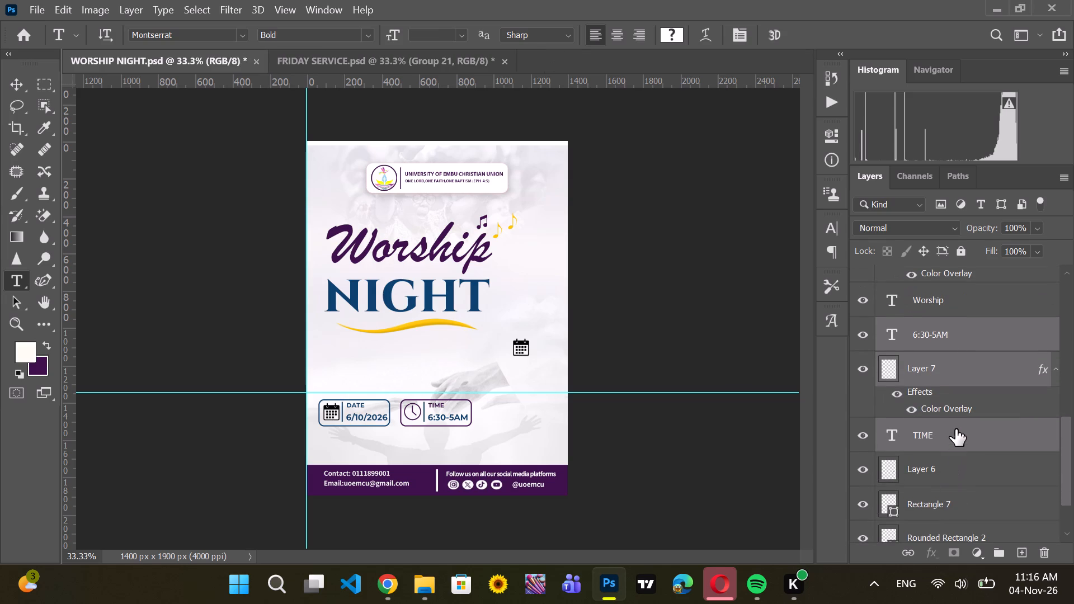
{"action": "left_click", "coordinate": [955, 429], "text": "ctrl"}
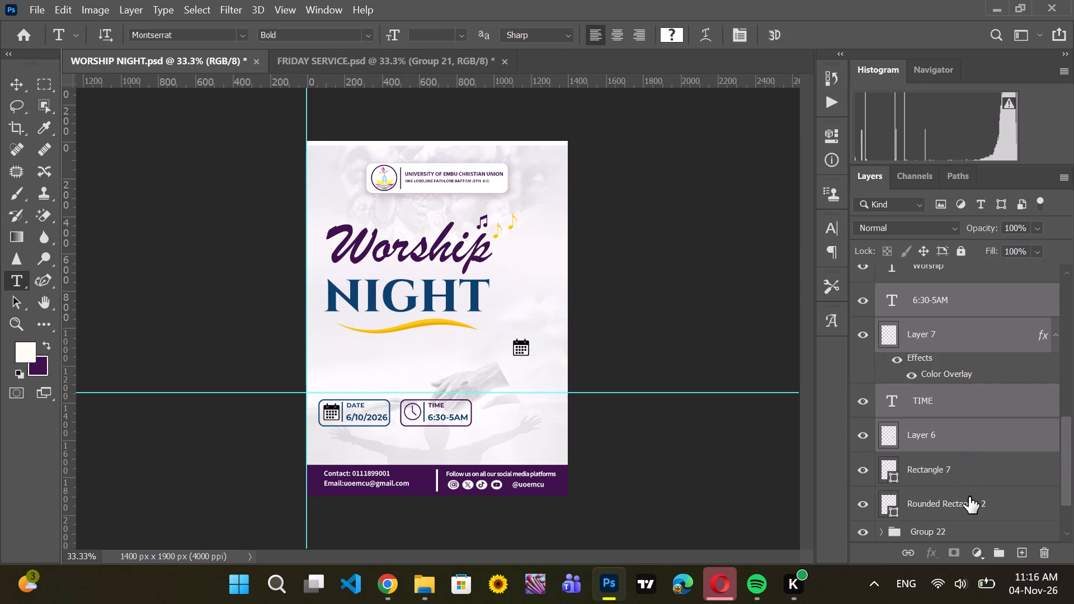
{"action": "left_click", "coordinate": [963, 474], "text": "ctrl"}
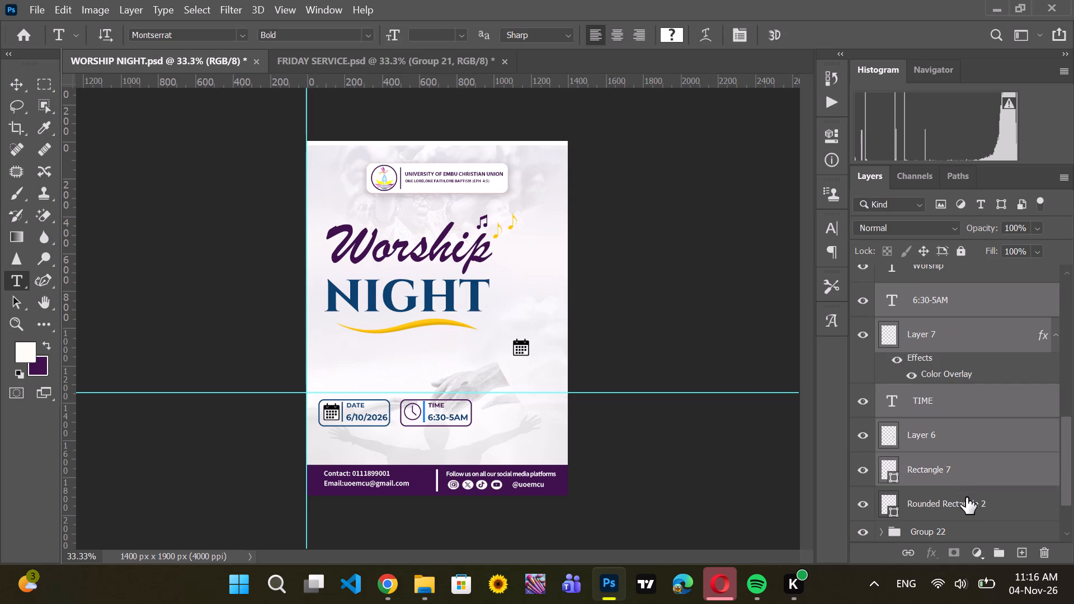
{"action": "left_click", "coordinate": [966, 497], "text": "ctrl"}
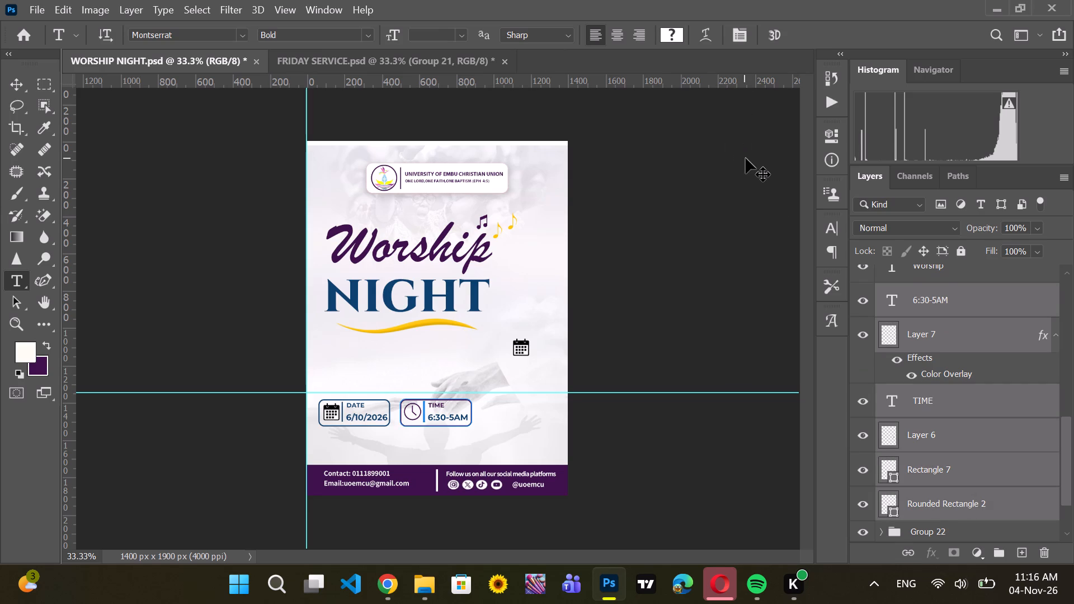
{"action": "key", "text": "ctrl+g"}
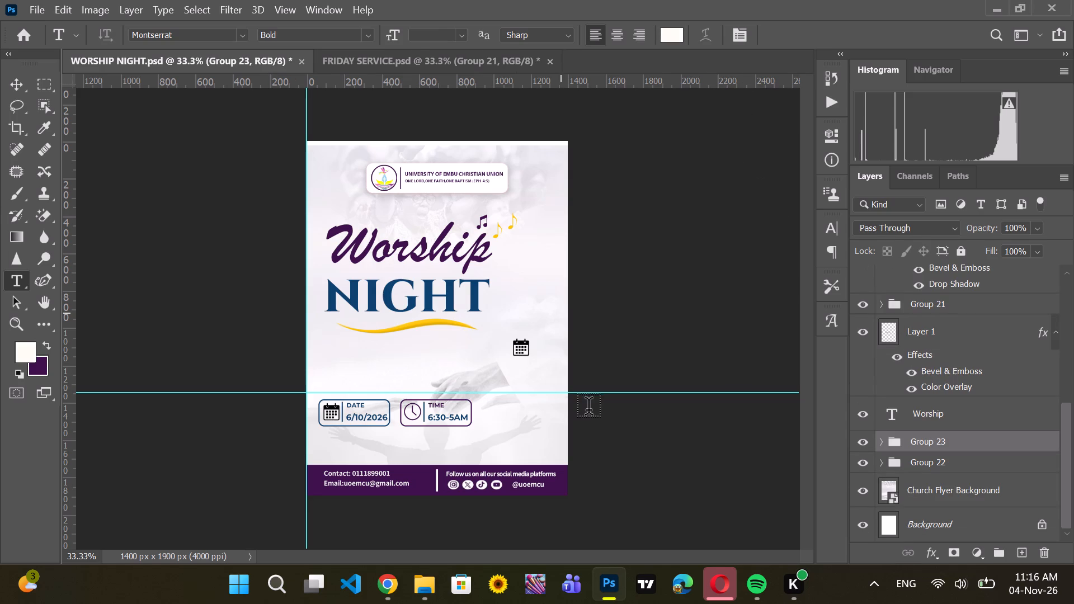
Move the grouped TIME box slightly to the right, away from the DATE box, and select Group 22.
{"action": "left_click", "coordinate": [18, 83]}
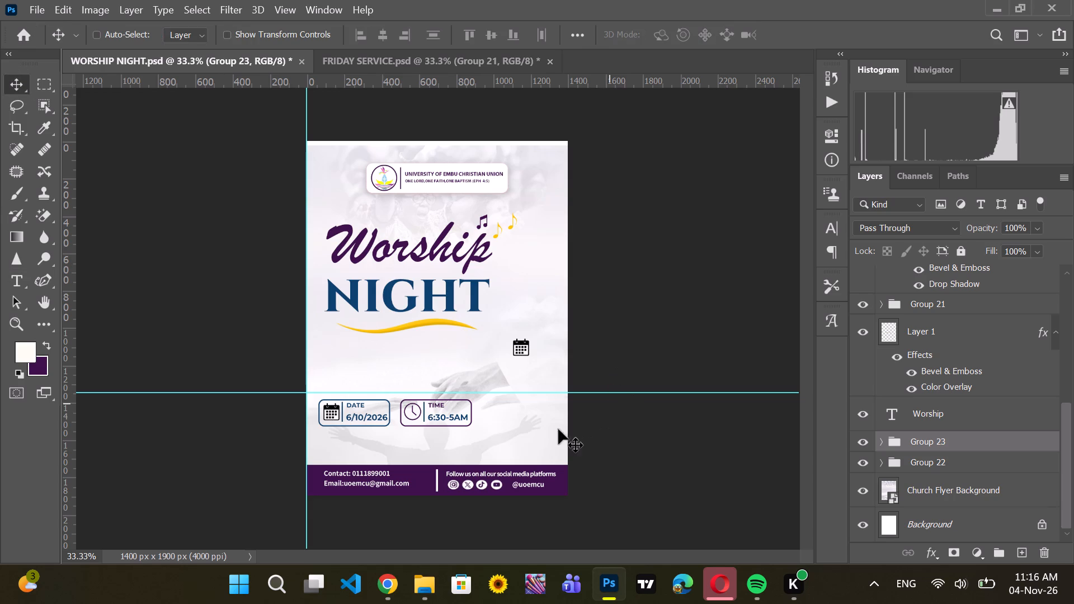
{"action": "left_click_drag", "start_coordinate": [489, 429], "coordinate": [500, 429]}
{"action": "left_click", "coordinate": [953, 465]}
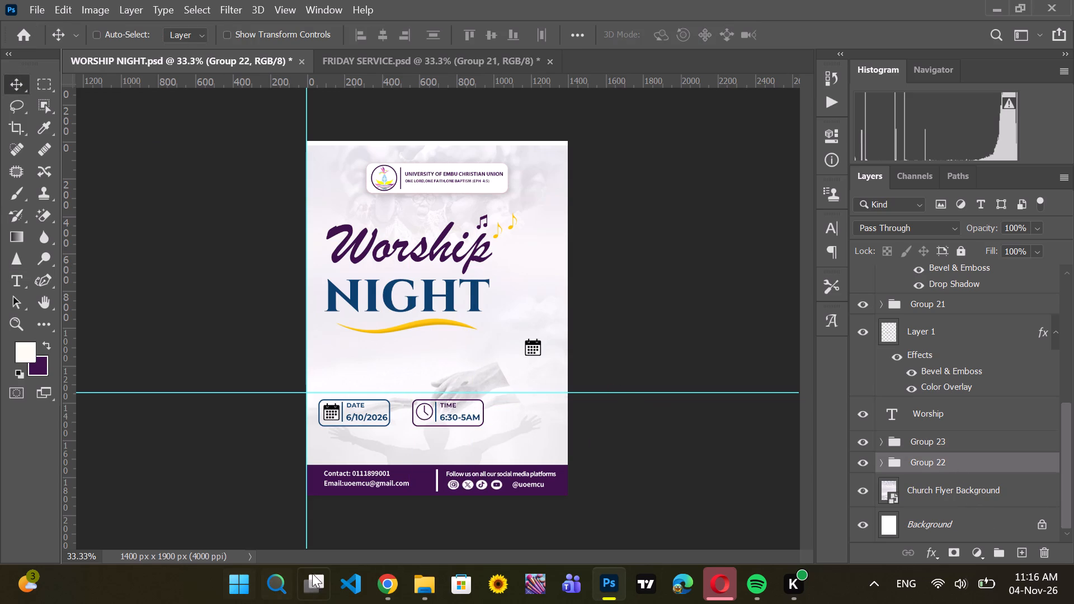
Switch to Chrome and search Pinterest for "PUPLE DATE ICON".
{"action": "left_click", "coordinate": [385, 584]}
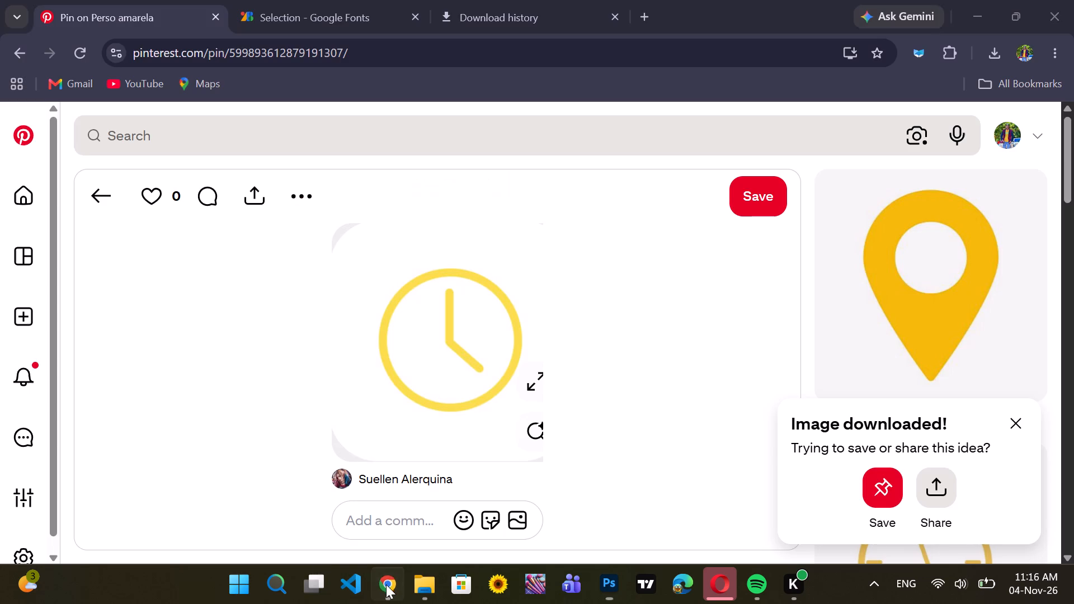
{"action": "left_click", "coordinate": [301, 142]}
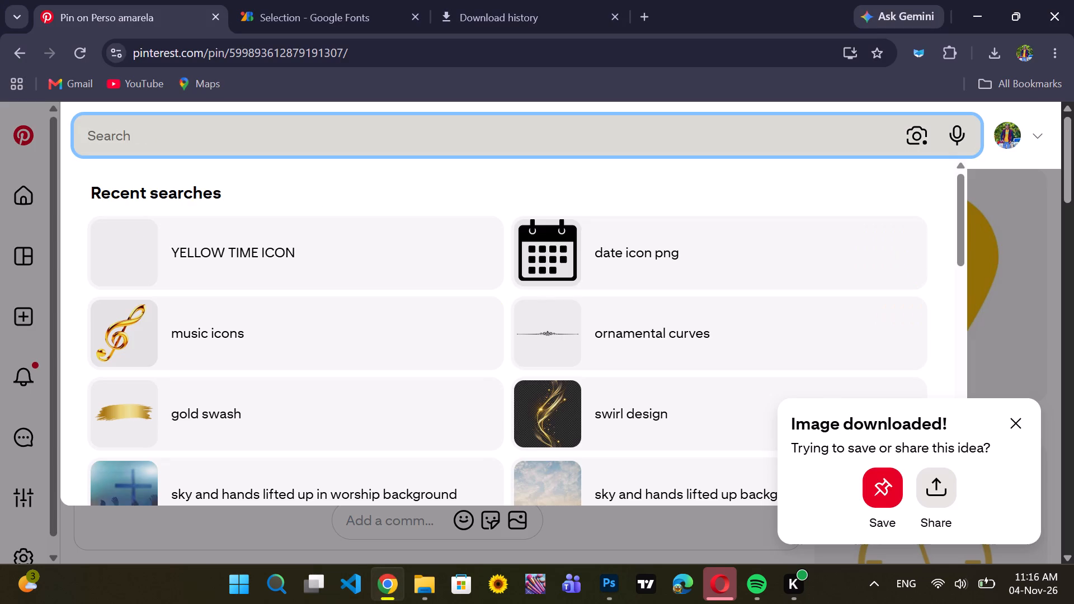
{"action": "key", "text": "p"}
{"action": "type", "text": "UPLE"}
{"action": "key", "text": "space"}
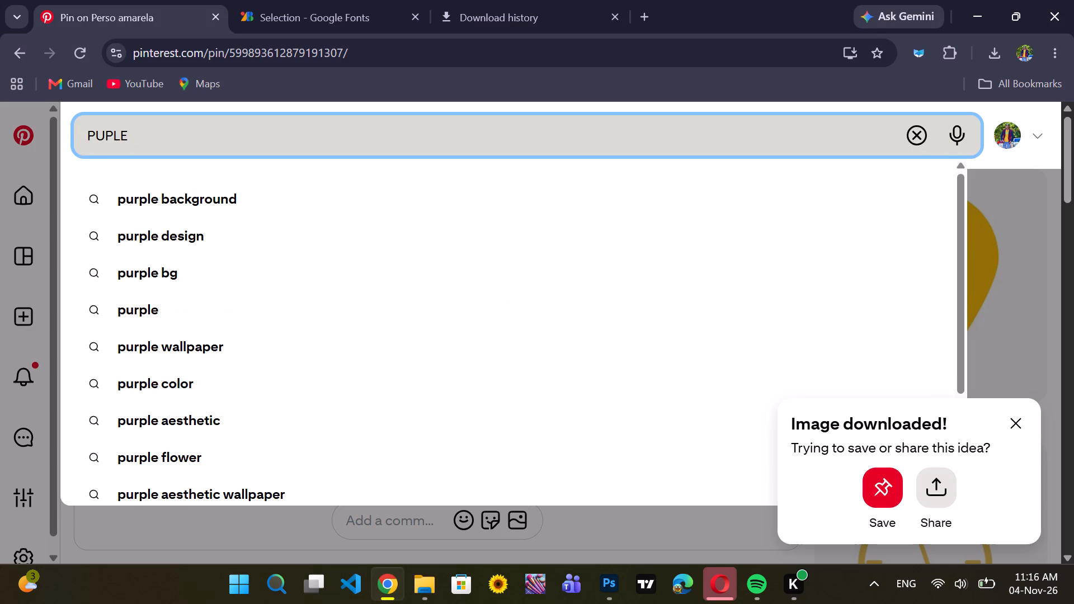
{"action": "type", "text": "DATE"}
{"action": "key", "text": "space"}
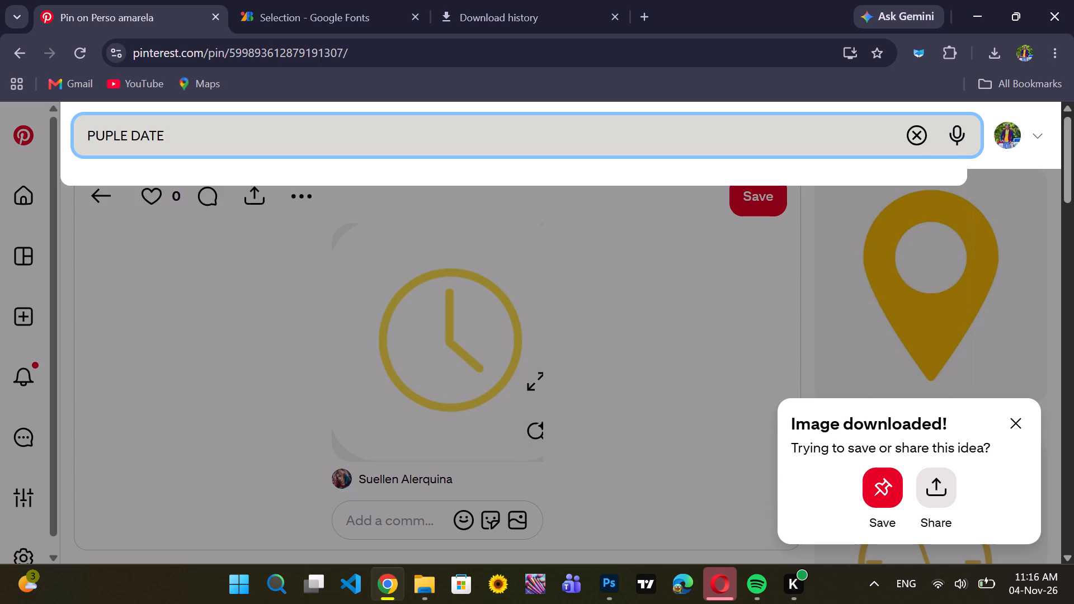
{"action": "type", "text": "ICON"}
{"action": "key", "text": "Return"}
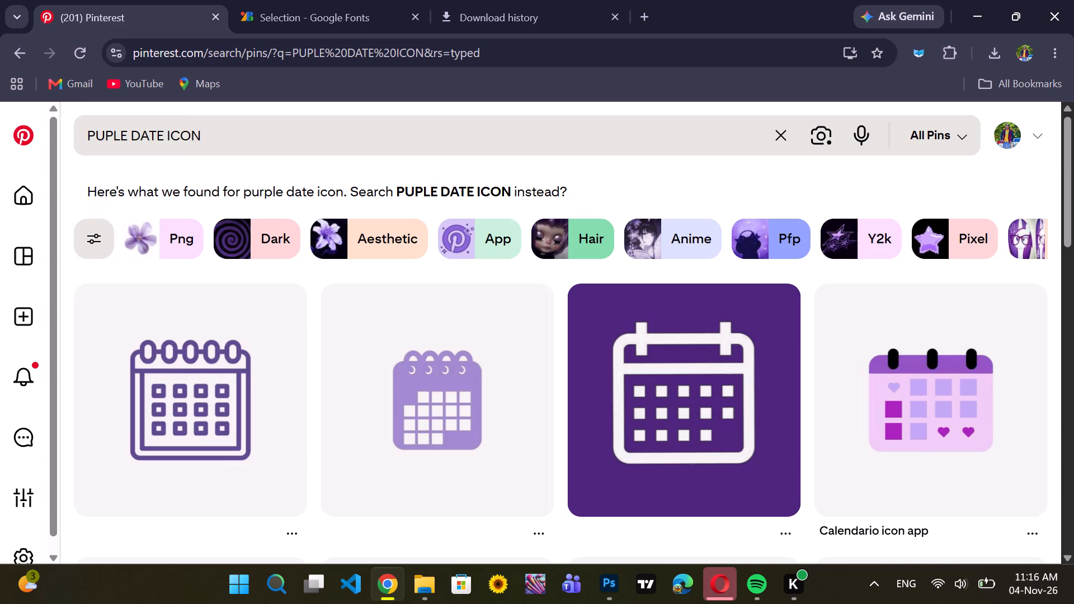
Browse the Pinterest results for a purple calendar icon suited to the poster's DATE box.
{"action": "scroll", "coordinate": [185, 205], "scroll_direction": "down", "scroll_amount": 2}
{"action": "scroll", "coordinate": [562, 522], "scroll_direction": "down", "scroll_amount": 5}
{"action": "scroll", "coordinate": [528, 478], "scroll_direction": "down", "scroll_amount": 3}
{"action": "scroll", "coordinate": [528, 478], "scroll_direction": "up", "scroll_amount": 2}
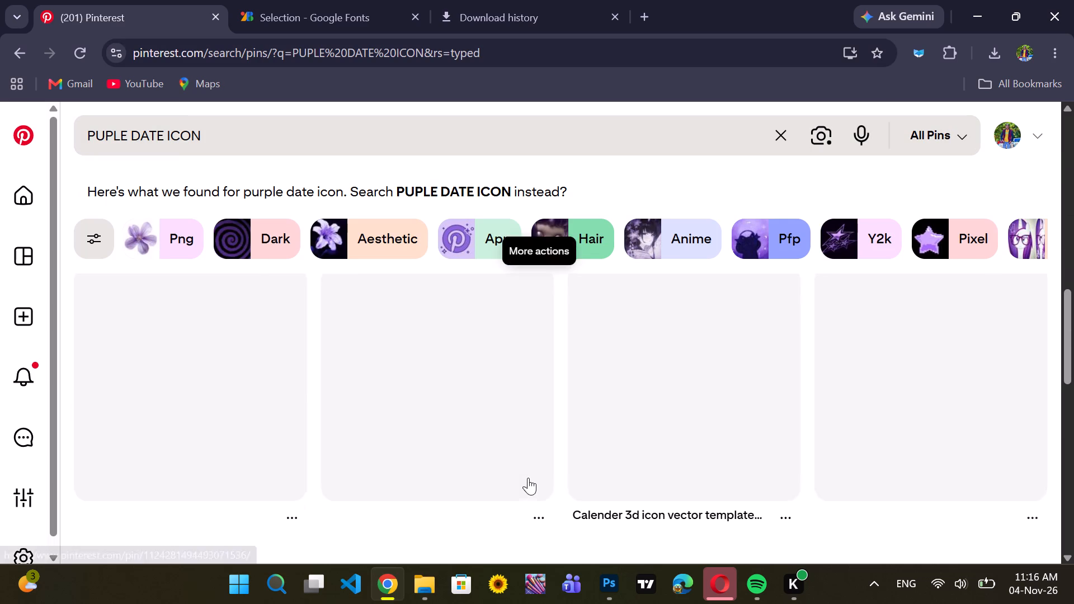
{"action": "scroll", "coordinate": [528, 478], "scroll_direction": "up", "scroll_amount": 3}
{"action": "scroll", "coordinate": [528, 478], "scroll_direction": "down", "scroll_amount": 5}
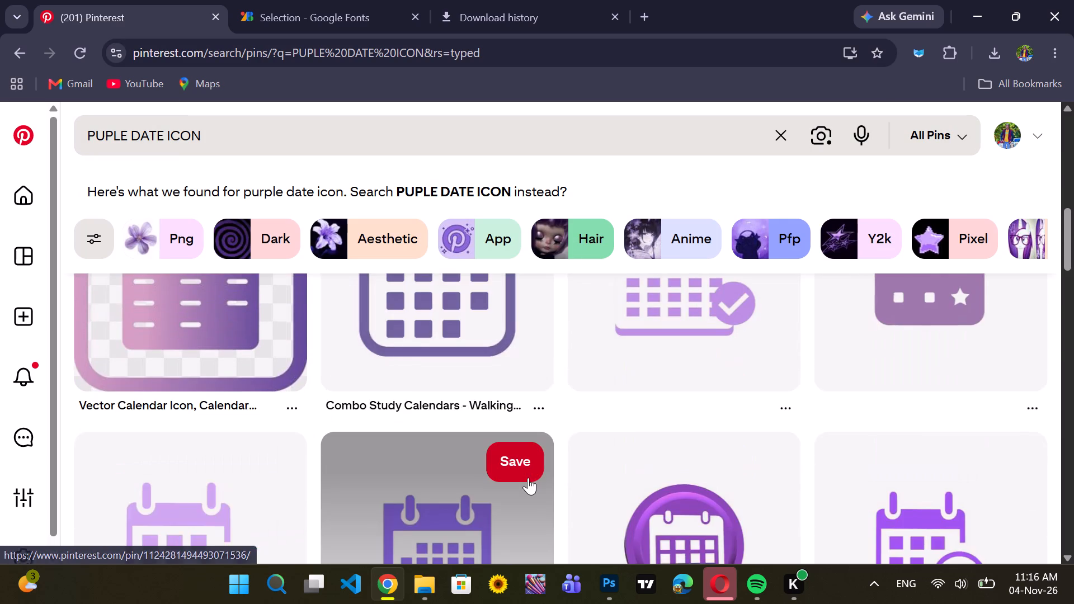
{"action": "scroll", "coordinate": [528, 478], "scroll_direction": "down", "scroll_amount": 7}
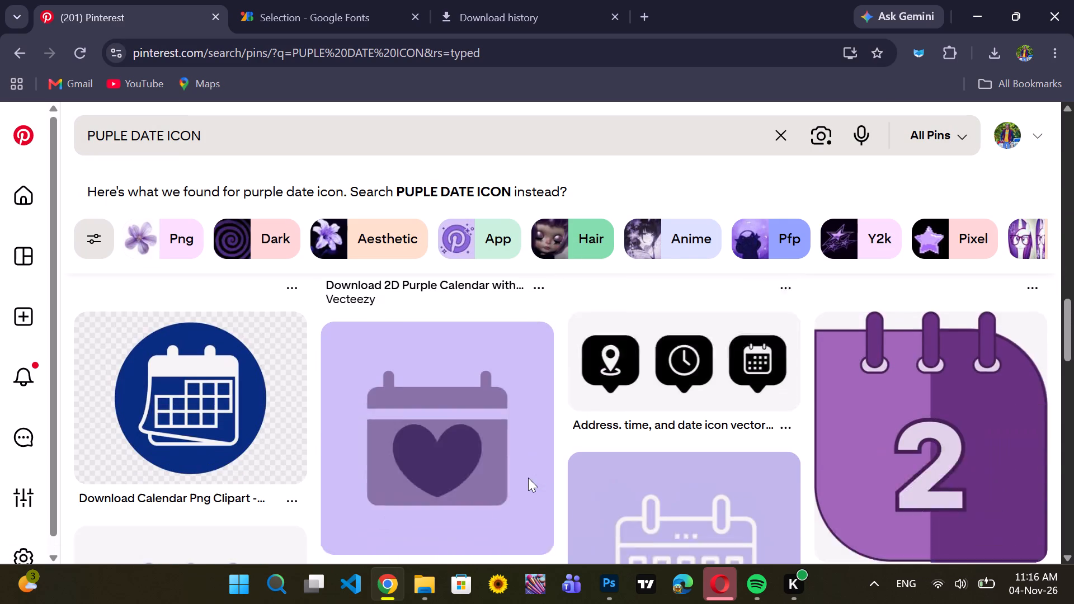
{"action": "scroll", "coordinate": [528, 478], "scroll_direction": "down", "scroll_amount": 6}
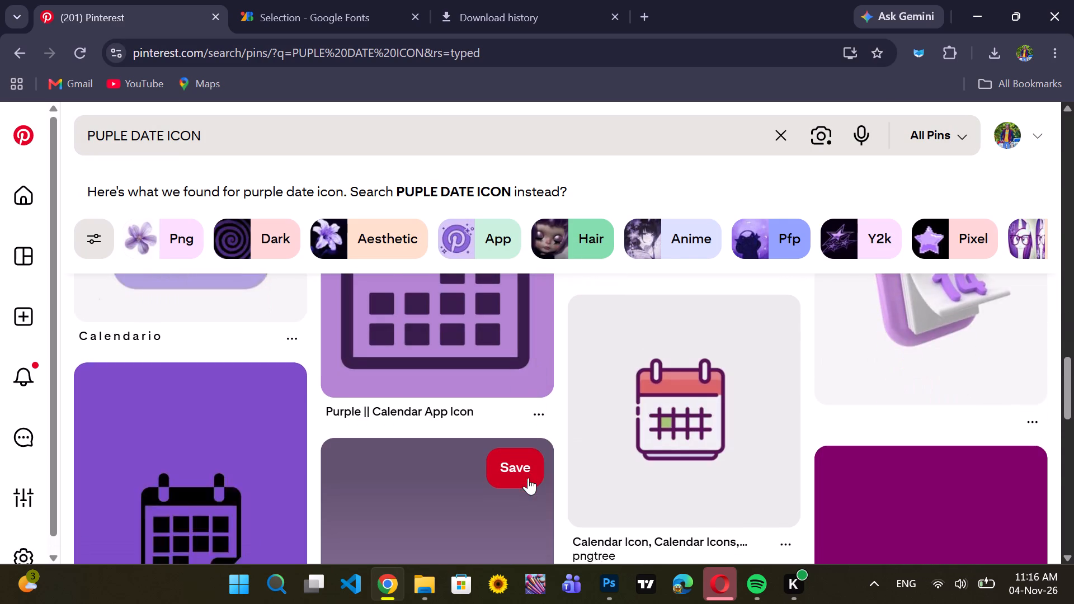
{"action": "scroll", "coordinate": [528, 478], "scroll_direction": "down", "scroll_amount": 6}
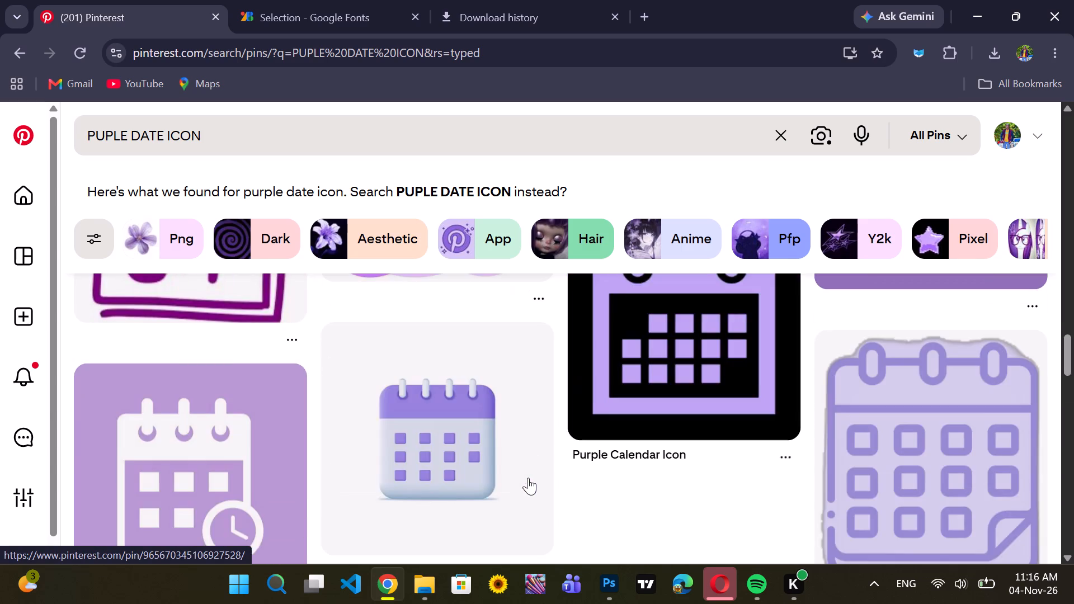
{"action": "scroll", "coordinate": [528, 478], "scroll_direction": "down", "scroll_amount": 11}
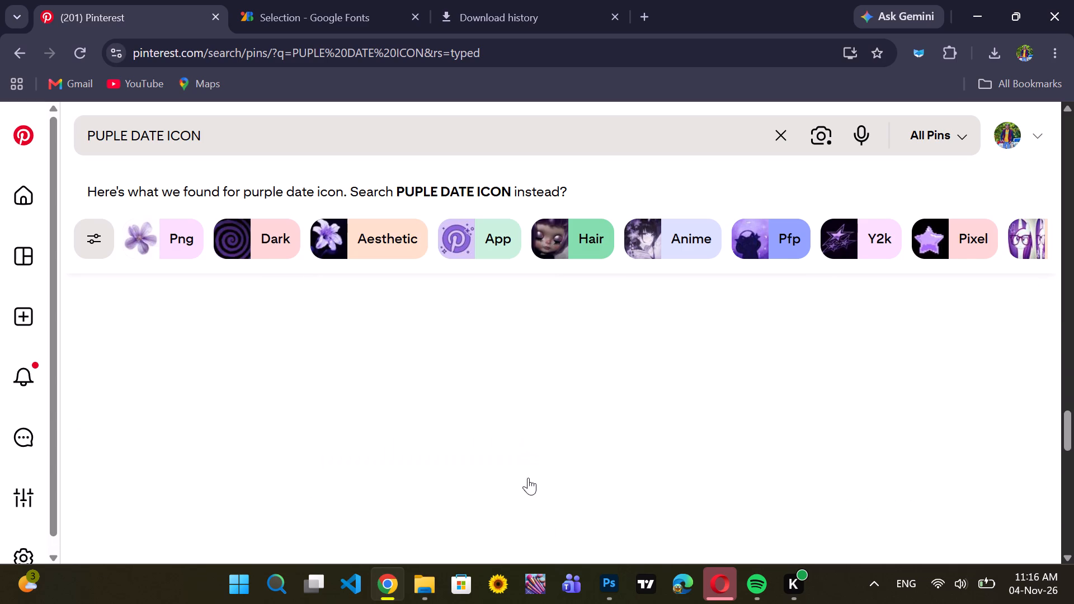
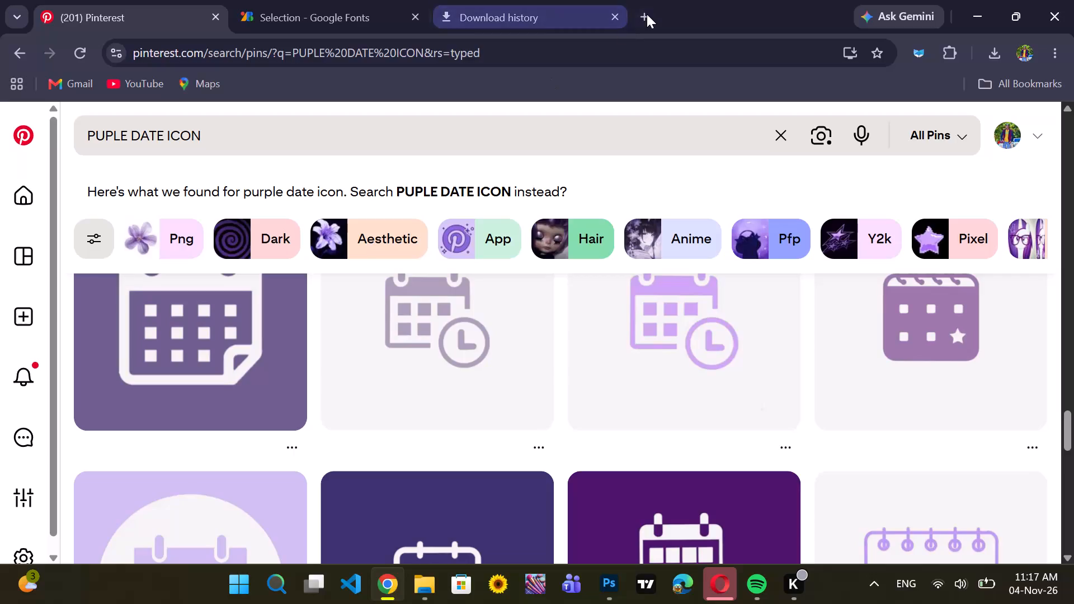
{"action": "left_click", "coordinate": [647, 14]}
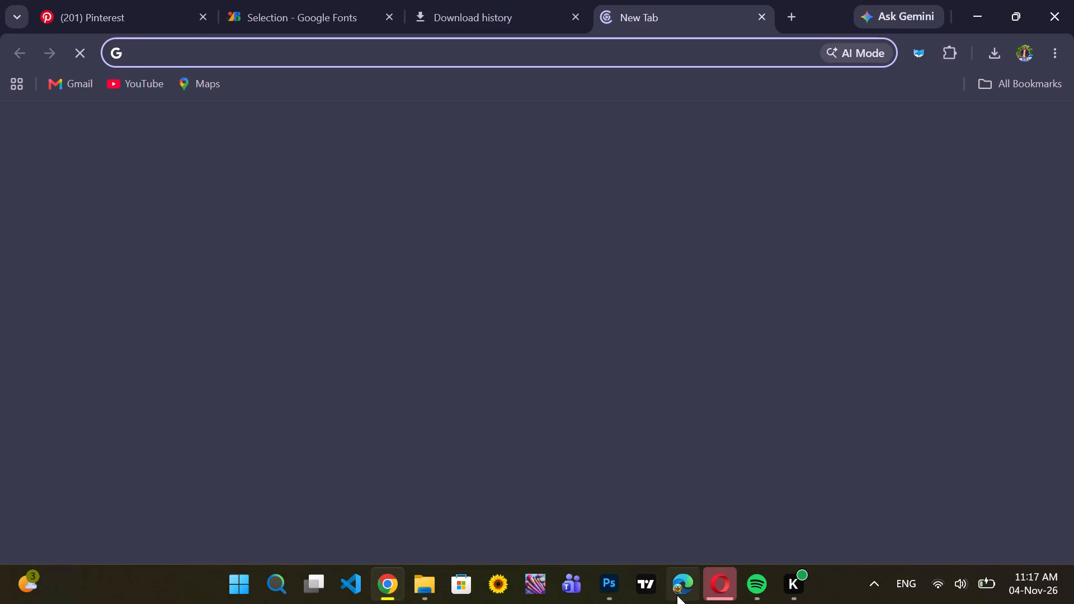
Switch to Photoshop and save the WORSHIP NIGHT.psd document.
{"action": "left_click", "coordinate": [615, 592]}
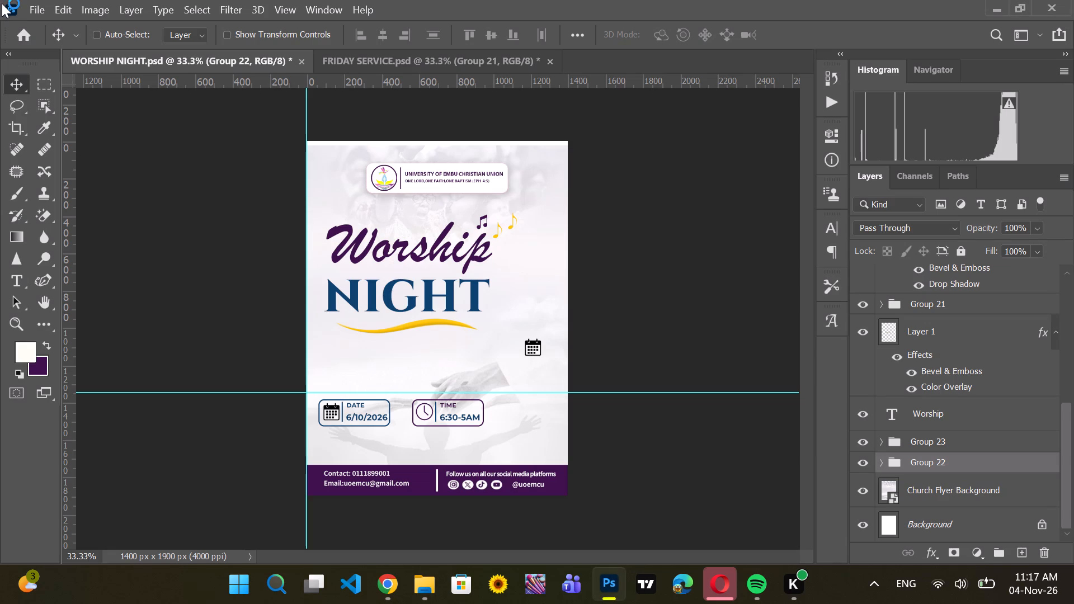
{"action": "left_click", "coordinate": [37, 9]}
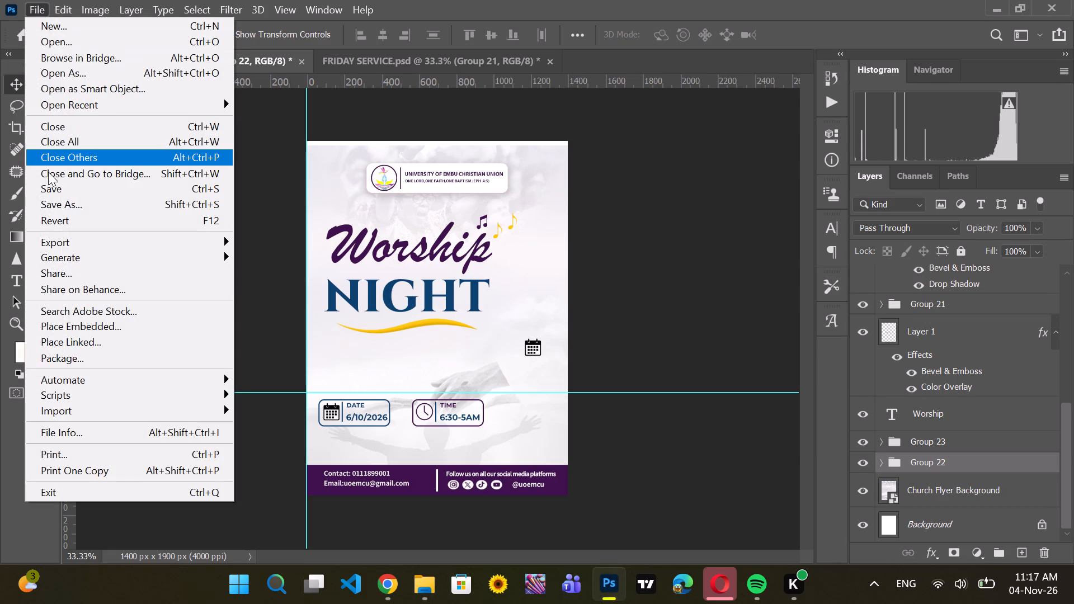
{"action": "left_click", "coordinate": [61, 191]}
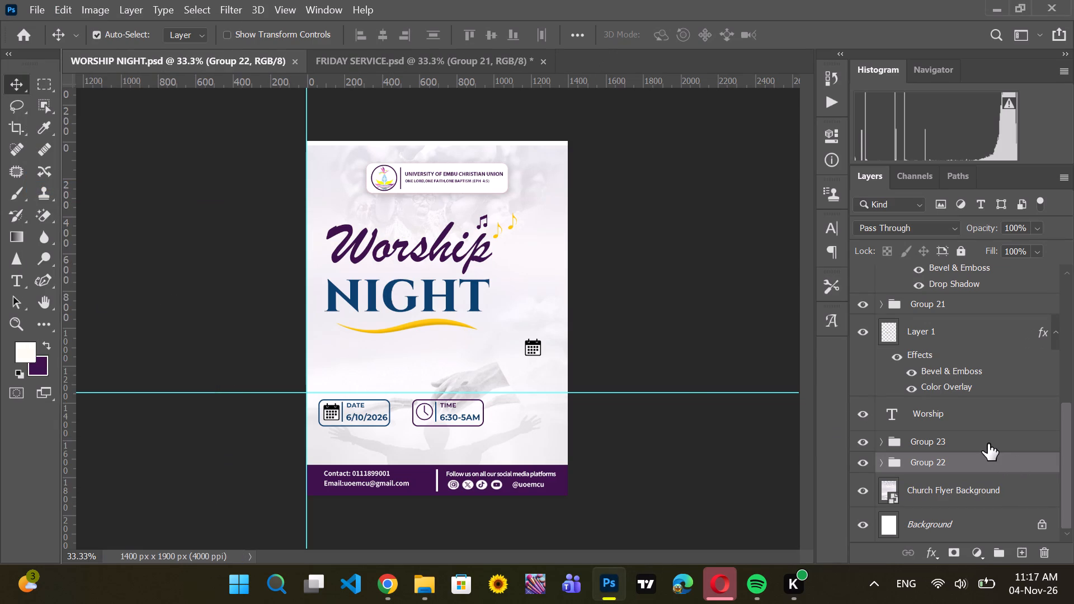
Ungroup Group 22, which holds the flyer's DATE badge layers.
{"action": "key", "text": "ctrl+shift+g"}
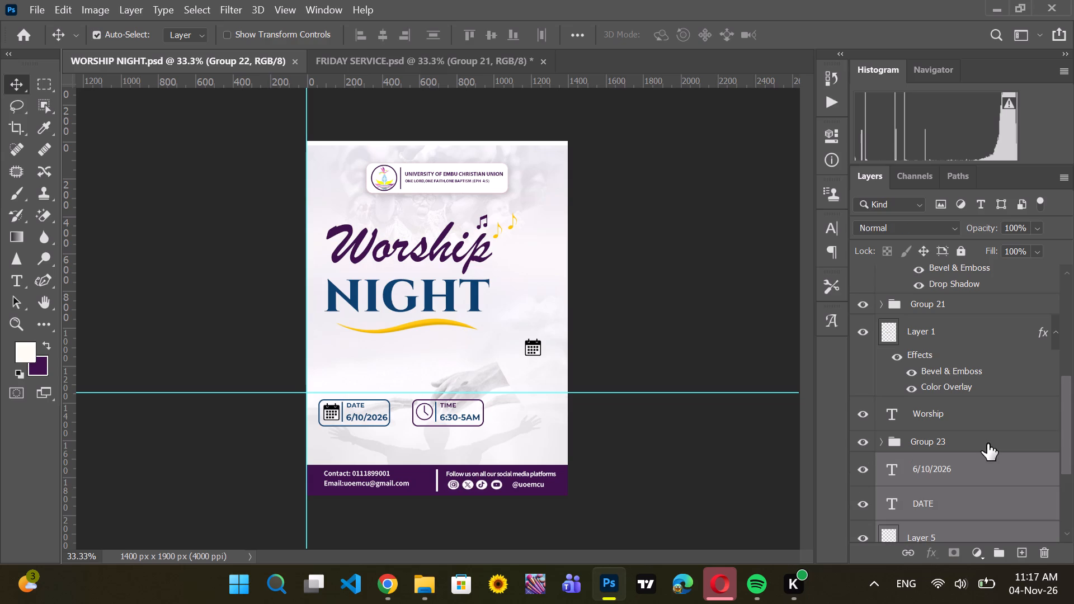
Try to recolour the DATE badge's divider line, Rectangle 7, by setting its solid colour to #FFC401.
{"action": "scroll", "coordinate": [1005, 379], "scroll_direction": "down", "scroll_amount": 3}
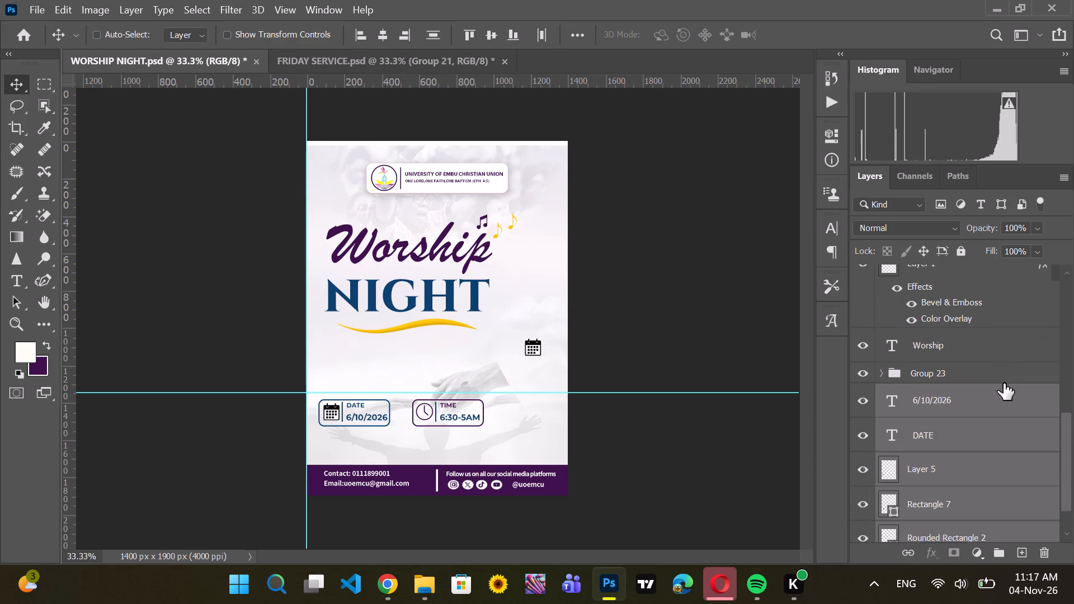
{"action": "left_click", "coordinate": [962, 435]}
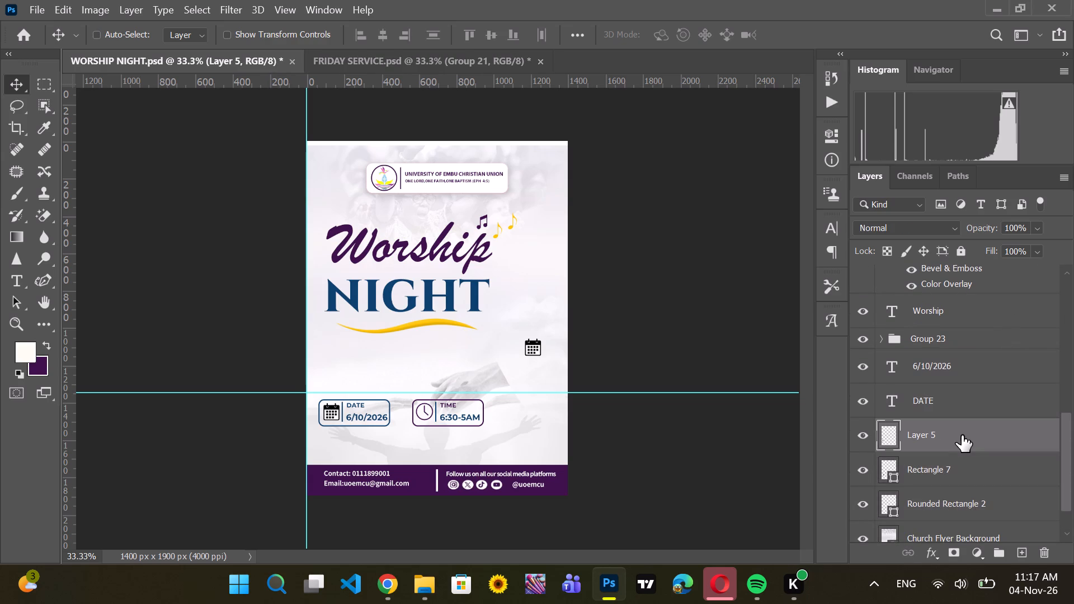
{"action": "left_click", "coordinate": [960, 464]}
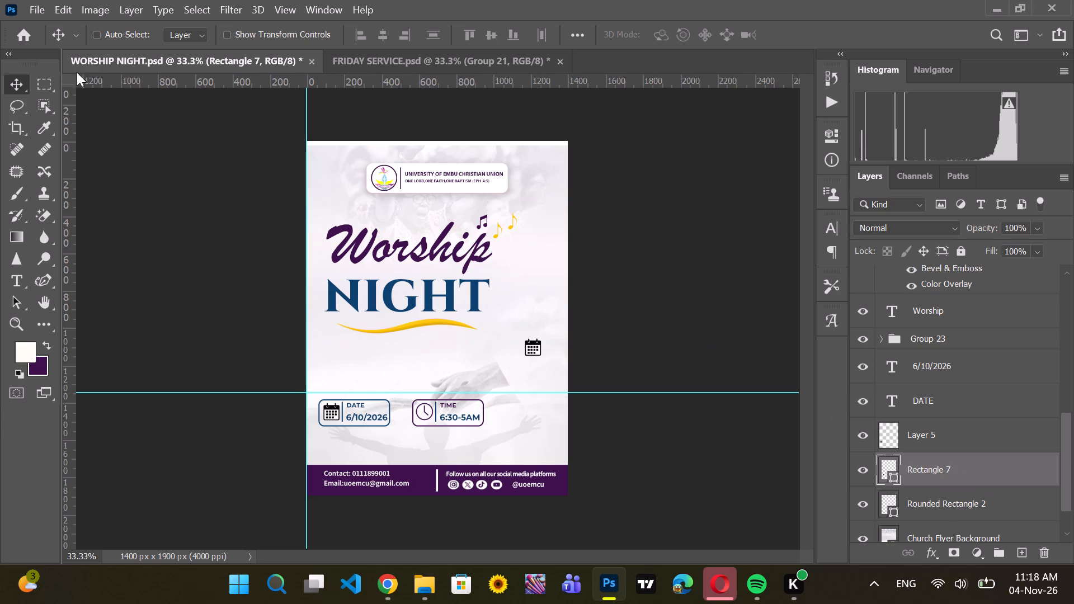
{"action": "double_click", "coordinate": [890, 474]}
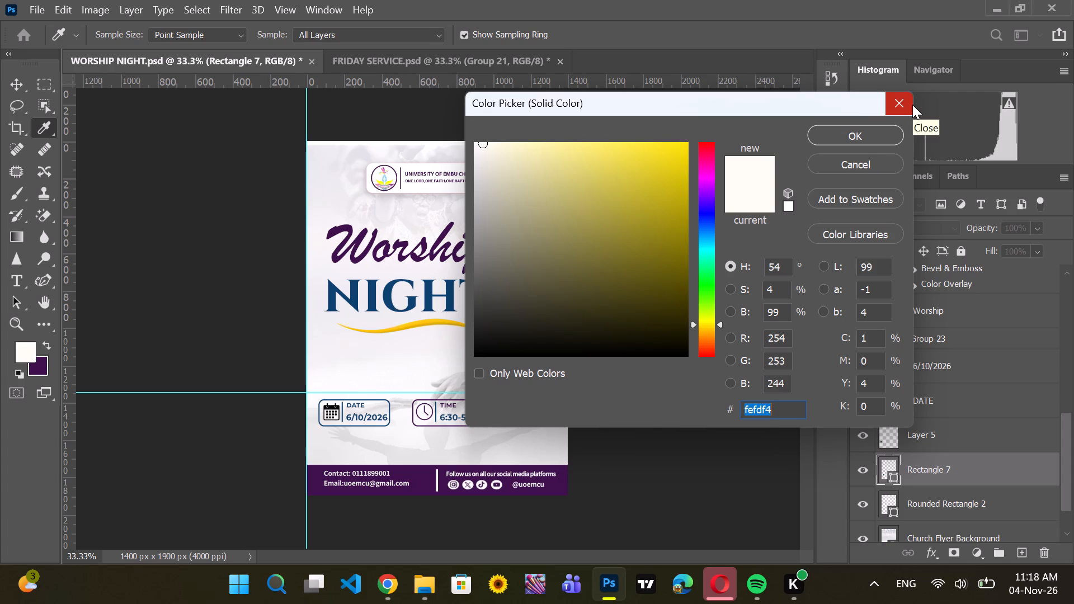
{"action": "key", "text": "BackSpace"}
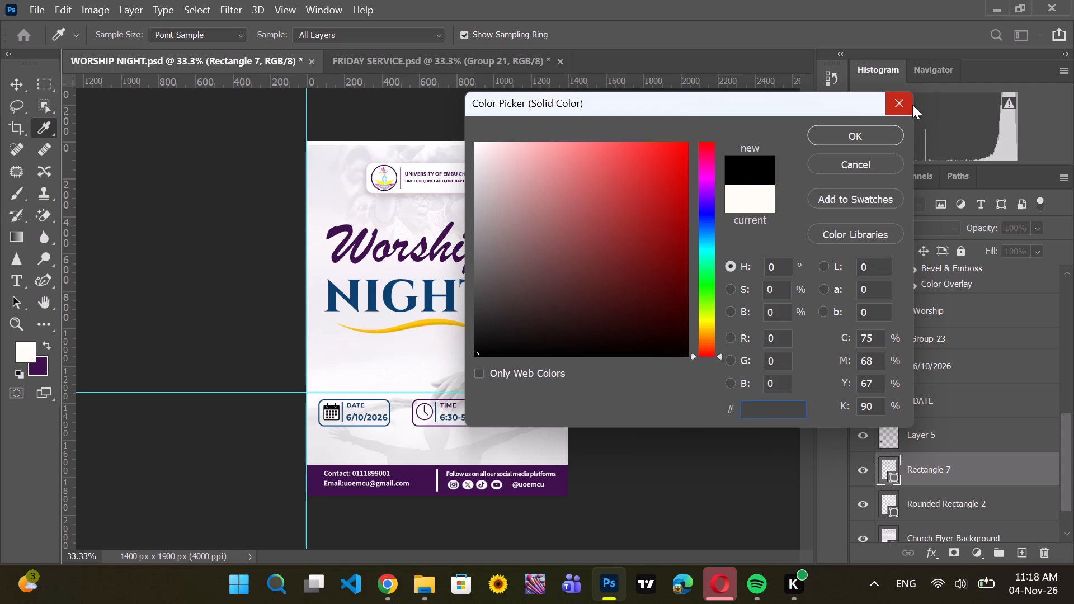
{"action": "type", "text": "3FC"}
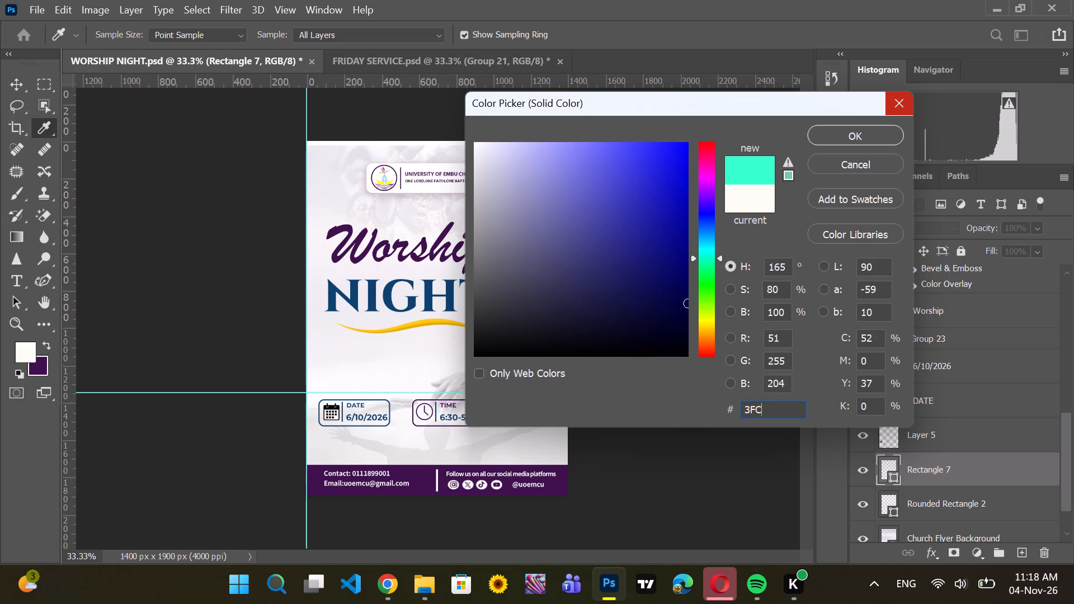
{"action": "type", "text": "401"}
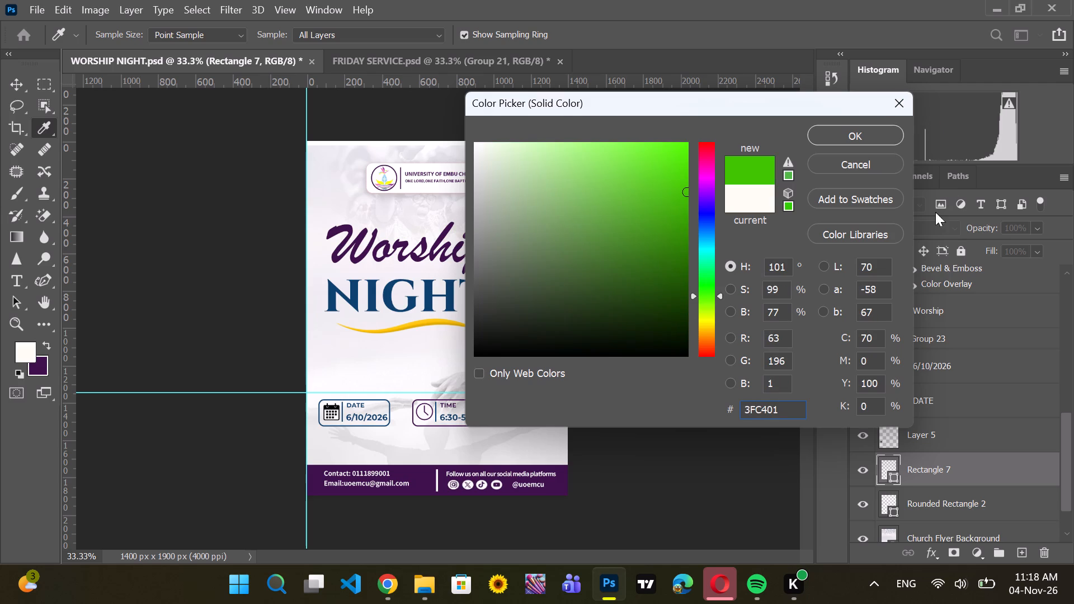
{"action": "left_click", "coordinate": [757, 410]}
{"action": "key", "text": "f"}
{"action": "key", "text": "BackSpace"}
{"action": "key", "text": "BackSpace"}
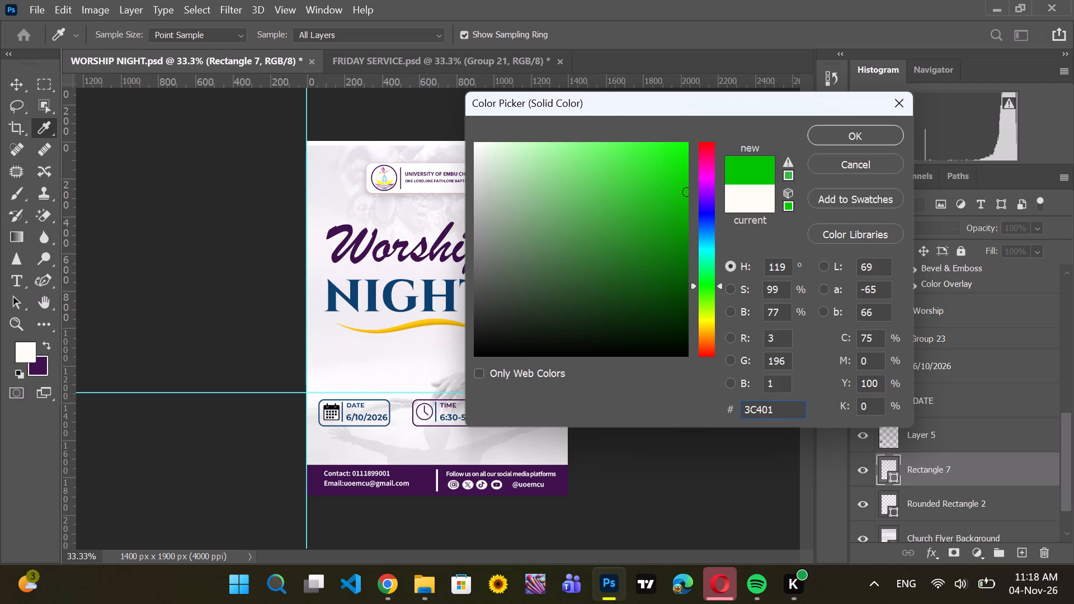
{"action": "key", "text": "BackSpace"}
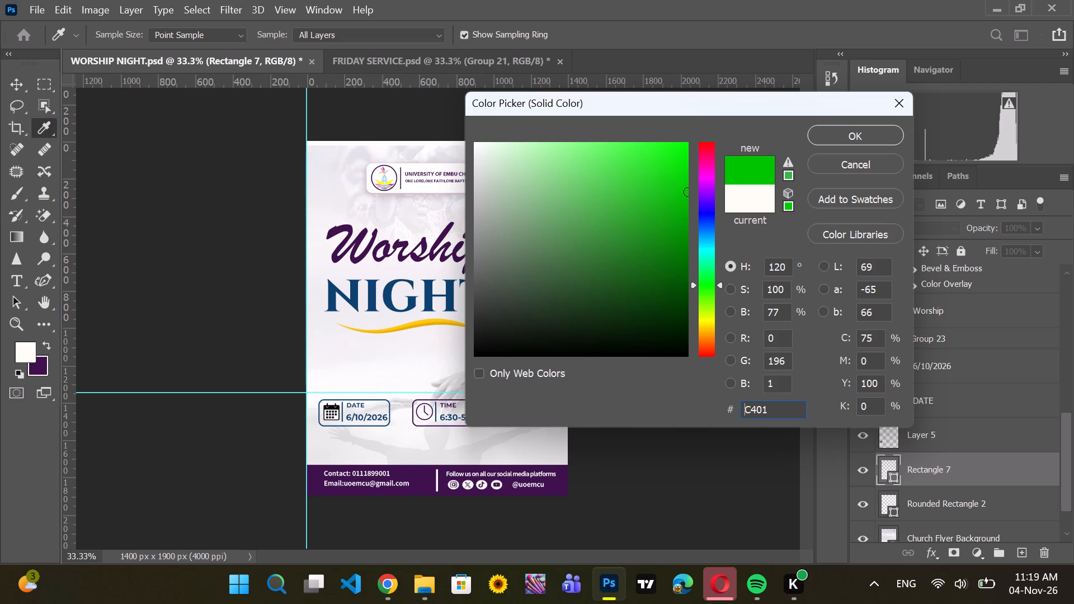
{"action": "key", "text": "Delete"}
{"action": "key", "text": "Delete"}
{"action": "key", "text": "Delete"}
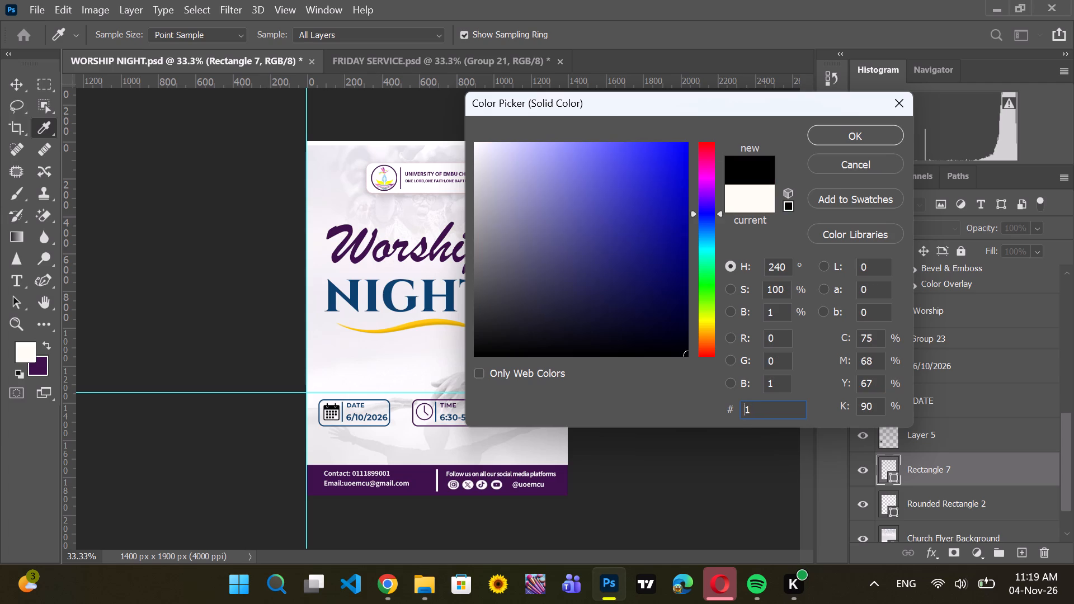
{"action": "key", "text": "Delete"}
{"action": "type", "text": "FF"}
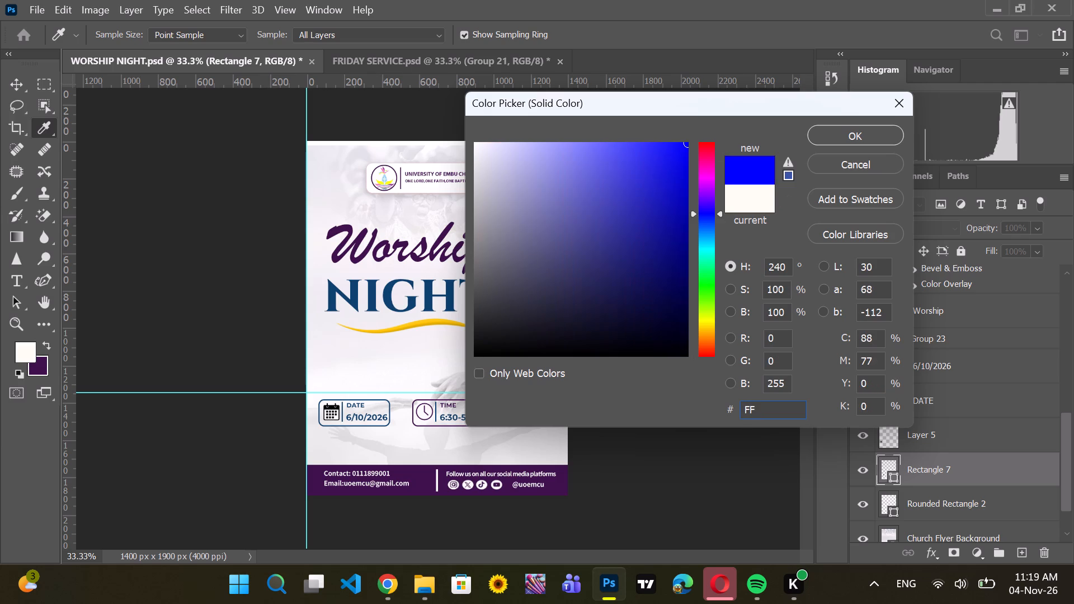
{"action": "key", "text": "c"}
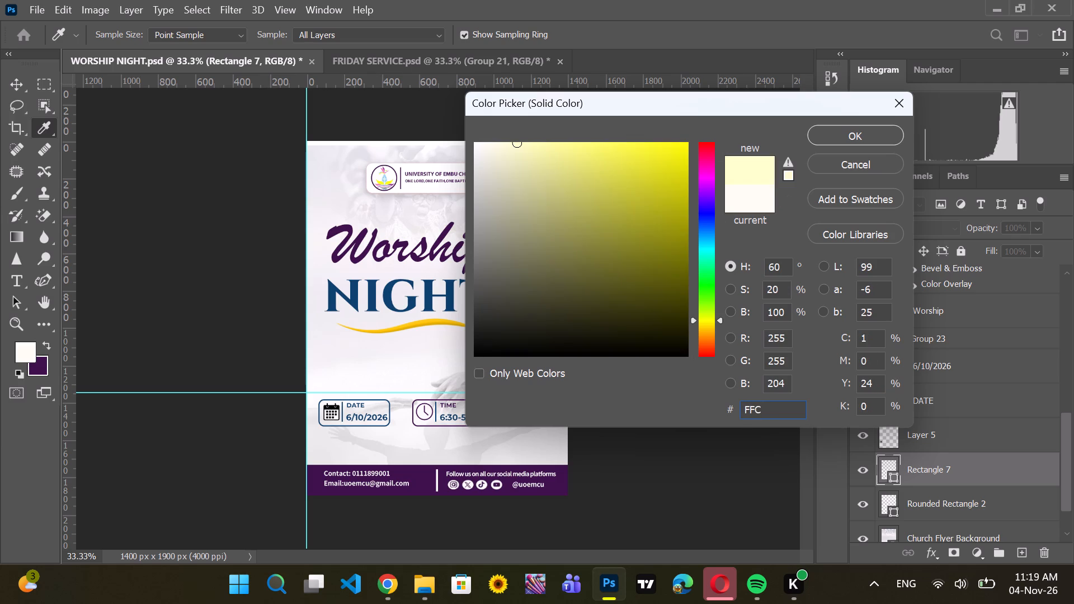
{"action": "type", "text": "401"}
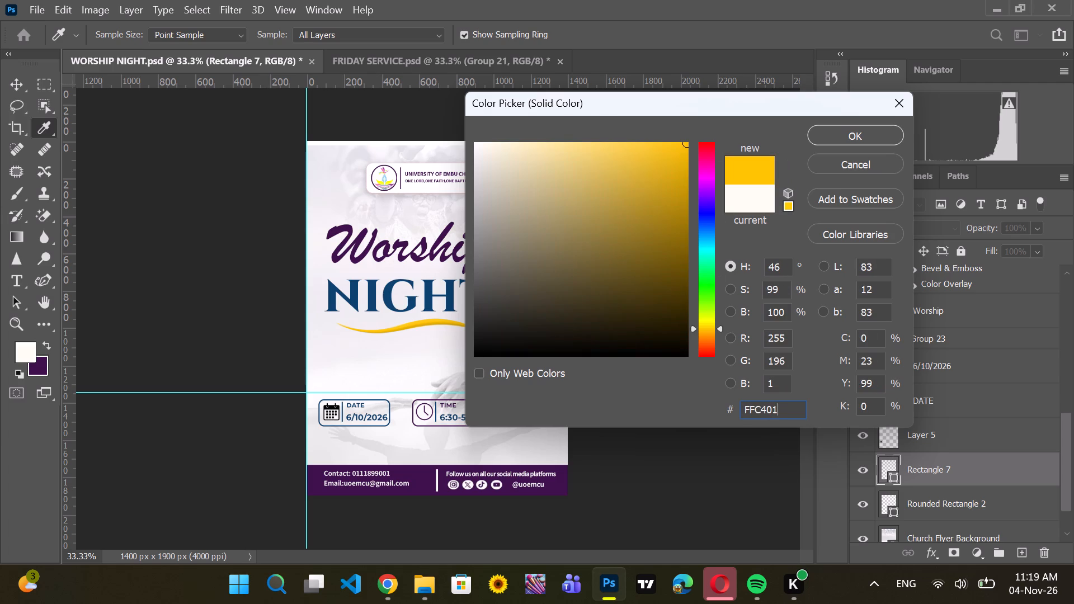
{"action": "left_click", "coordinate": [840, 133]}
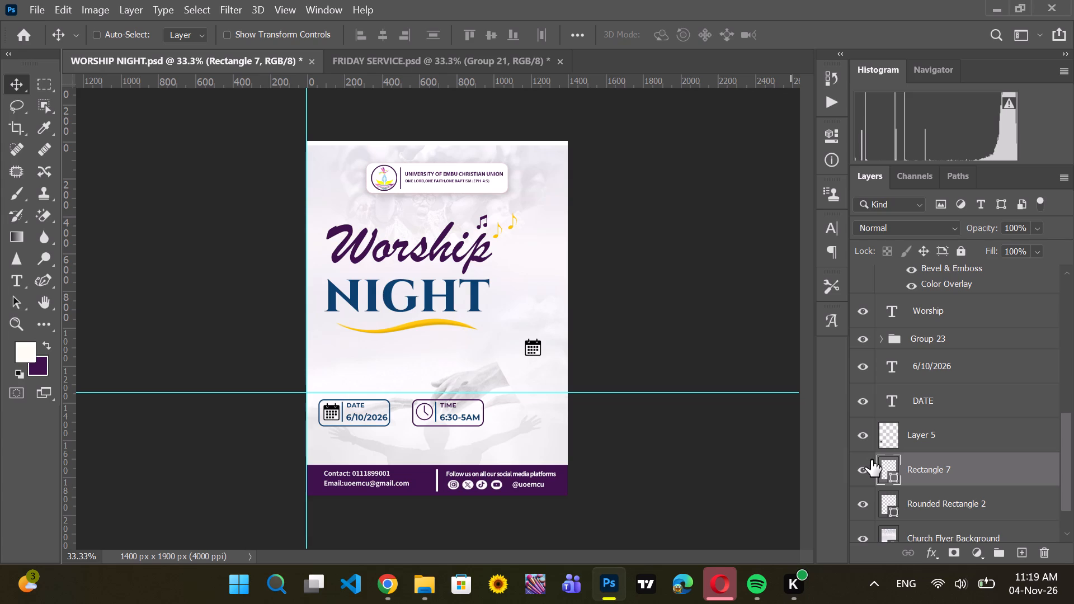
Try a yellow stroke on the DATE badge's divider line, Rectangle 7, and settle on dark purple from the recently used colours.
{"action": "left_click", "coordinate": [838, 136]}
{"action": "left_click", "coordinate": [681, 232]}
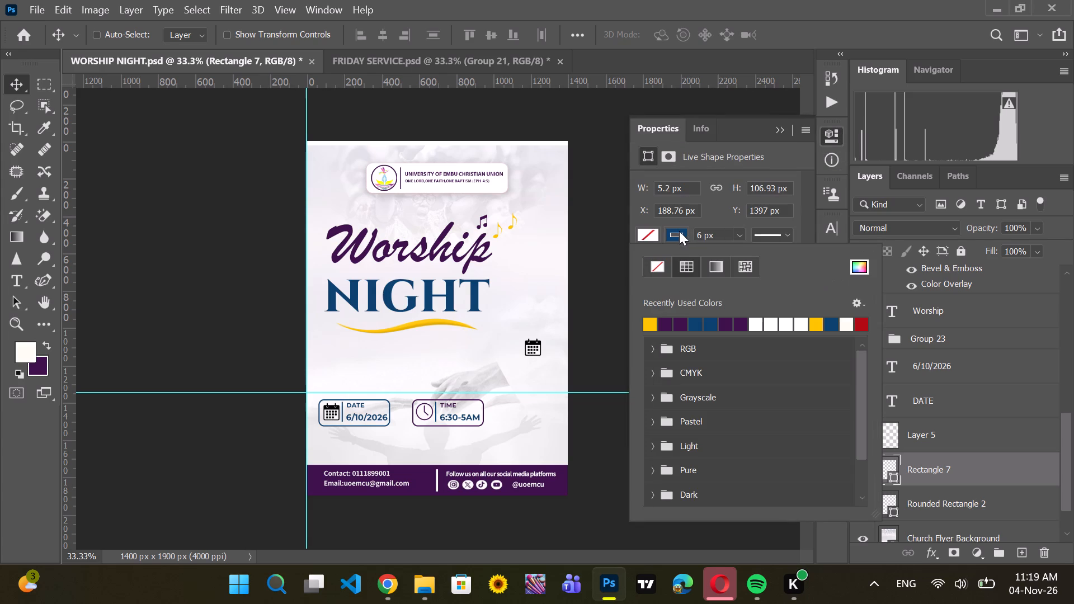
{"action": "left_click", "coordinate": [648, 326]}
{"action": "left_click", "coordinate": [677, 323]}
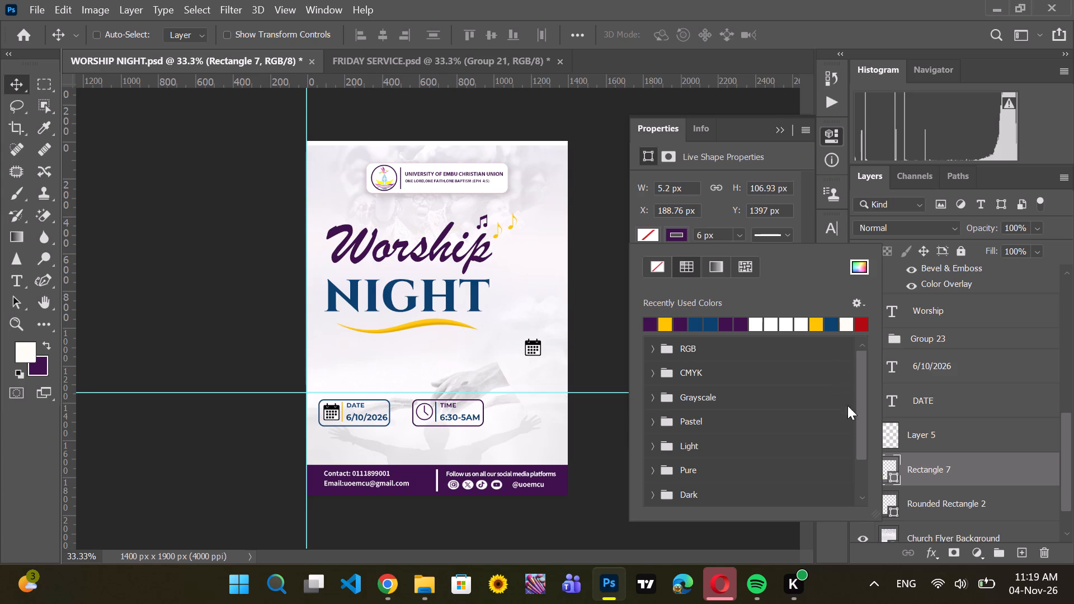
Set the stroke of the DATE badge's frame, Rounded Rectangle 2, to dark purple after trying yellow and blue.
{"action": "left_click", "coordinate": [926, 496]}
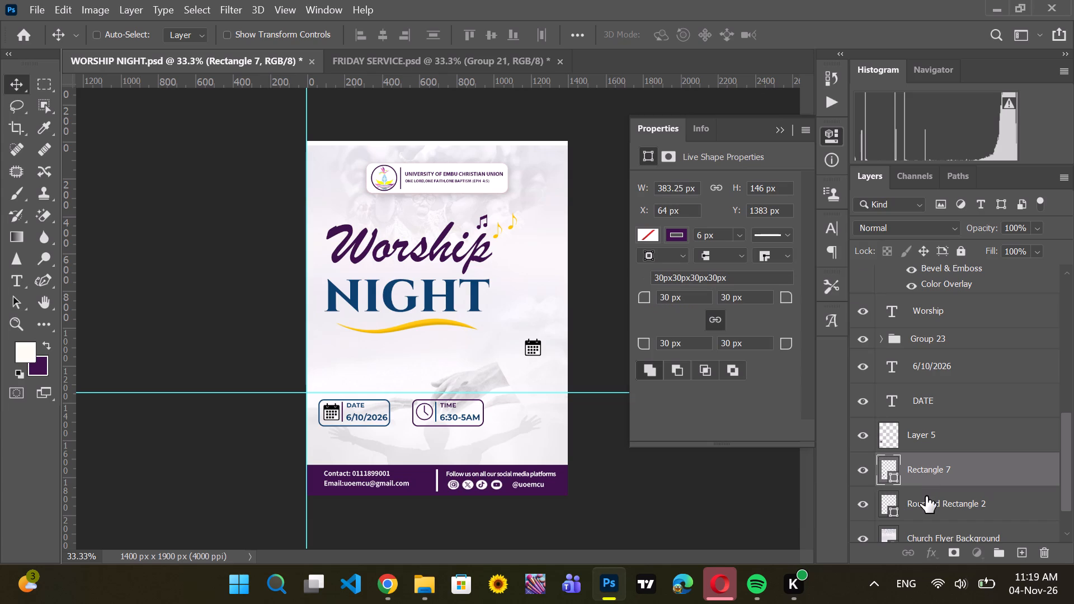
{"action": "left_click", "coordinate": [677, 236]}
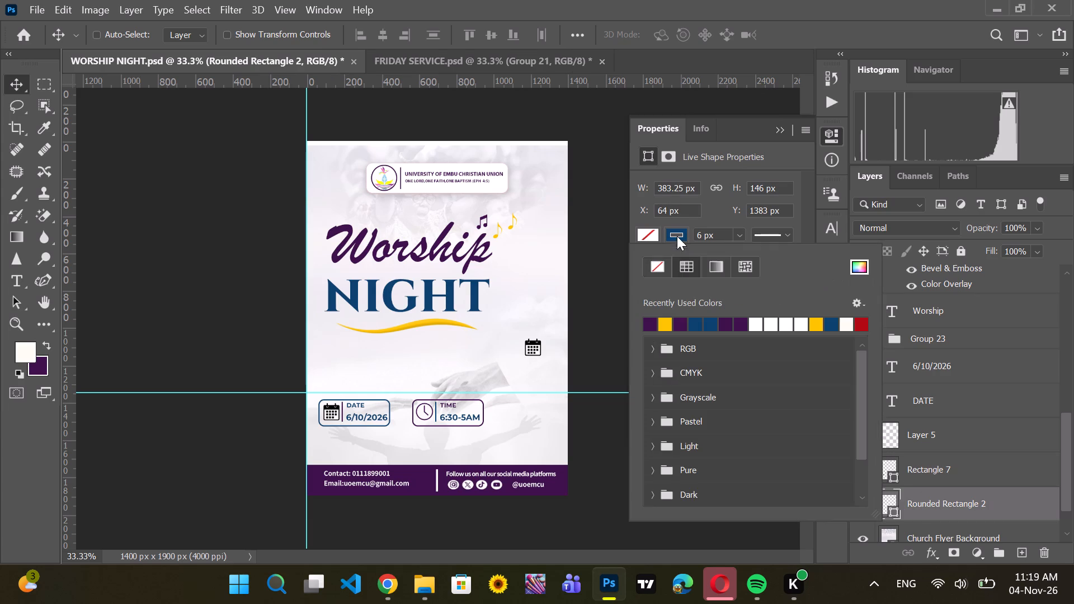
{"action": "left_click", "coordinate": [665, 322]}
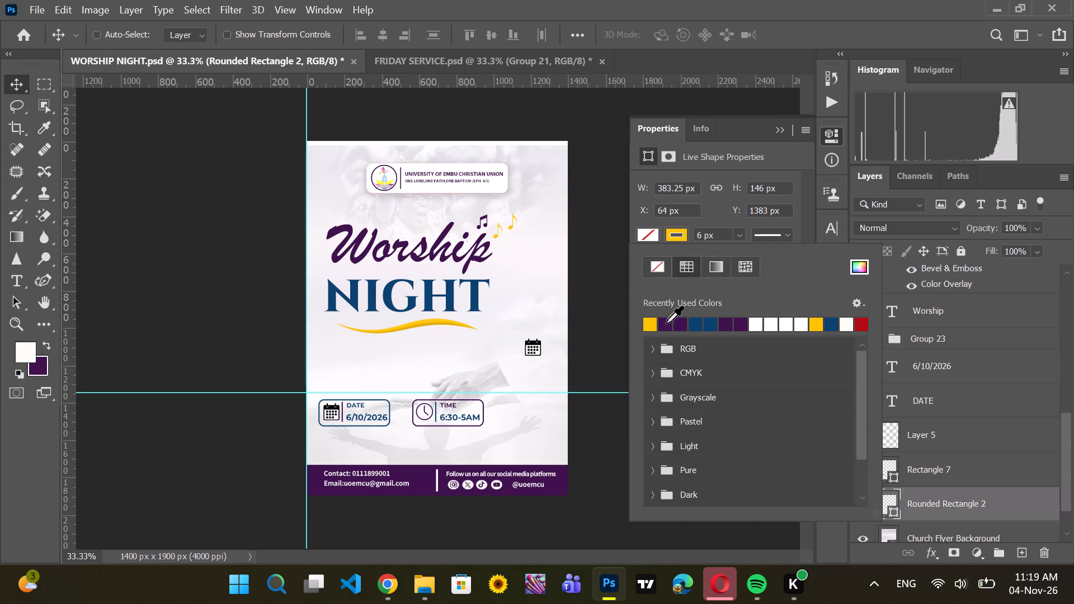
{"action": "left_click", "coordinate": [695, 325]}
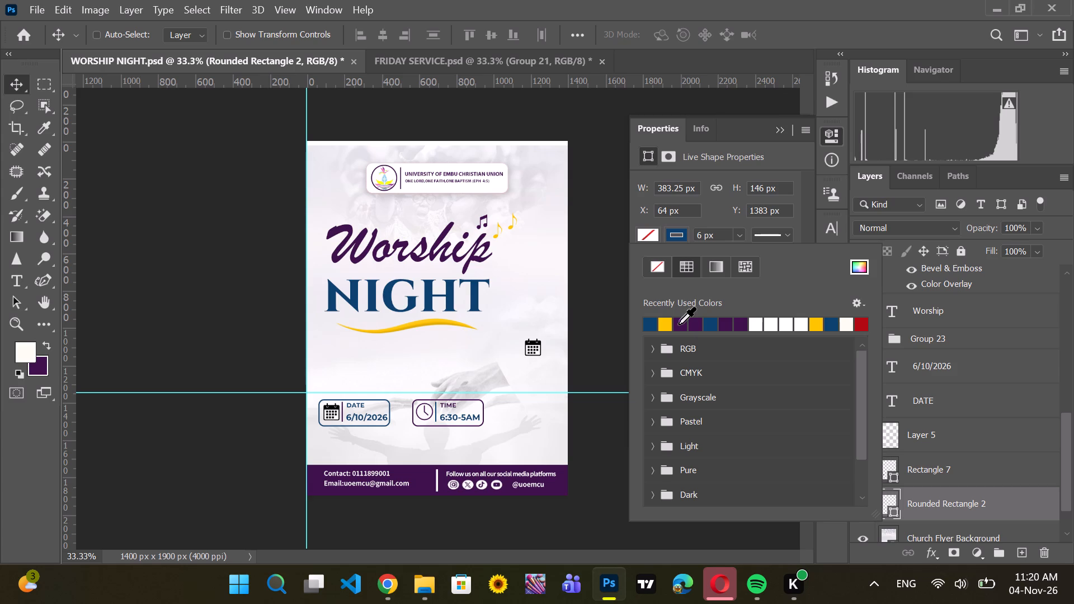
{"action": "left_click", "coordinate": [679, 324]}
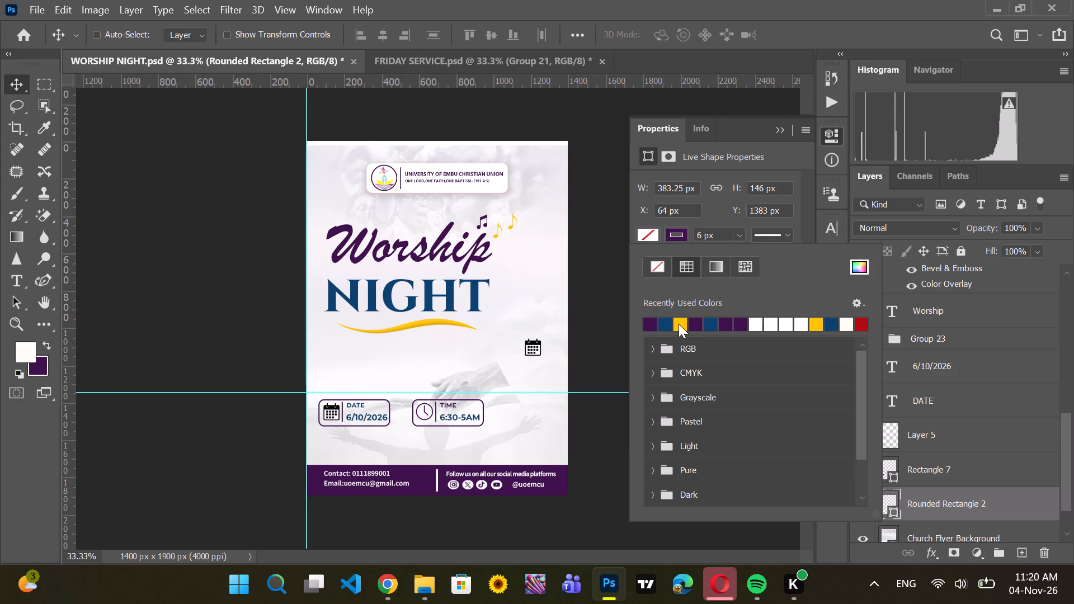
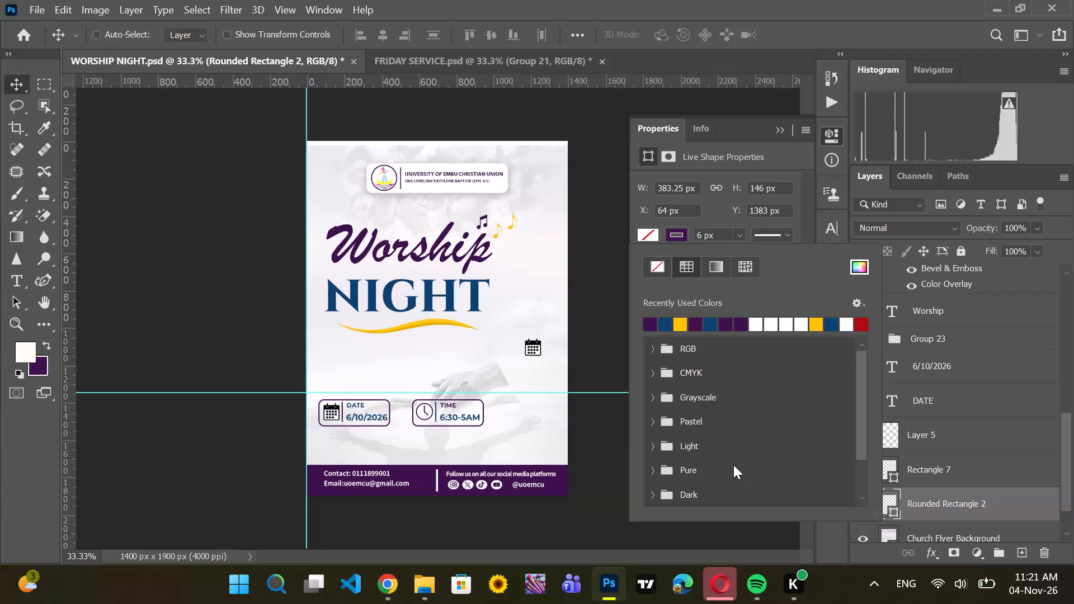
Delete the Church Flyer Background layer, the faded worship image behind the flyer's content.
{"action": "scroll", "coordinate": [967, 453], "scroll_direction": "down", "scroll_amount": 12}
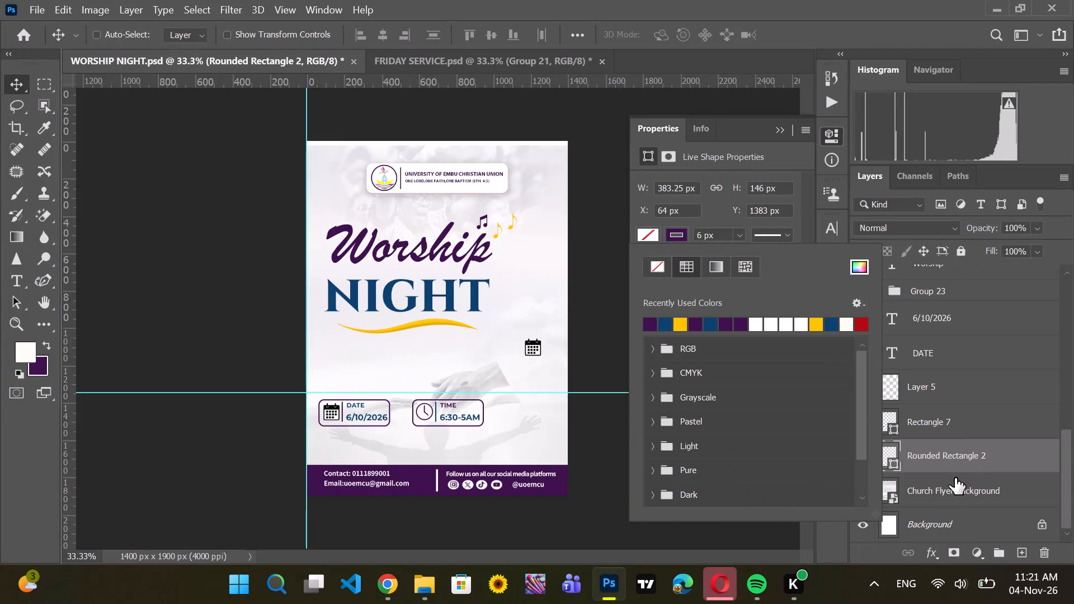
{"action": "left_click", "coordinate": [941, 479]}
{"action": "left_click_drag", "start_coordinate": [945, 482], "coordinate": [1048, 545]}
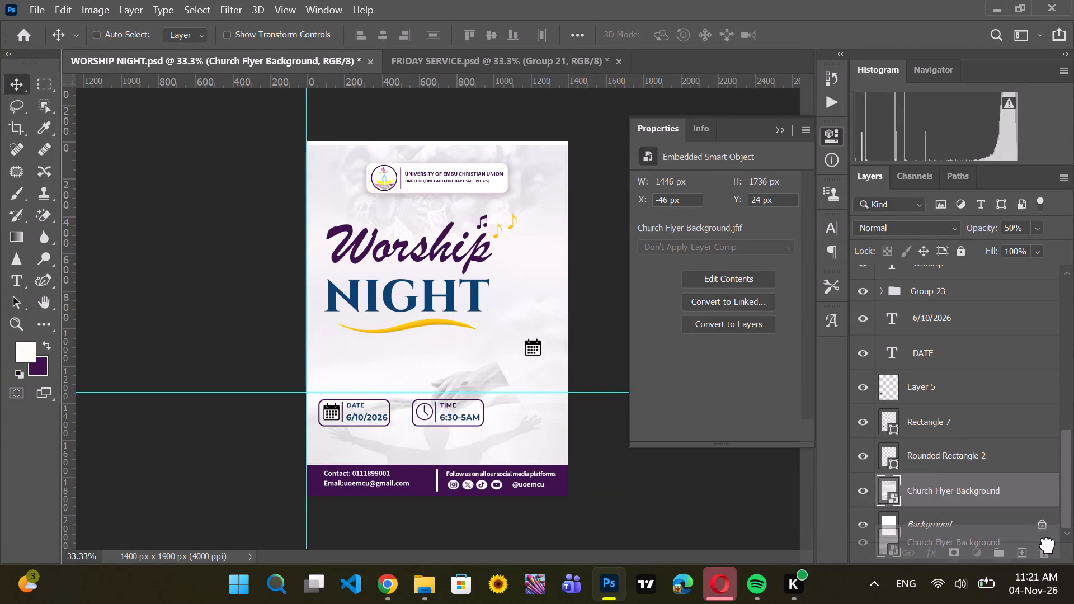
{"action": "left_click_drag", "start_coordinate": [1048, 545], "coordinate": [1046, 557]}
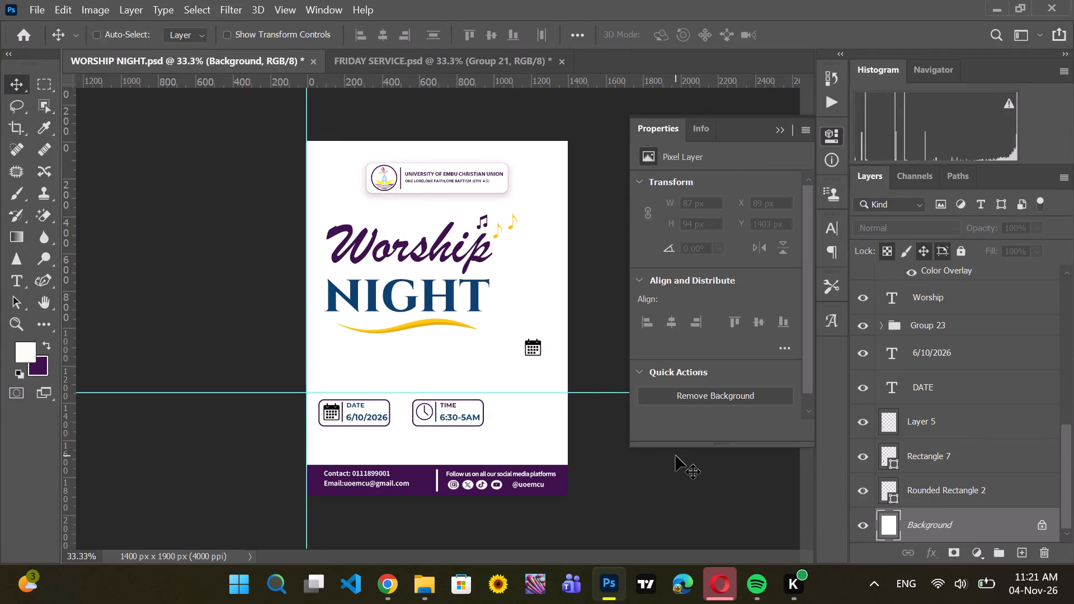
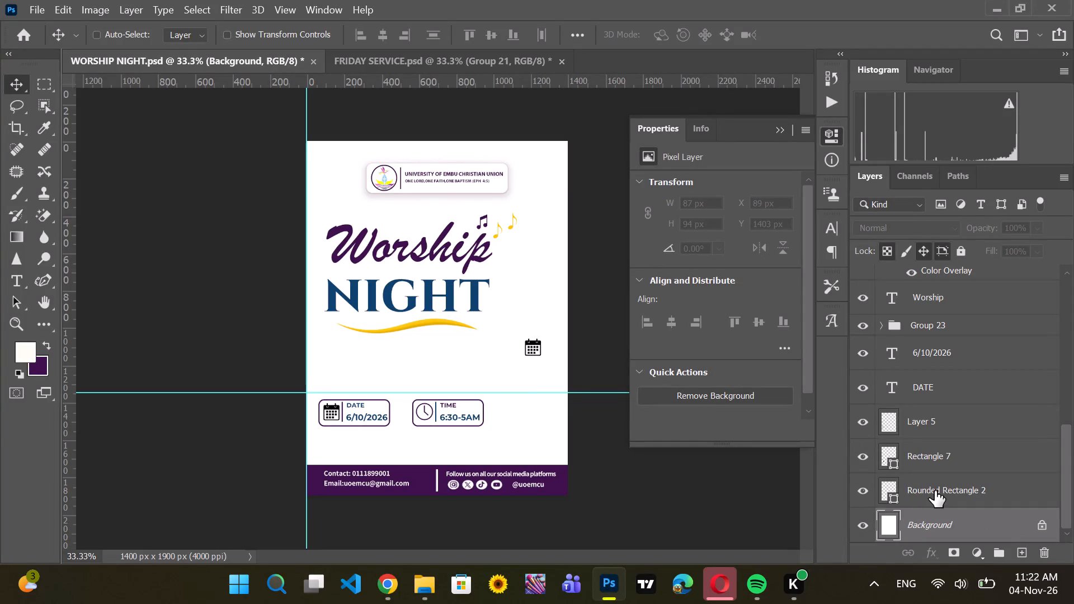
Look through the Worship Night flyer's layer stack, from the Background layer up past the date, title and group layers.
{"action": "scroll", "coordinate": [935, 490], "scroll_direction": "up", "scroll_amount": 5}
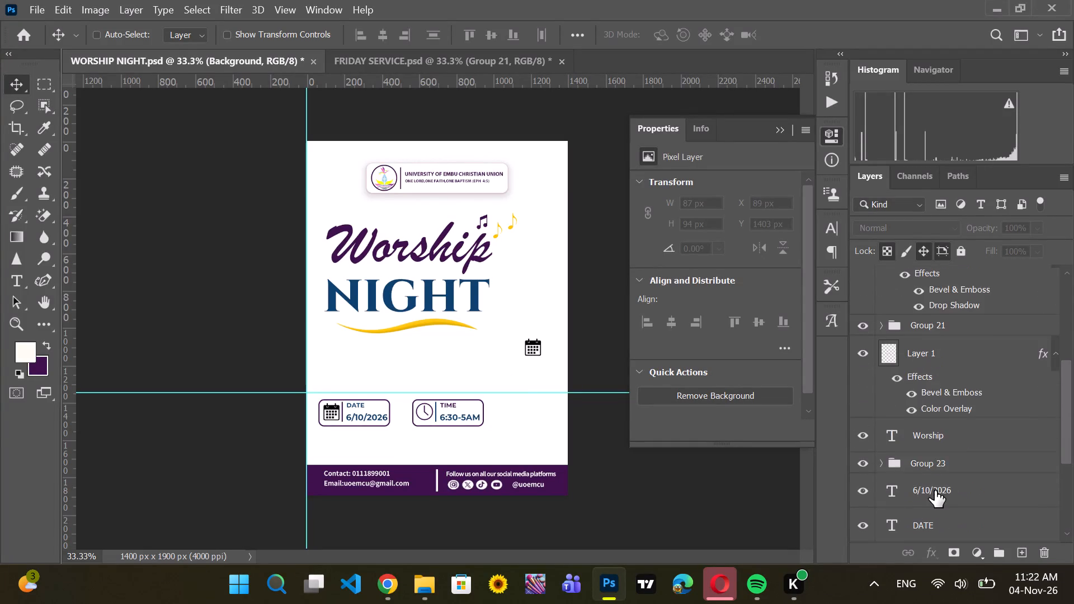
{"action": "scroll", "coordinate": [935, 490], "scroll_direction": "up", "scroll_amount": 2}
{"action": "scroll", "coordinate": [935, 490], "scroll_direction": "down", "scroll_amount": 12}
{"action": "scroll", "coordinate": [935, 490], "scroll_direction": "up", "scroll_amount": 5}
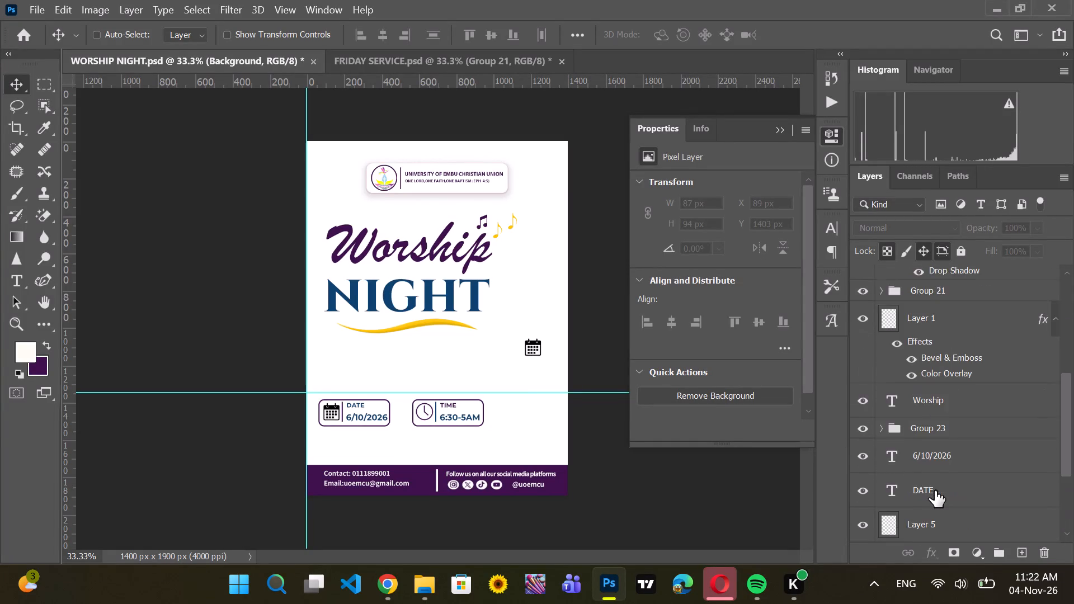
{"action": "scroll", "coordinate": [935, 490], "scroll_direction": "up", "scroll_amount": 14}
{"action": "scroll", "coordinate": [934, 489], "scroll_direction": "down", "scroll_amount": 7}
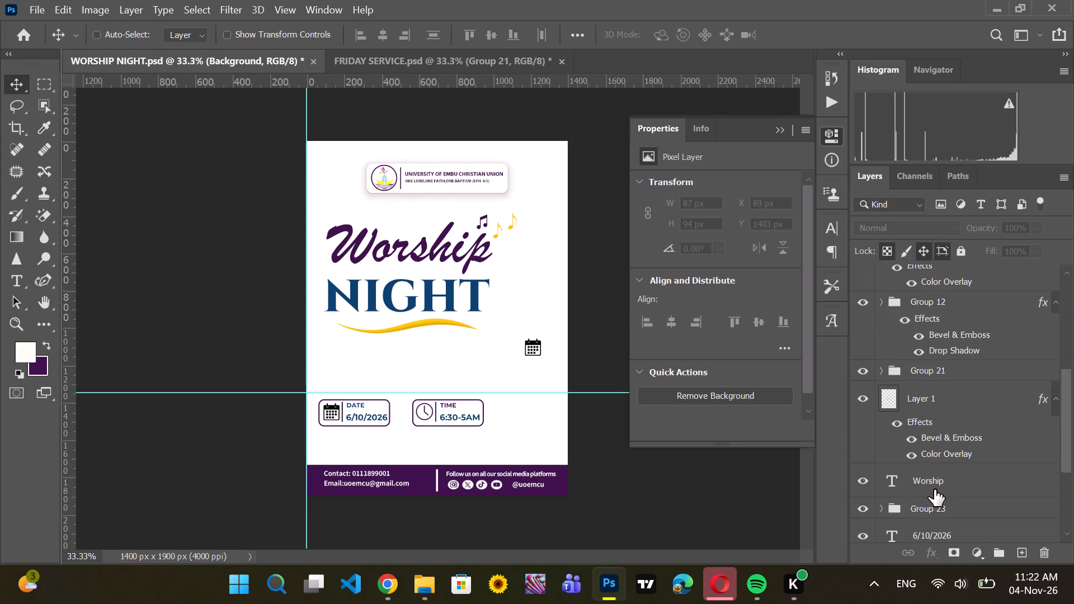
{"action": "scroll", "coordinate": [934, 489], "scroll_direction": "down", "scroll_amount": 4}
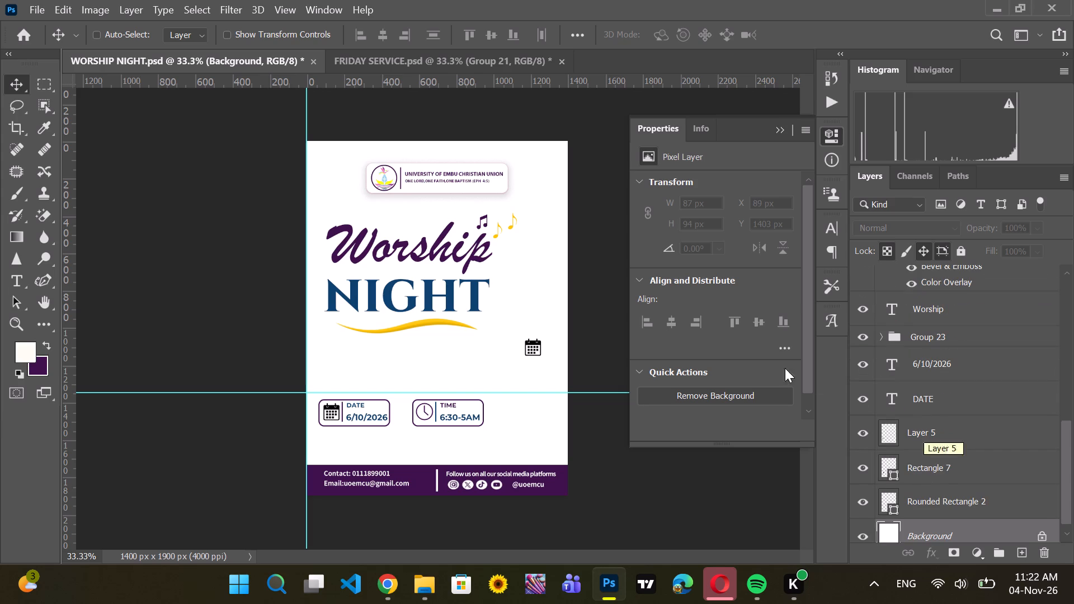
Switch to Chrome and start a Google search with a query beginning with "W".
{"action": "left_click", "coordinate": [375, 584]}
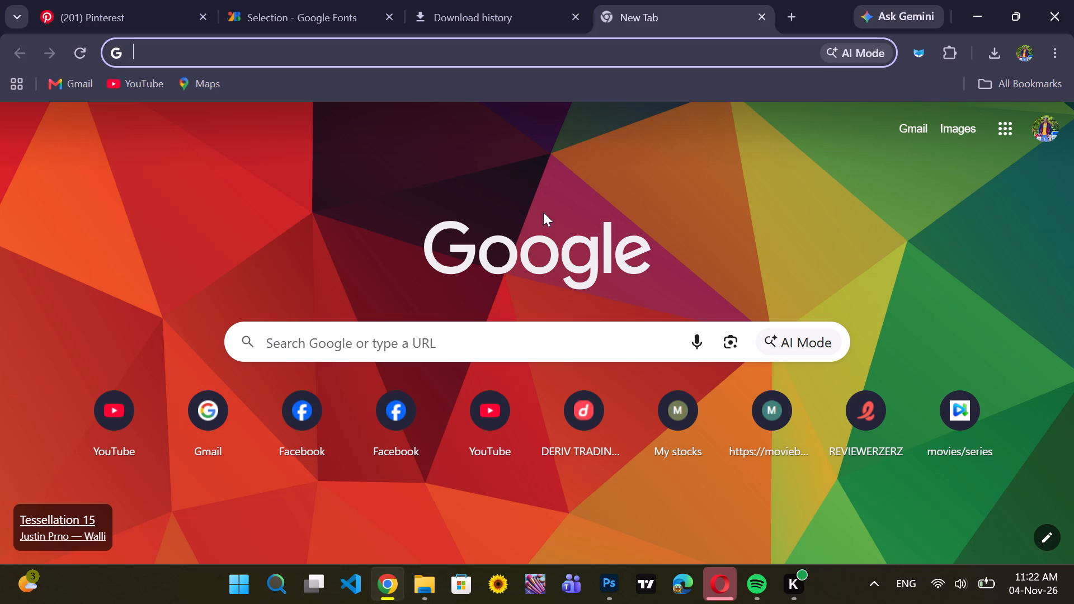
{"action": "left_click", "coordinate": [344, 338]}
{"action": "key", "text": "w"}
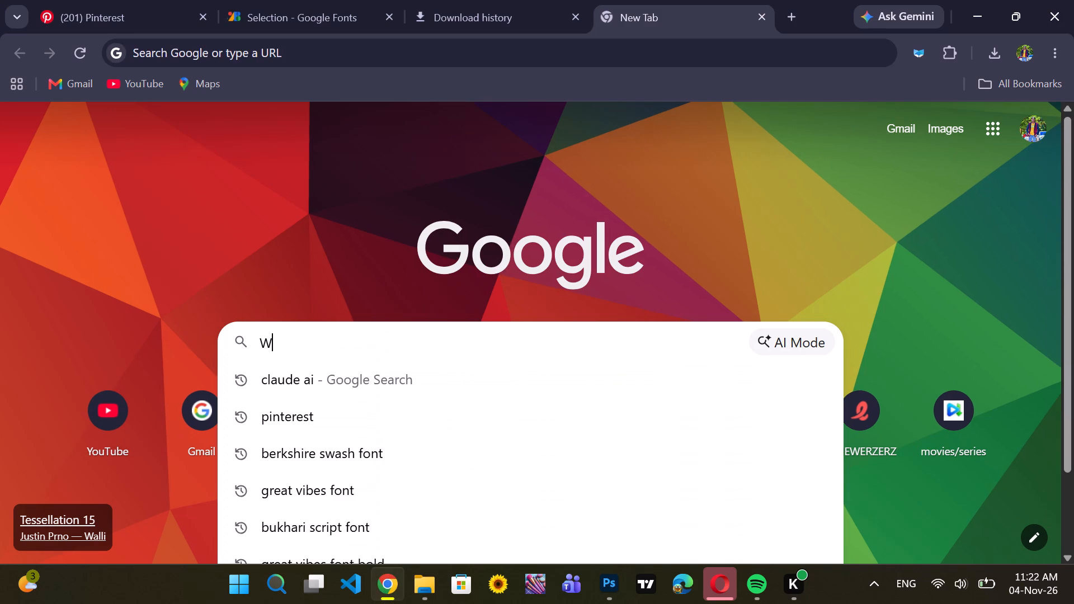
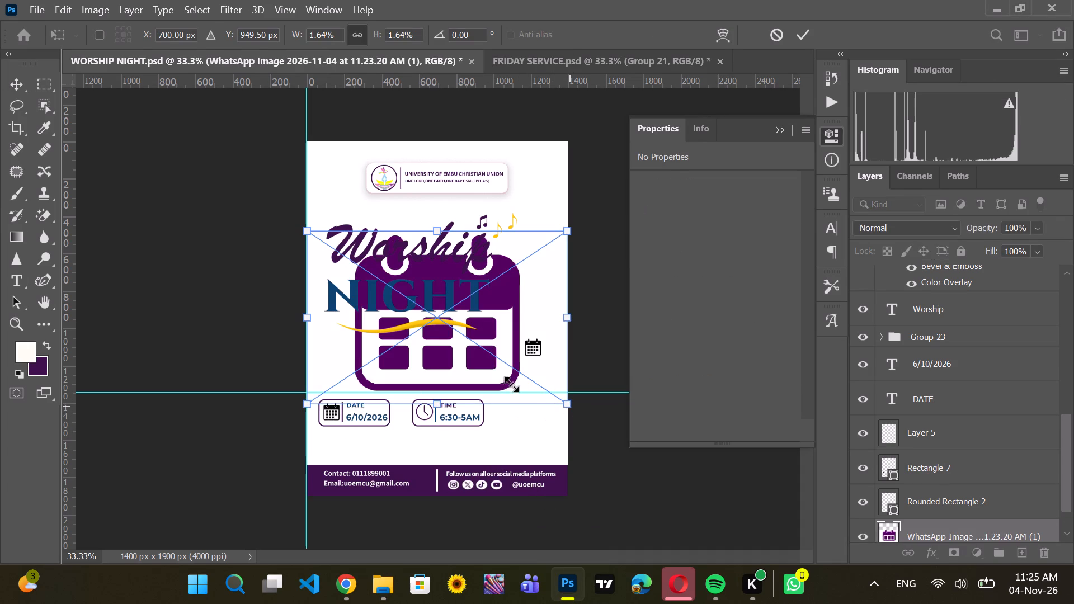
Scale the placed purple calendar image down proportionally to about 0.66% over the start of the Worship Night title.
{"action": "left_click_drag", "start_coordinate": [511, 384], "coordinate": [417, 301]}
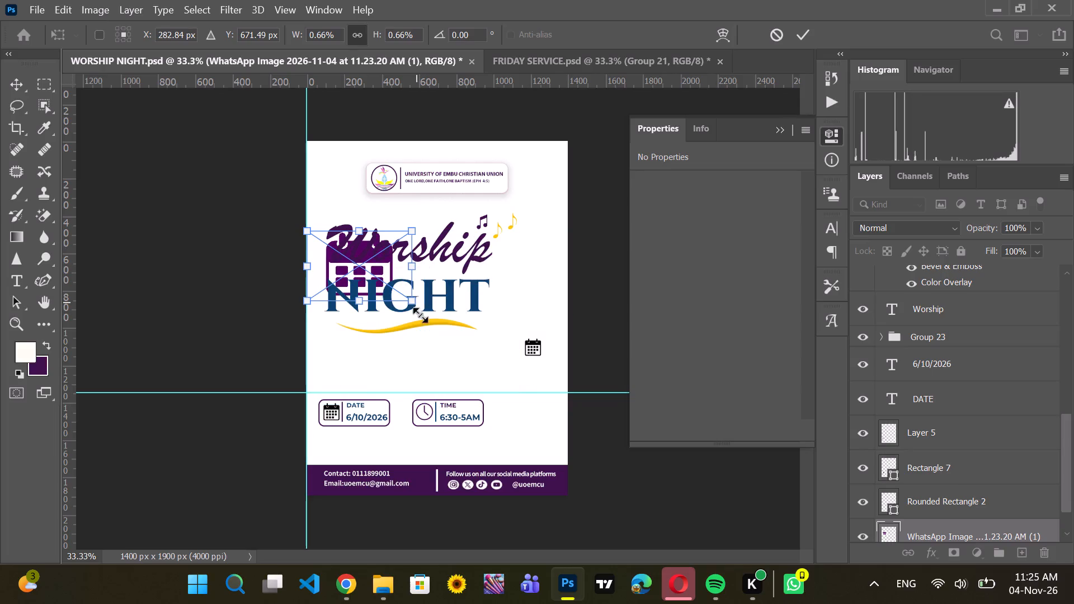
Scale the placed purple calendar image down to 0.17% and position it just above the DATE badge.
{"action": "left_click_drag", "start_coordinate": [413, 300], "coordinate": [375, 271]}
{"action": "left_click_drag", "start_coordinate": [321, 251], "coordinate": [328, 334]}
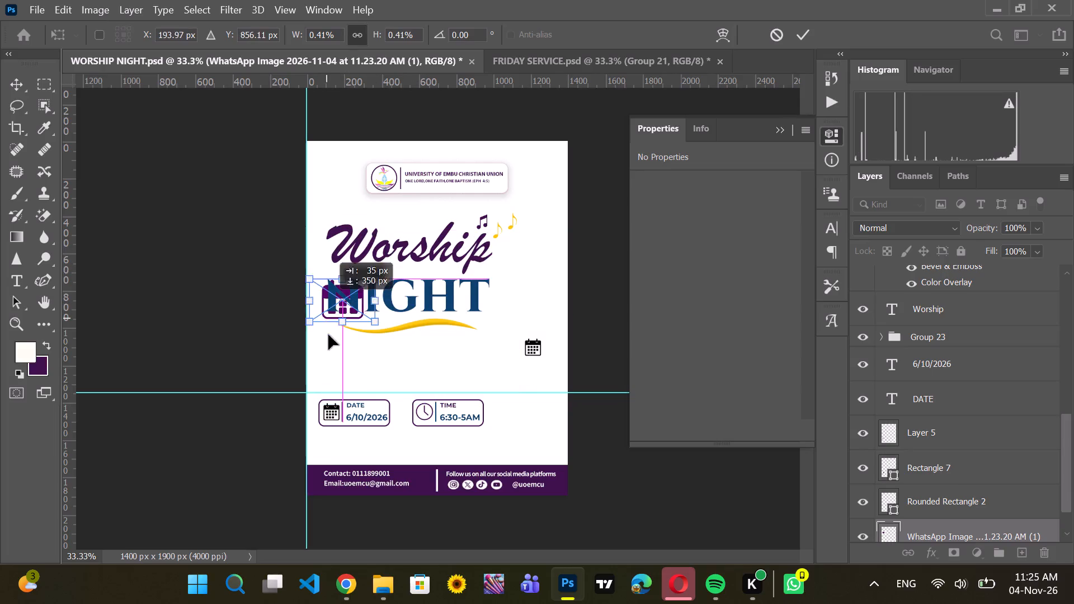
{"action": "left_click_drag", "start_coordinate": [328, 334], "coordinate": [321, 395]}
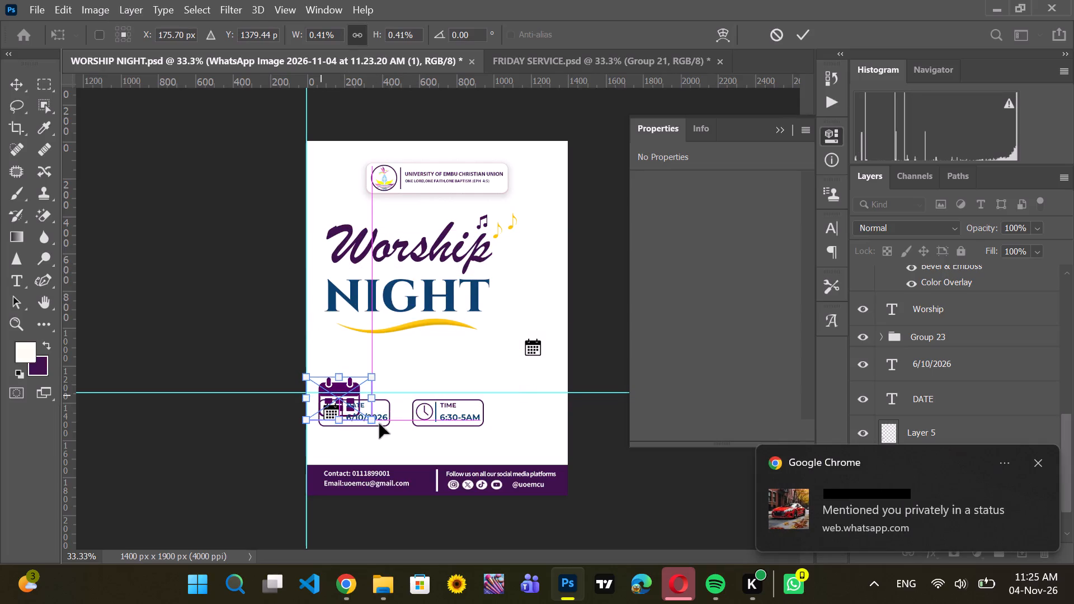
{"action": "left_click_drag", "start_coordinate": [373, 419], "coordinate": [358, 412]}
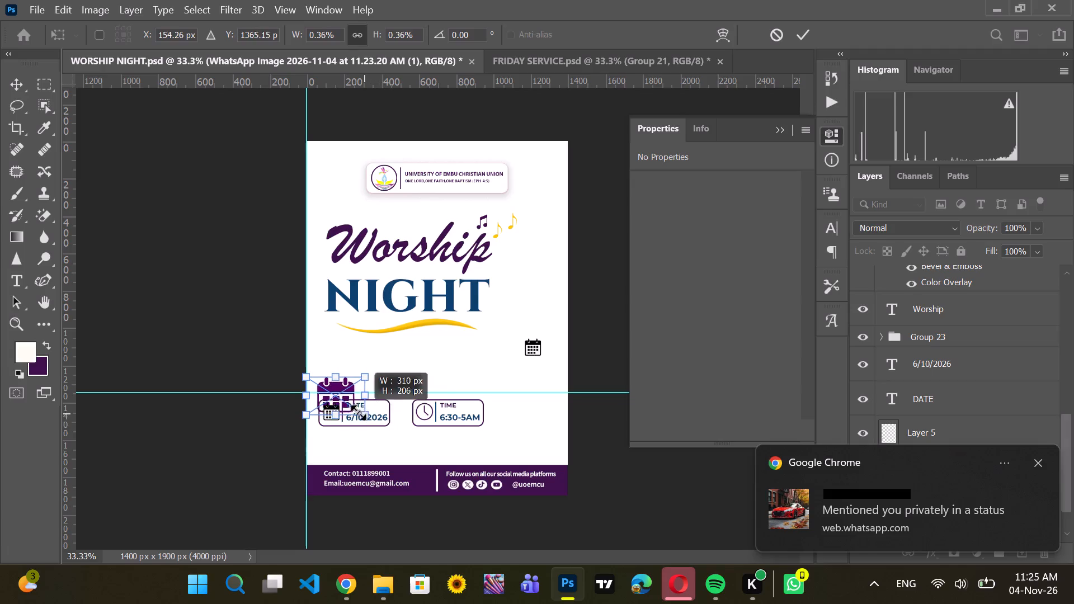
{"action": "left_click_drag", "start_coordinate": [358, 412], "coordinate": [338, 397]}
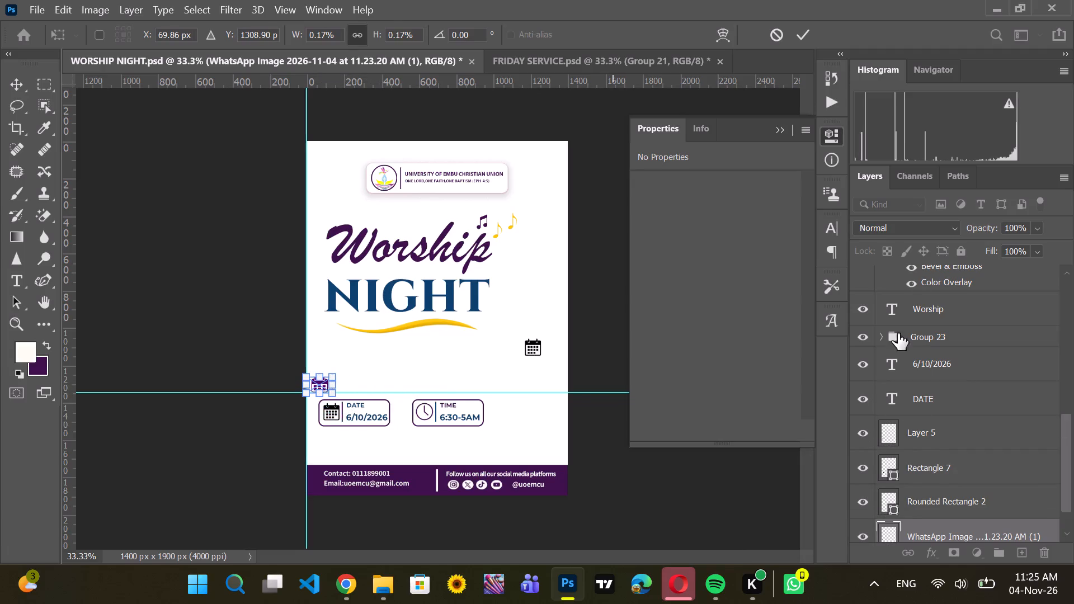
{"action": "left_click", "coordinate": [800, 36]}
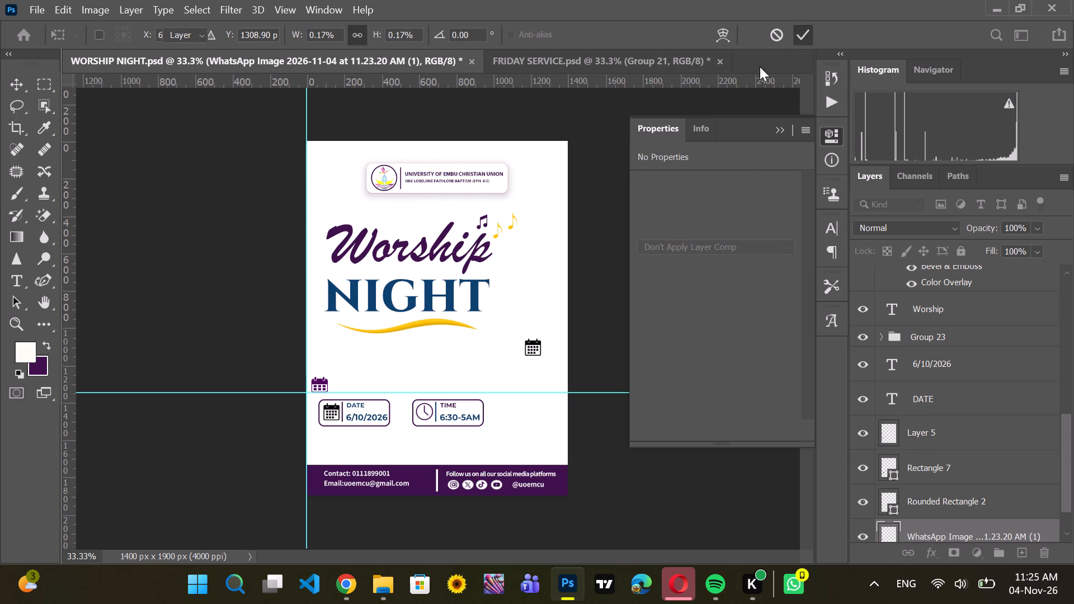
Move the purple calendar icon into the DATE badge, over the black calendar icon, at X 62 px, Y 1409 px.
{"action": "left_click_drag", "start_coordinate": [318, 385], "coordinate": [322, 399]}
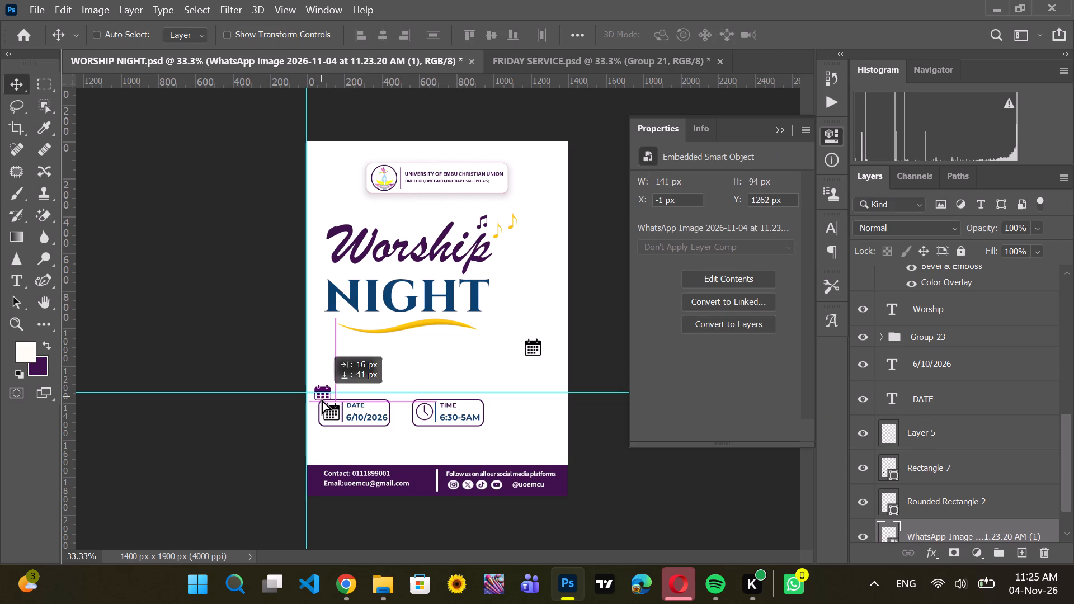
{"action": "left_click_drag", "start_coordinate": [322, 399], "coordinate": [329, 413]}
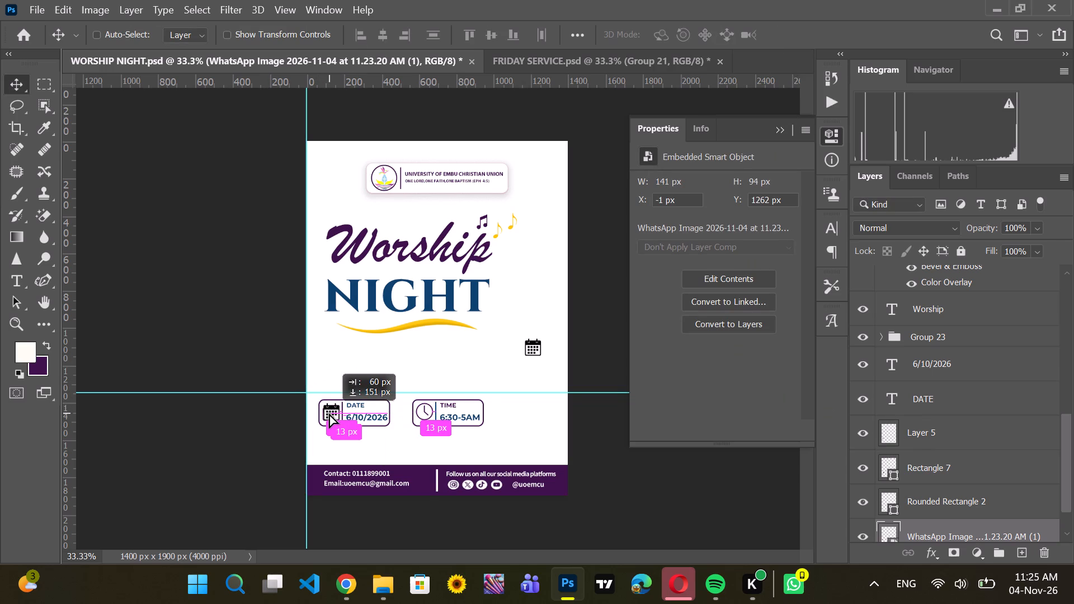
{"action": "left_click_drag", "start_coordinate": [329, 413], "coordinate": [330, 412]}
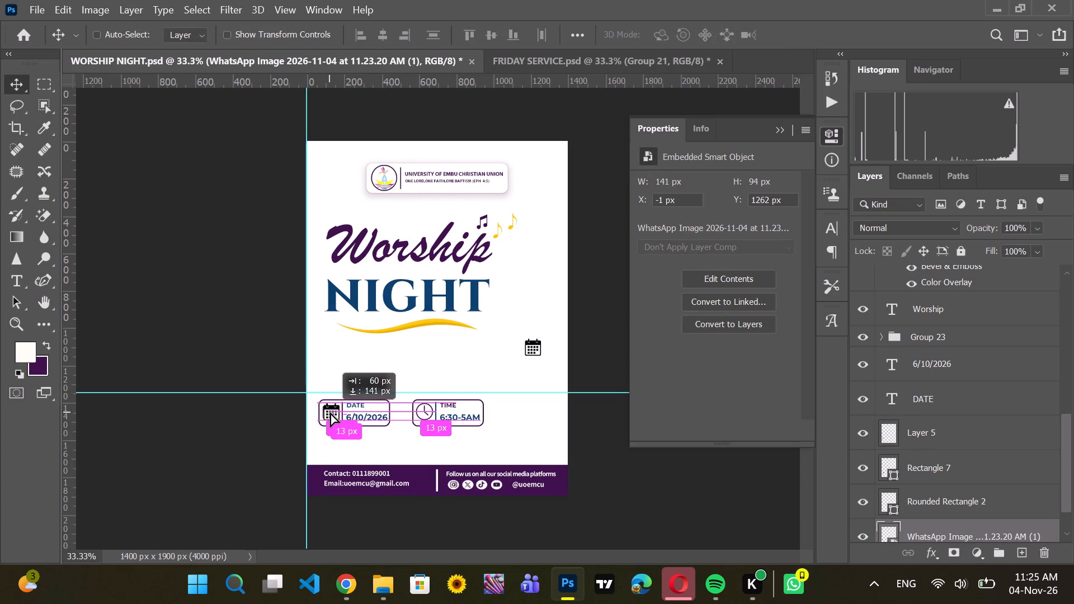
{"action": "left_click_drag", "start_coordinate": [330, 412], "coordinate": [329, 413]}
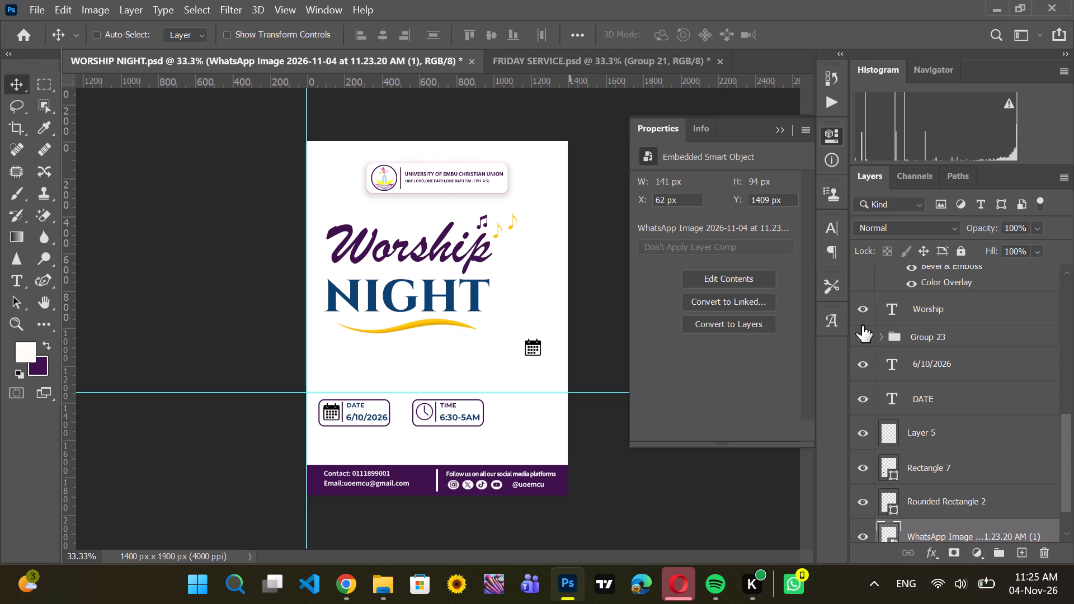
Delete Layer 5, the old black calendar icon inside the DATE badge.
{"action": "scroll", "coordinate": [982, 459], "scroll_direction": "down", "scroll_amount": 2}
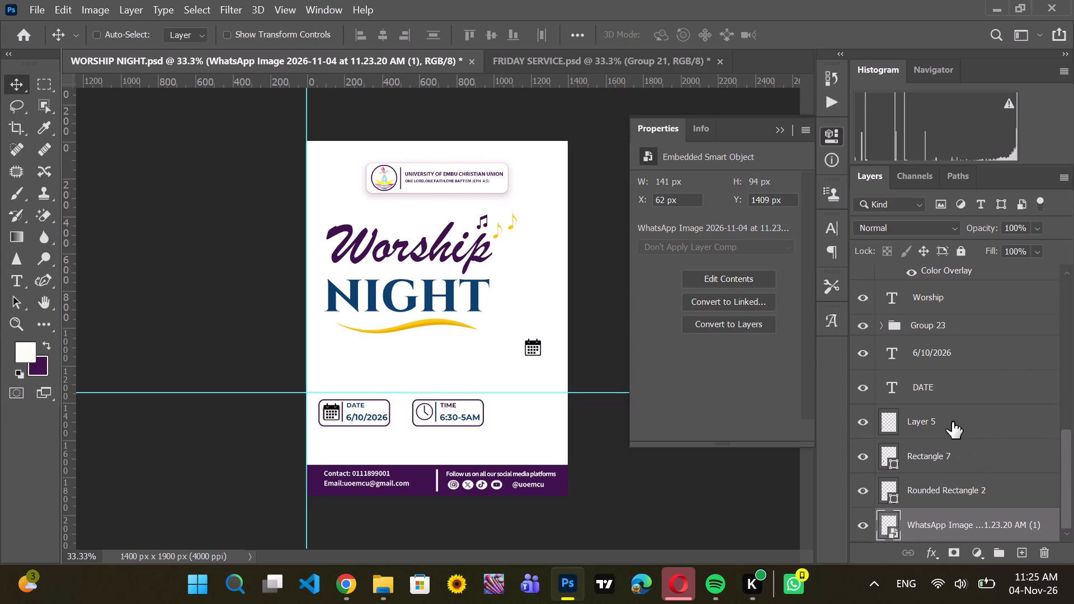
{"action": "left_click", "coordinate": [949, 392]}
{"action": "left_click_drag", "start_coordinate": [950, 386], "coordinate": [1026, 536]}
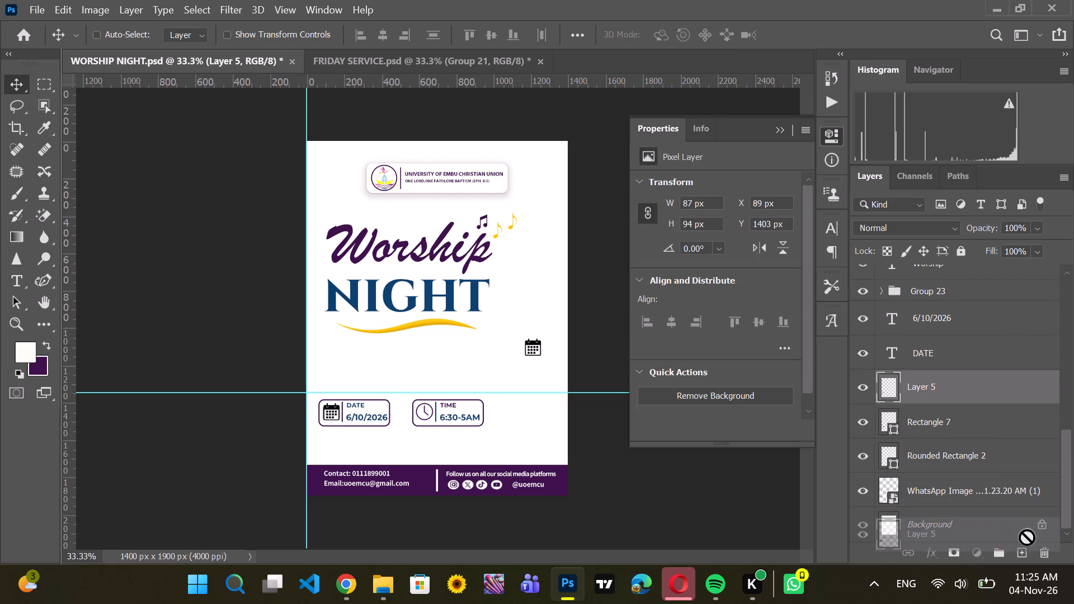
{"action": "left_click_drag", "start_coordinate": [1026, 536], "coordinate": [1044, 554]}
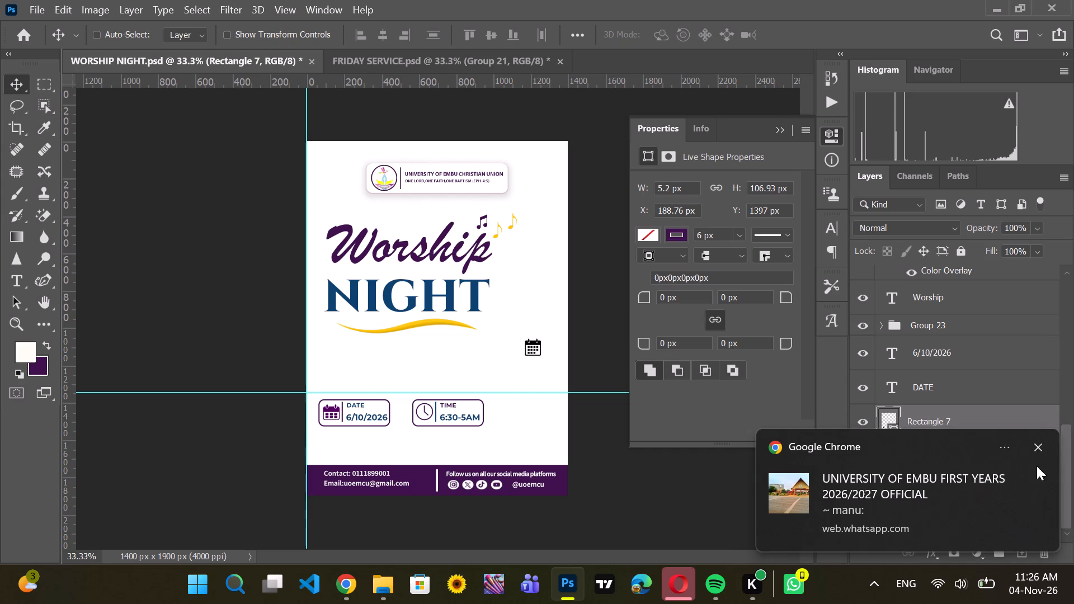
Use Select Subject to isolate the purple calendar icon in the DATE badge.
{"action": "left_click", "coordinate": [1040, 441]}
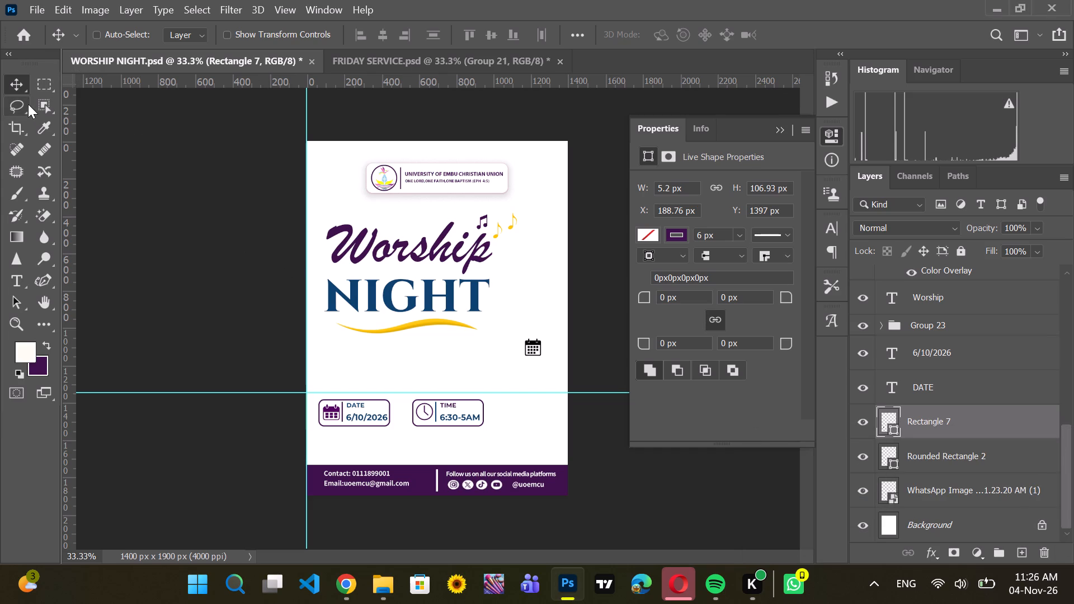
{"action": "left_click", "coordinate": [36, 109]}
{"action": "left_click", "coordinate": [624, 33]}
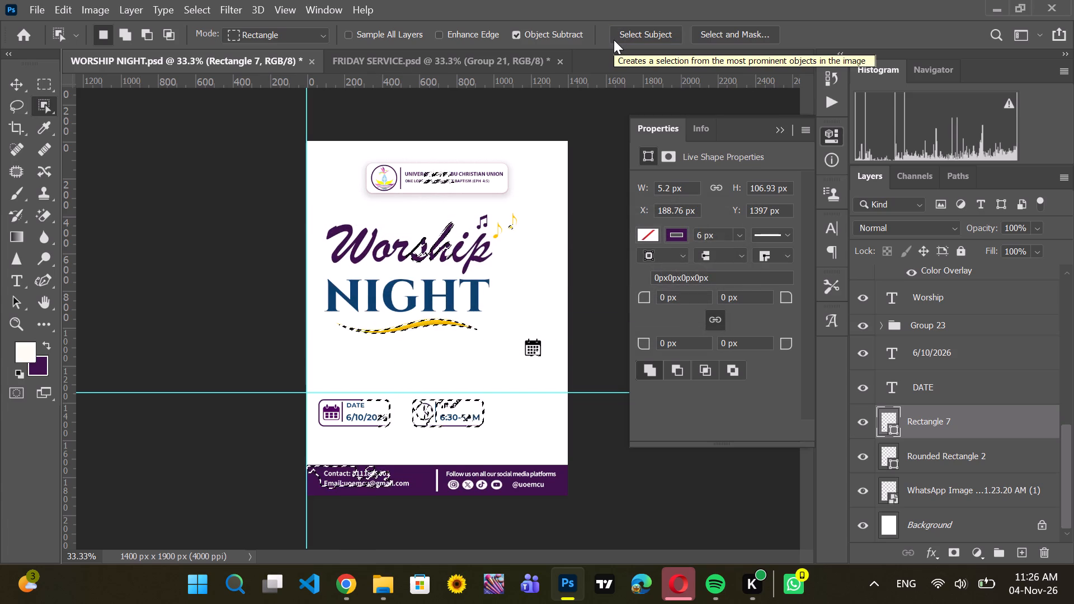
Undo the stray selection and copy the subject of the WhatsApp Image layer, the purple calendar icon, onto a new layer.
{"action": "key", "text": "ctrl+z"}
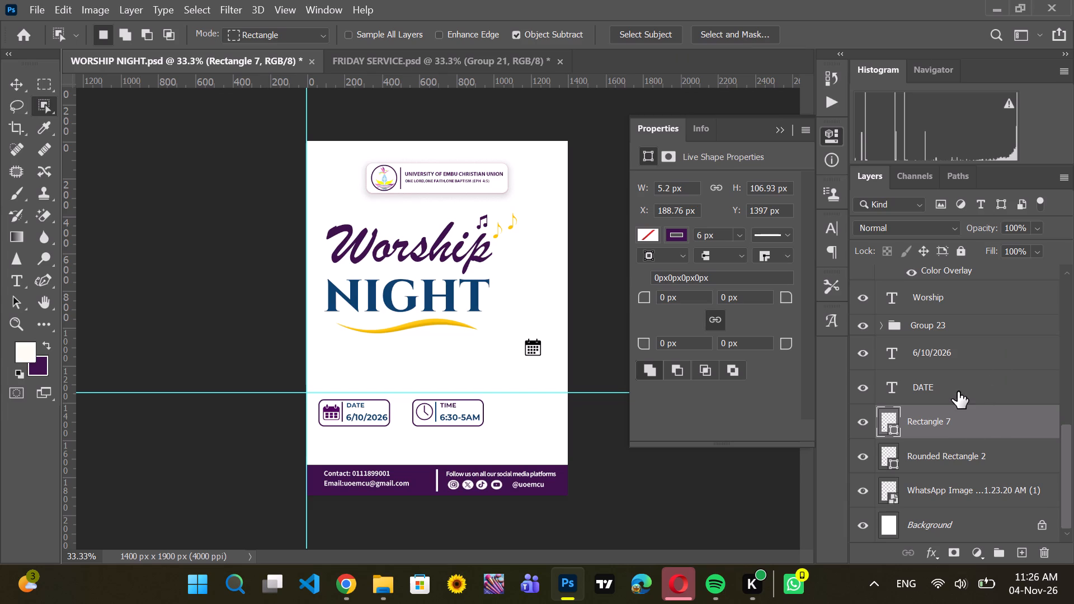
{"action": "left_click", "coordinate": [946, 490]}
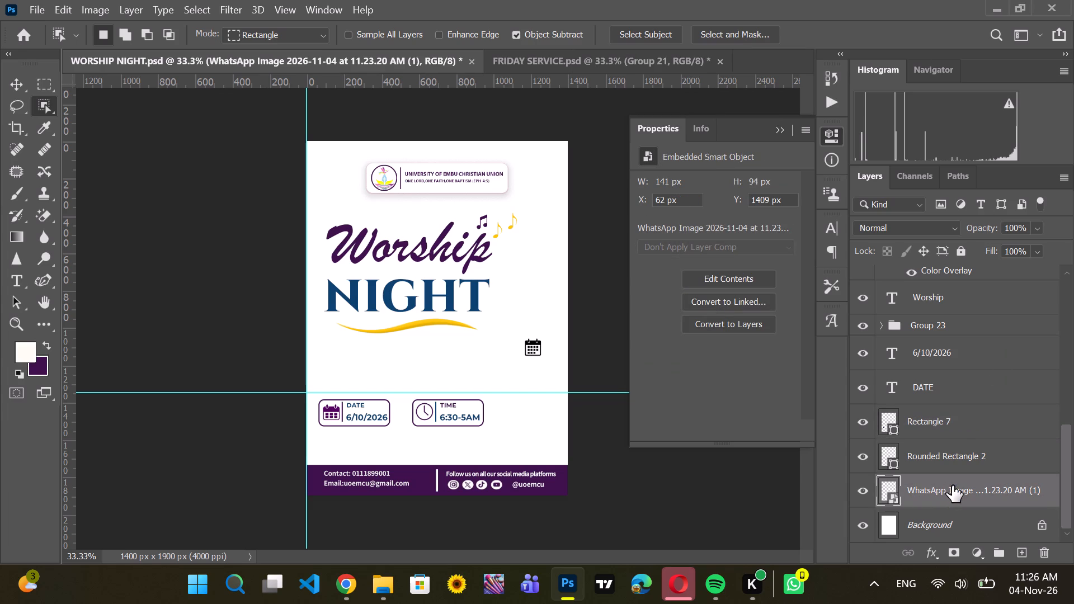
{"action": "left_click", "coordinate": [656, 34]}
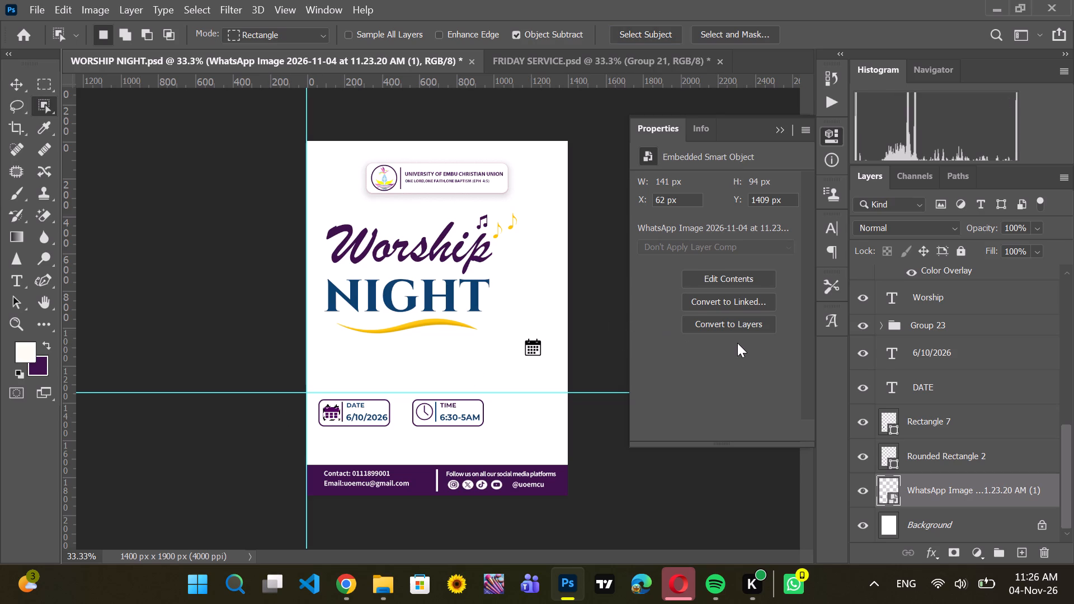
{"action": "key", "text": "ctrl+c"}
{"action": "key", "text": "ctrl+v"}
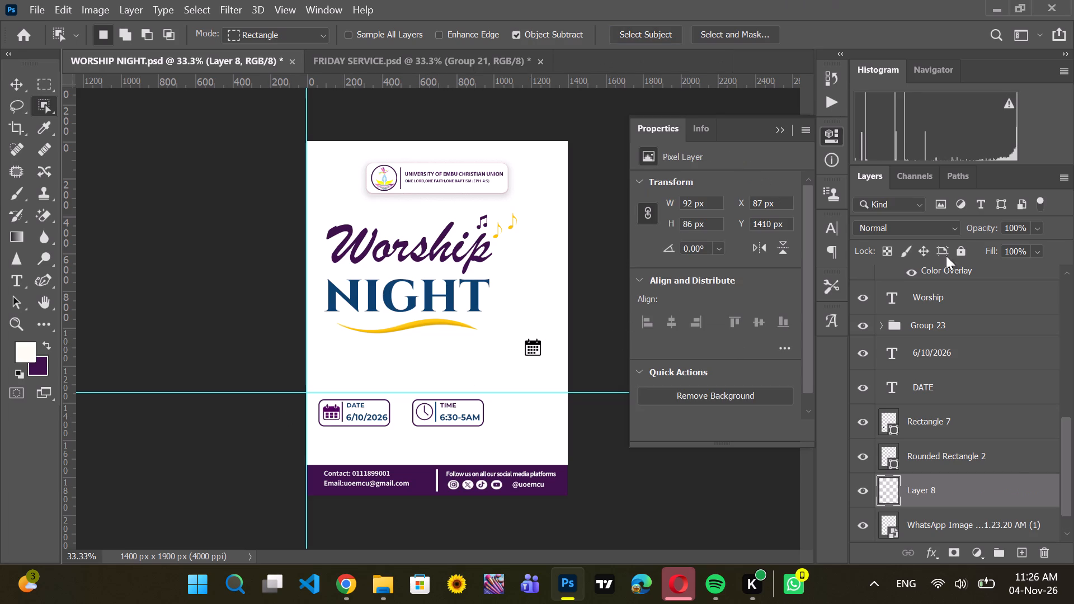
Delete the original WhatsApp Image smart object layer beneath the cut-out purple calendar icon.
{"action": "left_click", "coordinate": [972, 525]}
{"action": "left_click_drag", "start_coordinate": [971, 525], "coordinate": [998, 525]}
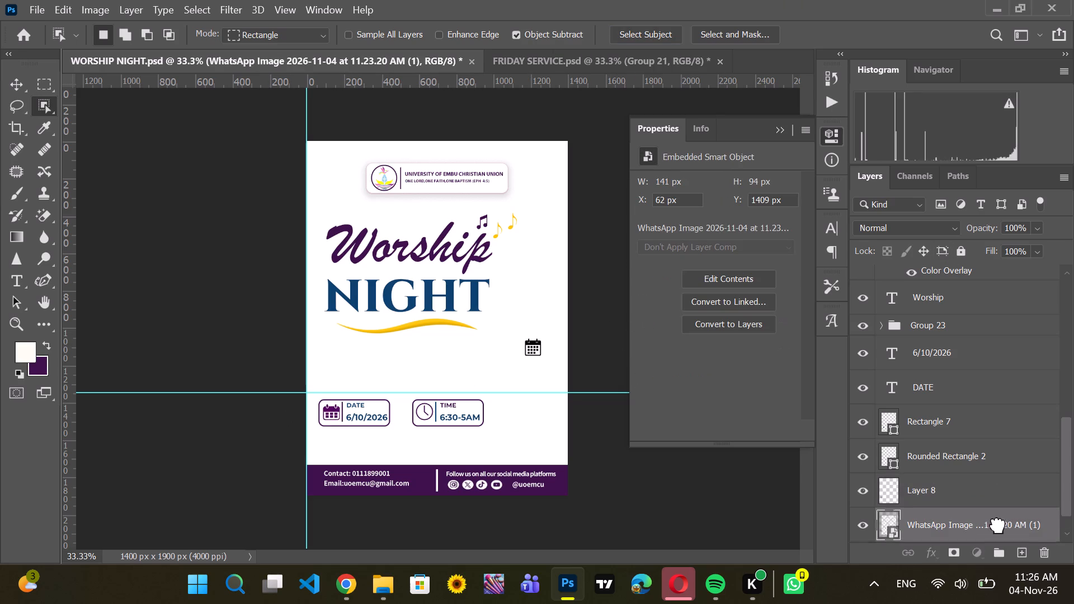
{"action": "left_click_drag", "start_coordinate": [998, 525], "coordinate": [1038, 558]}
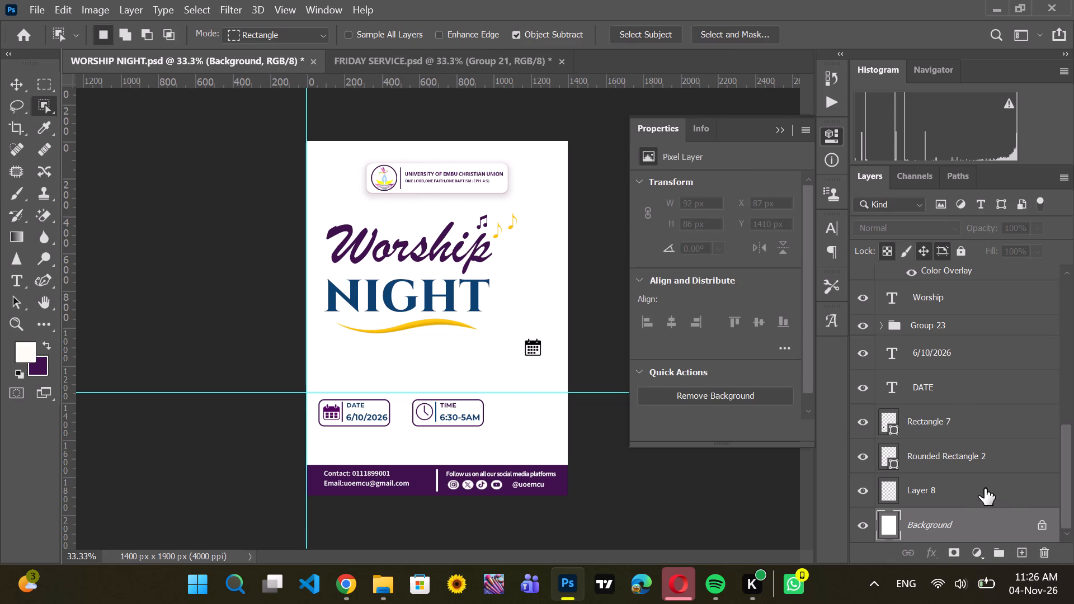
Move the cut-out calendar icon layer, Layer 8, above Rectangle 7 and directly below the DATE text layer.
{"action": "scroll", "coordinate": [943, 449], "scroll_direction": "down", "scroll_amount": 2}
{"action": "scroll", "coordinate": [943, 449], "scroll_direction": "up", "scroll_amount": 1}
{"action": "scroll", "coordinate": [943, 449], "scroll_direction": "down", "scroll_amount": 1}
{"action": "left_click_drag", "start_coordinate": [959, 489], "coordinate": [959, 488]}
{"action": "left_click_drag", "start_coordinate": [959, 488], "coordinate": [968, 418]}
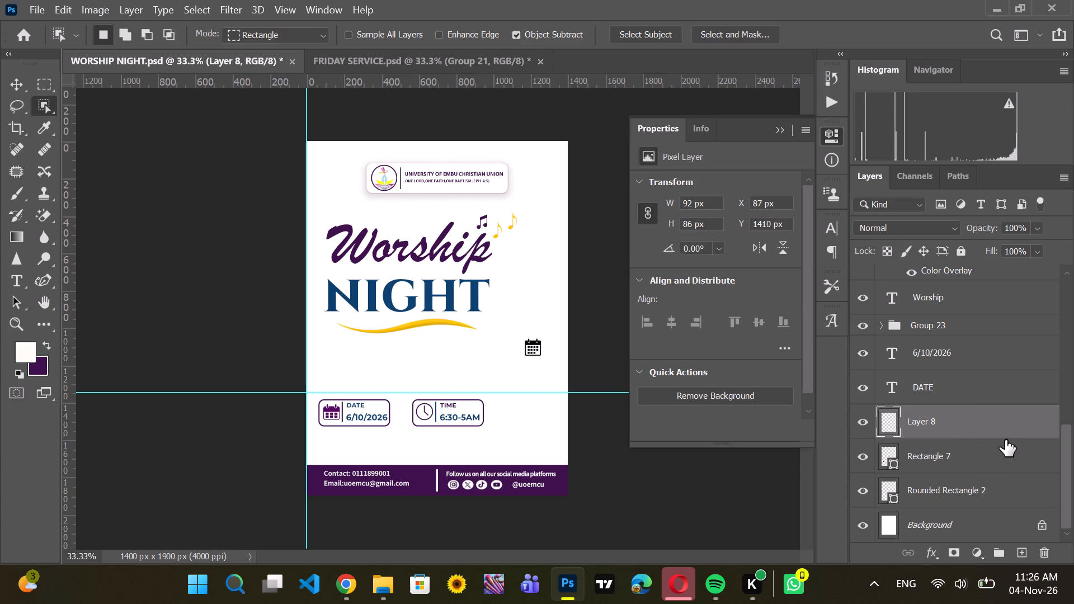
Select the DATE and 6/10/2026 text layers together with the calendar icon layer, Layer 8.
{"action": "left_click", "coordinate": [973, 384], "text": "ctrl"}
{"action": "left_click", "coordinate": [978, 350], "text": "ctrl"}
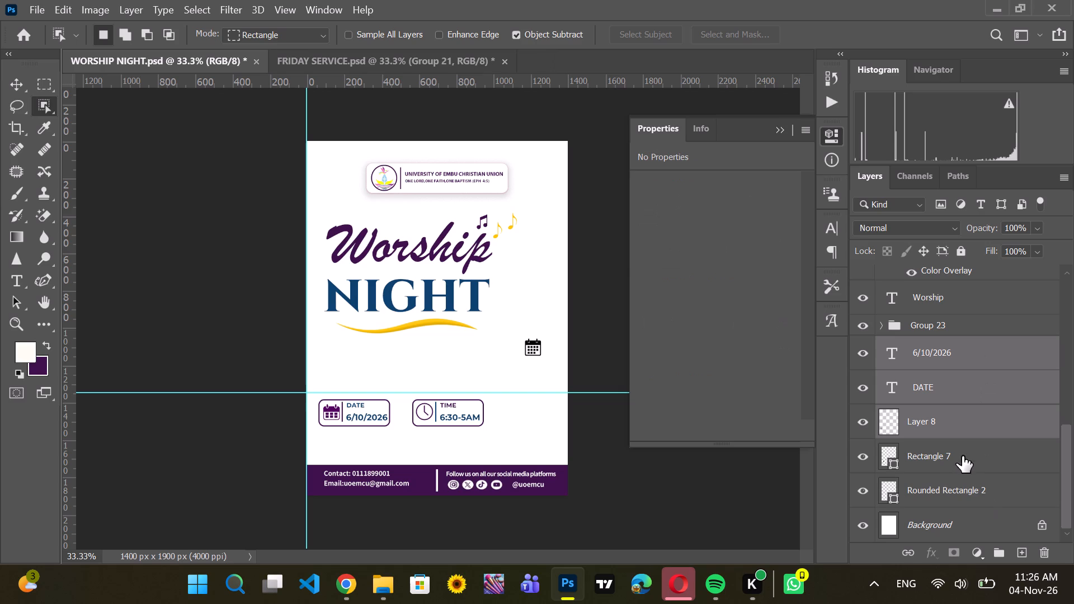
Add Rectangle 7 and Rounded Rectangle 2 to the layer selection with the DATE badge's texts and calendar icon.
{"action": "left_click", "coordinate": [962, 456], "text": "ctrl"}
{"action": "left_click", "coordinate": [967, 482], "text": "ctrl"}
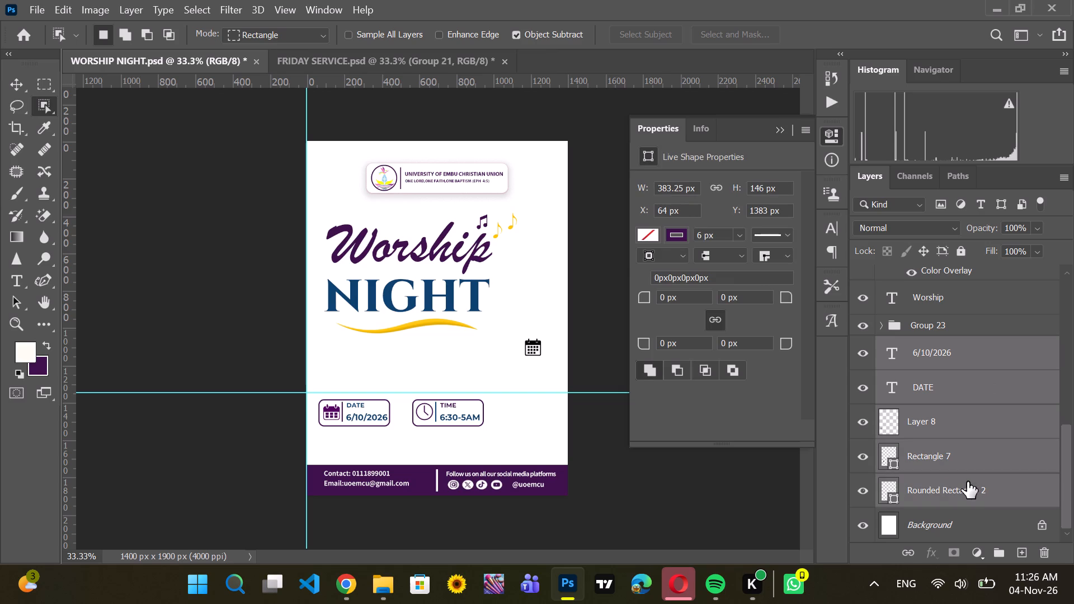
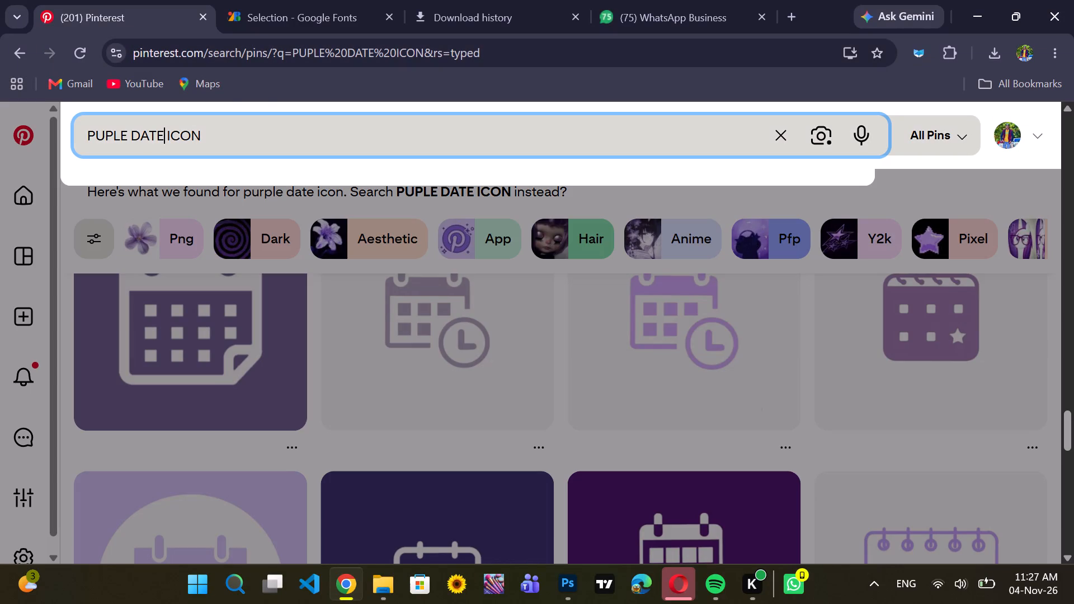
Change the pin search to "PUPLE VENUE ICON".
{"action": "key", "text": "BackSpace"}
{"action": "key", "text": "BackSpace"}
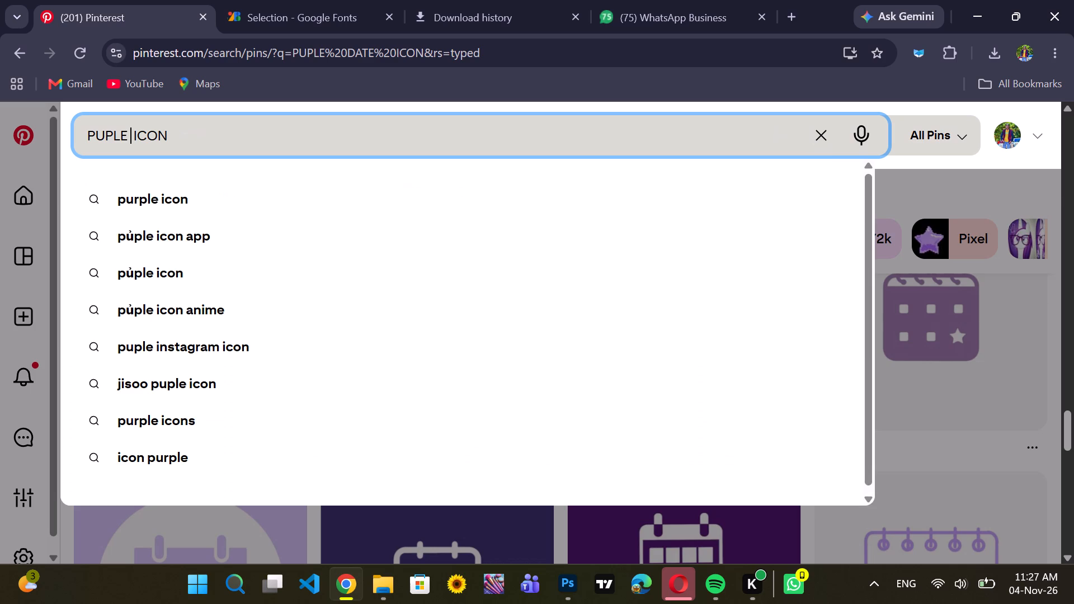
{"action": "type", "text": "VE"}
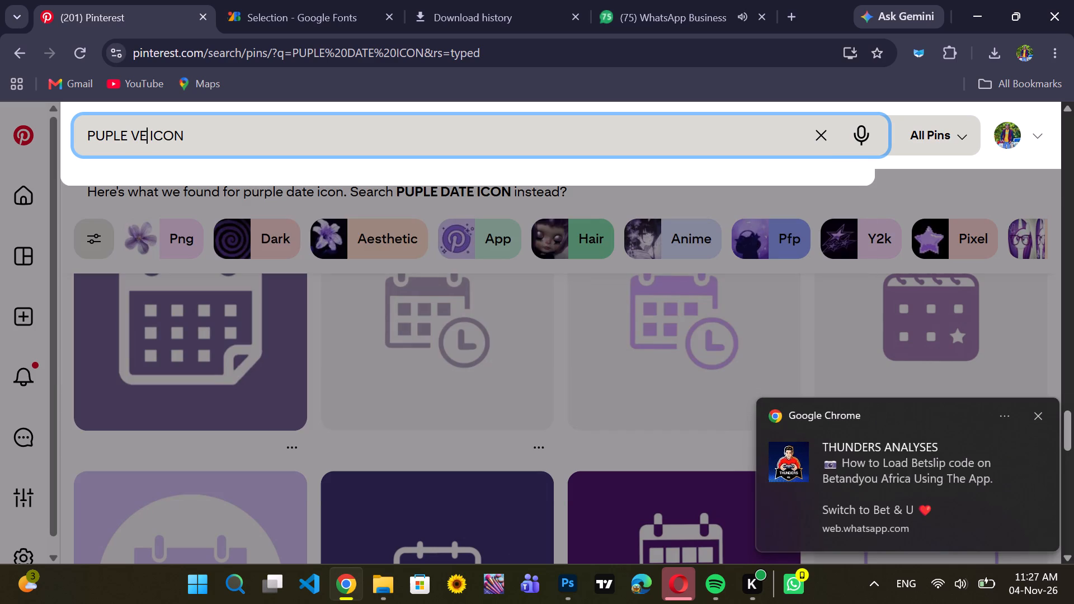
{"action": "key", "text": "n"}
{"action": "type", "text": "UE"}
{"action": "key", "text": "Return"}
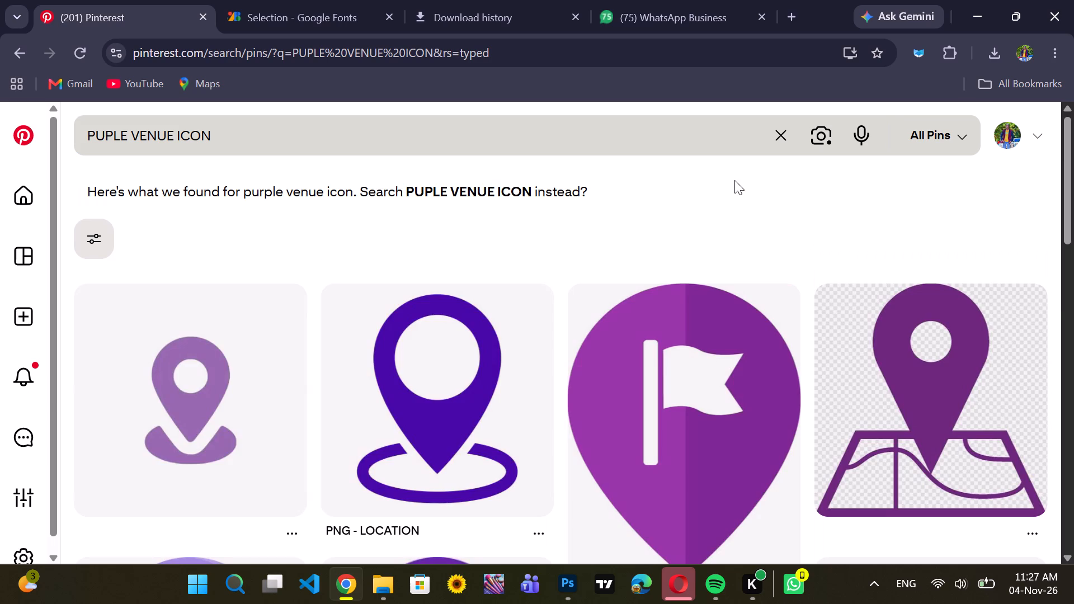
Browse the purple venue icon results for a location icon that suits the flyer's badges.
{"action": "scroll", "coordinate": [754, 239], "scroll_direction": "down", "scroll_amount": 2}
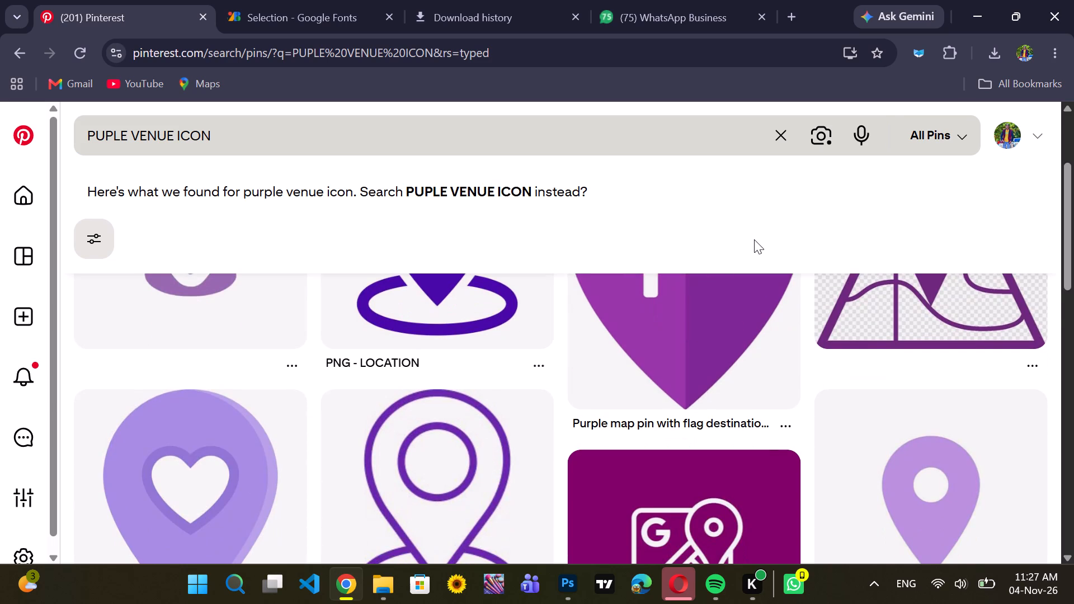
{"action": "scroll", "coordinate": [756, 249], "scroll_direction": "down", "scroll_amount": 4}
{"action": "scroll", "coordinate": [756, 249], "scroll_direction": "up", "scroll_amount": 3}
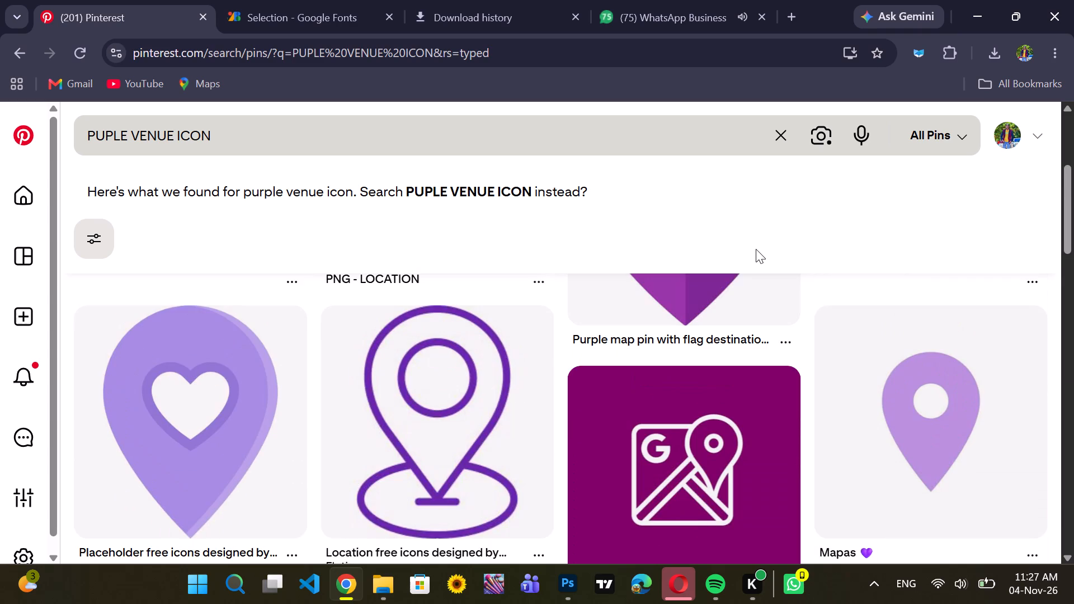
{"action": "scroll", "coordinate": [753, 246], "scroll_direction": "down", "scroll_amount": 6}
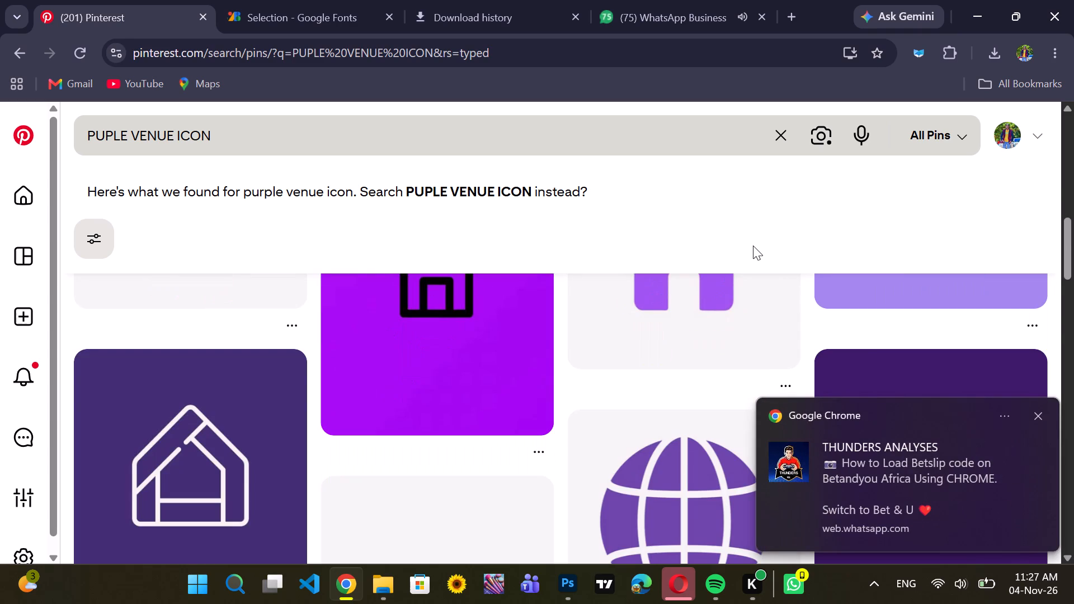
{"action": "scroll", "coordinate": [753, 246], "scroll_direction": "up", "scroll_amount": 5}
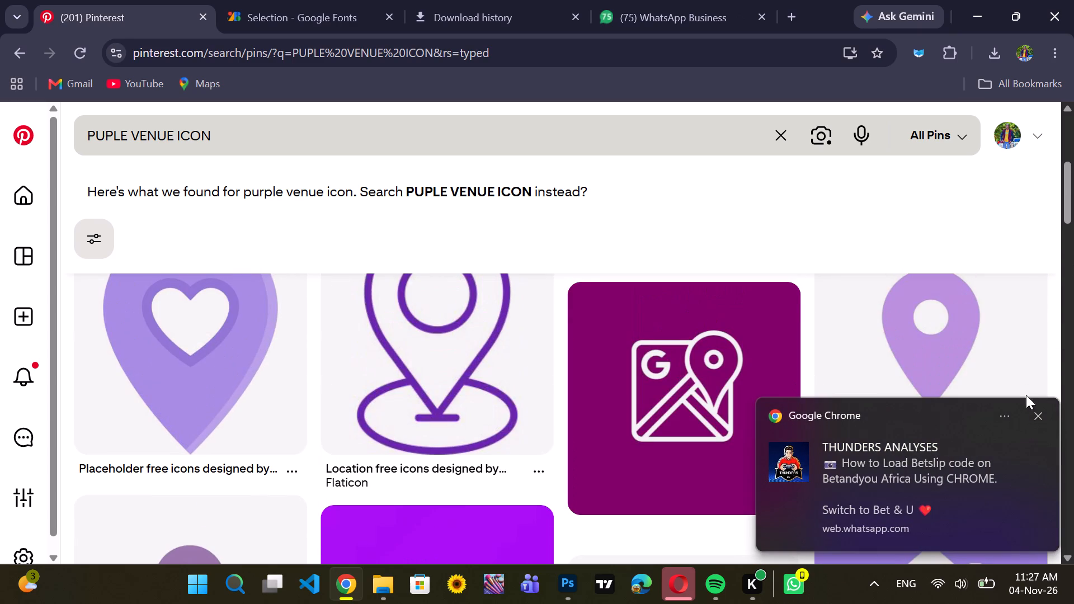
{"action": "left_click", "coordinate": [1047, 421]}
{"action": "scroll", "coordinate": [942, 393], "scroll_direction": "down", "scroll_amount": 9}
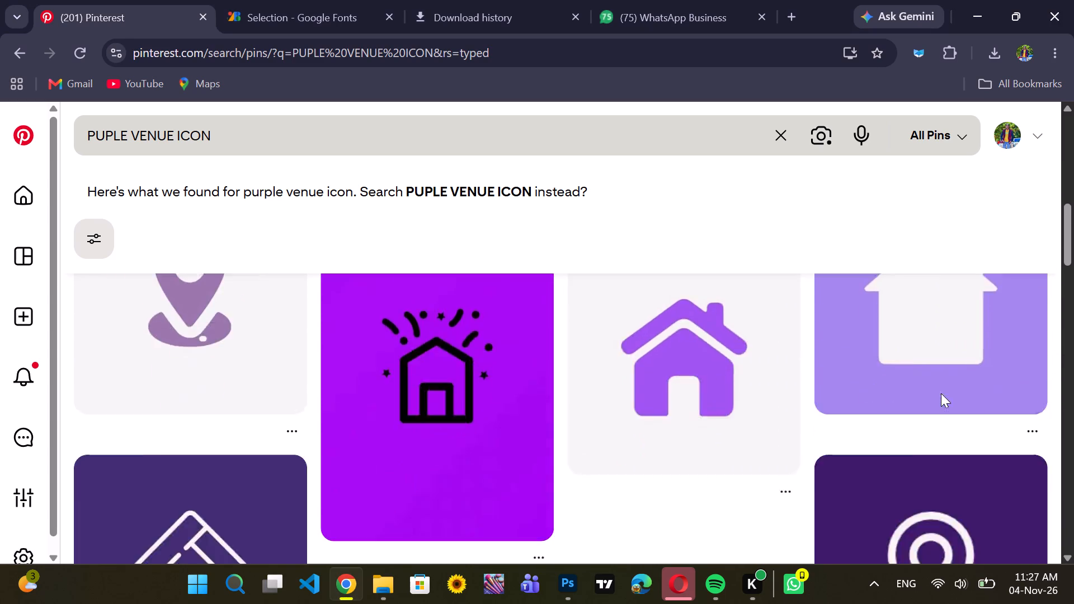
{"action": "scroll", "coordinate": [941, 393], "scroll_direction": "down", "scroll_amount": 1}
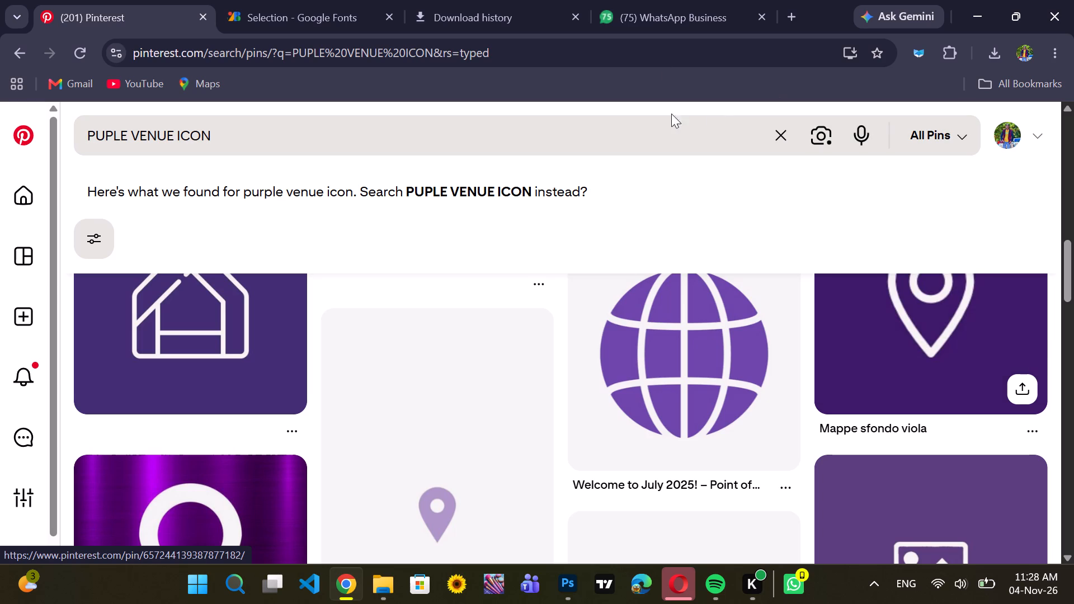
{"action": "scroll", "coordinate": [788, 430], "scroll_direction": "down", "scroll_amount": 5}
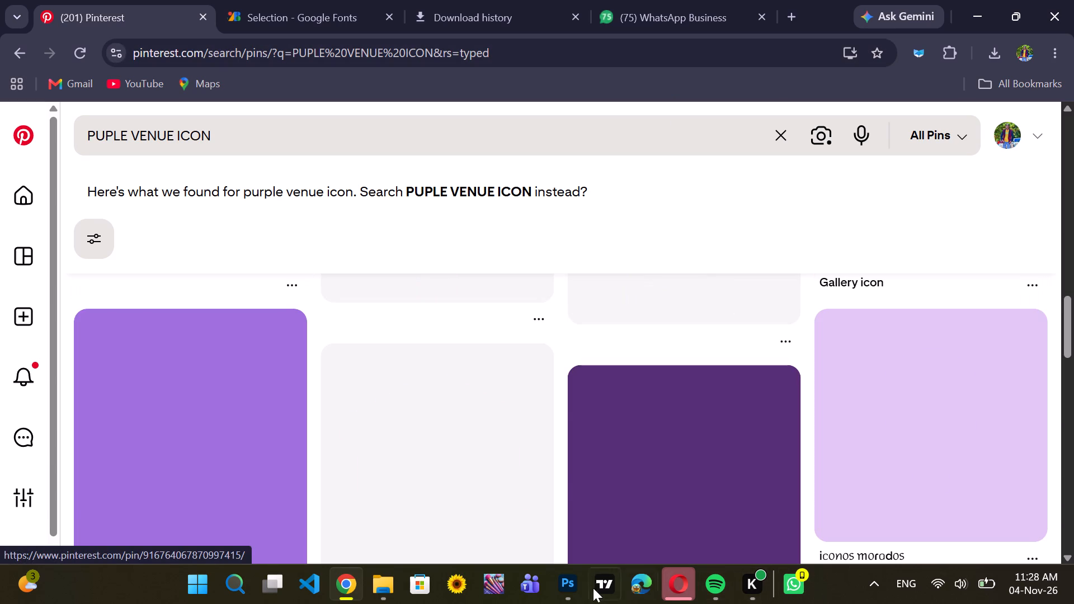
Switch to Photoshop, duplicate the grouped DATE badge and place the copy in the badge row, just right of the TIME badge.
{"action": "left_click", "coordinate": [578, 588]}
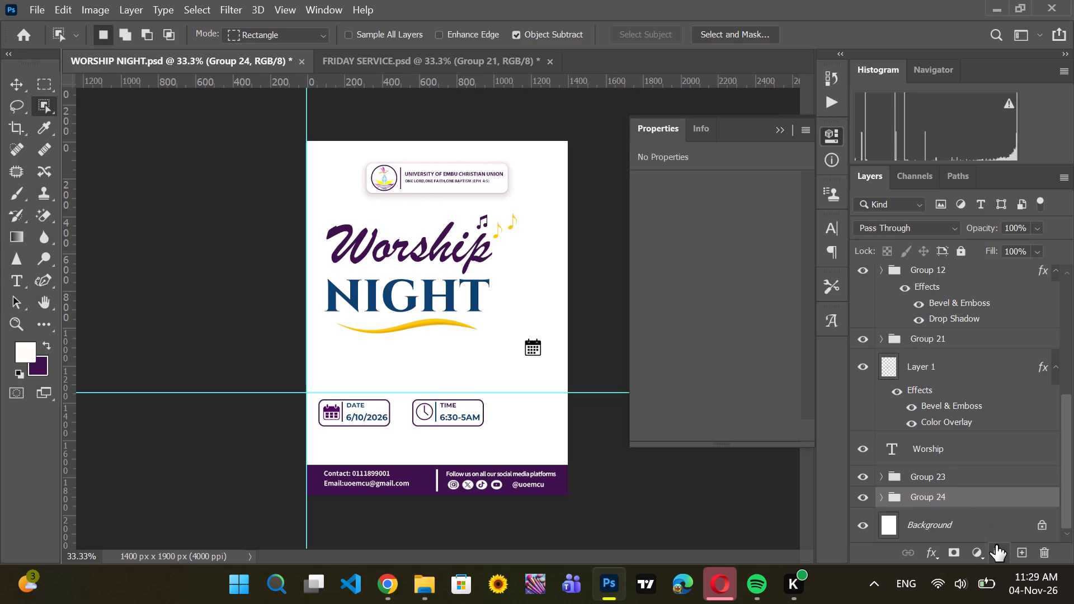
{"action": "key", "text": "ctrl+c"}
{"action": "key", "text": "ctrl+v"}
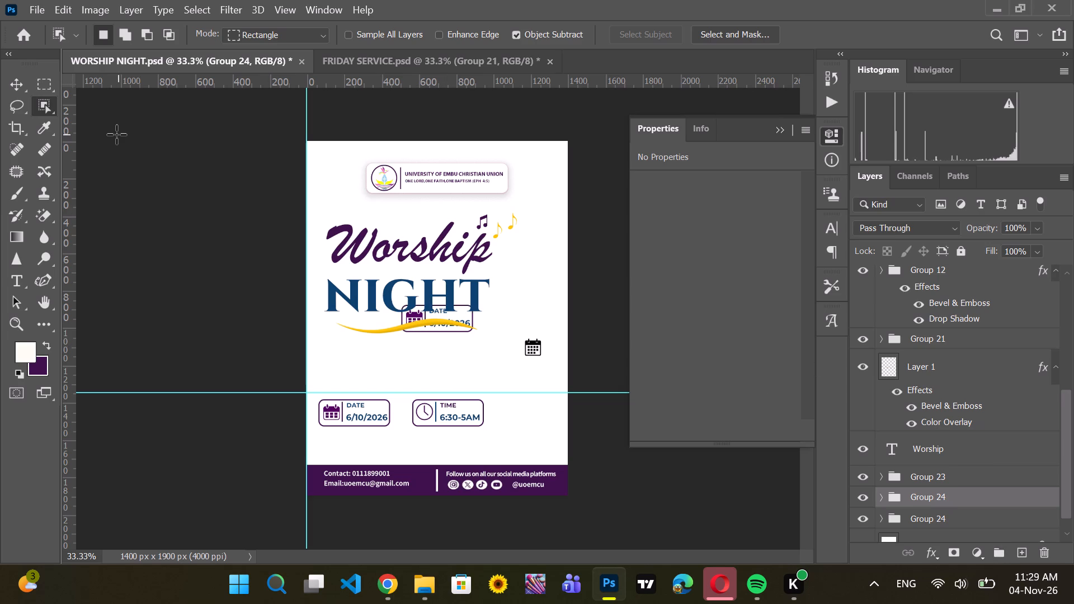
{"action": "left_click", "coordinate": [21, 90]}
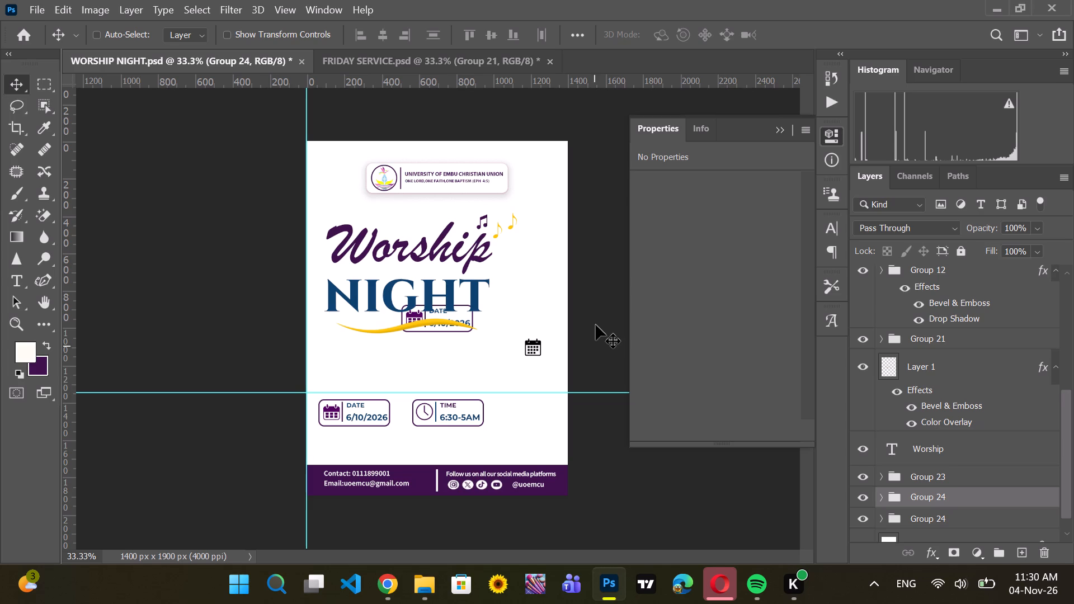
{"action": "left_click_drag", "start_coordinate": [442, 333], "coordinate": [497, 411]}
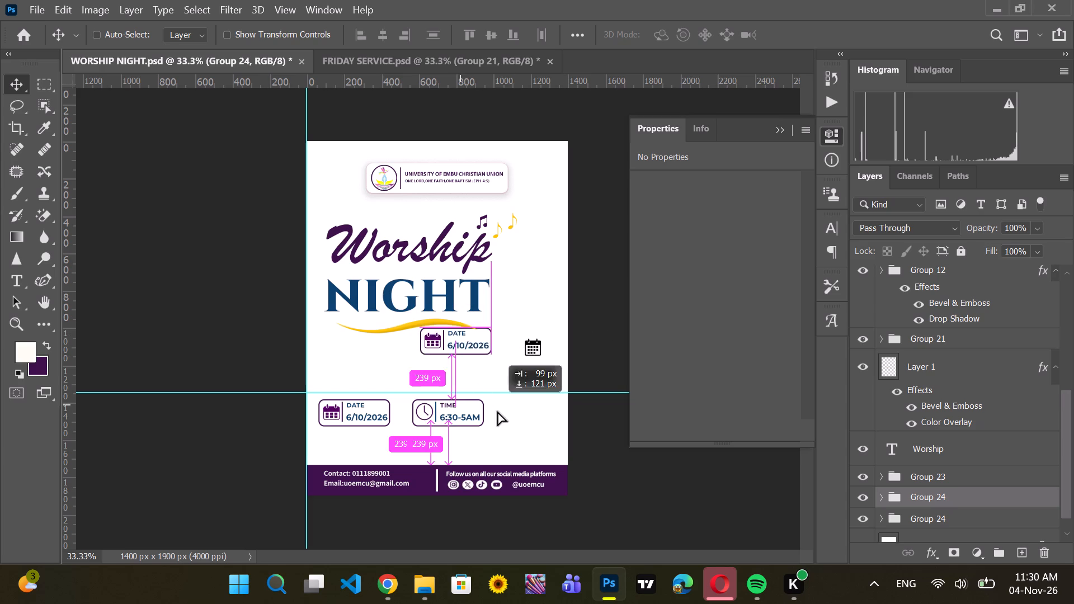
{"action": "left_click_drag", "start_coordinate": [497, 411], "coordinate": [529, 429]}
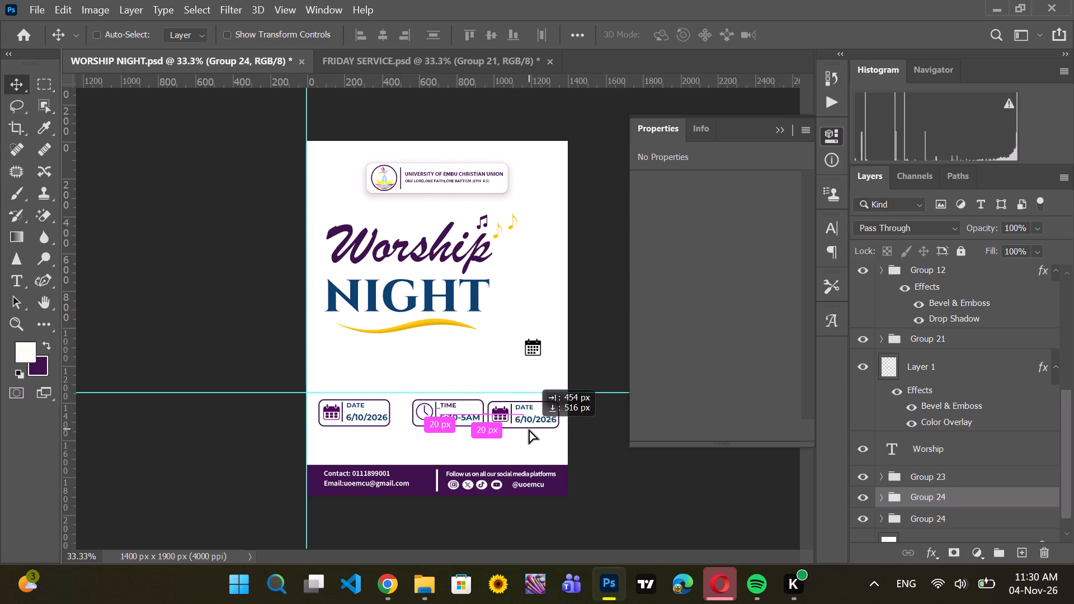
{"action": "left_click_drag", "start_coordinate": [529, 429], "coordinate": [531, 428]}
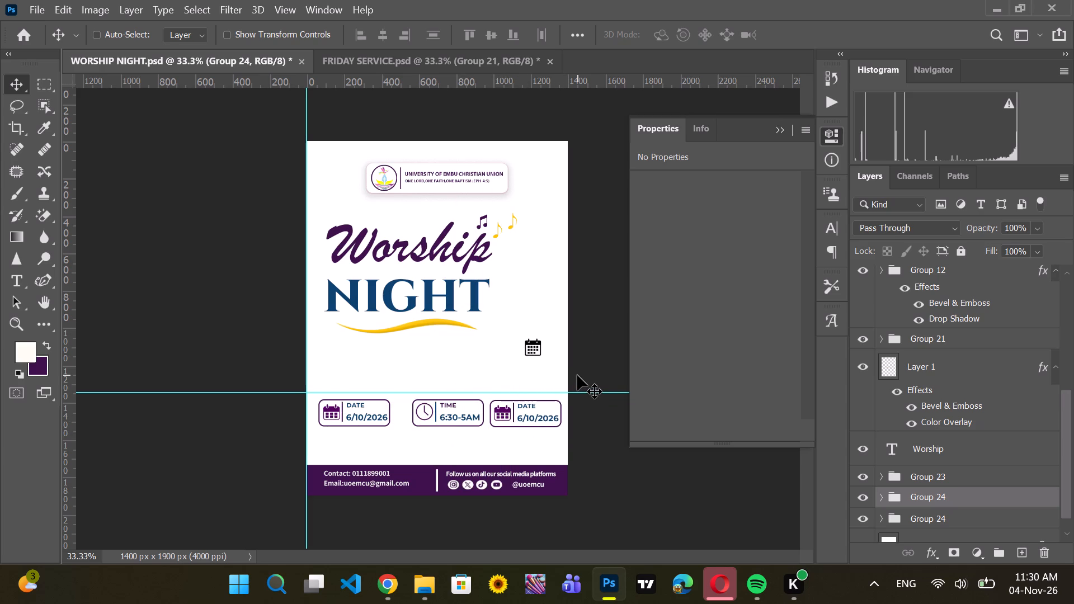
Move the TIME badge group about 59 px left, into the gap between the two DATE badges.
{"action": "left_click", "coordinate": [946, 478]}
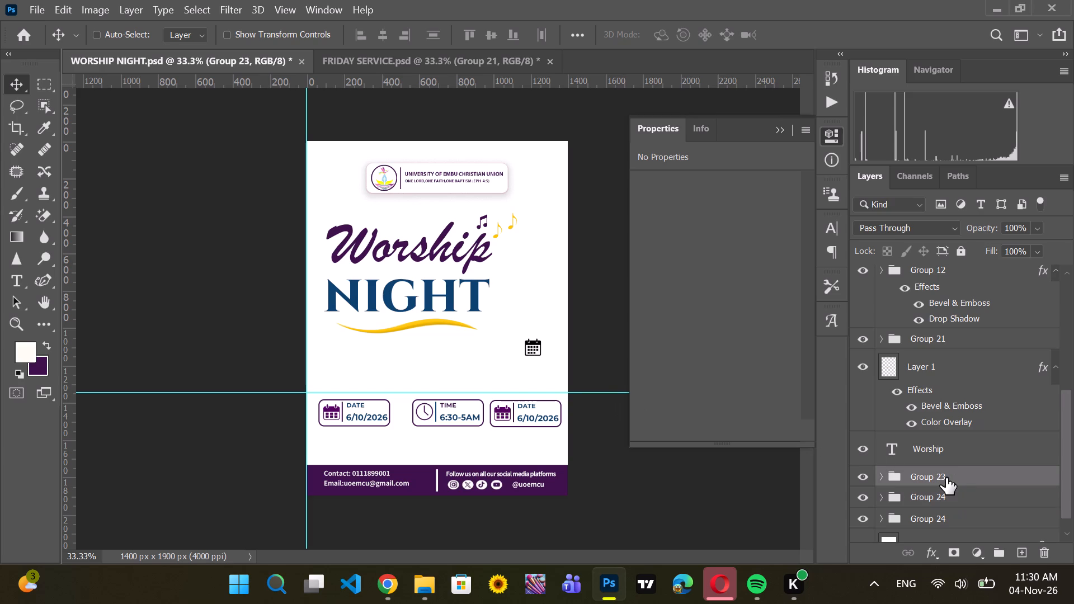
{"action": "left_click_drag", "start_coordinate": [449, 423], "coordinate": [438, 421]}
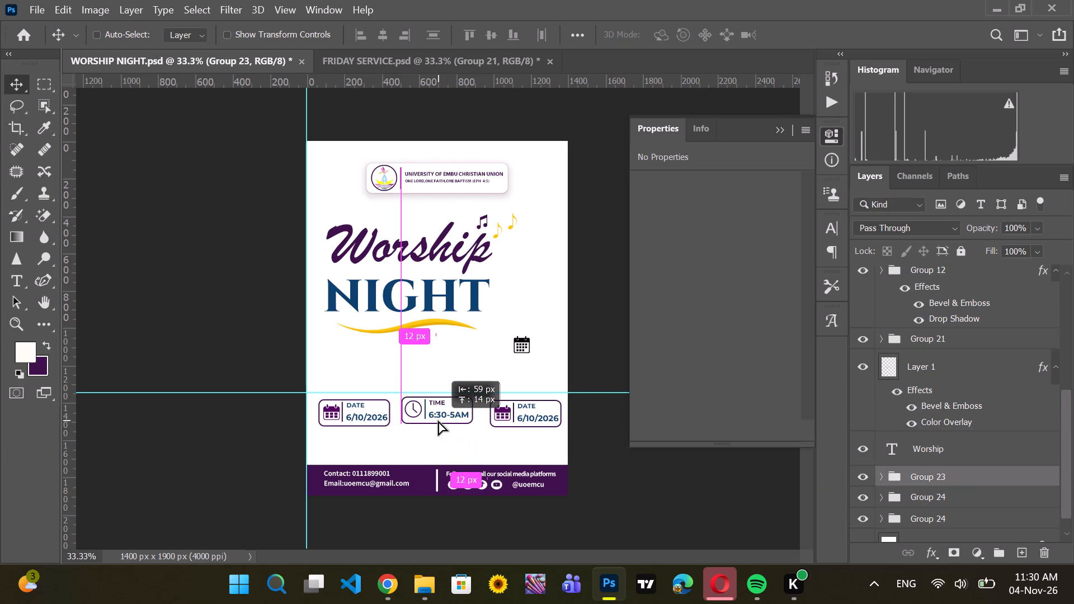
{"action": "left_click_drag", "start_coordinate": [438, 421], "coordinate": [438, 422]}
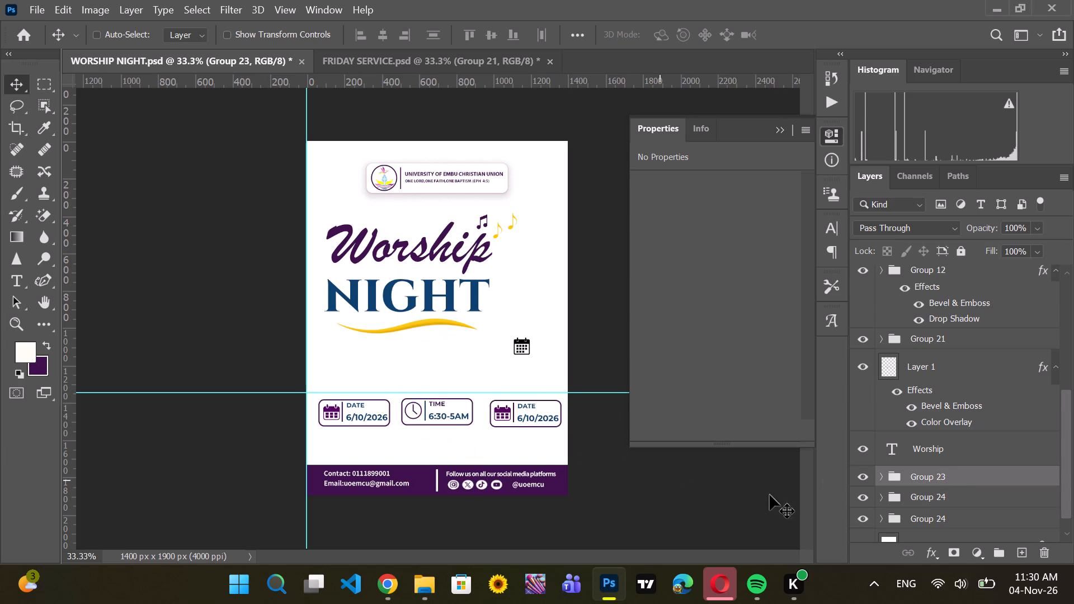
Shift the copied DATE badge slightly left so the three badges are evenly spaced, level with the original DATE badge.
{"action": "left_click", "coordinate": [962, 497]}
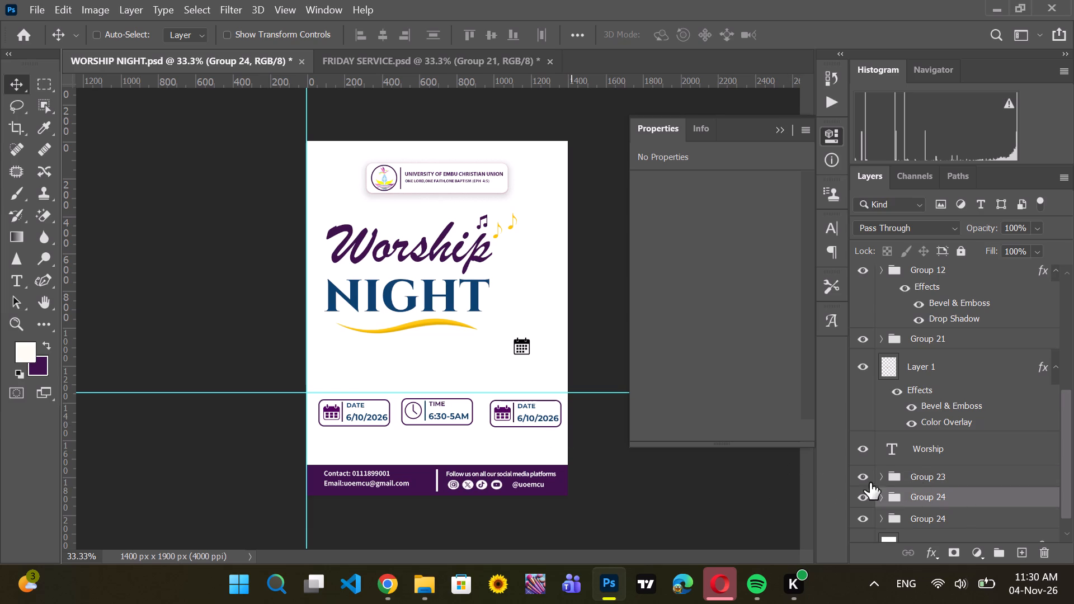
{"action": "left_click_drag", "start_coordinate": [536, 428], "coordinate": [530, 424]}
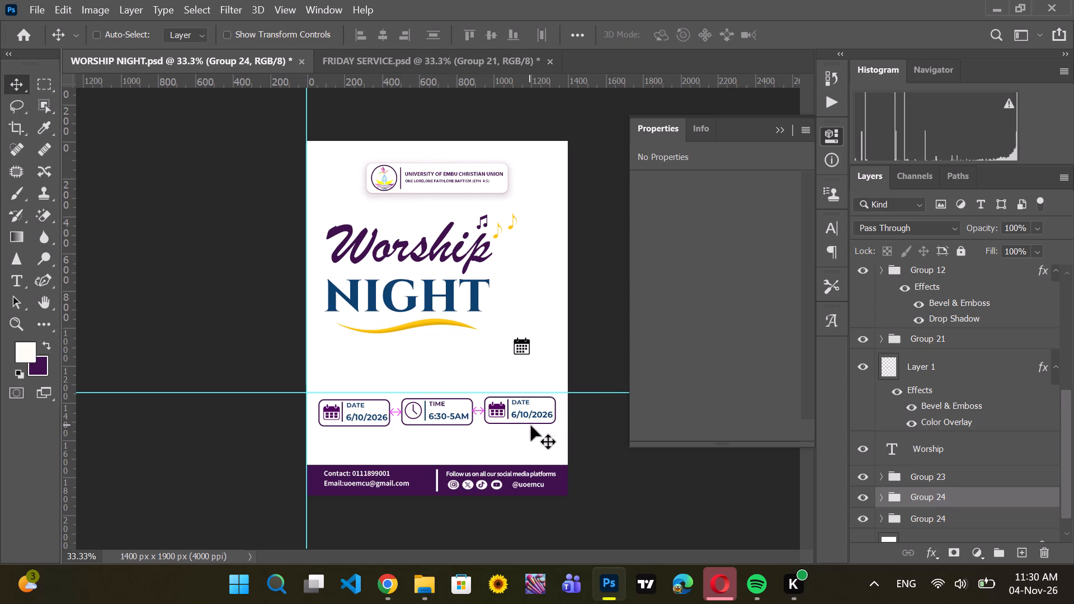
{"action": "left_click", "coordinate": [518, 423]}
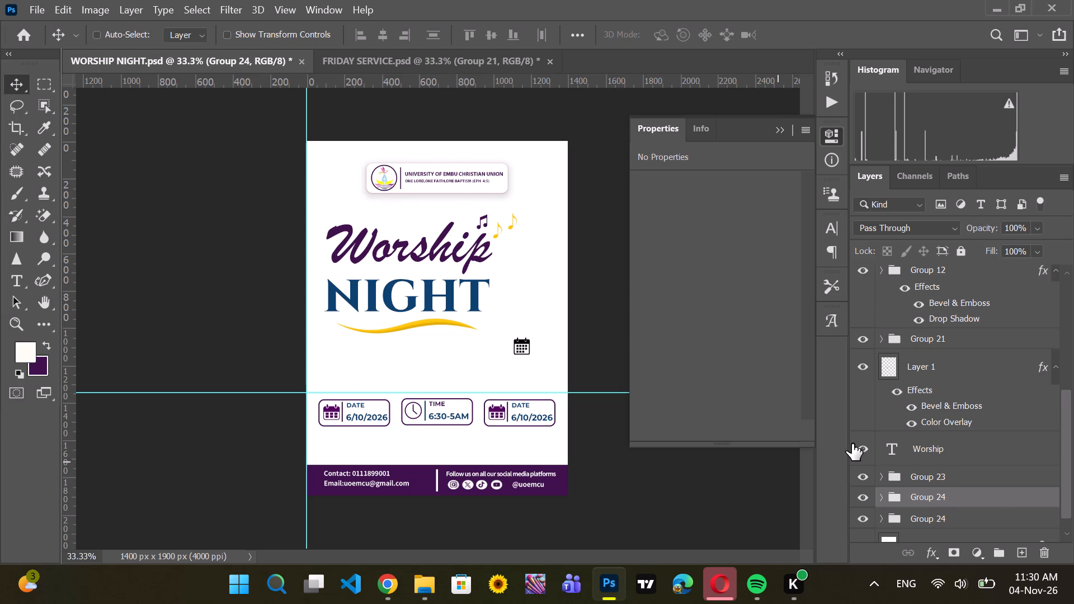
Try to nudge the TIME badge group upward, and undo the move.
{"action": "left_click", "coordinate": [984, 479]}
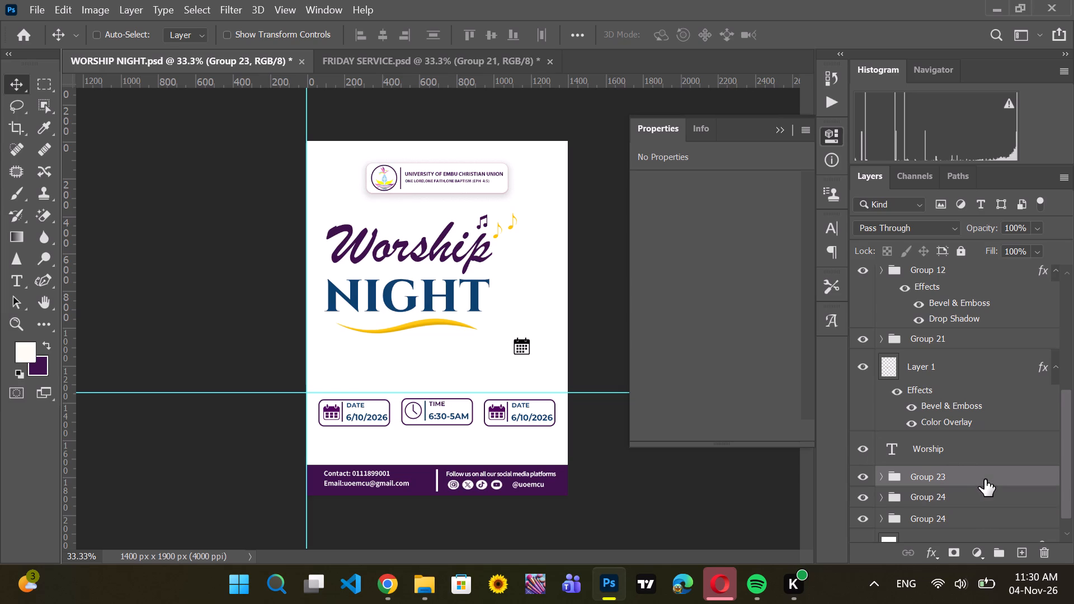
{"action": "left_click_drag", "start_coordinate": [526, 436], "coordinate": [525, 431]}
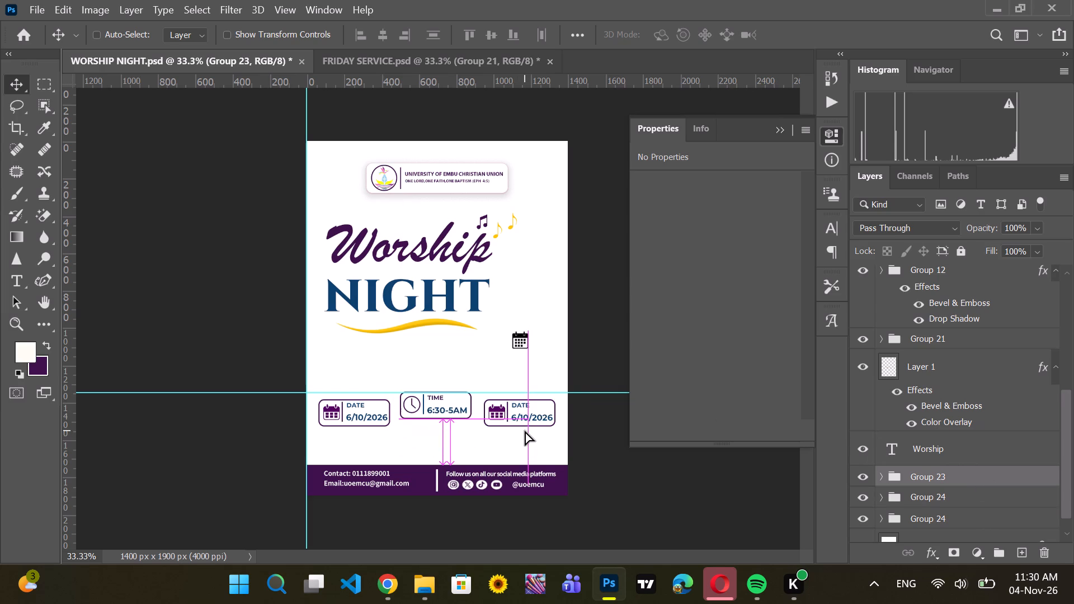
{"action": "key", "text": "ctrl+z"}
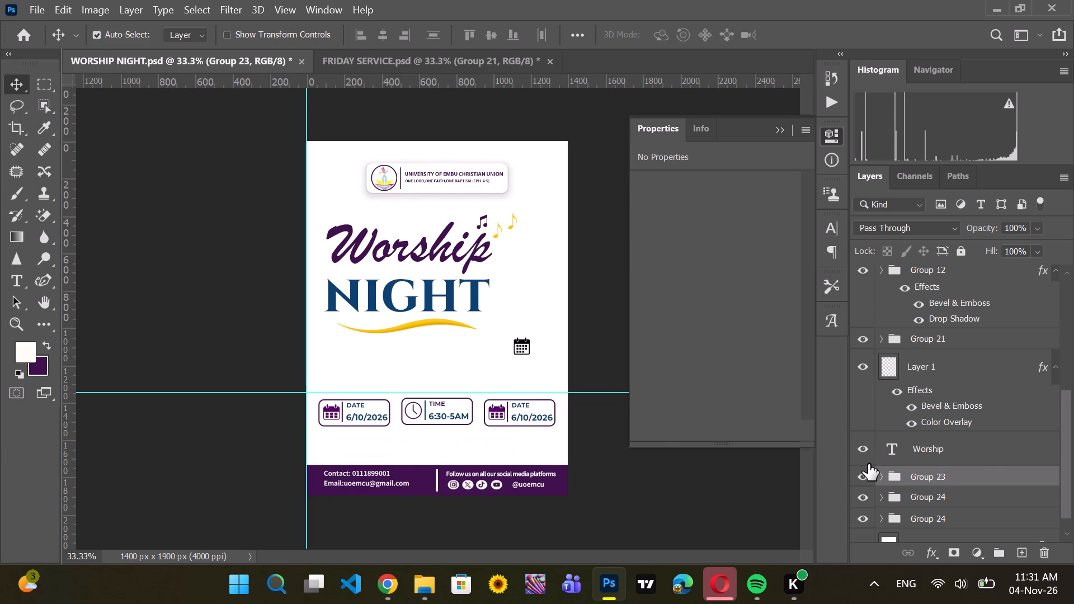
Ungroup the TIME badge's Group 23 and delete Layer 6, the stray black calendar icon above the badge row.
{"action": "key", "text": "ctrl+shift+g"}
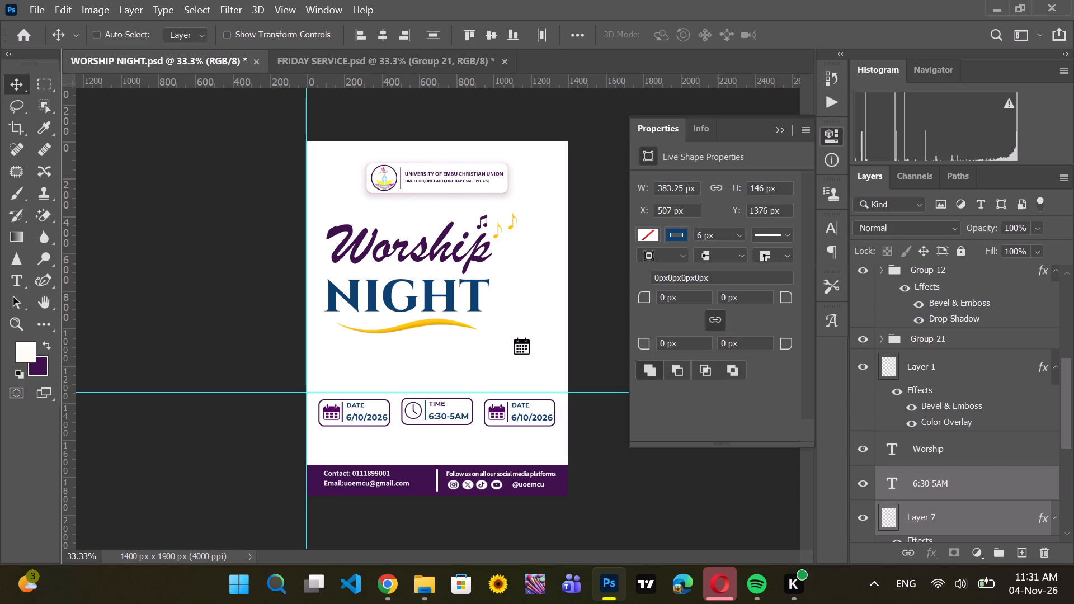
{"action": "scroll", "coordinate": [913, 520], "scroll_direction": "down", "scroll_amount": 5}
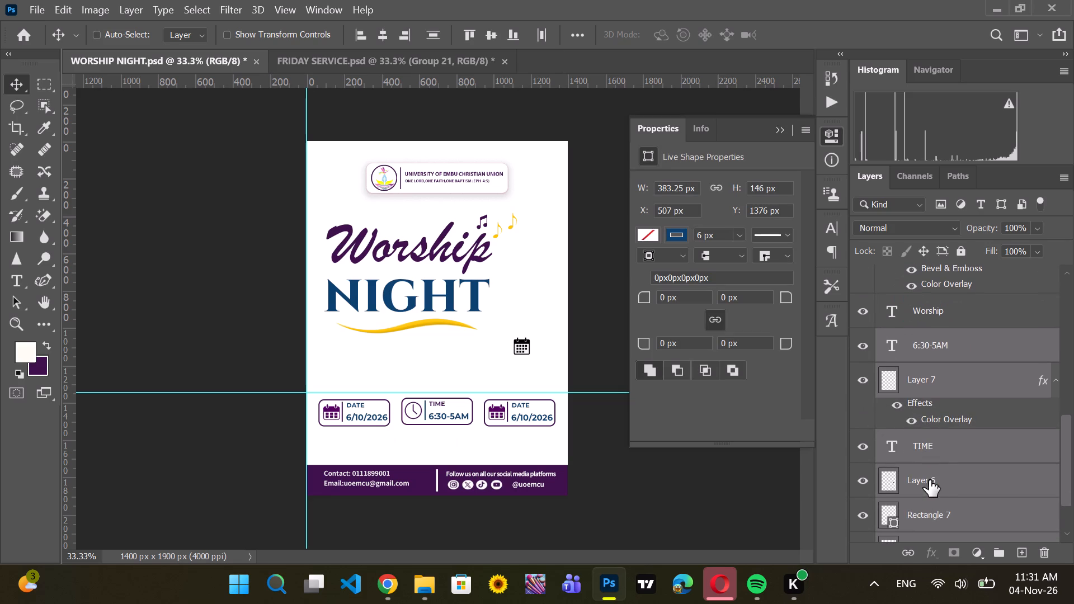
{"action": "scroll", "coordinate": [973, 503], "scroll_direction": "down", "scroll_amount": 1}
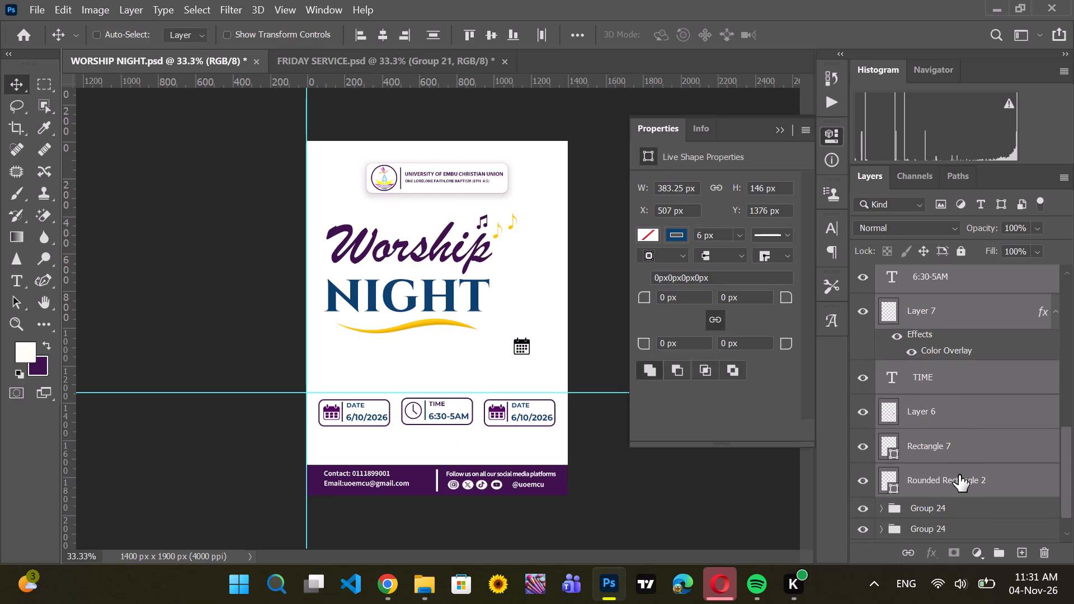
{"action": "scroll", "coordinate": [956, 459], "scroll_direction": "up", "scroll_amount": 1}
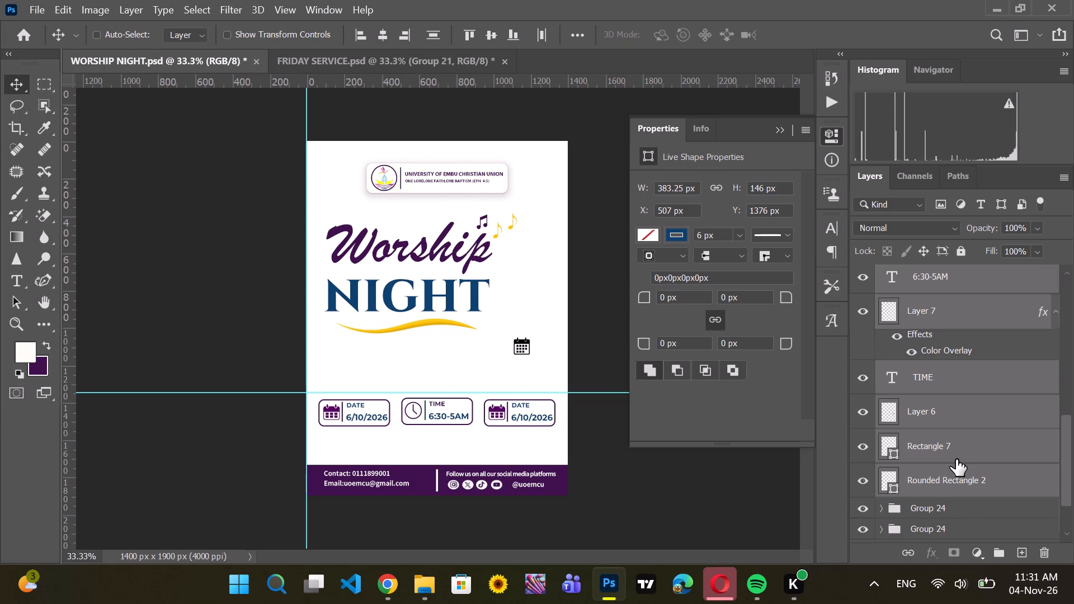
{"action": "left_click", "coordinate": [954, 449]}
{"action": "left_click_drag", "start_coordinate": [954, 449], "coordinate": [996, 505]}
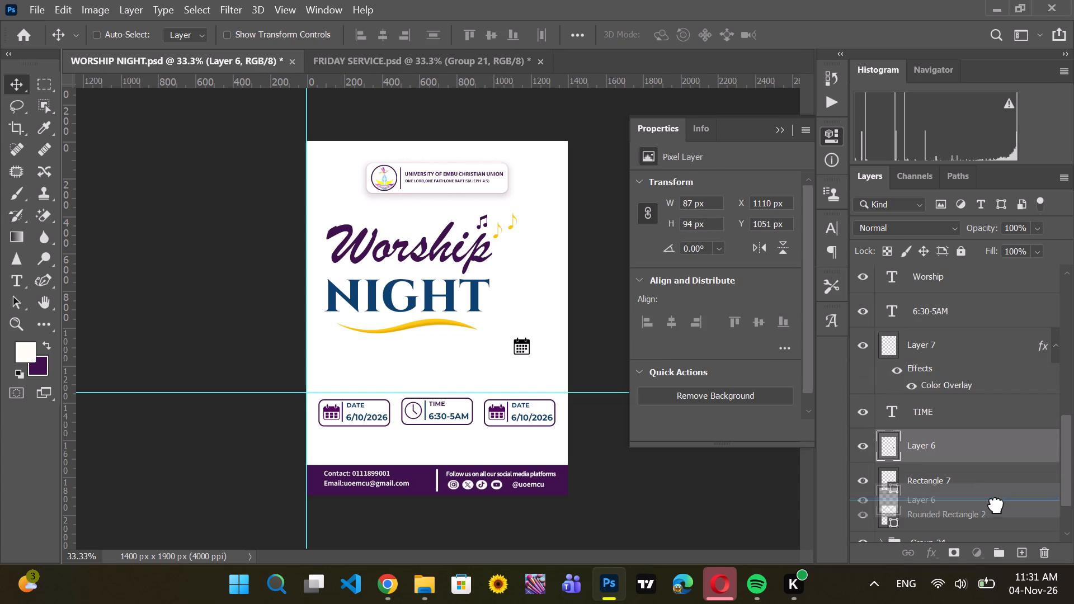
{"action": "left_click_drag", "start_coordinate": [996, 505], "coordinate": [1046, 560]}
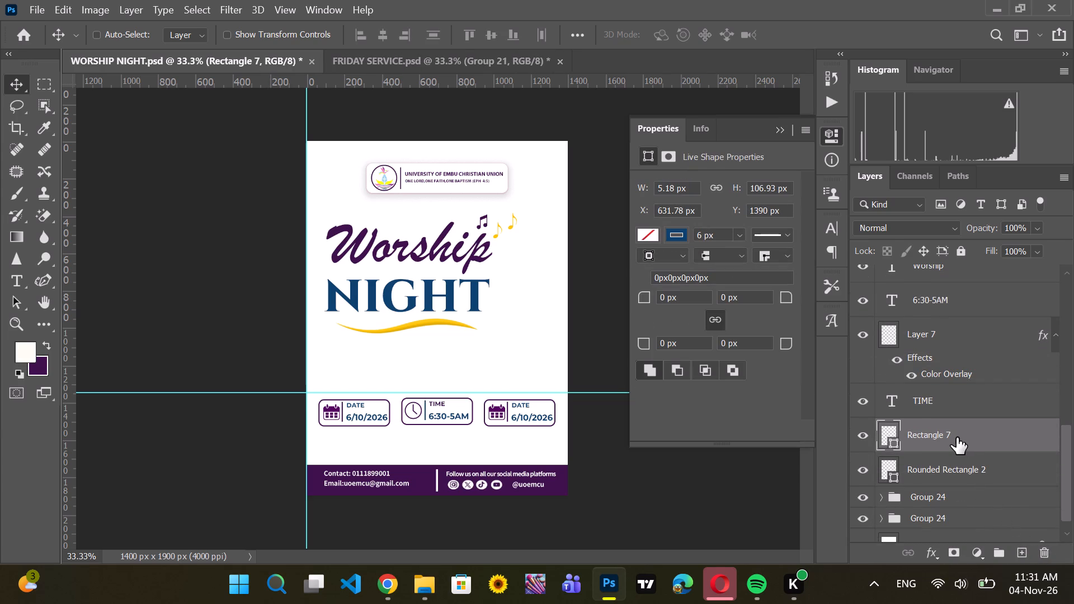
{"action": "scroll", "coordinate": [957, 437], "scroll_direction": "up", "scroll_amount": 1}
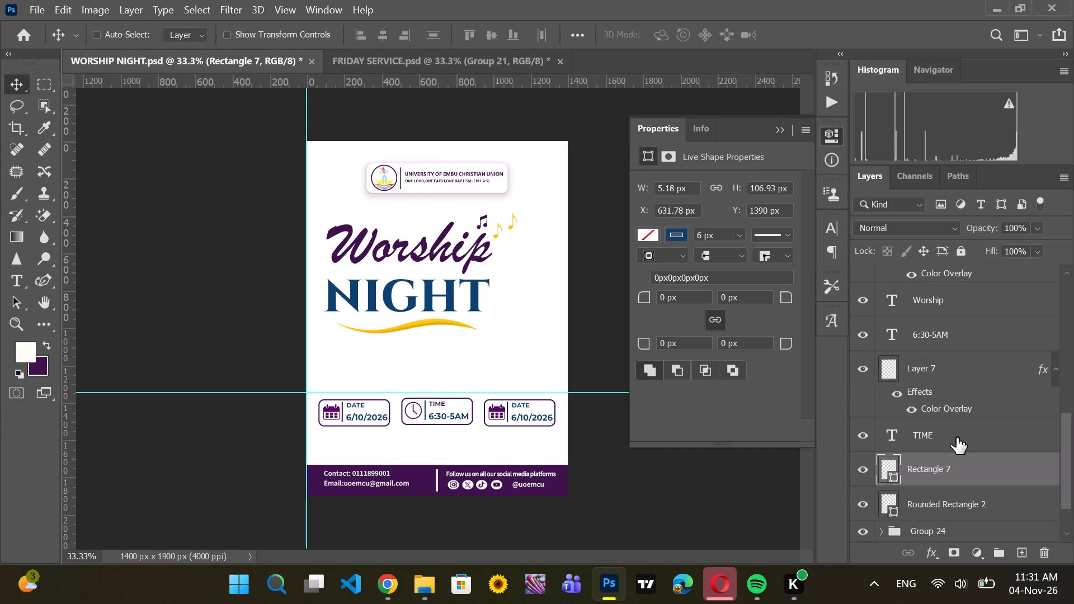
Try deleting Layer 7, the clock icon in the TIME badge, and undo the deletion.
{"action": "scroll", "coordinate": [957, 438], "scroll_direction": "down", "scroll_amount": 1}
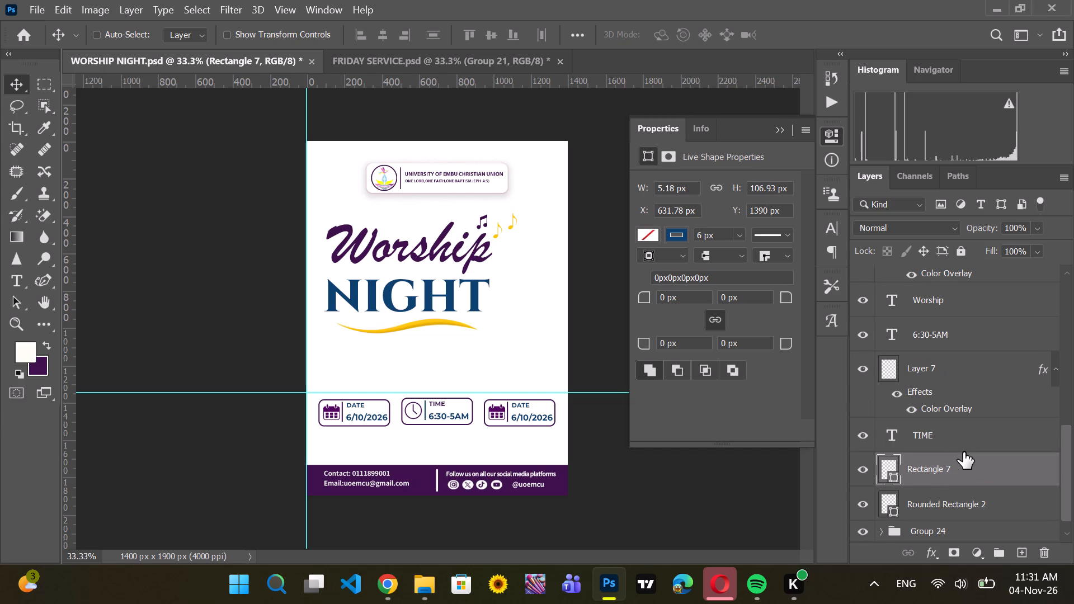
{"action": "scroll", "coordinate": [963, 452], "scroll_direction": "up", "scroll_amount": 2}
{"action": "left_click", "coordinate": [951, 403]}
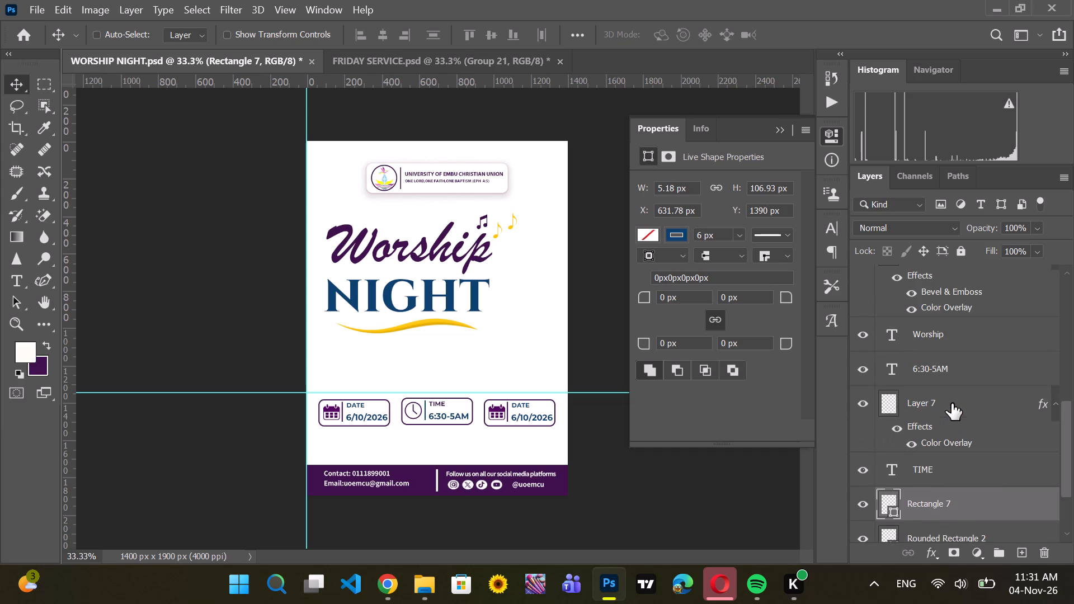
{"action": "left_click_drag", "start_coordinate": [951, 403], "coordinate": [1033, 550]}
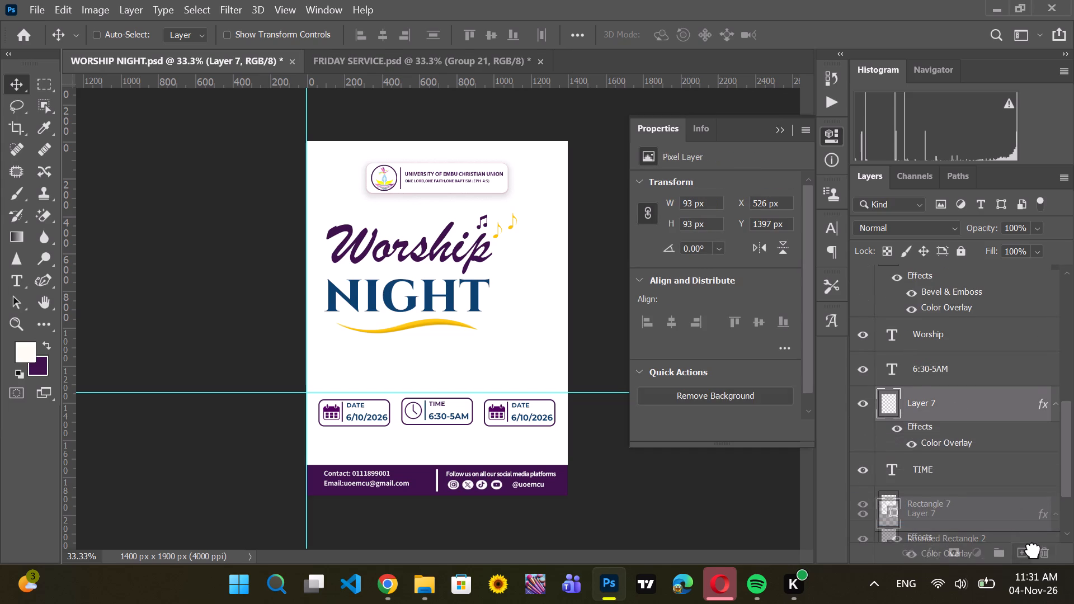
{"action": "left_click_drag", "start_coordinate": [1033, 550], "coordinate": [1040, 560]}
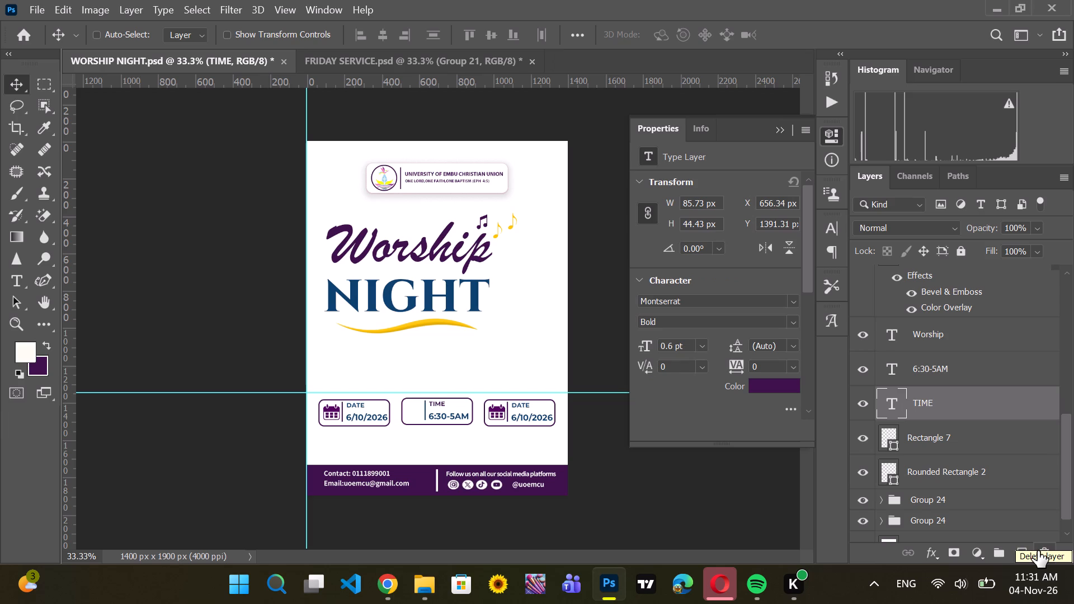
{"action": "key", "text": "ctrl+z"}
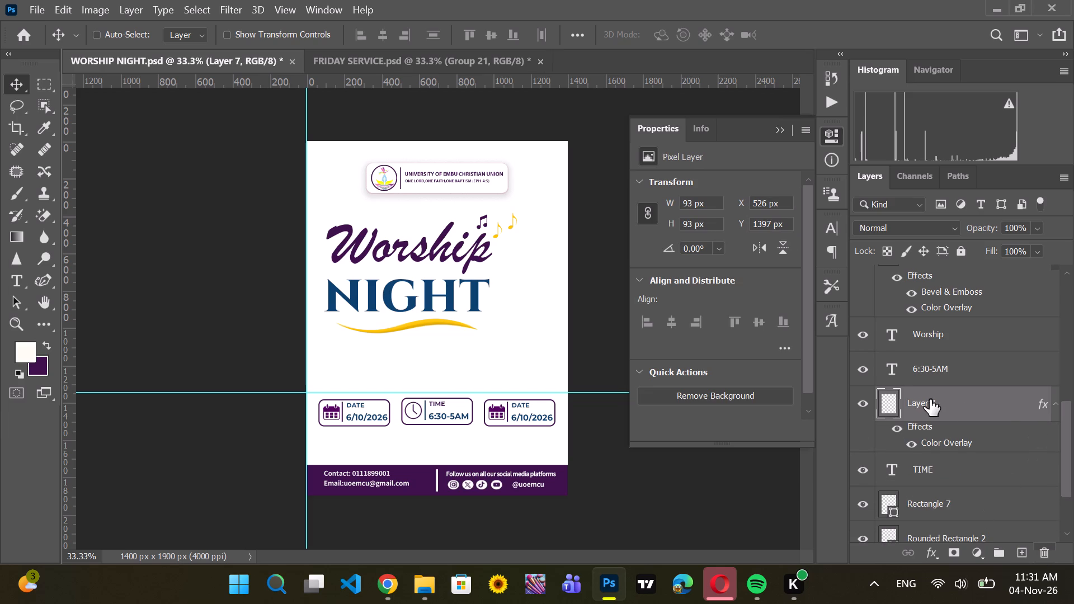
Select the TIME badge's loose layers together: 6:30-5AM, Layer 7, TIME and Rectangle 7.
{"action": "scroll", "coordinate": [962, 352], "scroll_direction": "down", "scroll_amount": 1}
{"action": "left_click", "coordinate": [932, 332], "text": "ctrl"}
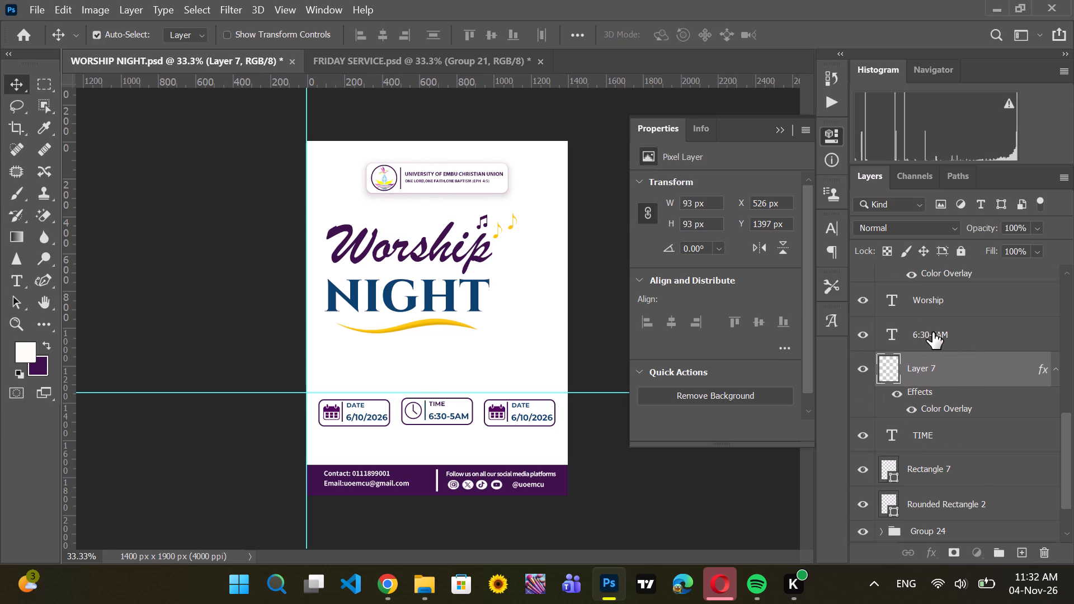
{"action": "left_click", "coordinate": [964, 436], "text": "ctrl"}
{"action": "left_click", "coordinate": [969, 471], "text": "ctrl"}
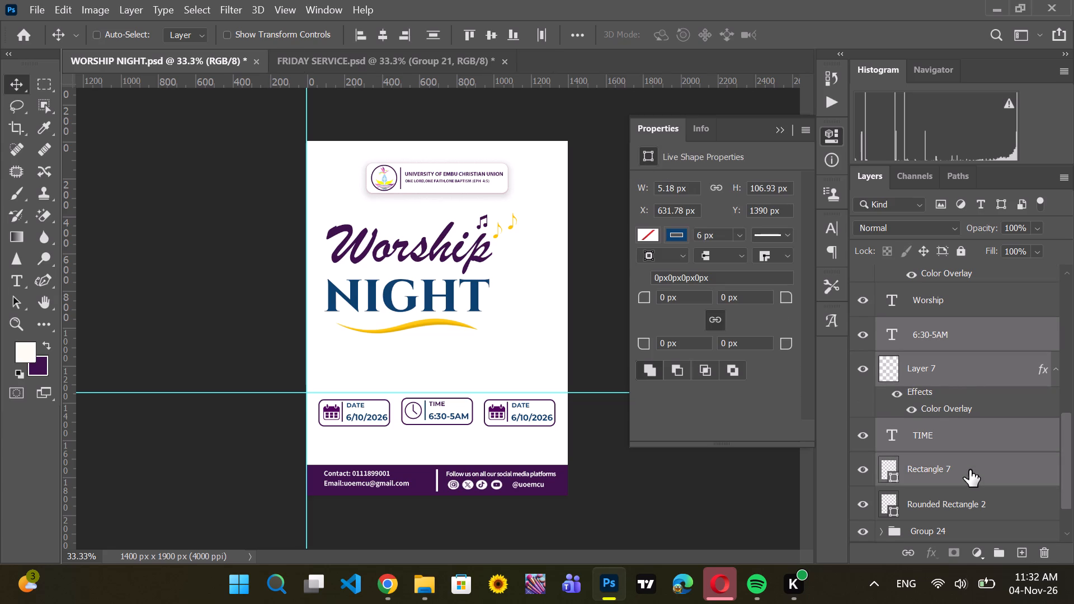
{"action": "scroll", "coordinate": [969, 470], "scroll_direction": "down", "scroll_amount": 2}
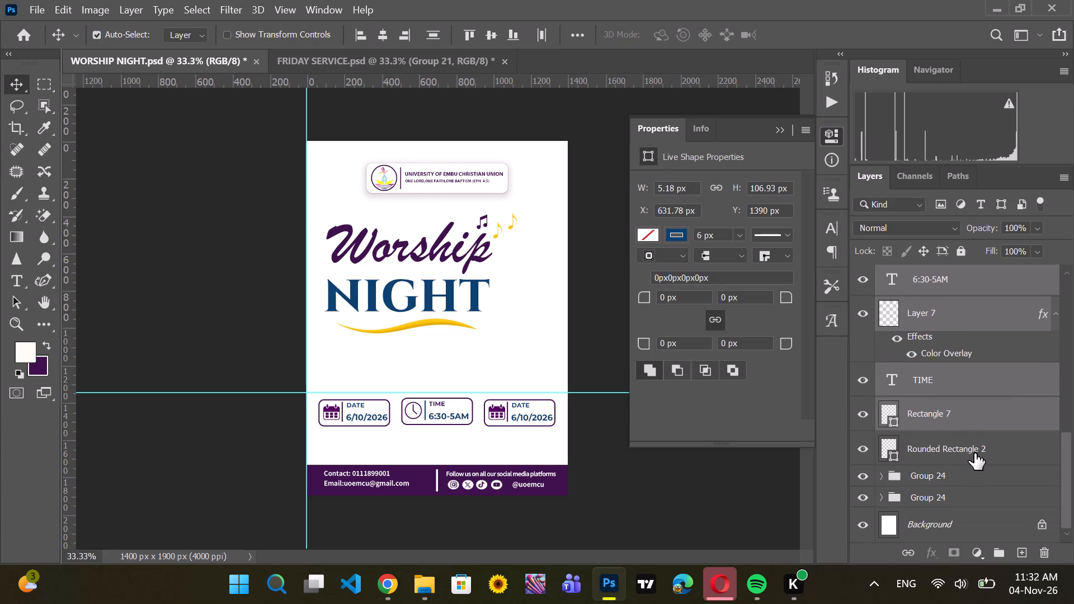
Add Rounded Rectangle 2 to the selected TIME badge layers and group them all together.
{"action": "left_click", "coordinate": [974, 453], "text": "ctrl"}
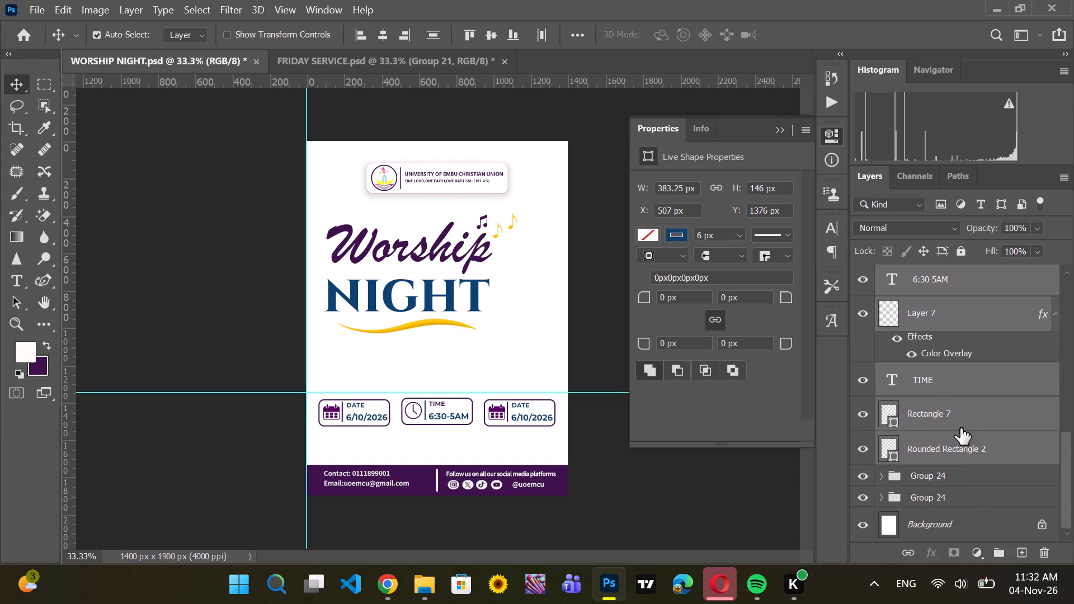
{"action": "key", "text": "ctrl+g"}
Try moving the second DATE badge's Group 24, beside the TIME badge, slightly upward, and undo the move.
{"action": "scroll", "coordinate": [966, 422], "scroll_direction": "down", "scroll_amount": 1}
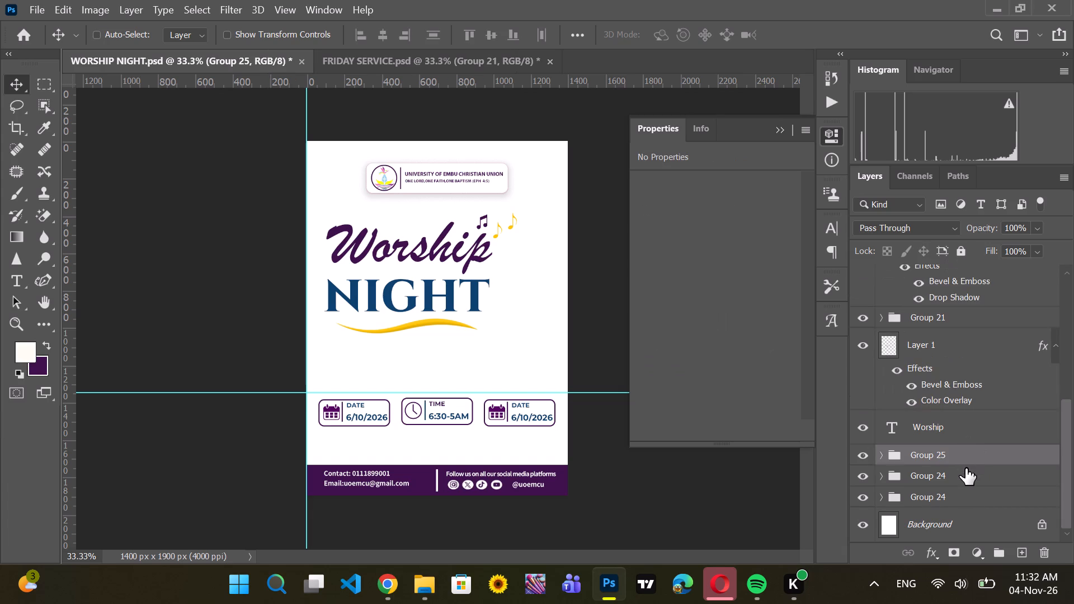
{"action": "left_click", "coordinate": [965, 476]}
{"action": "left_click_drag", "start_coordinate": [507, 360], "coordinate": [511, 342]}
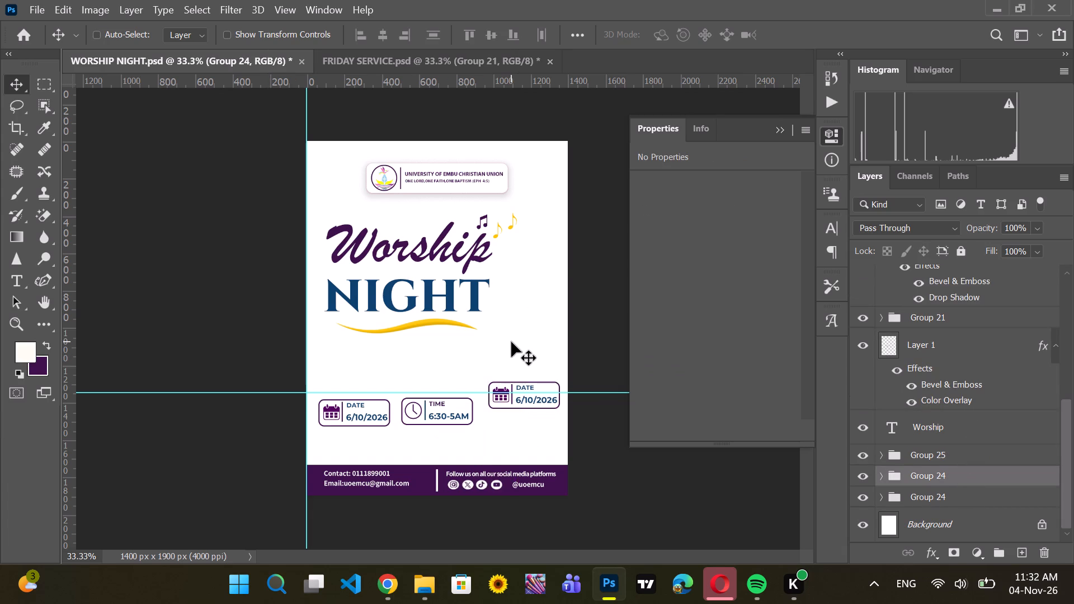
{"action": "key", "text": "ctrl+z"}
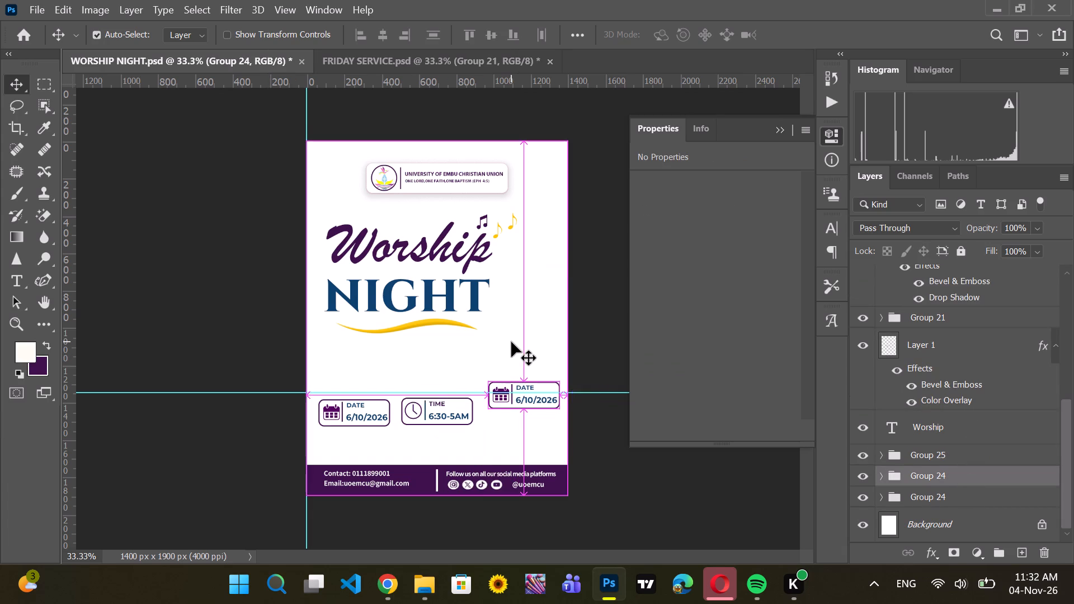
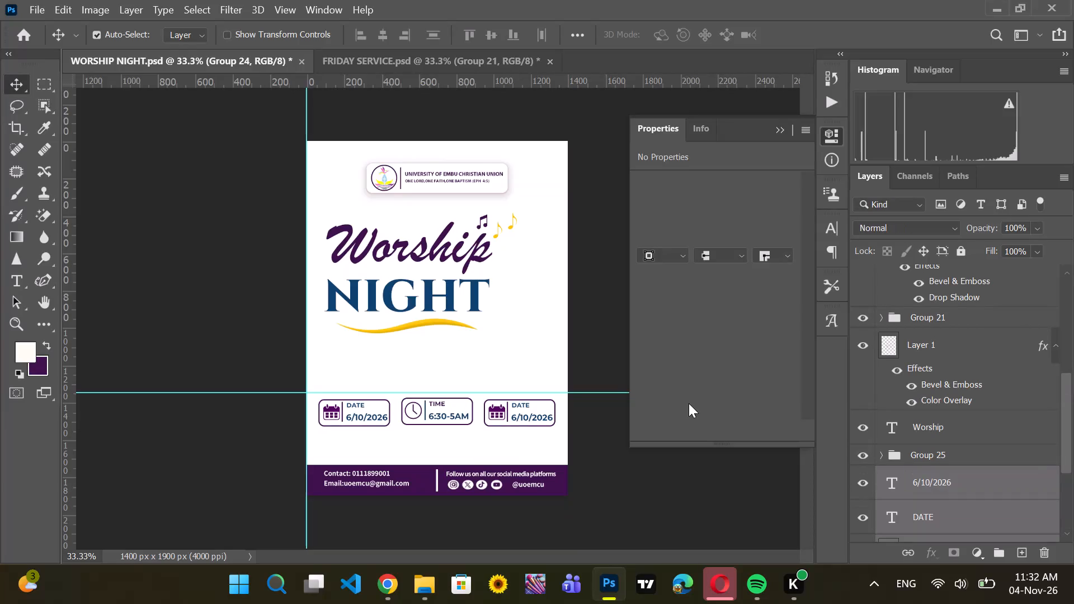
Delete Layer 9, the calendar icon inside the third badge, the duplicate DATE badge at the end of the row.
{"action": "scroll", "coordinate": [927, 486], "scroll_direction": "down", "scroll_amount": 3}
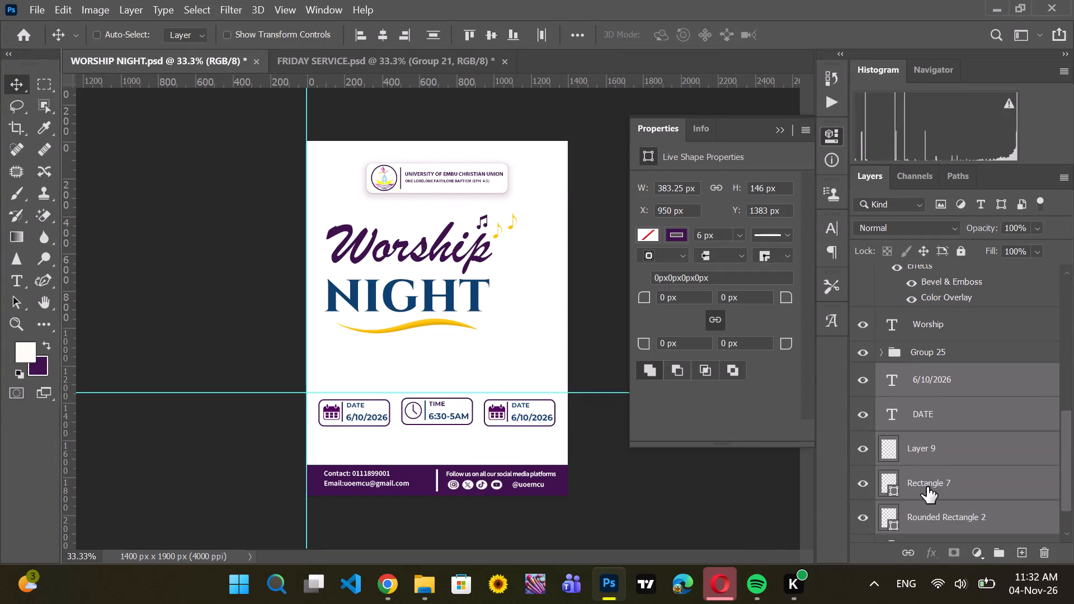
{"action": "scroll", "coordinate": [950, 469], "scroll_direction": "down", "scroll_amount": 1}
{"action": "left_click", "coordinate": [956, 444]}
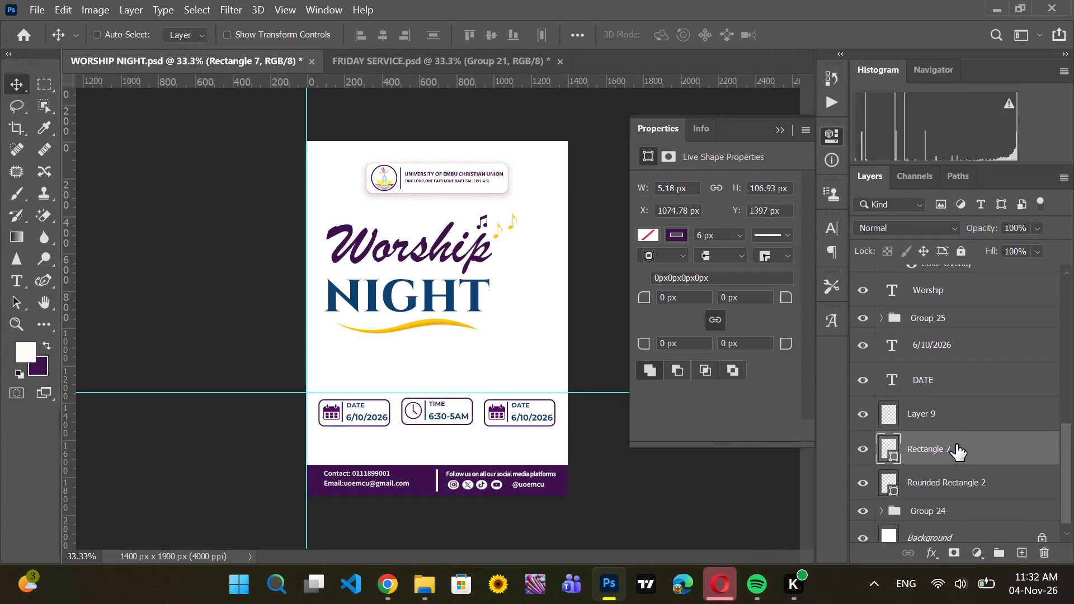
{"action": "left_click", "coordinate": [962, 416]}
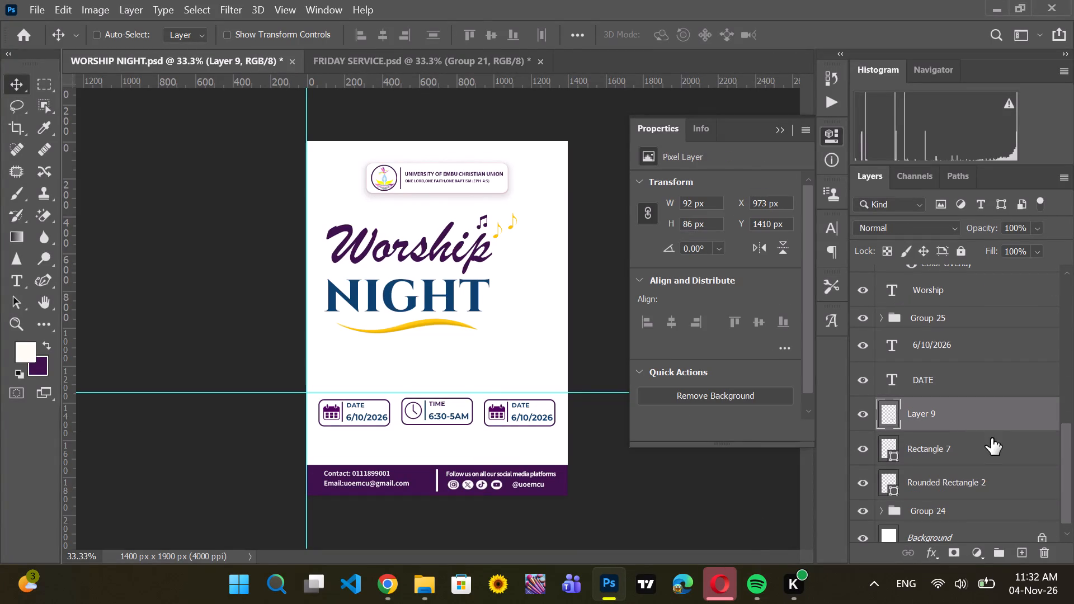
{"action": "left_click_drag", "start_coordinate": [974, 409], "coordinate": [1043, 552]}
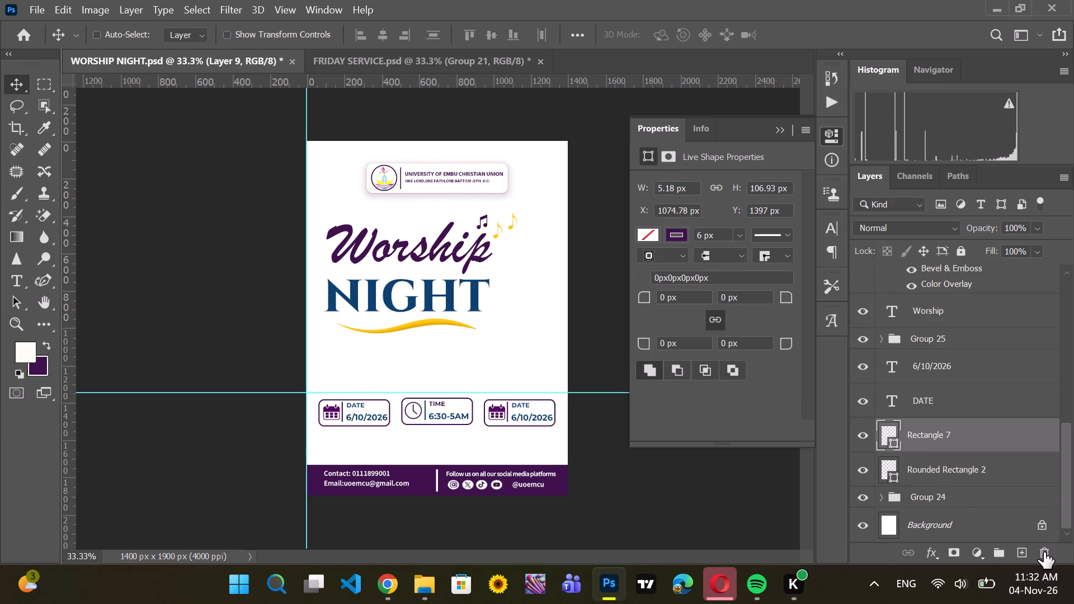
Switch from the flyer to another application.
{"action": "left_click", "coordinate": [368, 589]}
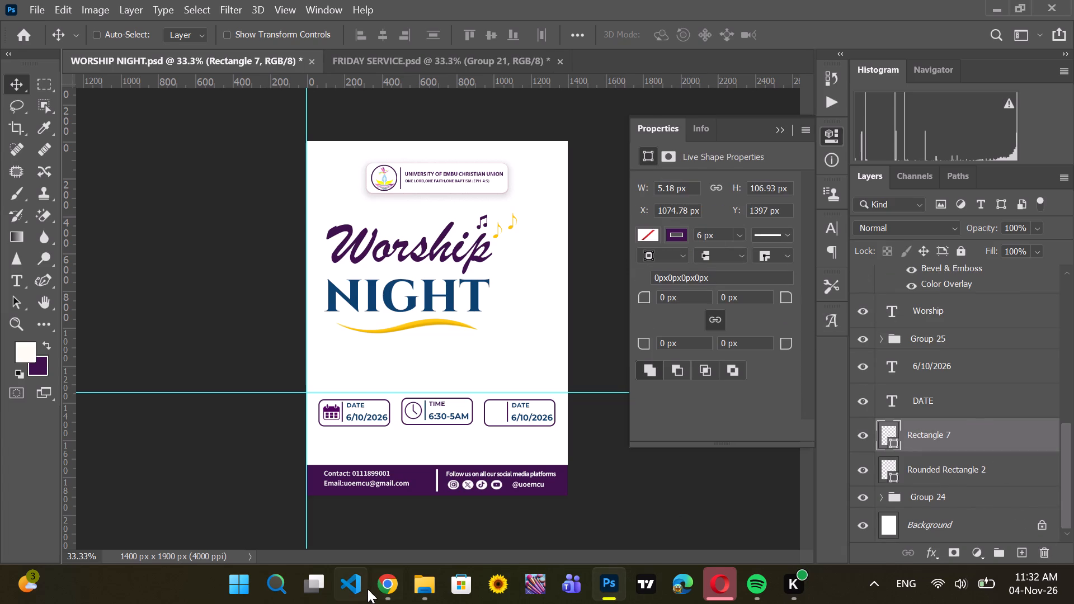